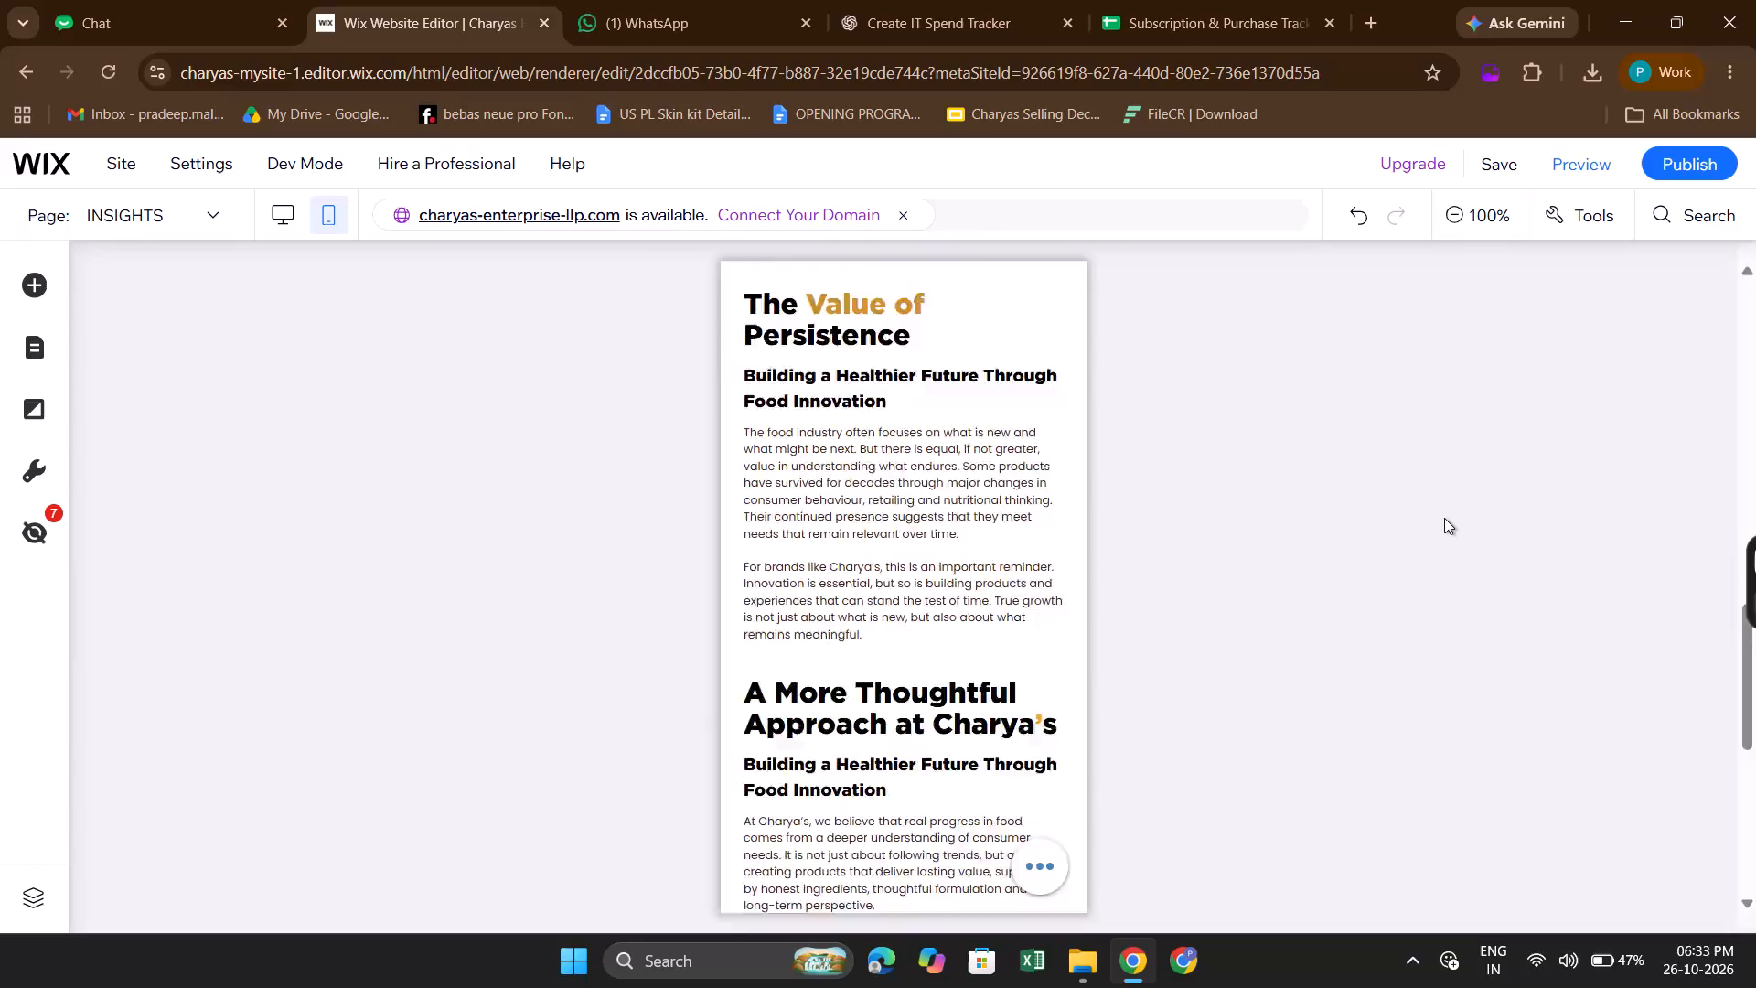
Check the INSIGHTS page in the desktop layout down to its footer, and return to the mobile layout.
scroll(1444, 518, up, 11)
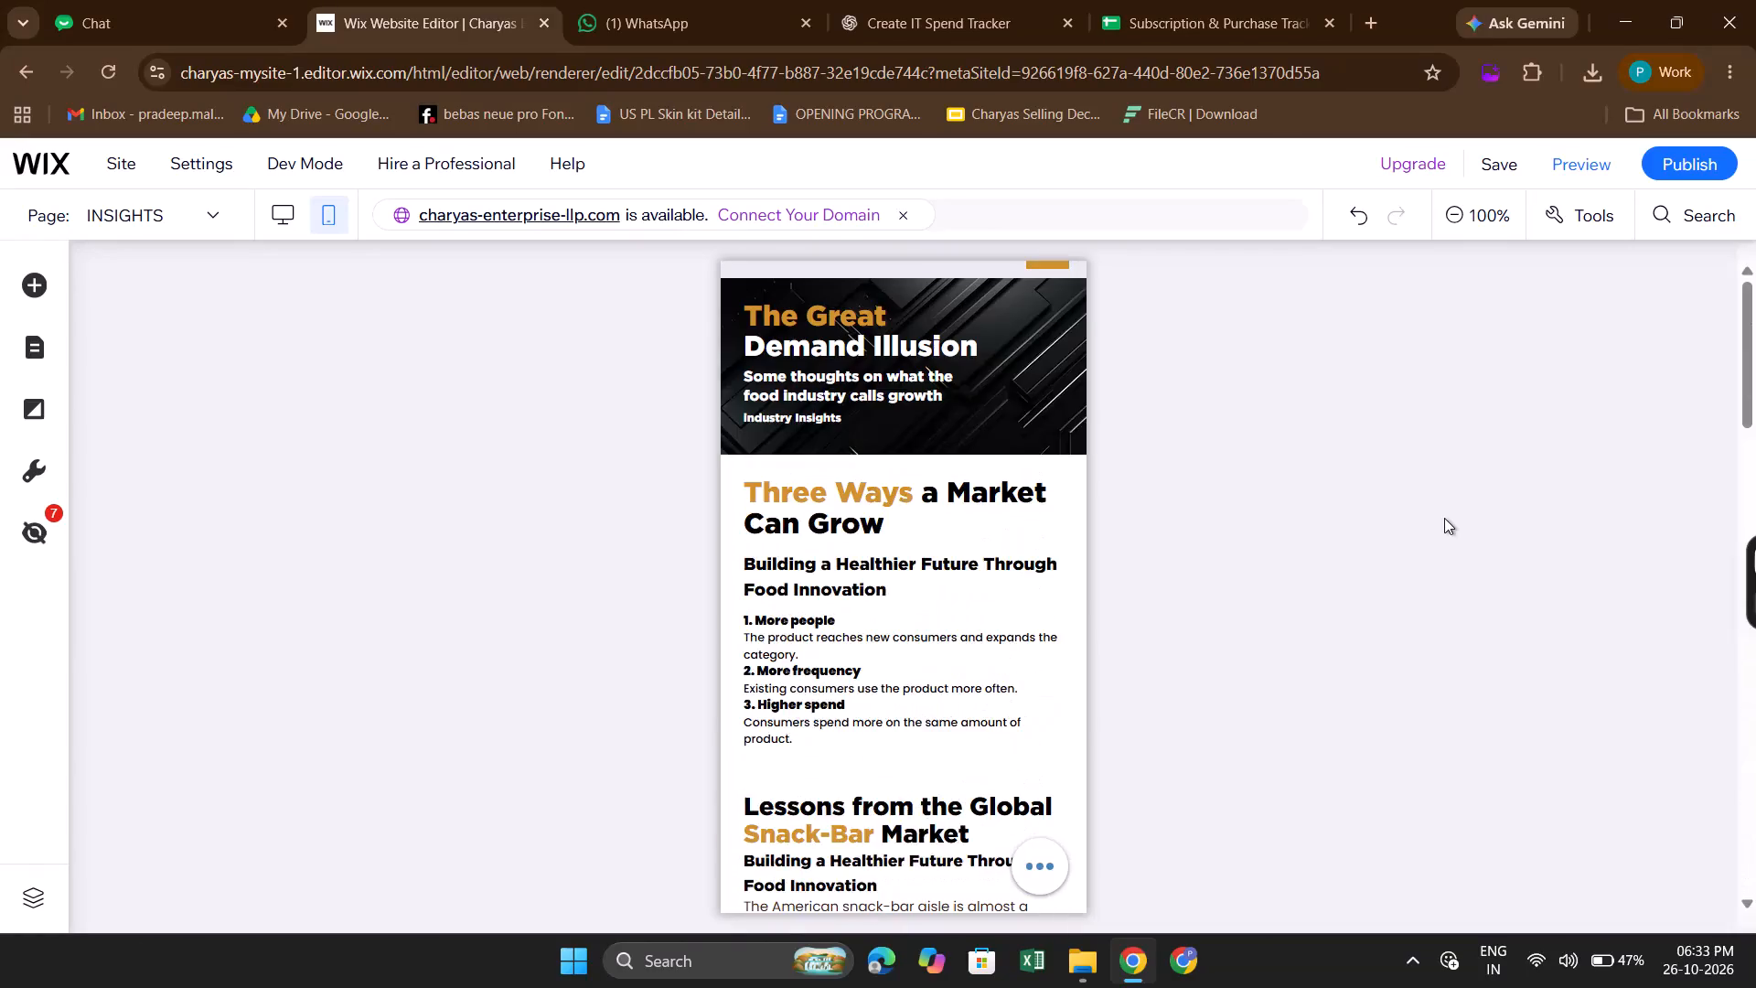
click(409, 510)
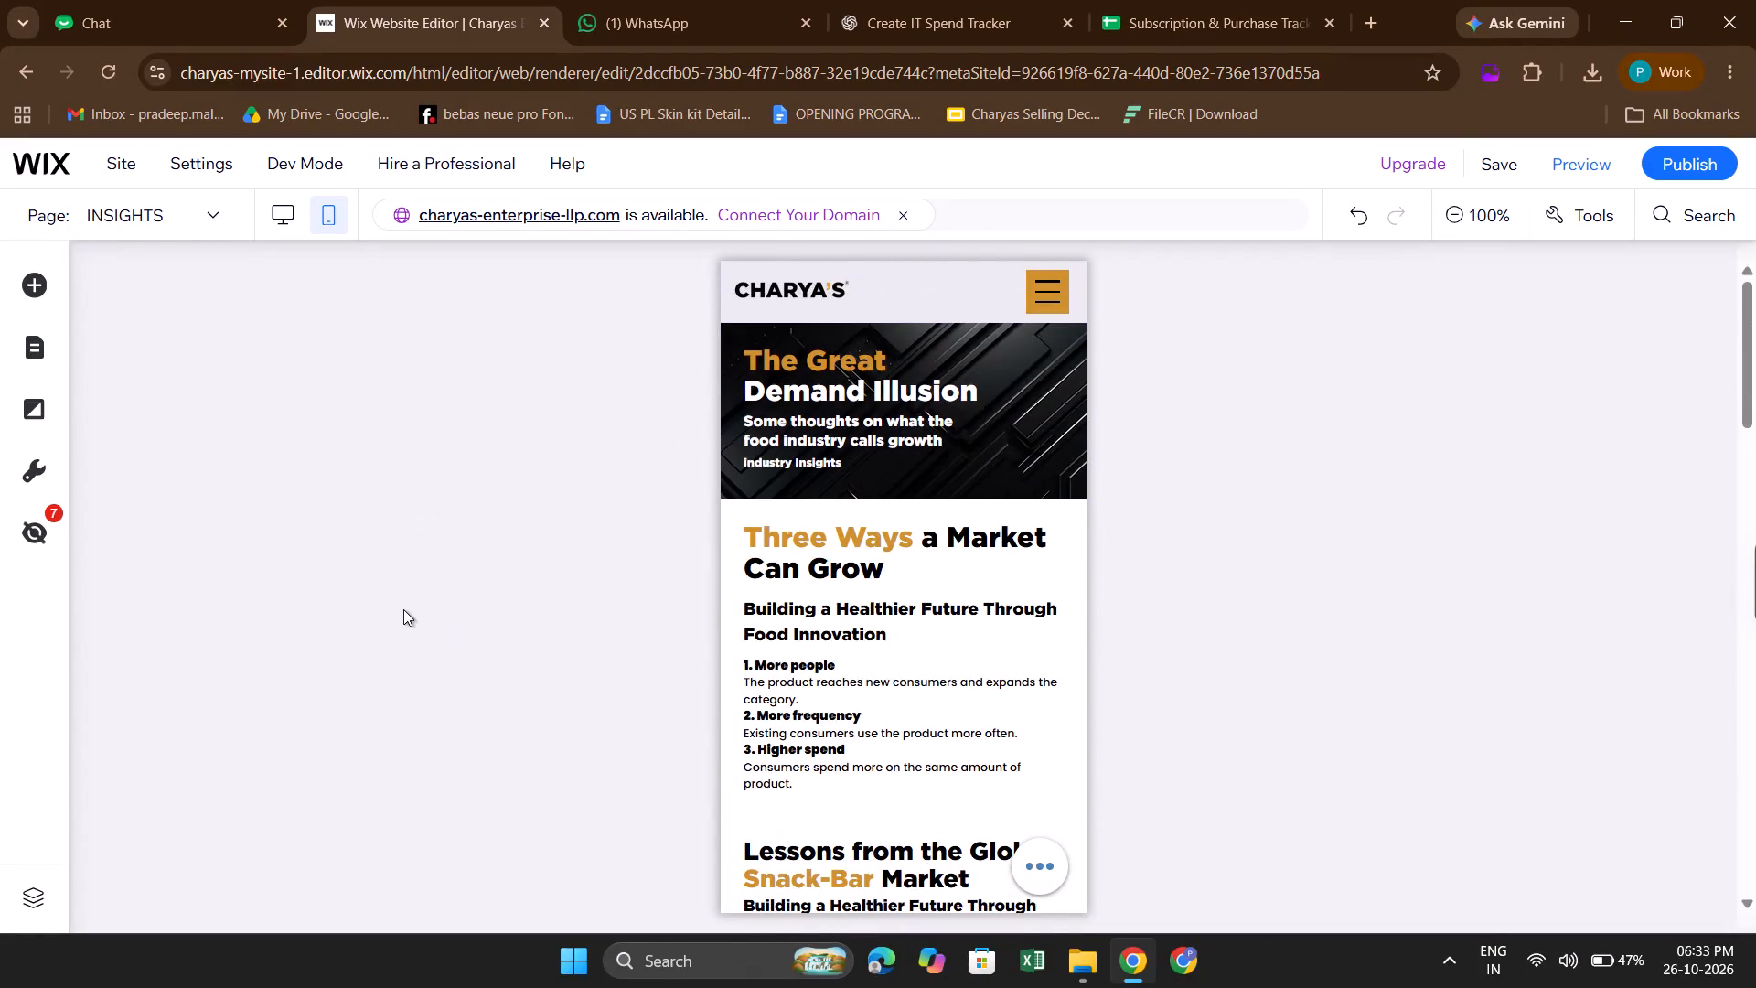
click(282, 219)
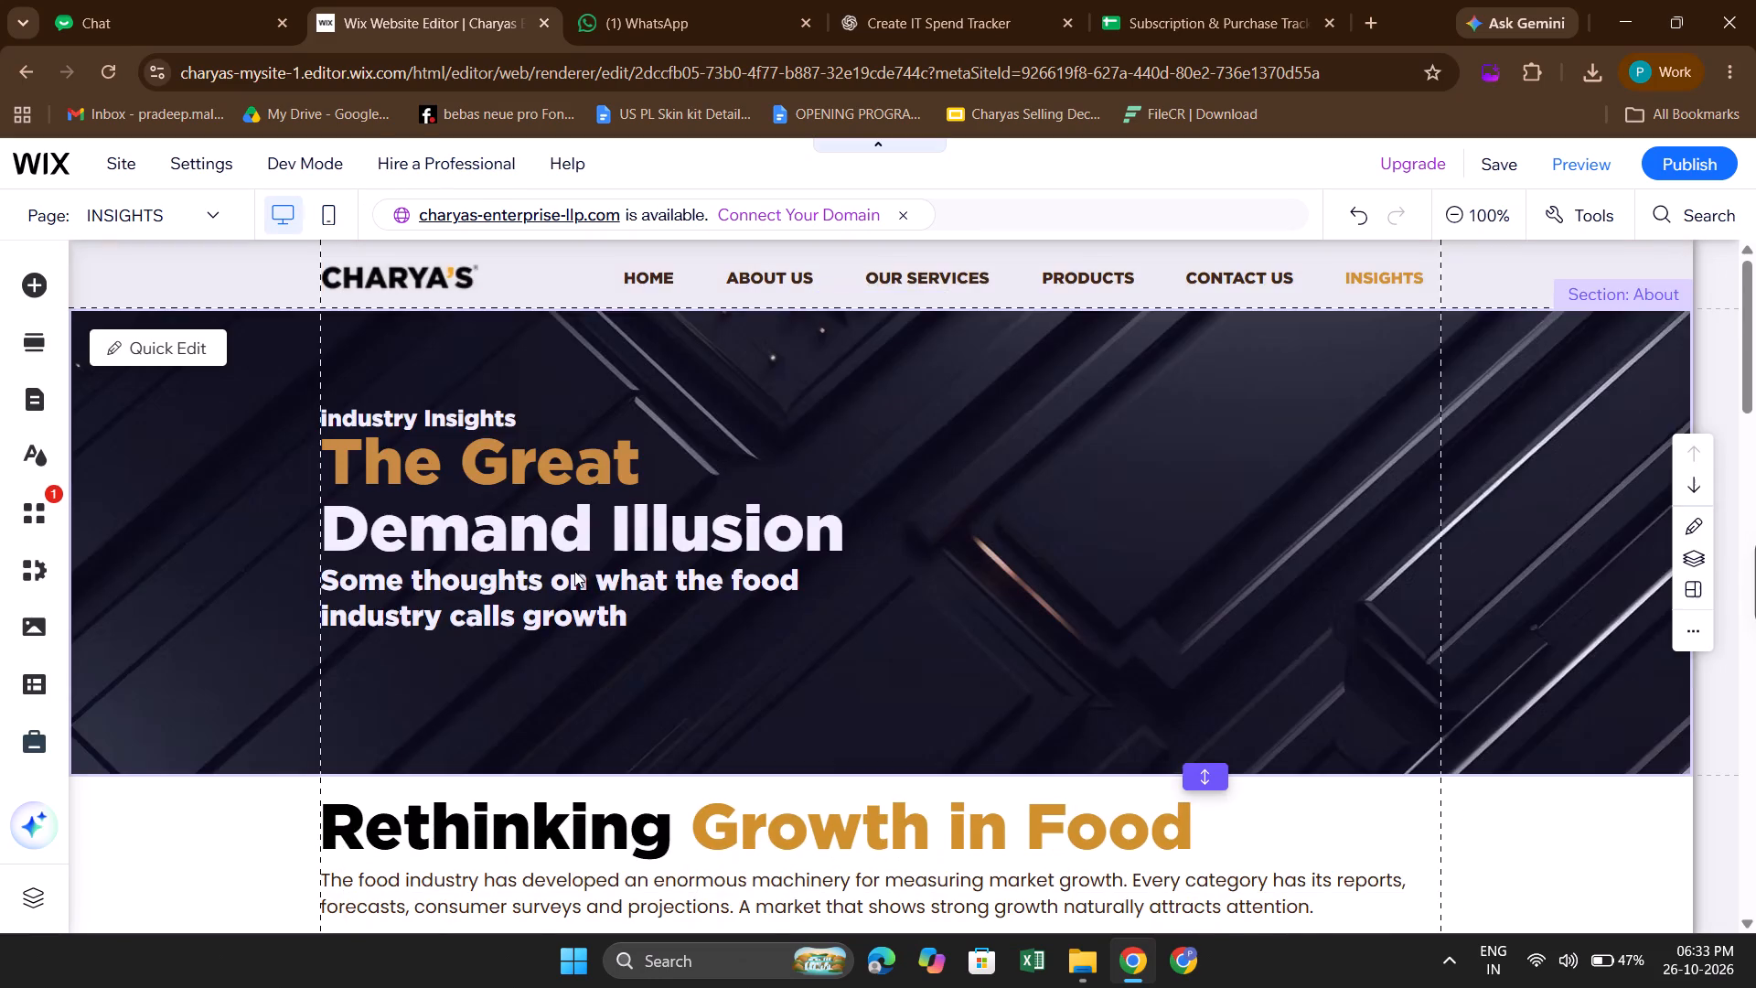
scroll(797, 607, down, 12)
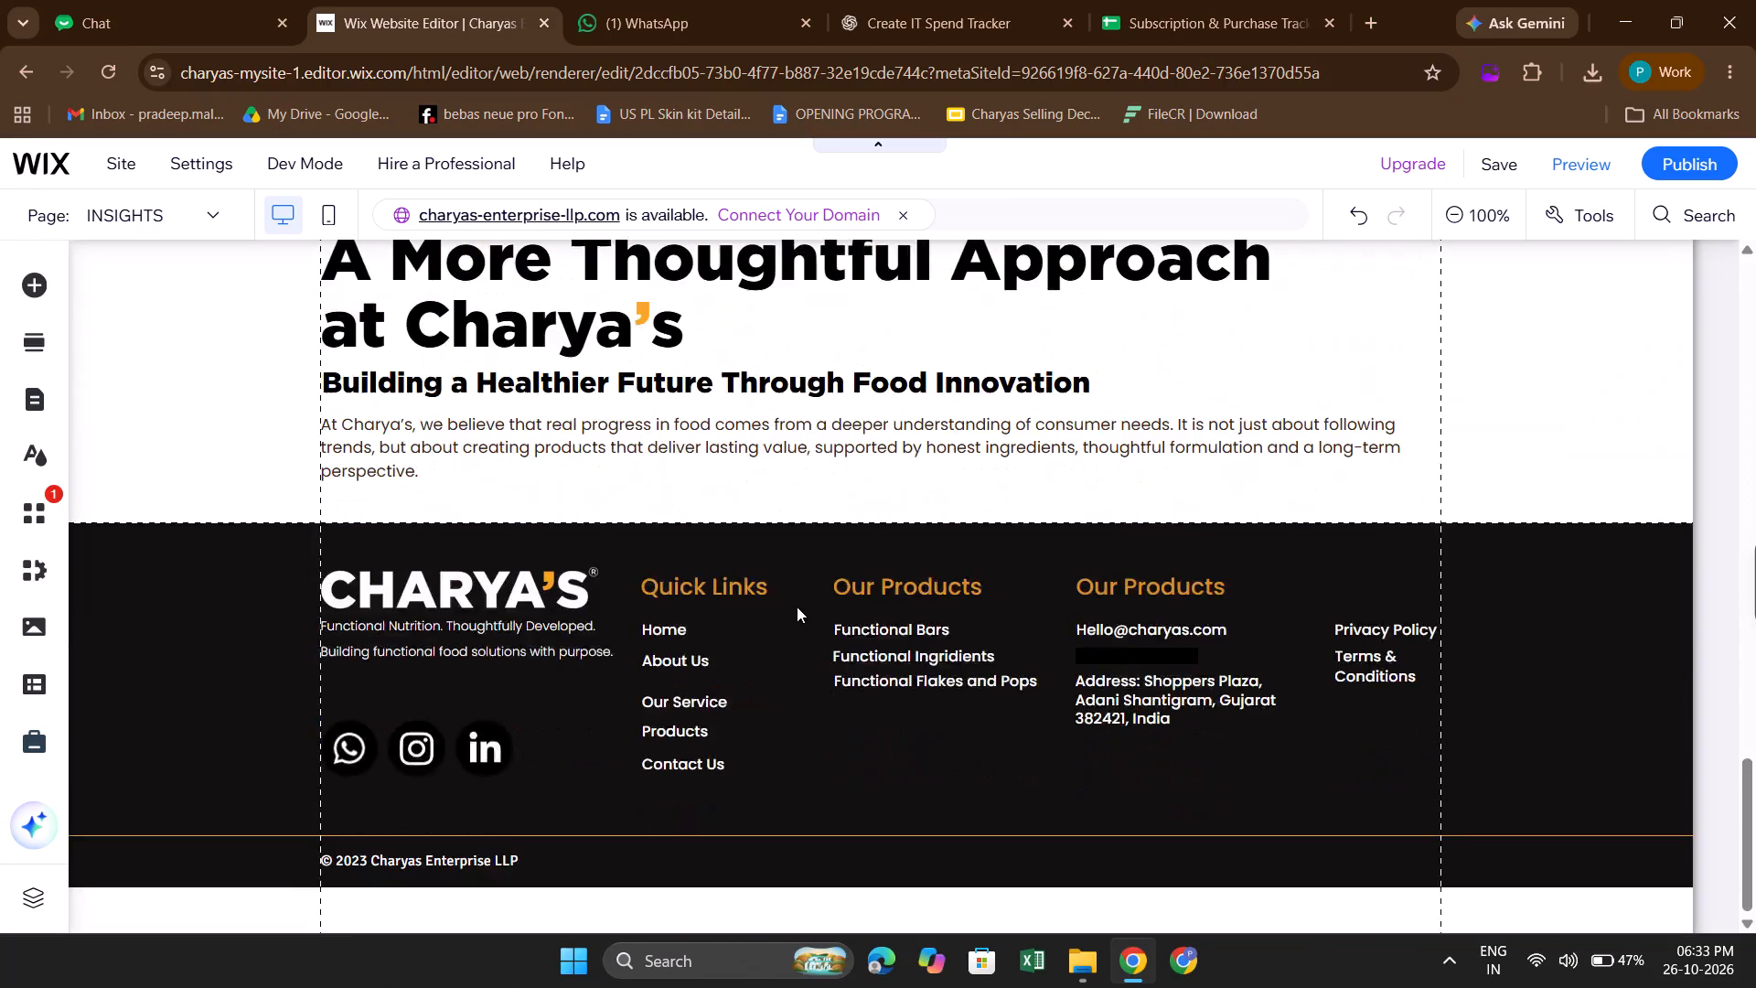
scroll(797, 607, up, 10)
click(332, 208)
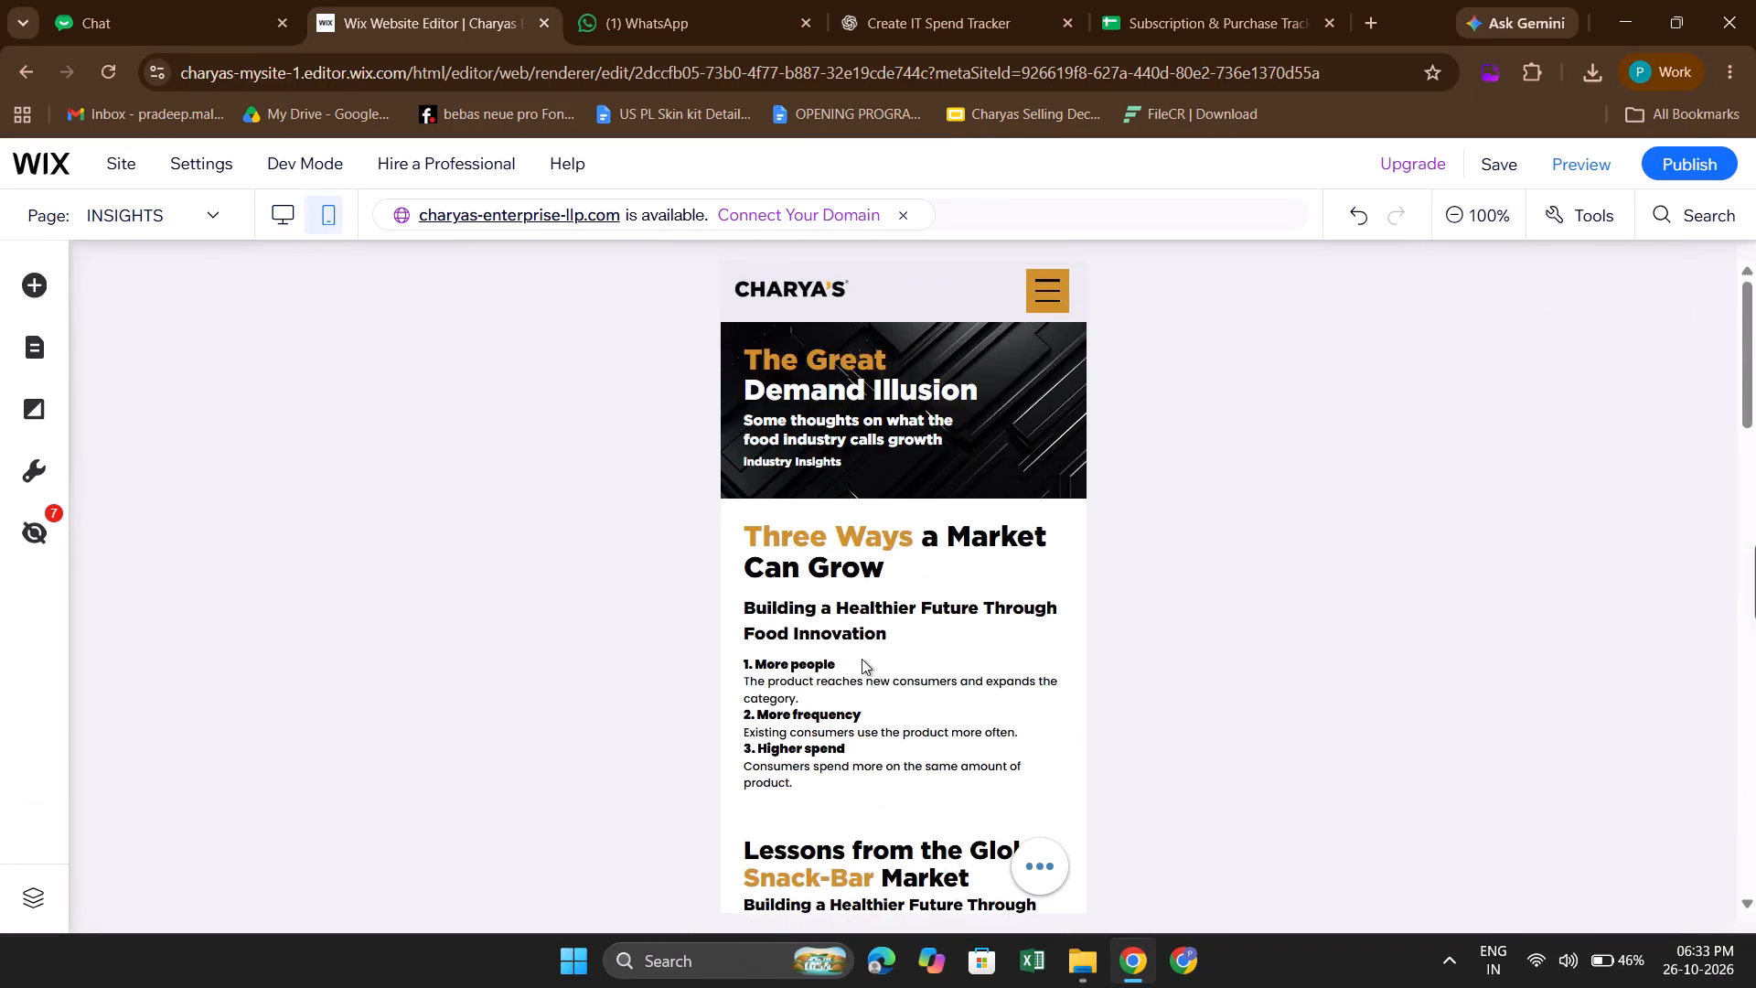
Set the bottom spacing of the "Three Ways a Market Can Grow" section to 10 px in the mobile layout.
scroll(862, 659, down, 2)
scroll(1097, 640, down, 1)
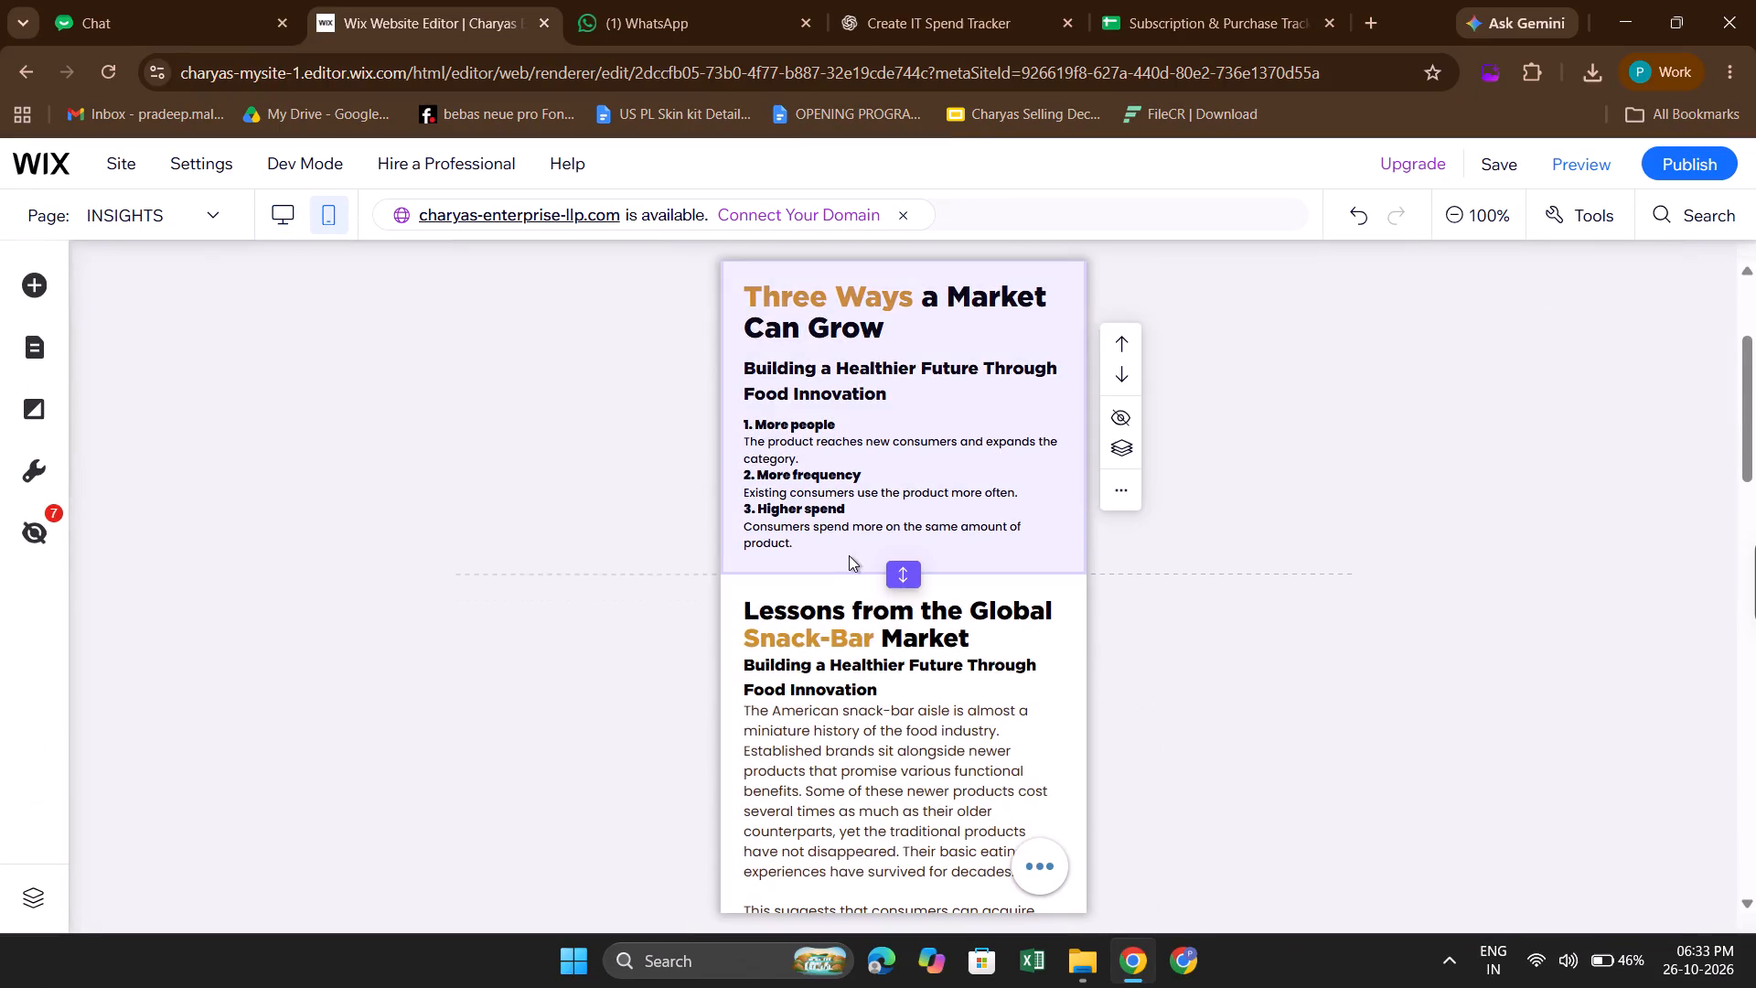
click(850, 565)
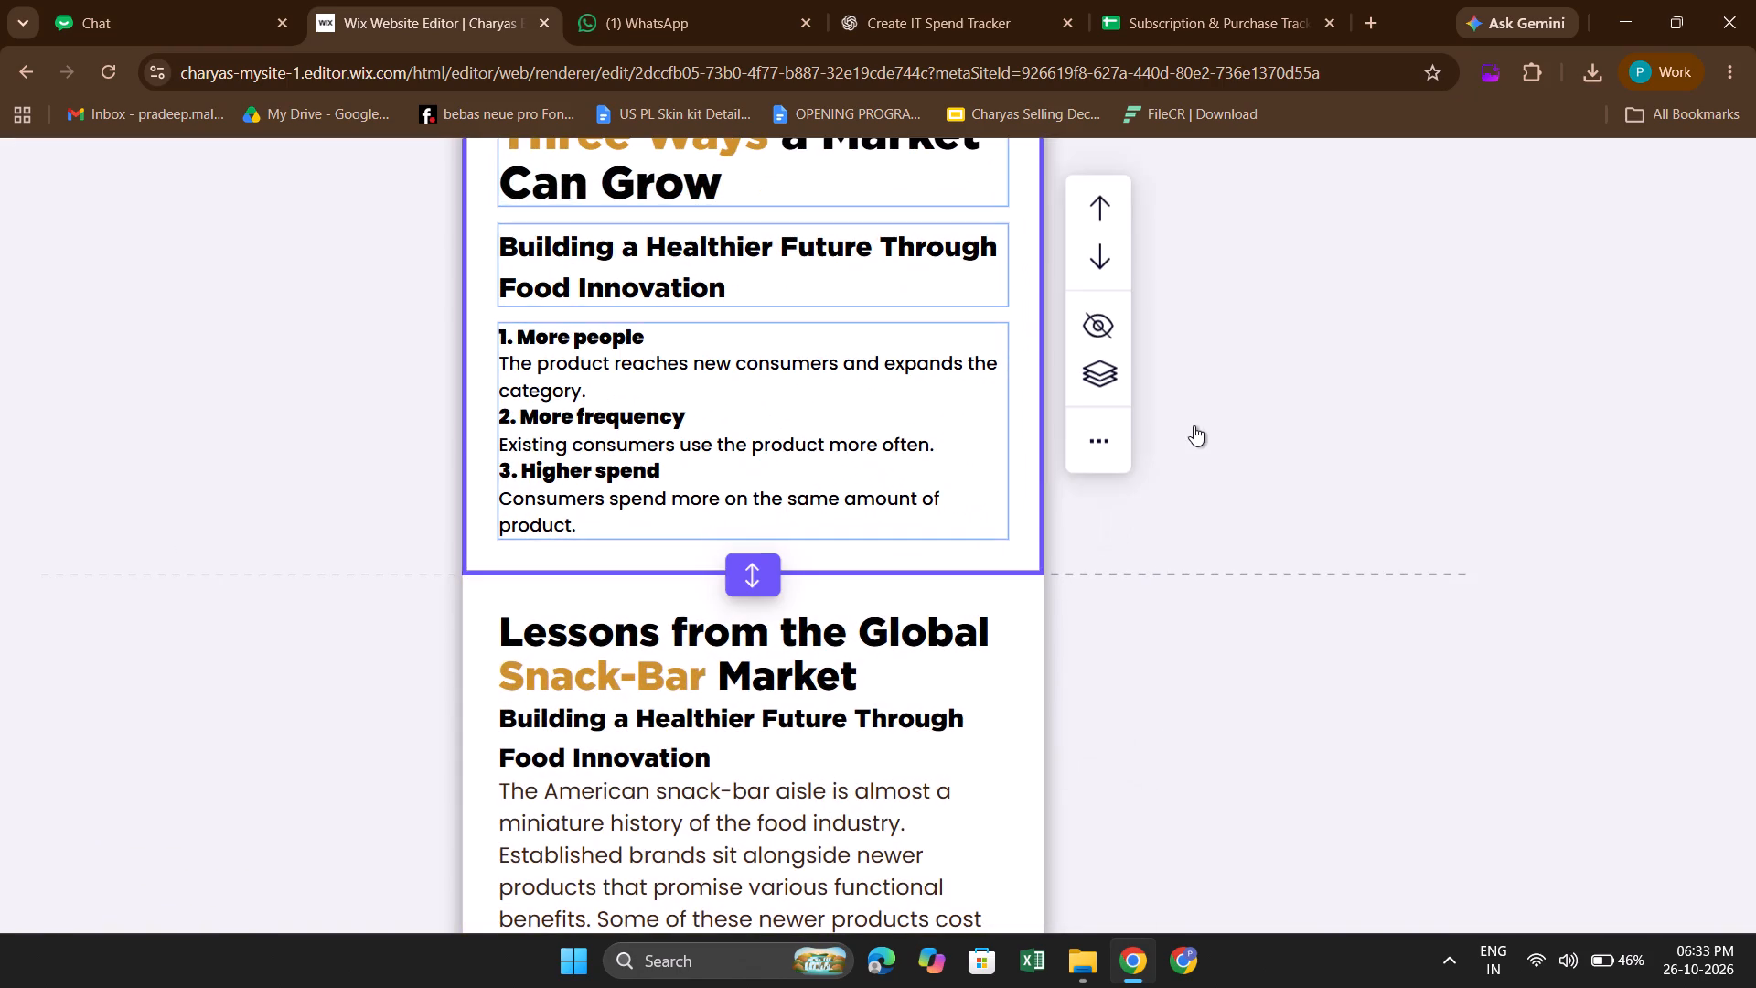
click(1194, 425)
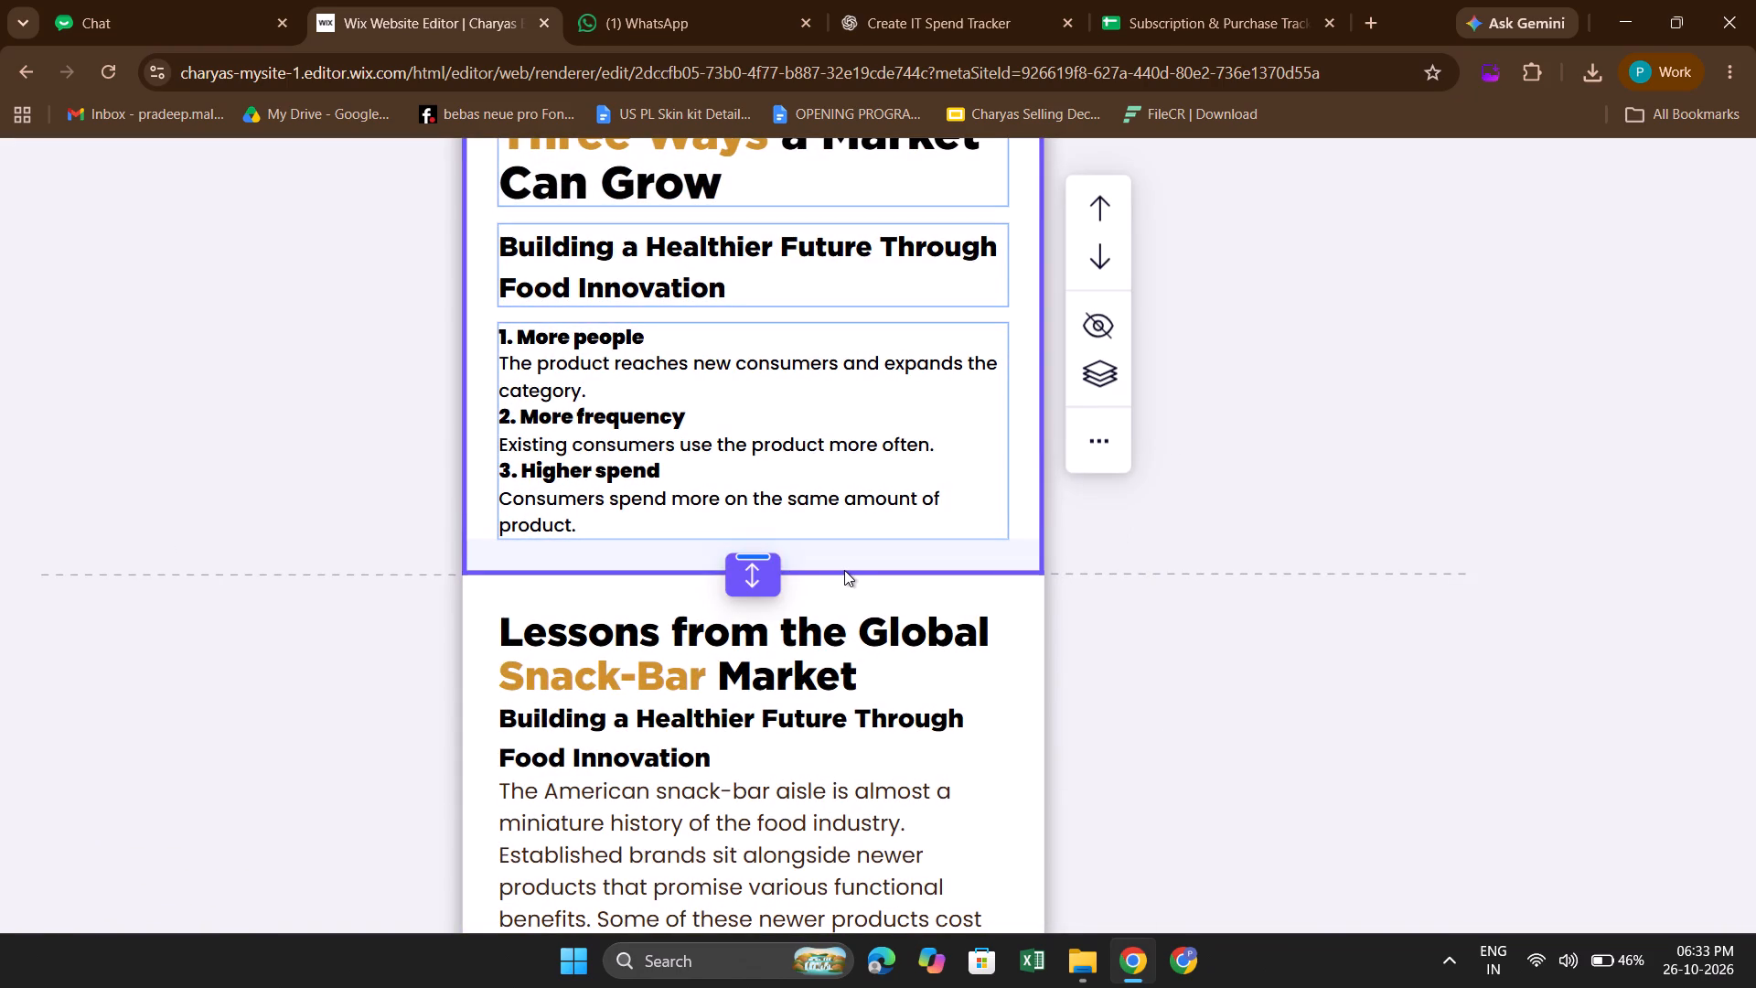
double_click(844, 570)
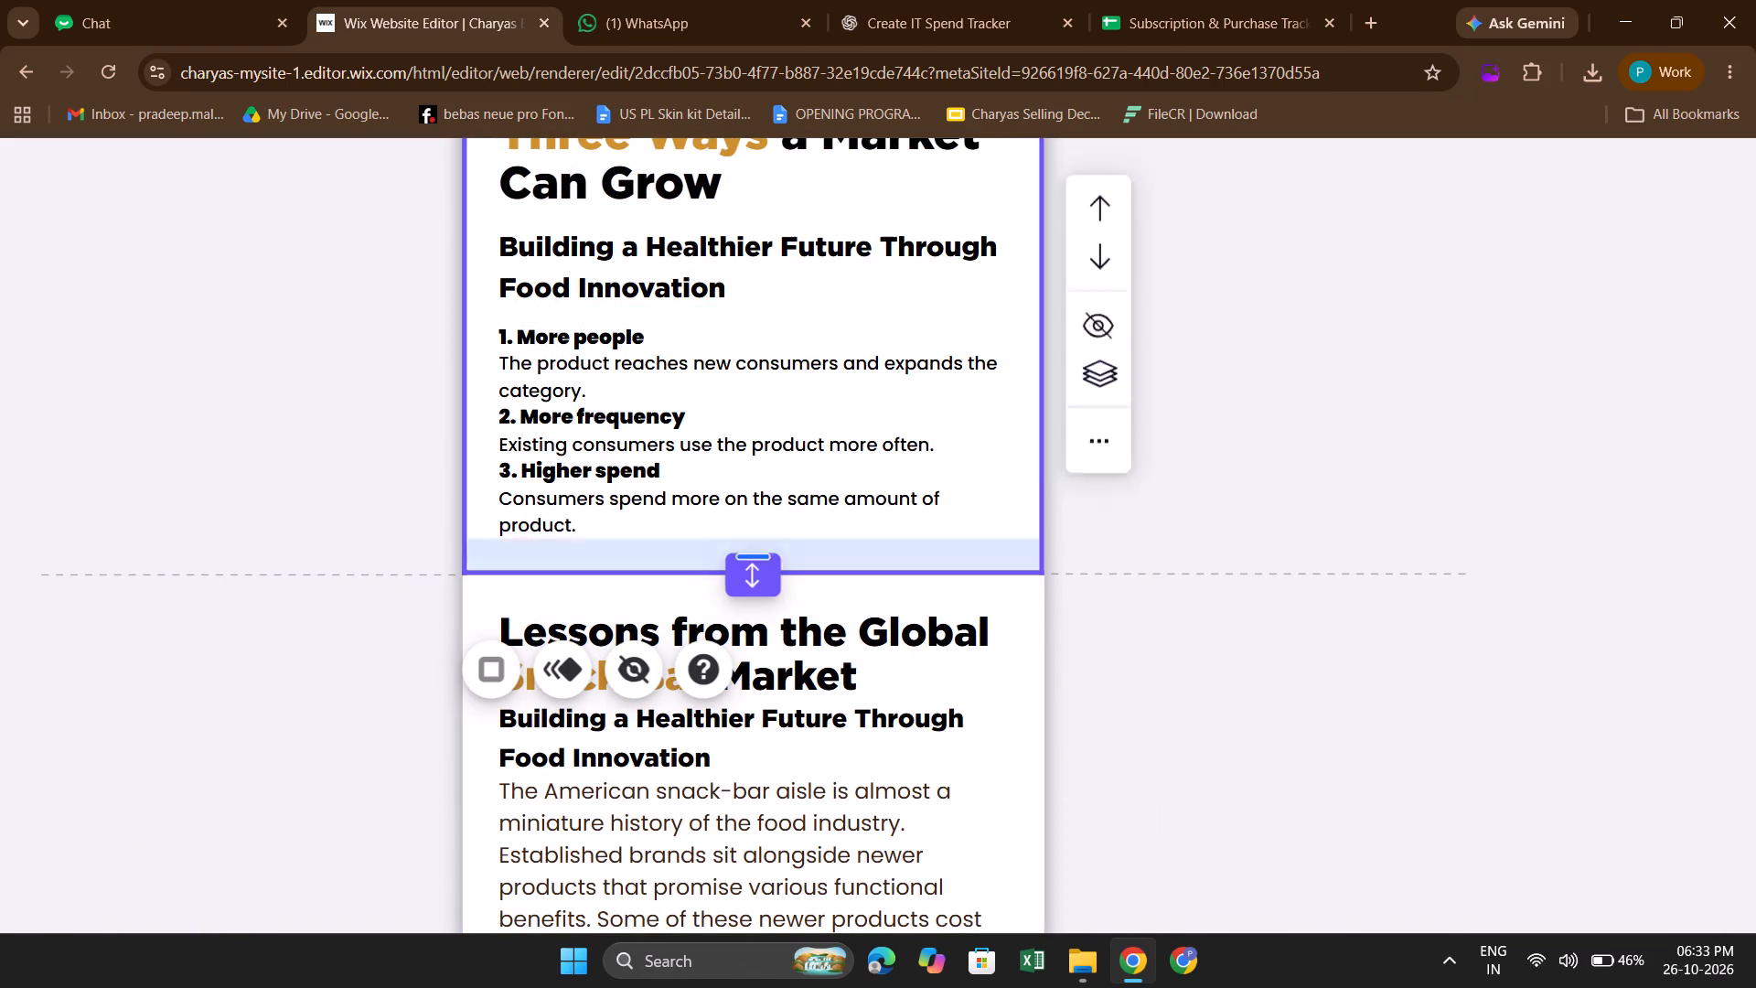
click(693, 573)
double_click(693, 573)
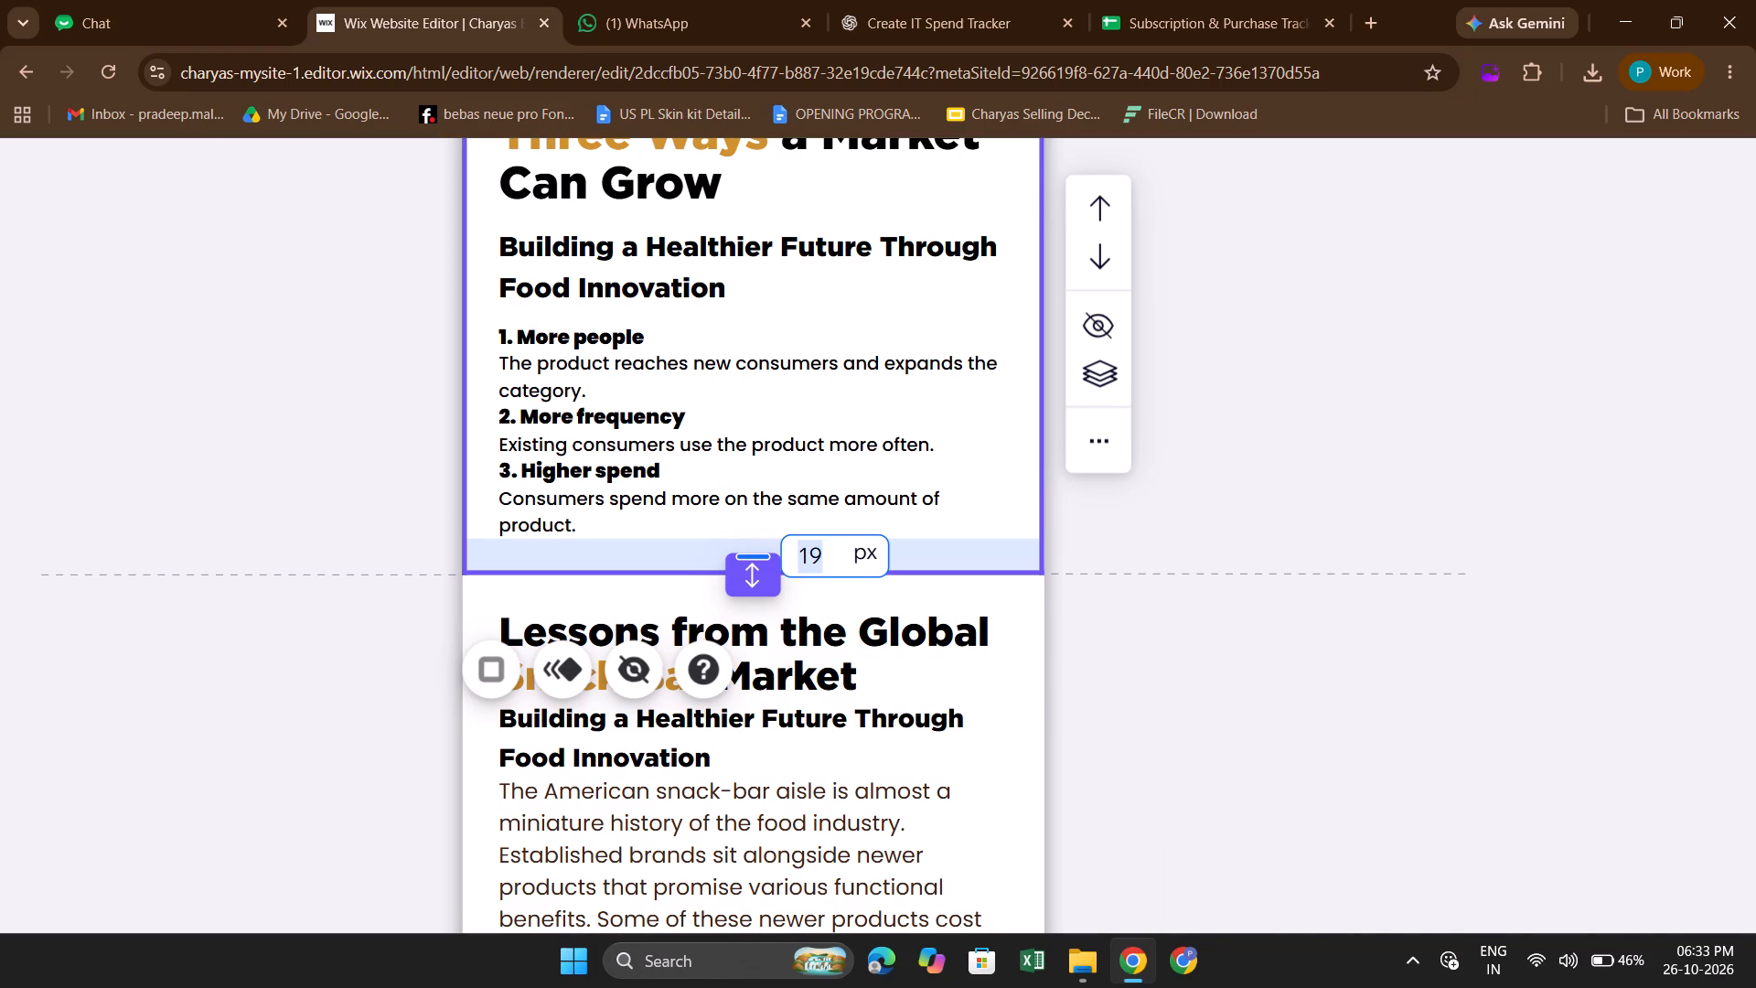
click(823, 557)
double_click(821, 555)
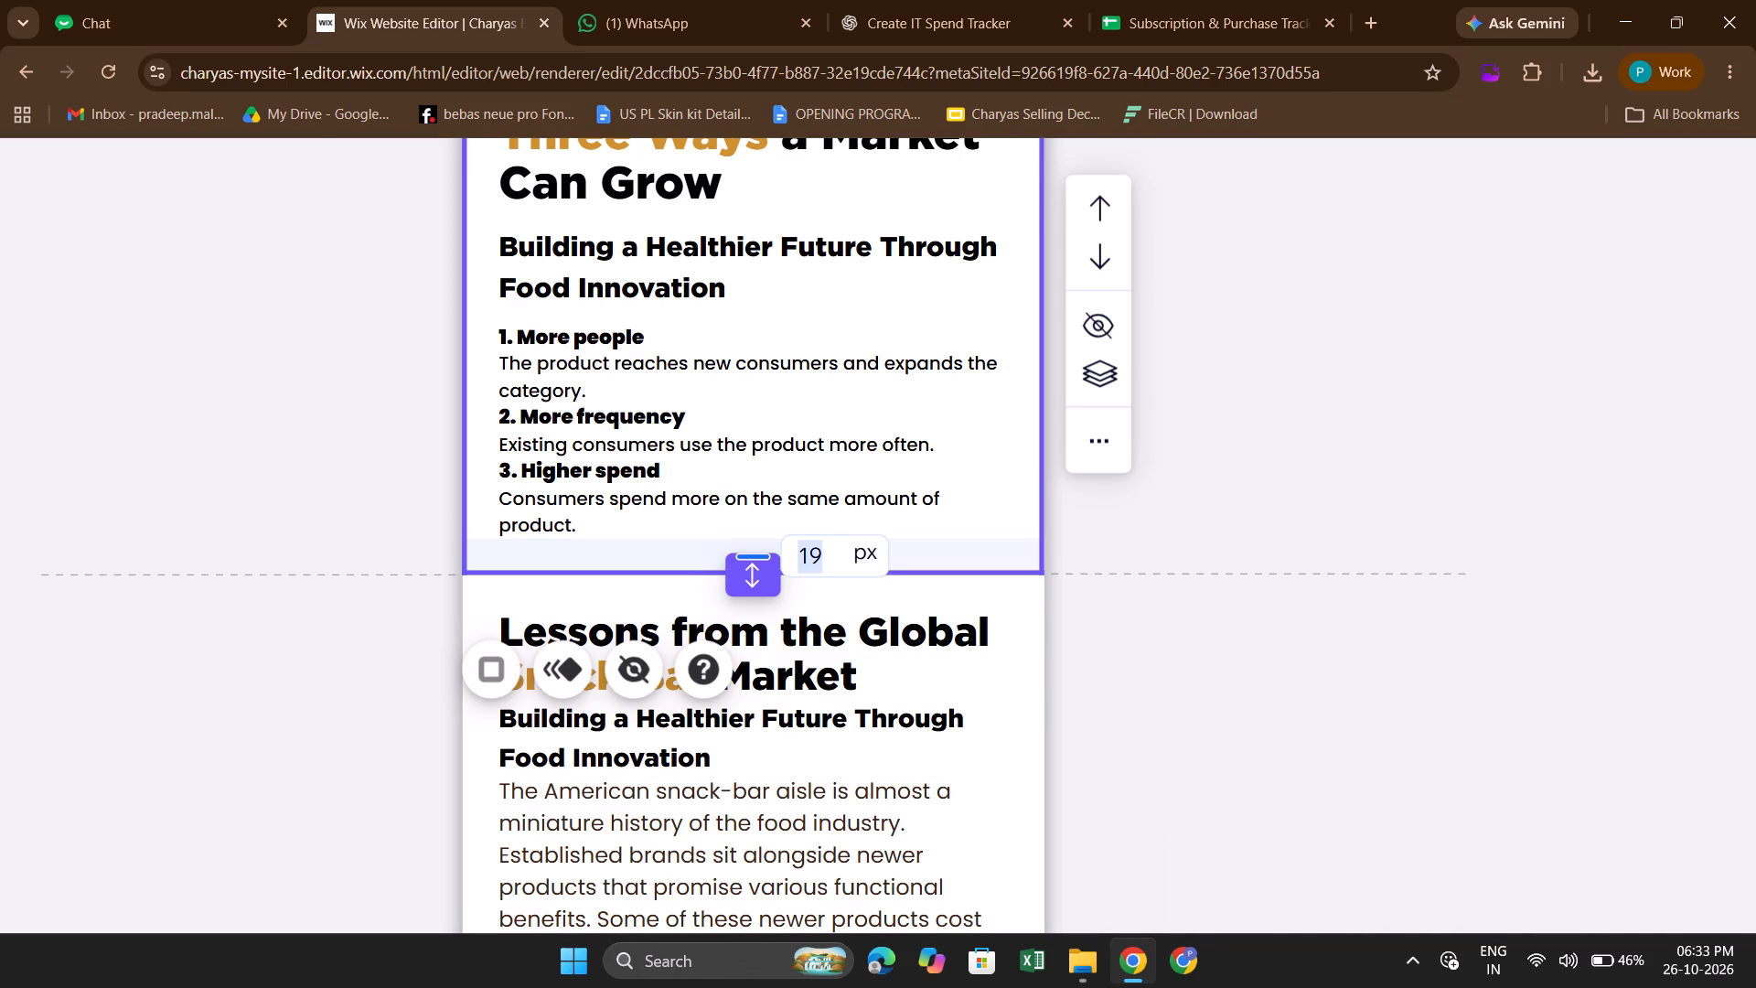
text(10)
key(Return)
click(1103, 672)
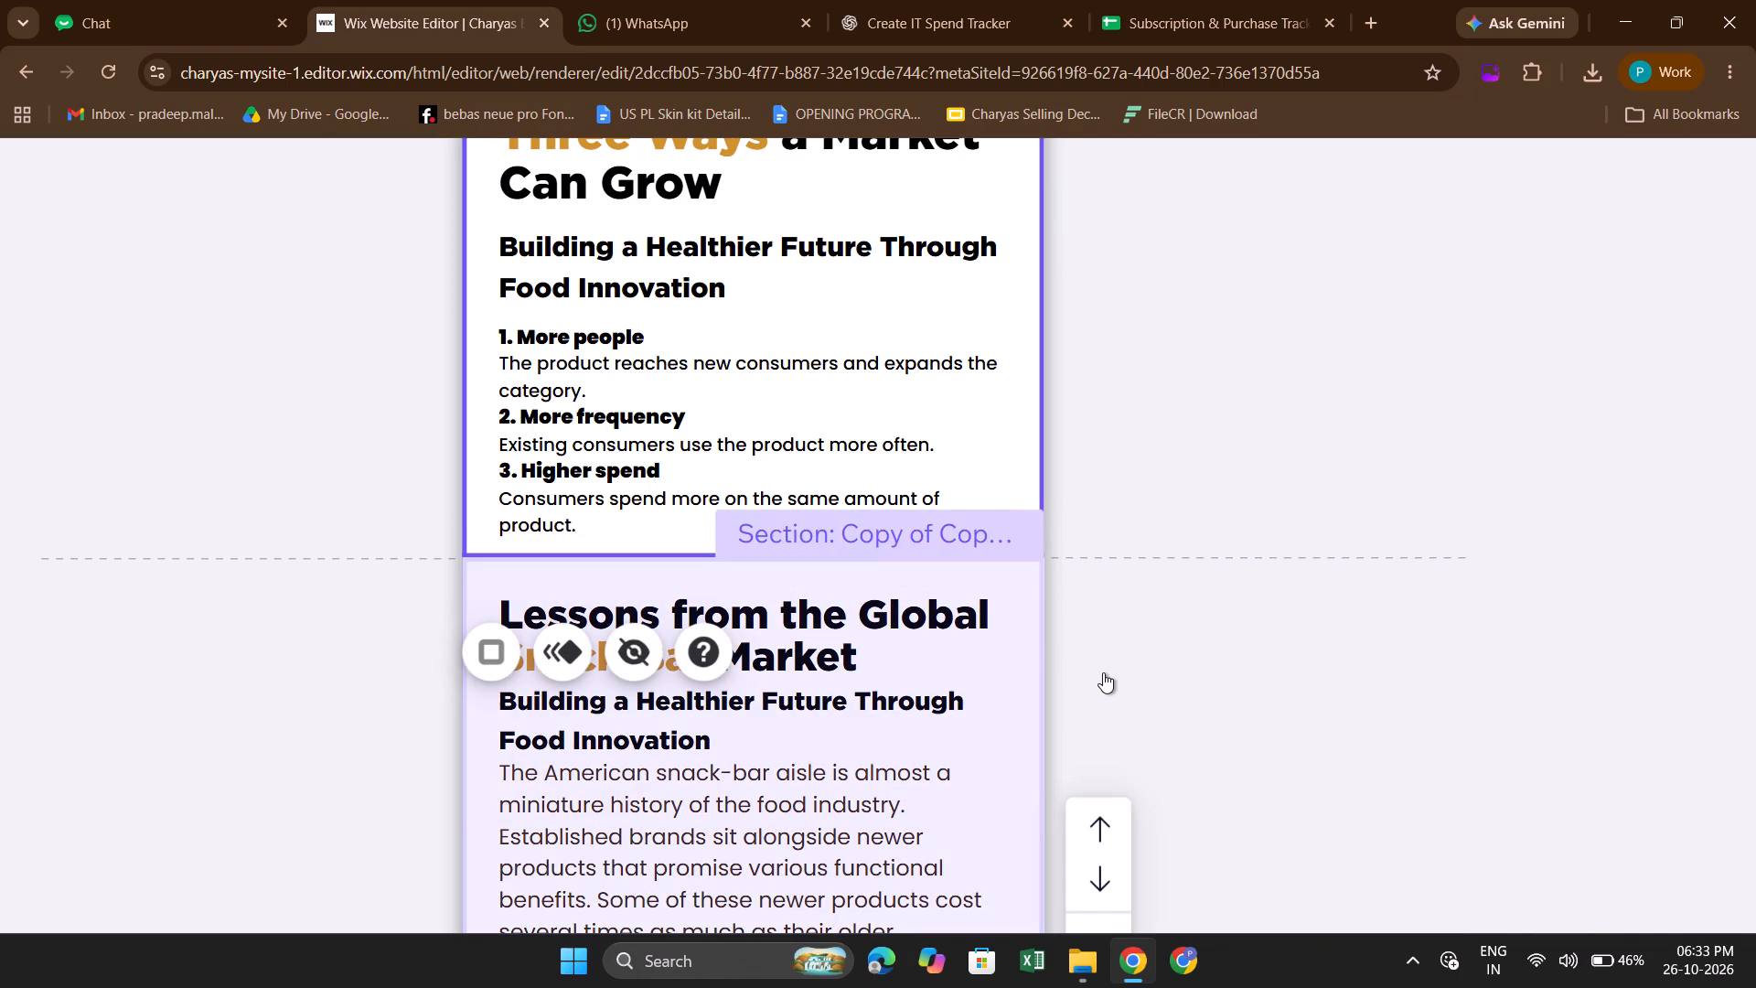
Set the bottom spacing of the "Lessons from the Global Snack-Bar Market" section to 10 px.
scroll(1103, 672, down, 2)
scroll(978, 699, down, 1)
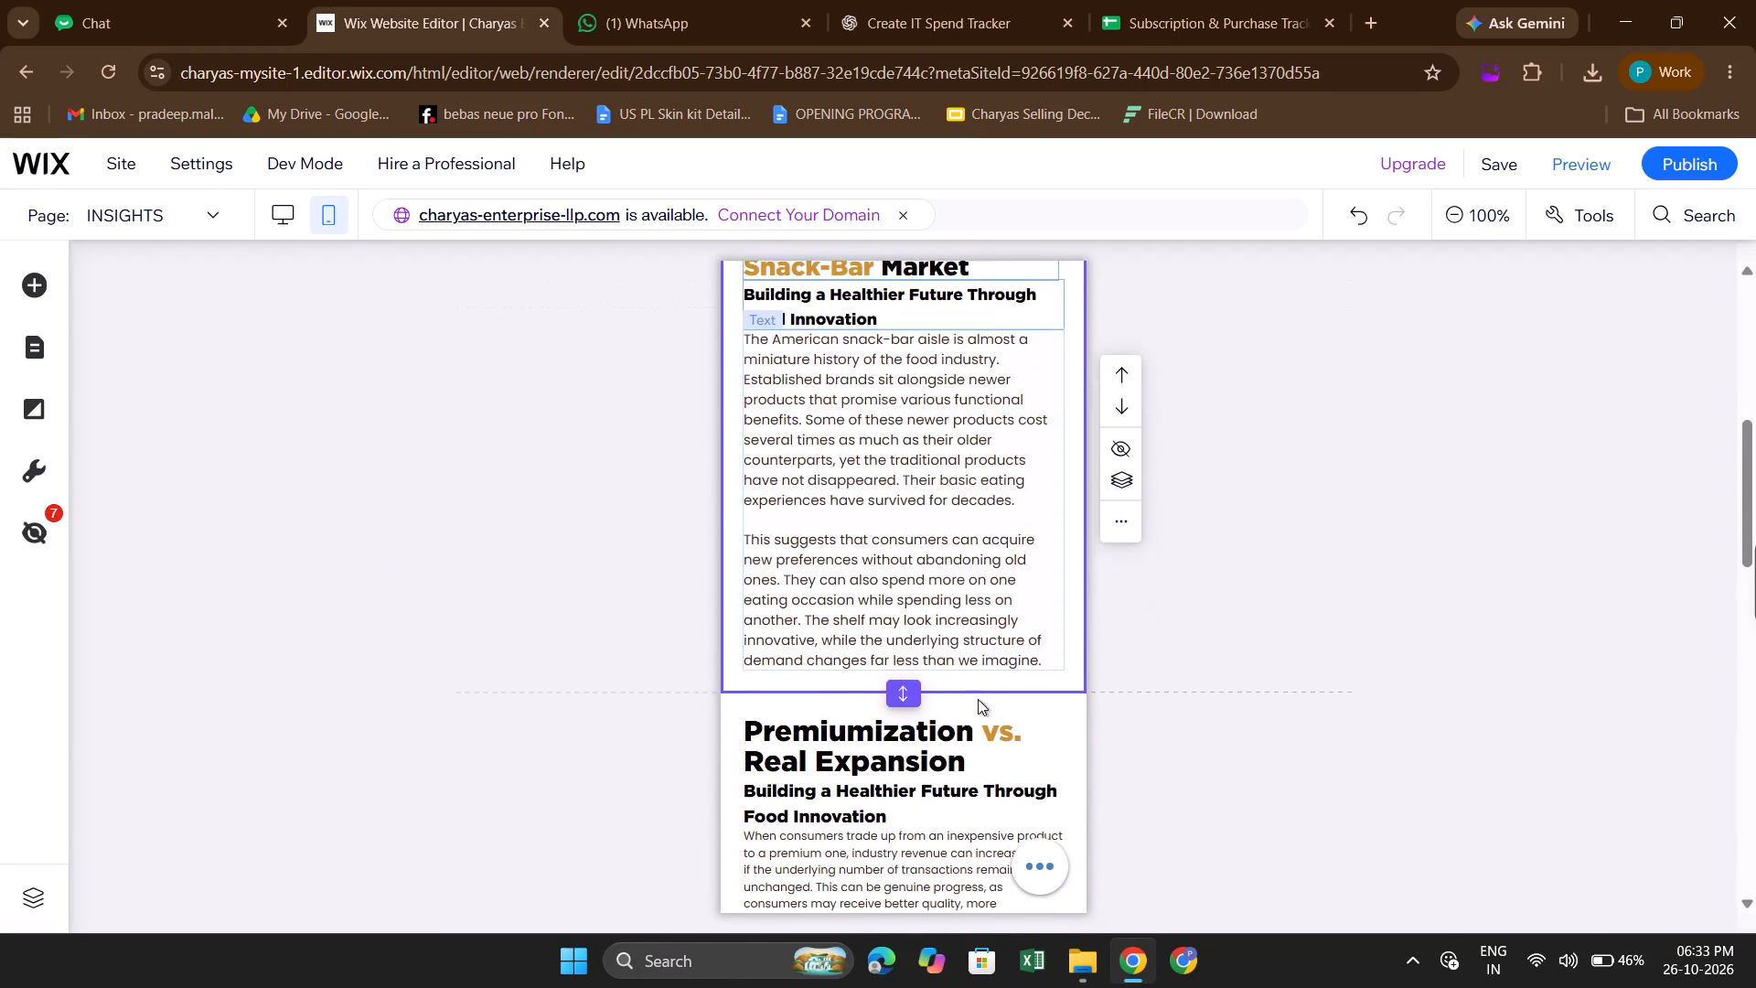
scroll(978, 699, down, 1)
click(673, 576)
click(882, 685)
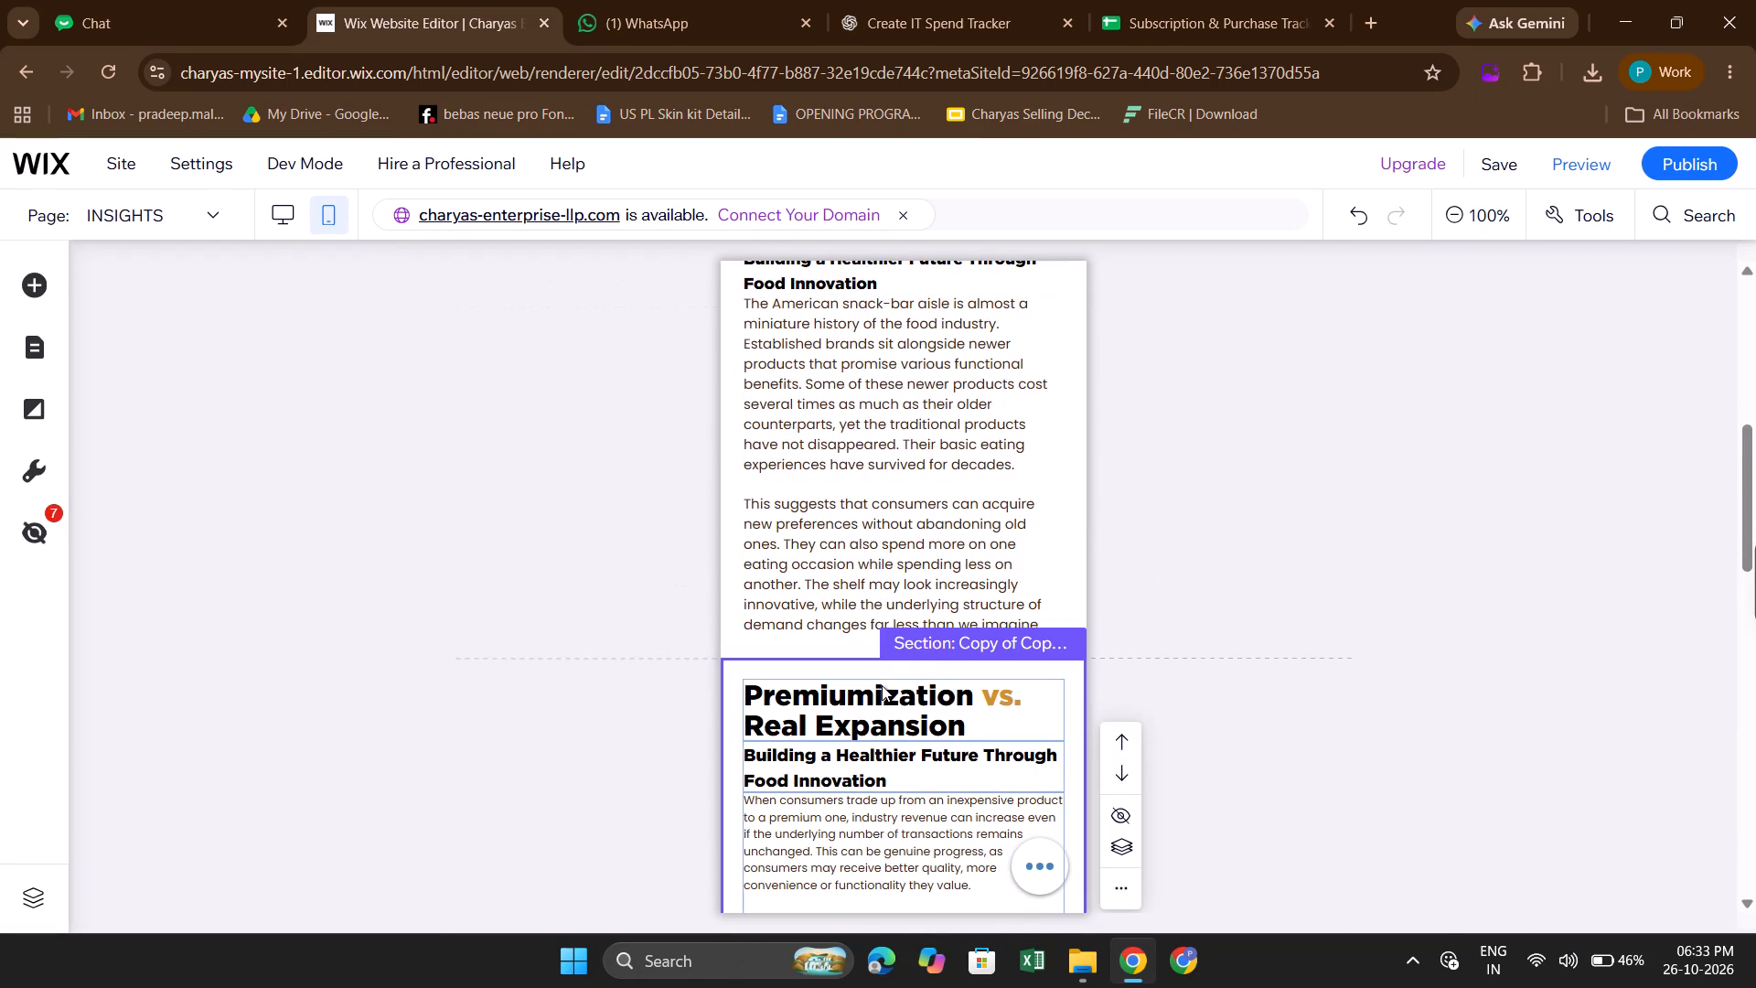
click(860, 652)
click(893, 646)
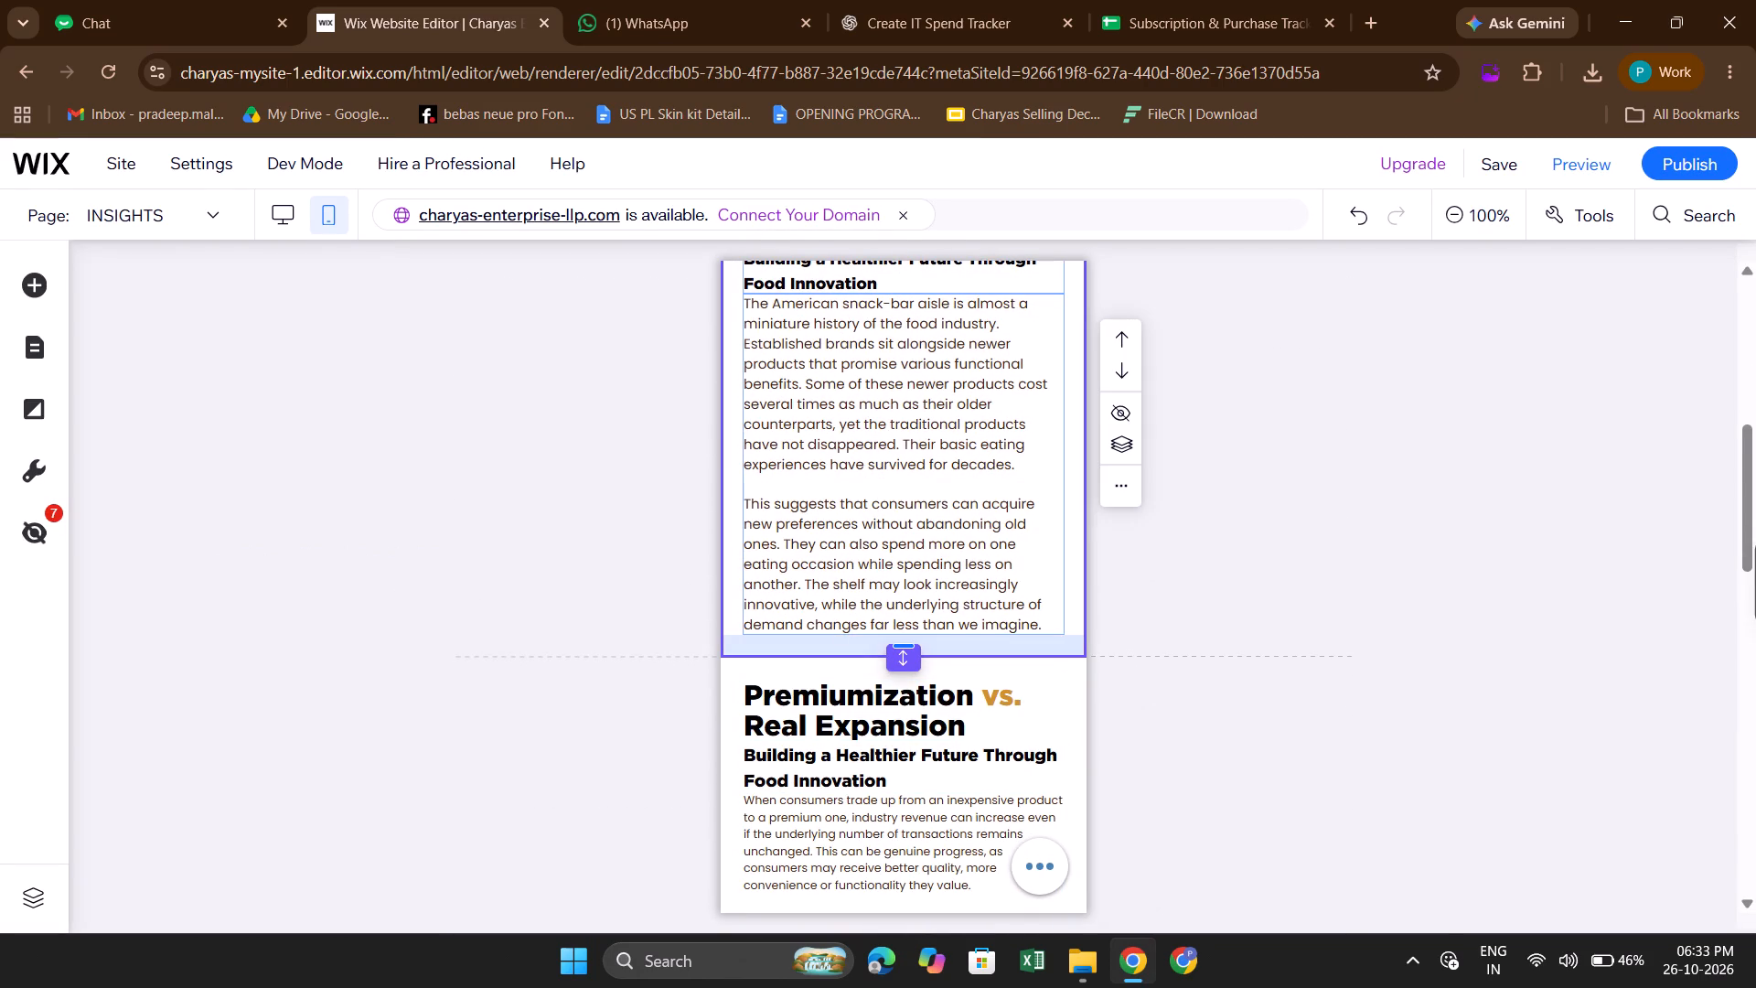
text(10)
key(Return)
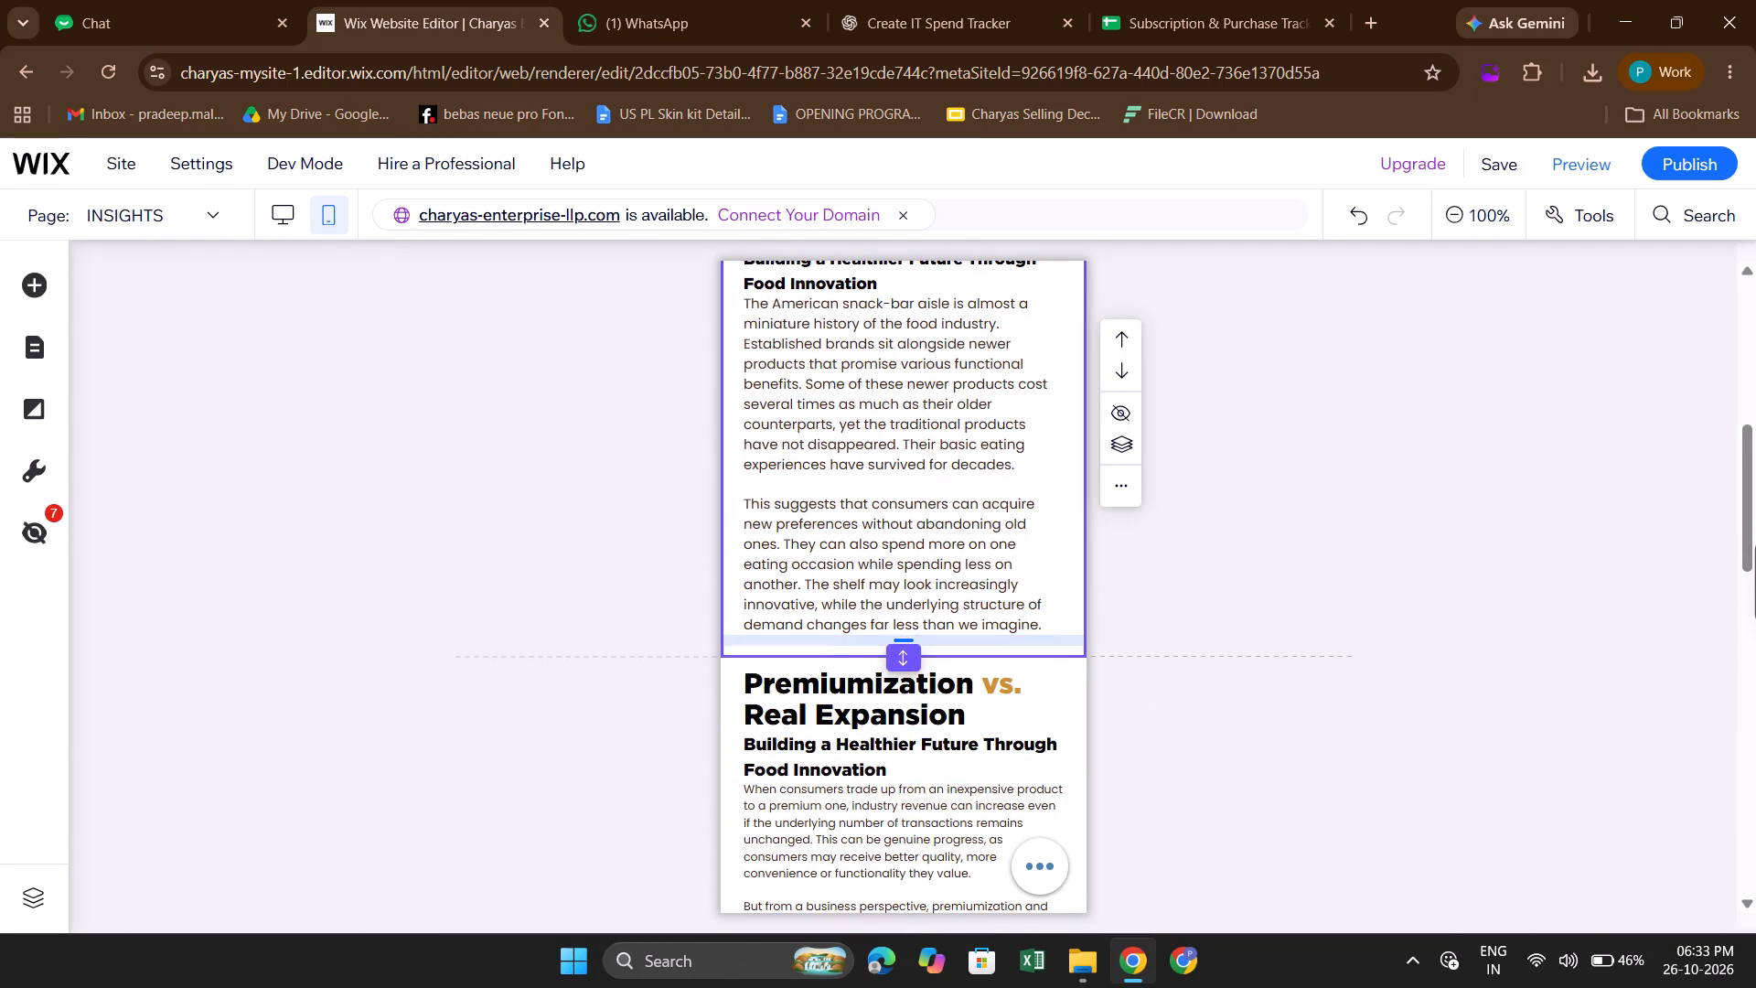
click(513, 773)
Set the bottom spacing of the "Premiumization vs. Real Expansion" section to 10 px.
click(801, 719)
scroll(801, 719, down, 3)
click(616, 773)
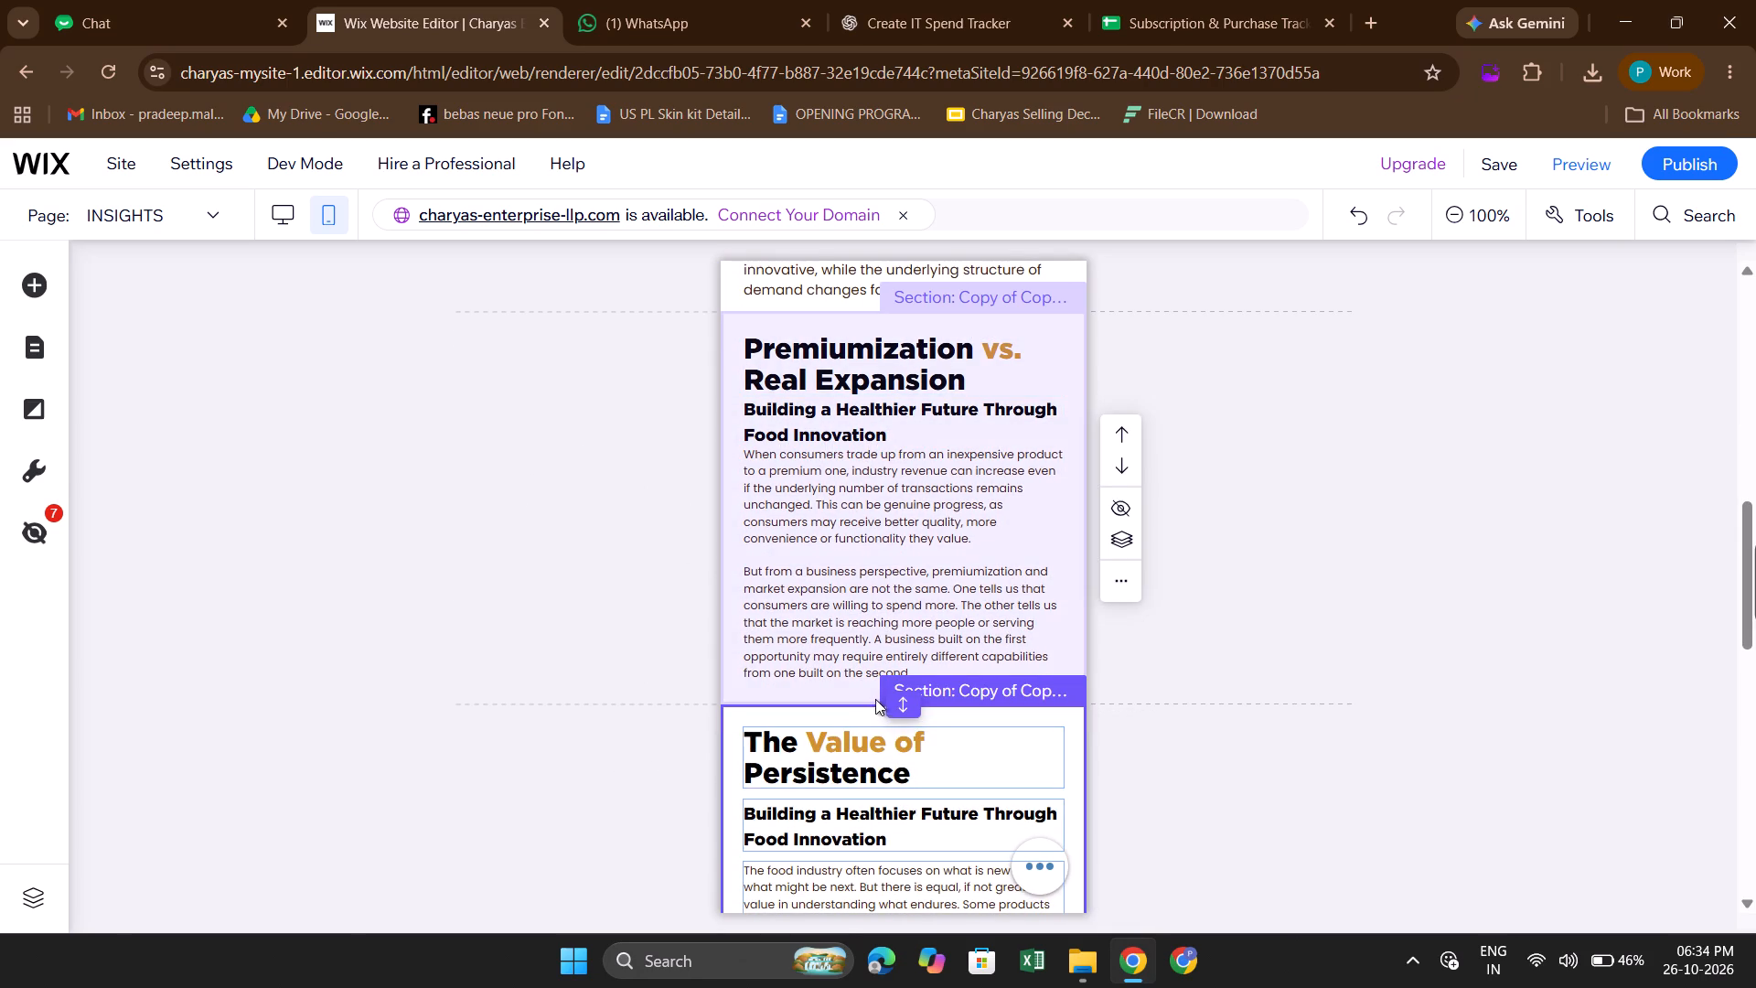
click(869, 690)
click(908, 693)
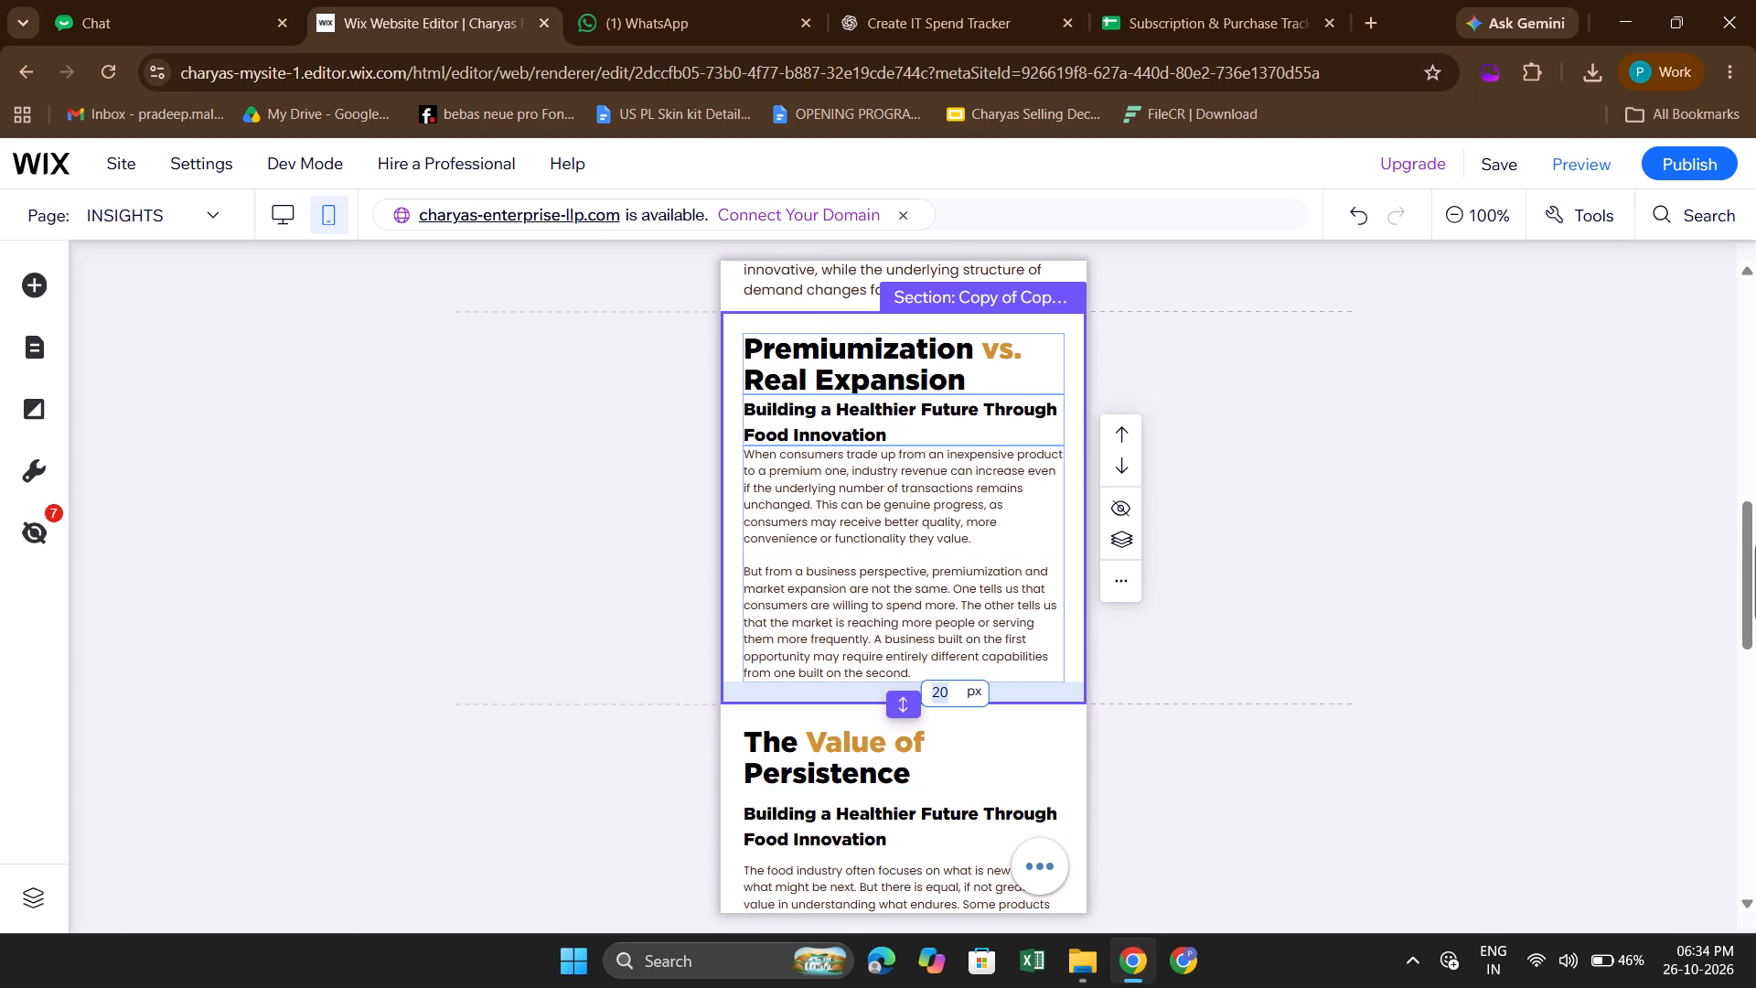
text(10)
key(Return)
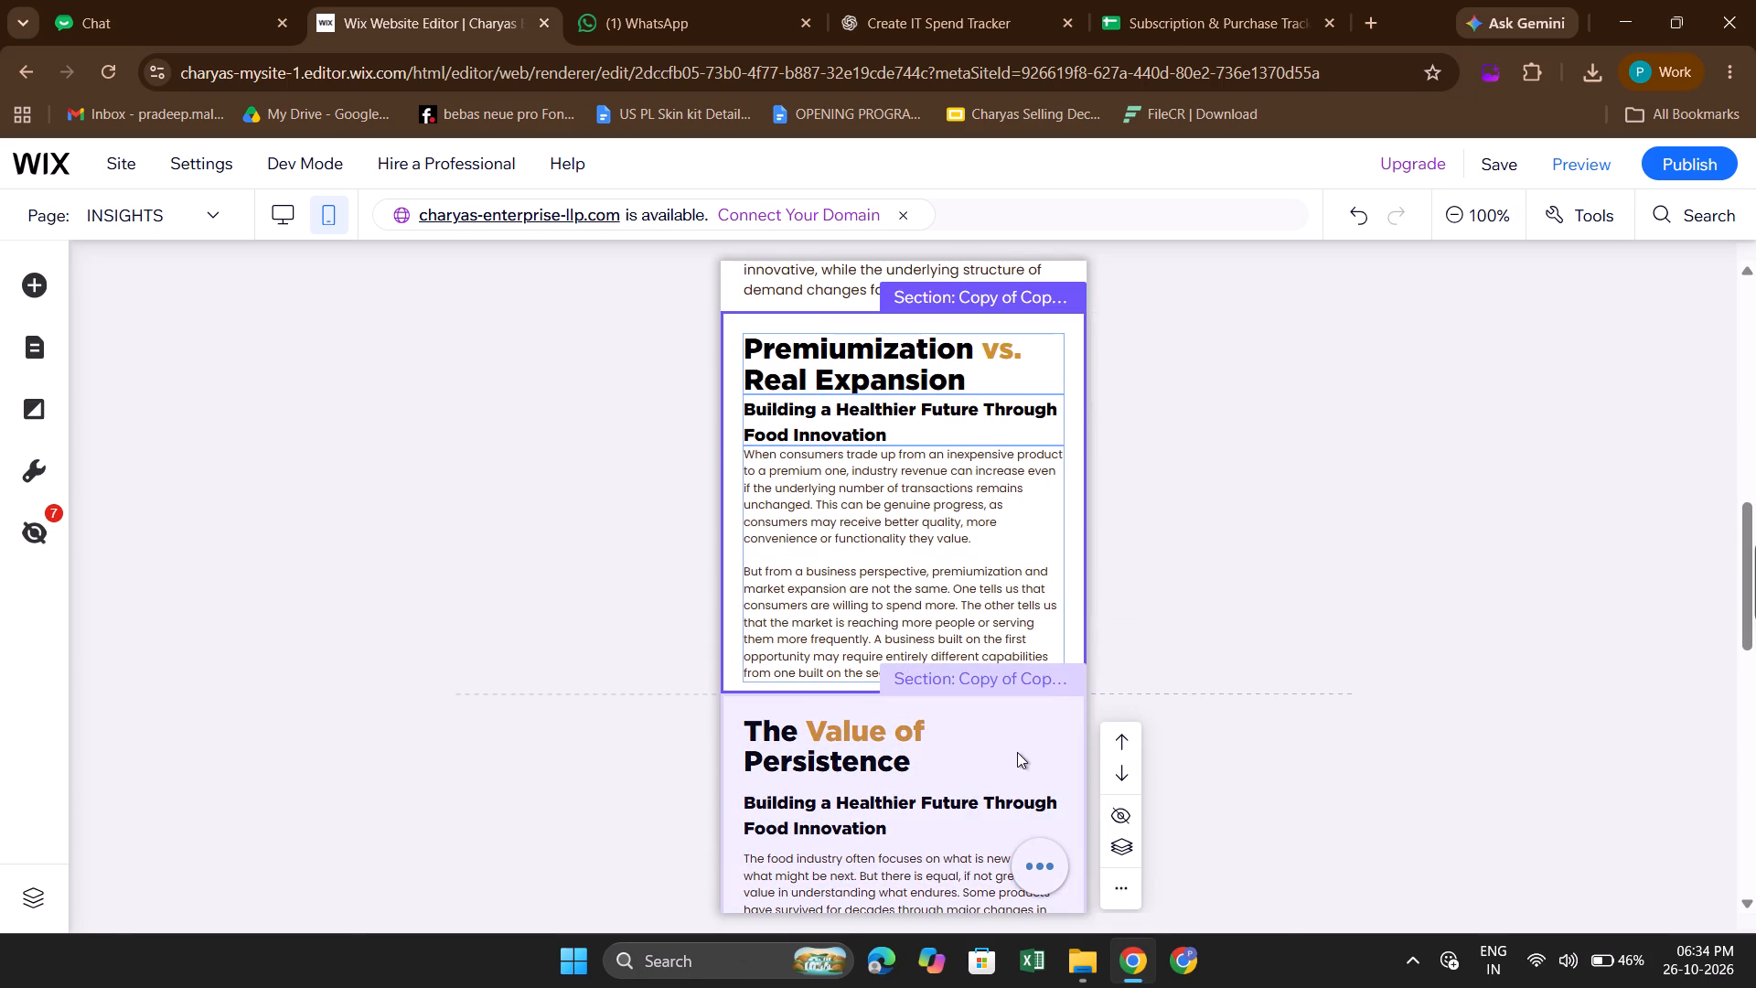
Set the spacing above the heading in the "A More Thoughtful Approach at Charya's" section to 10 px.
click(1028, 756)
scroll(1028, 756, down, 2)
click(1216, 549)
scroll(1216, 549, down, 1)
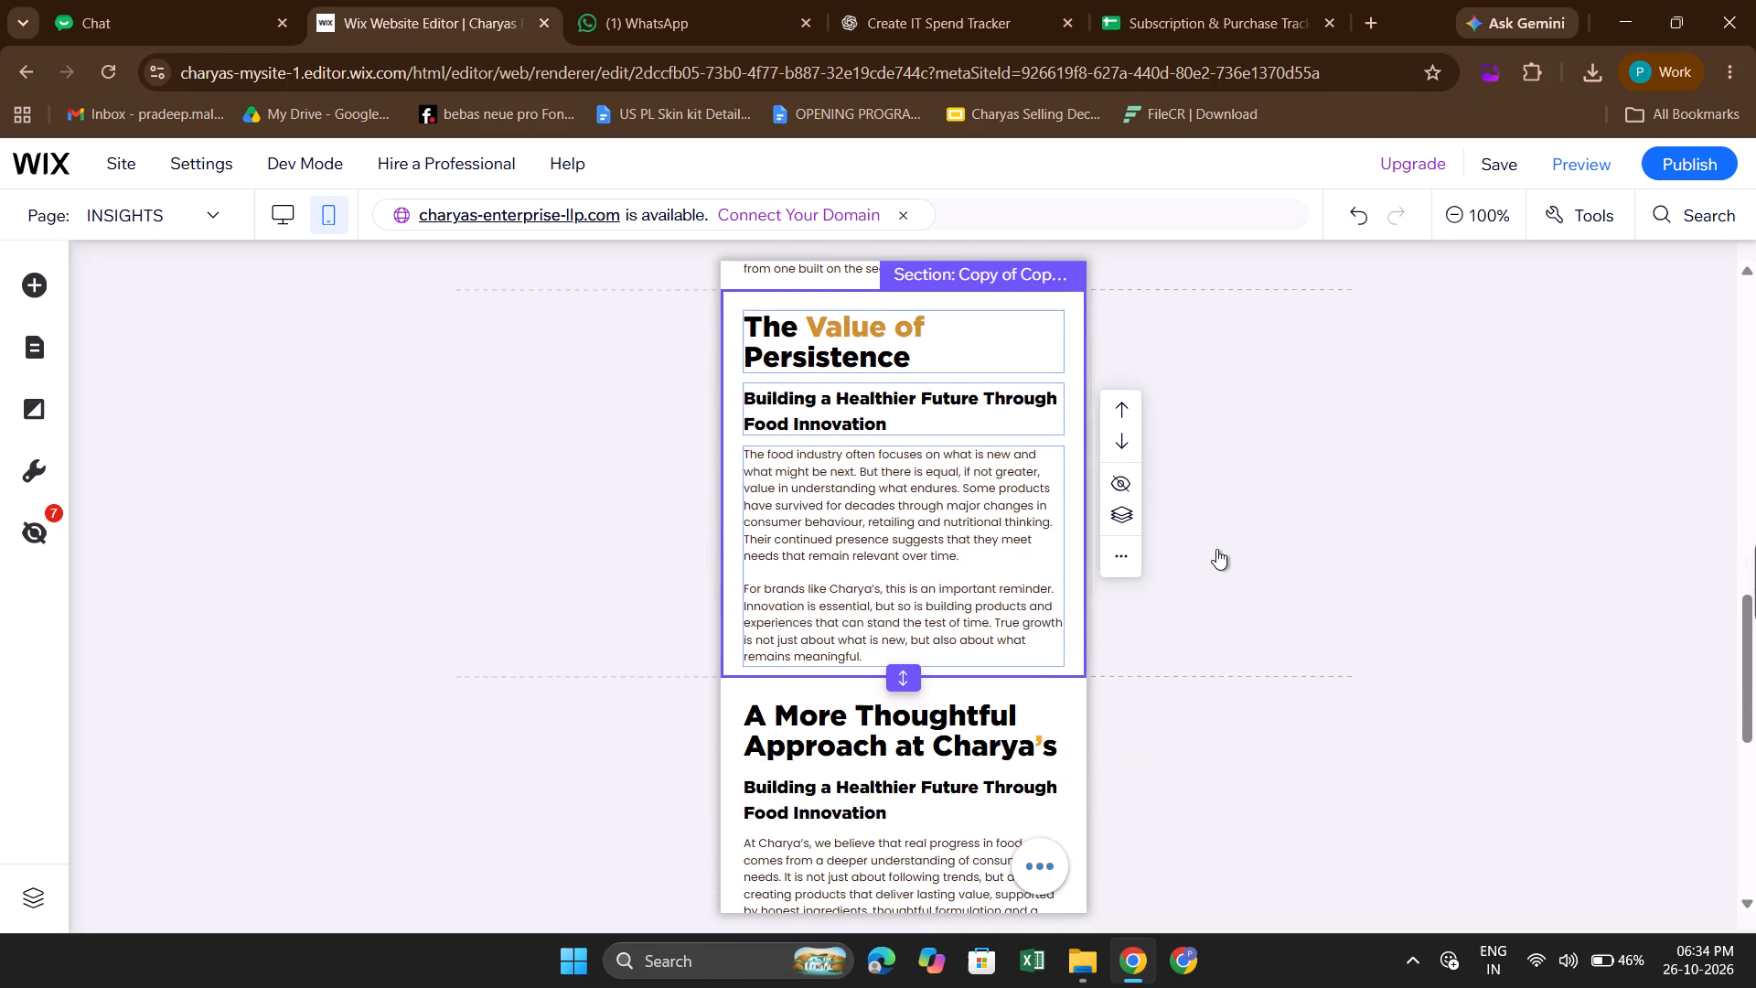
scroll(1135, 678, down, 1)
click(1192, 566)
scroll(1192, 566, down, 1)
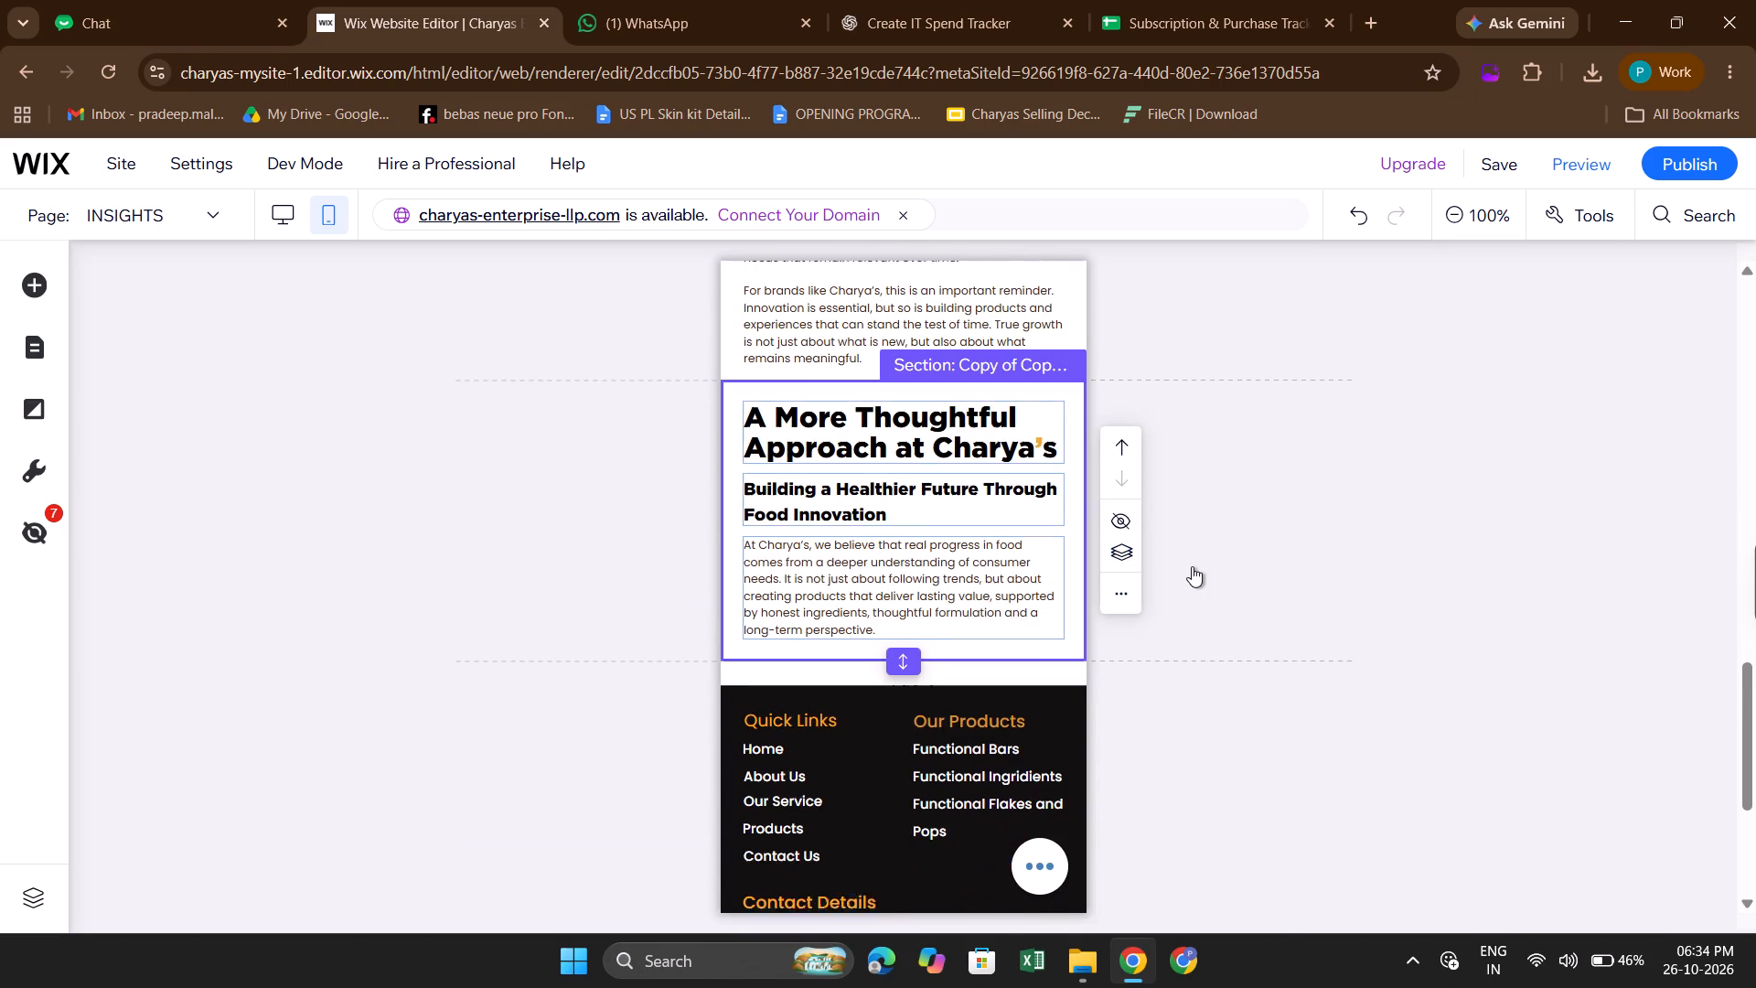
scroll(1192, 566, down, 1)
click(873, 375)
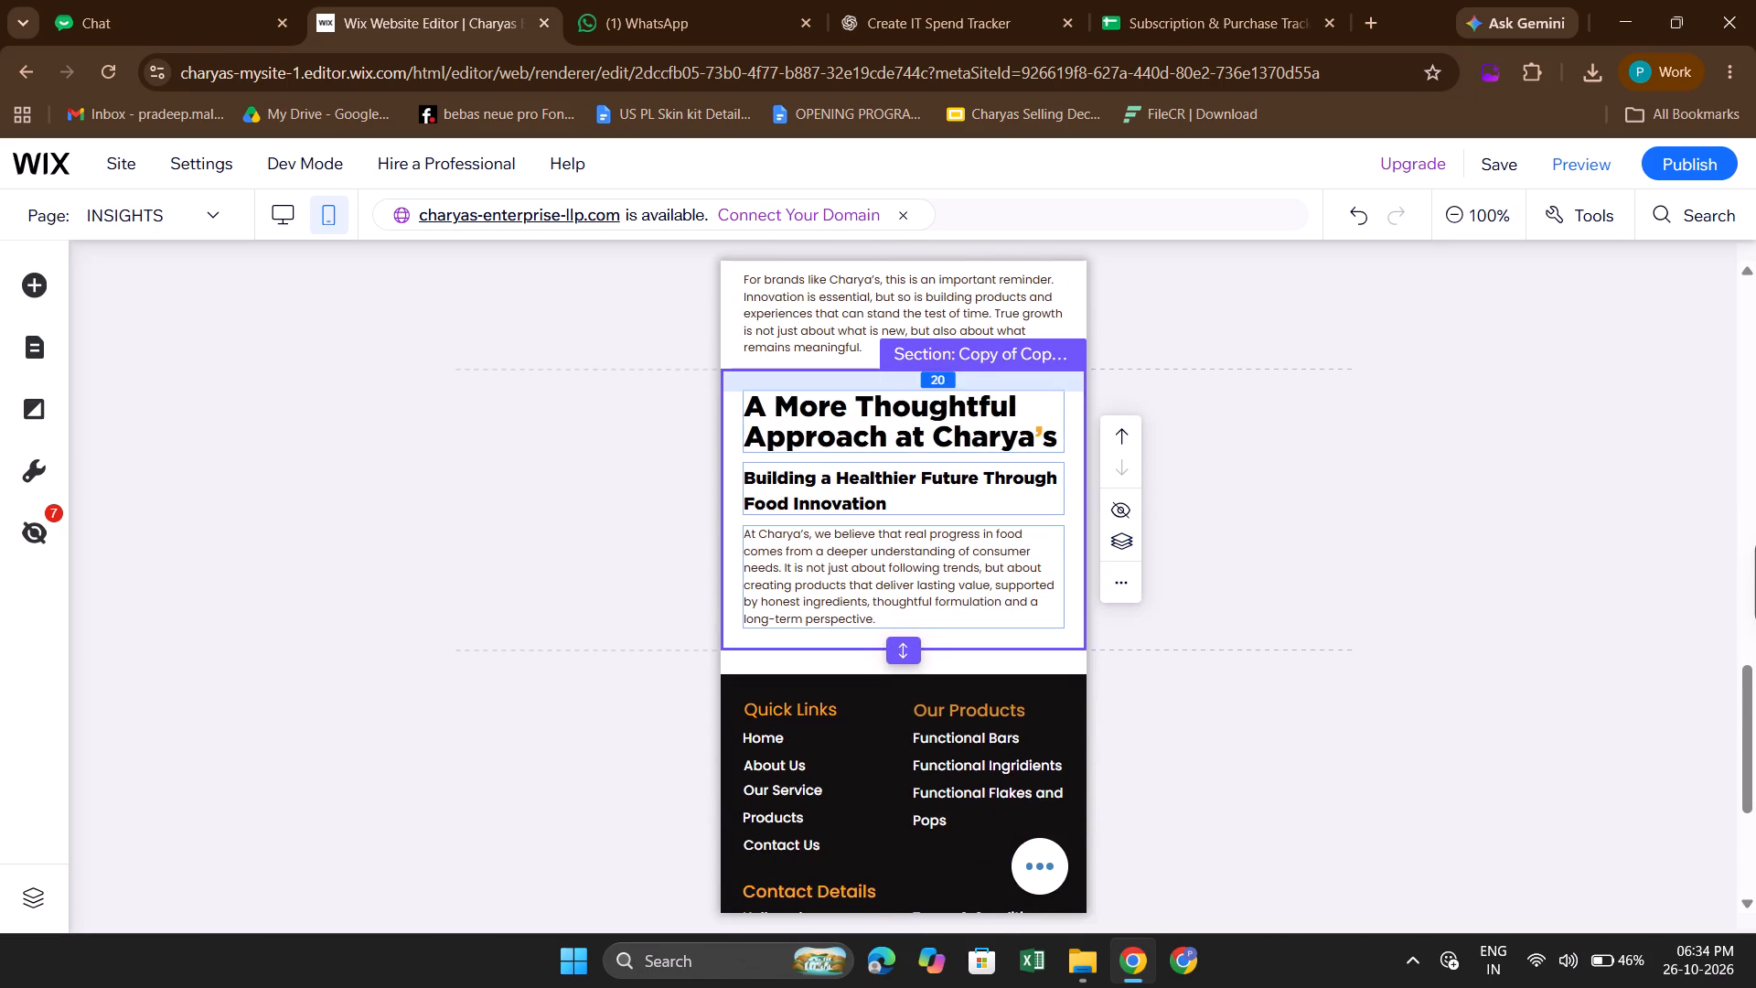
text(10)
key(Return)
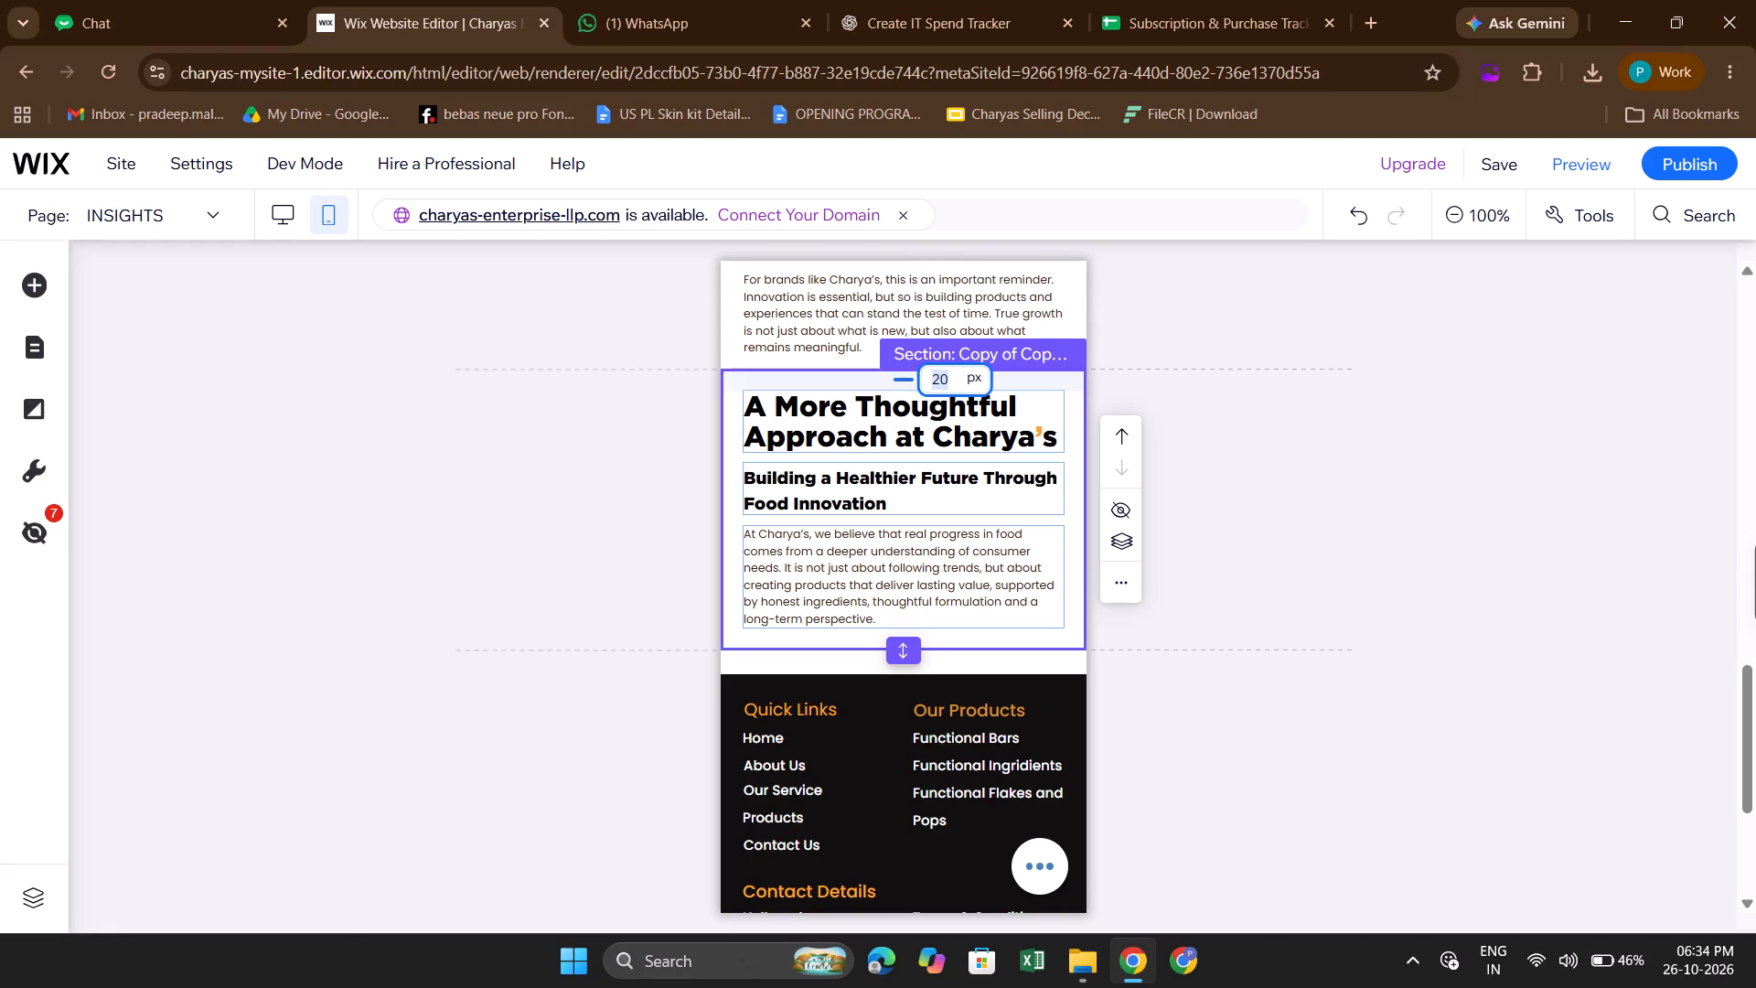
click(944, 381)
text(10)
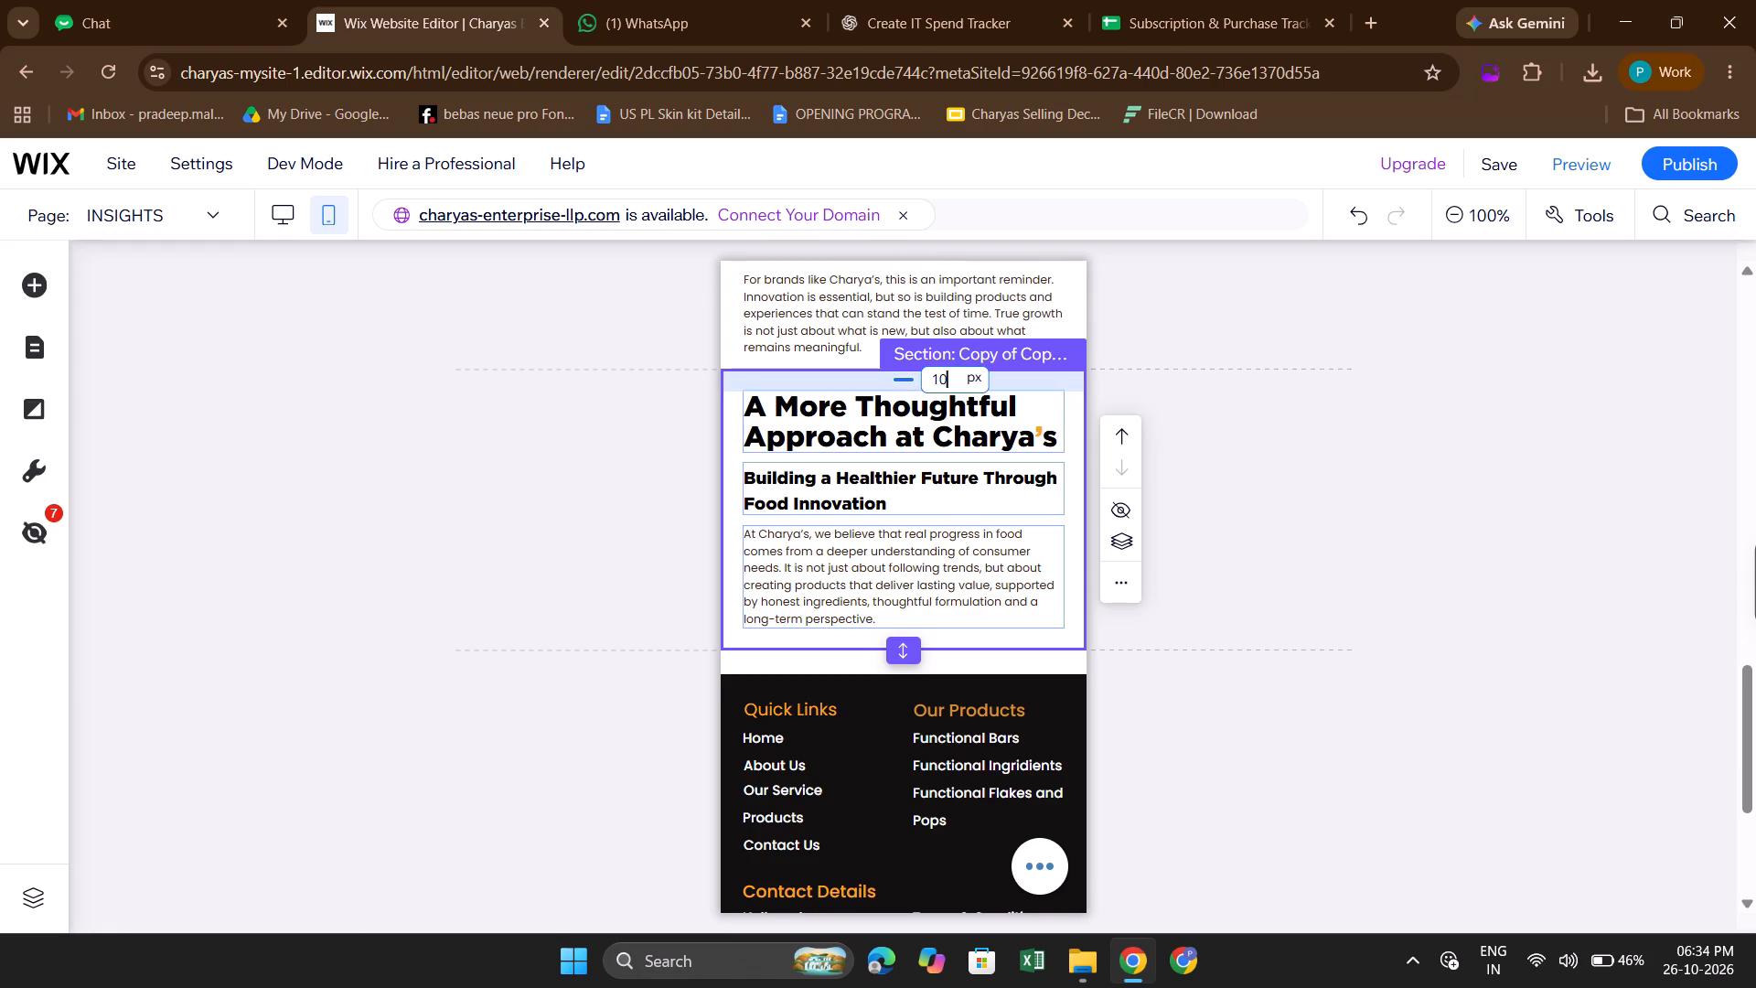
key(Return)
click(648, 573)
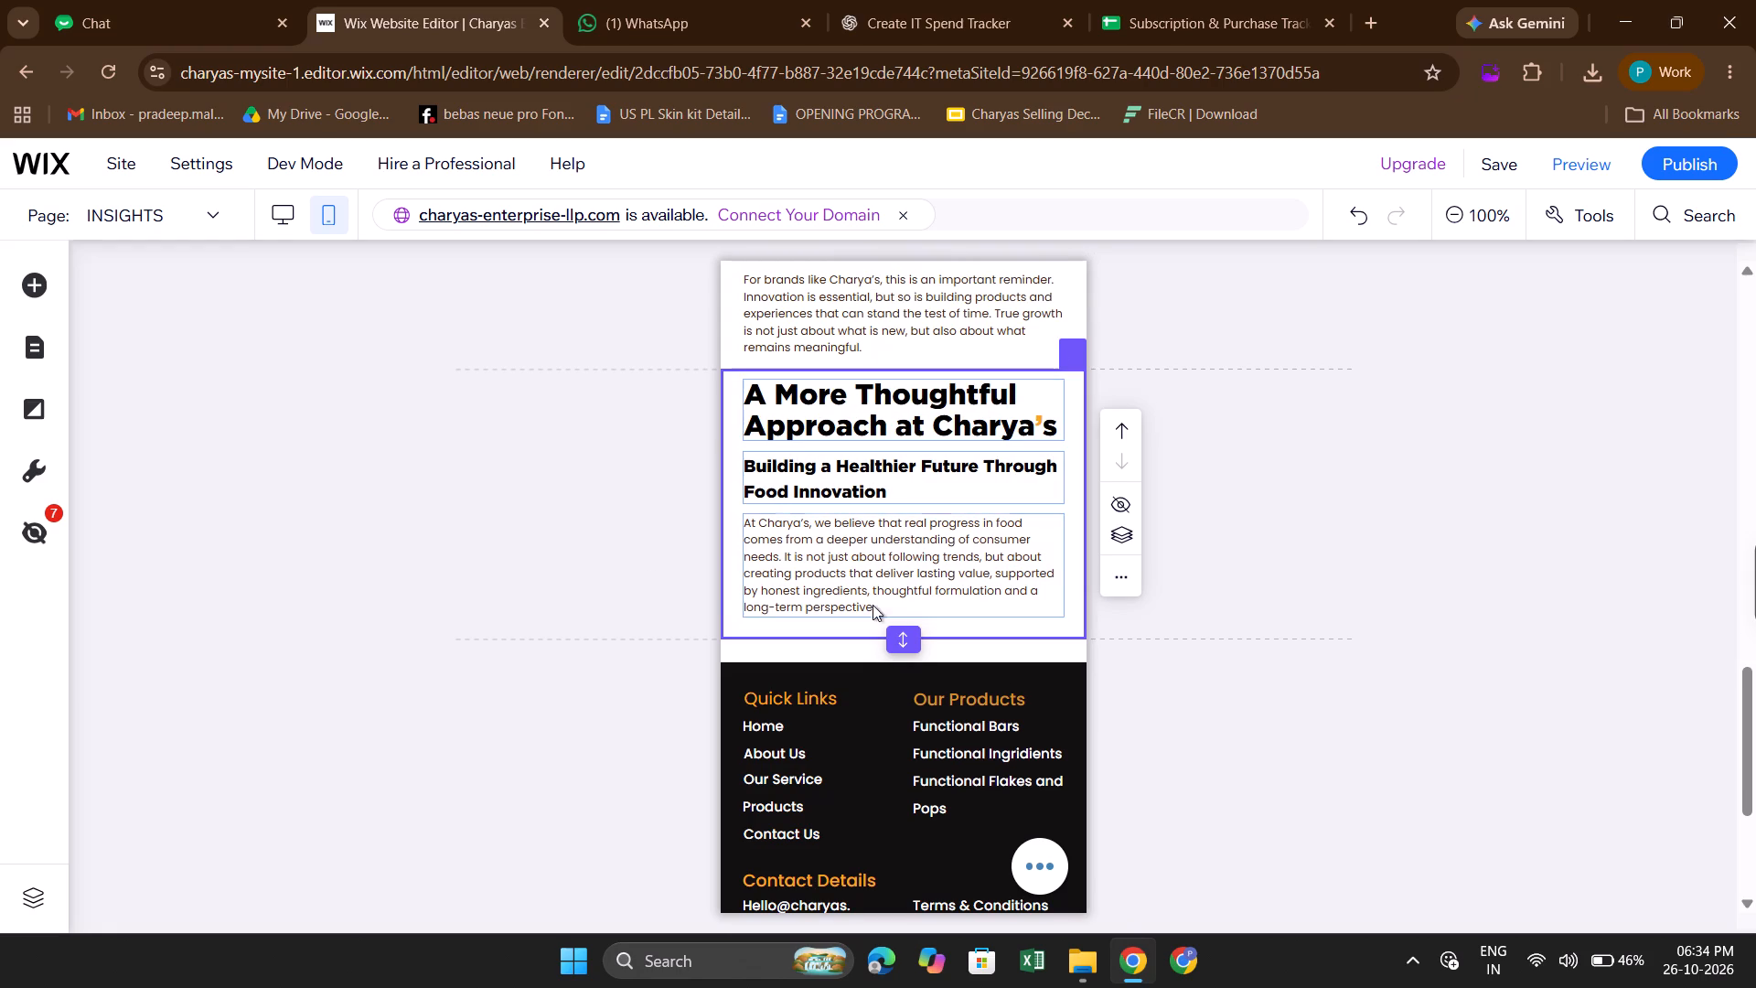
Set the bottom spacing of the "A More Thoughtful Approach at Charya's" section to 10 px.
click(936, 626)
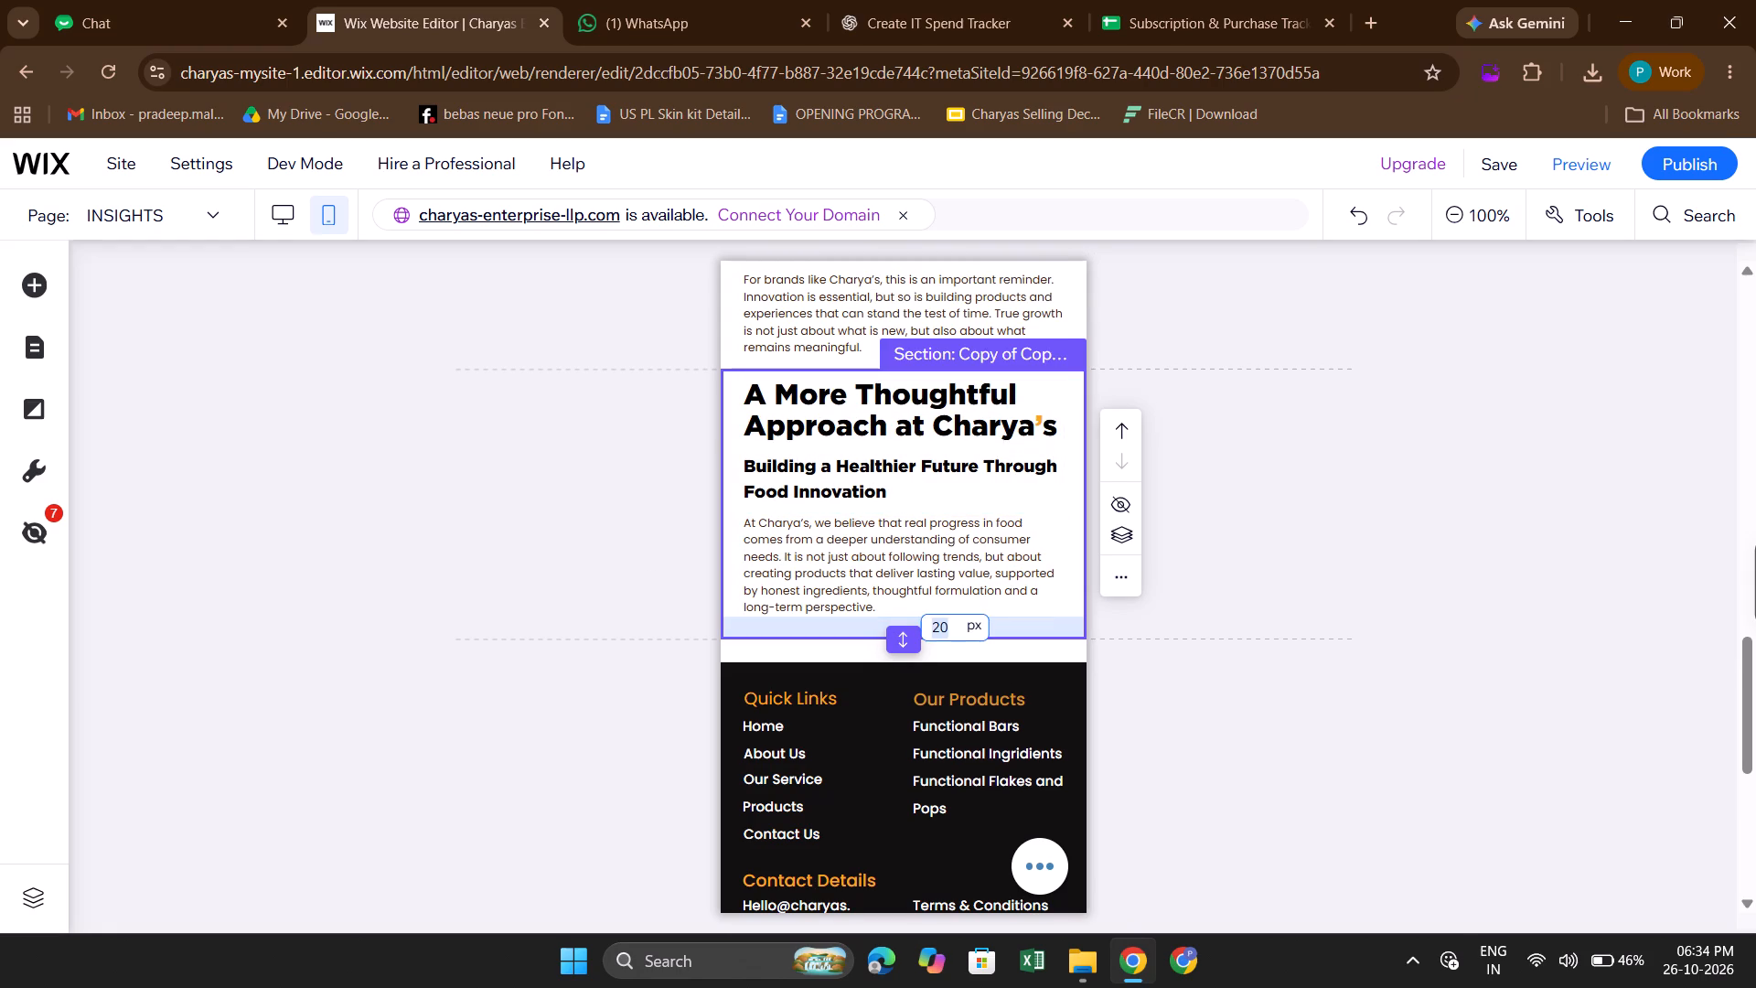
text(10)
key(Return)
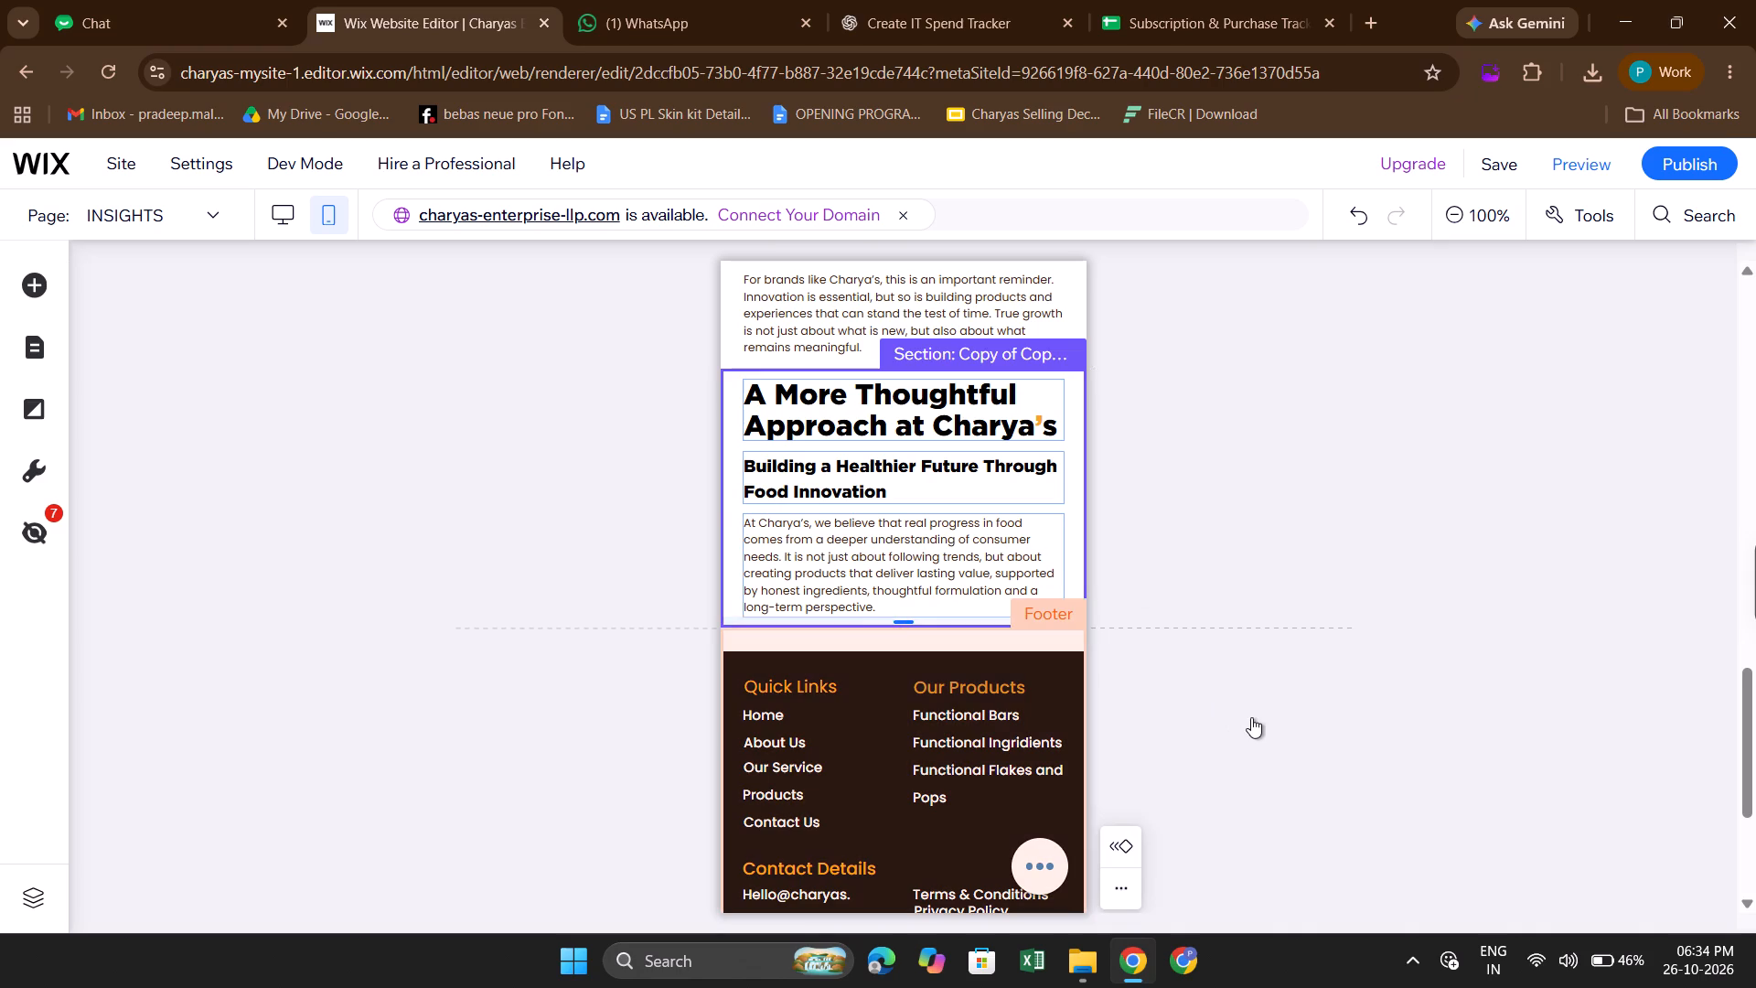
click(1251, 717)
Select the dark strip in the mobile footer and nudge it slightly upward towards the last content section.
click(912, 641)
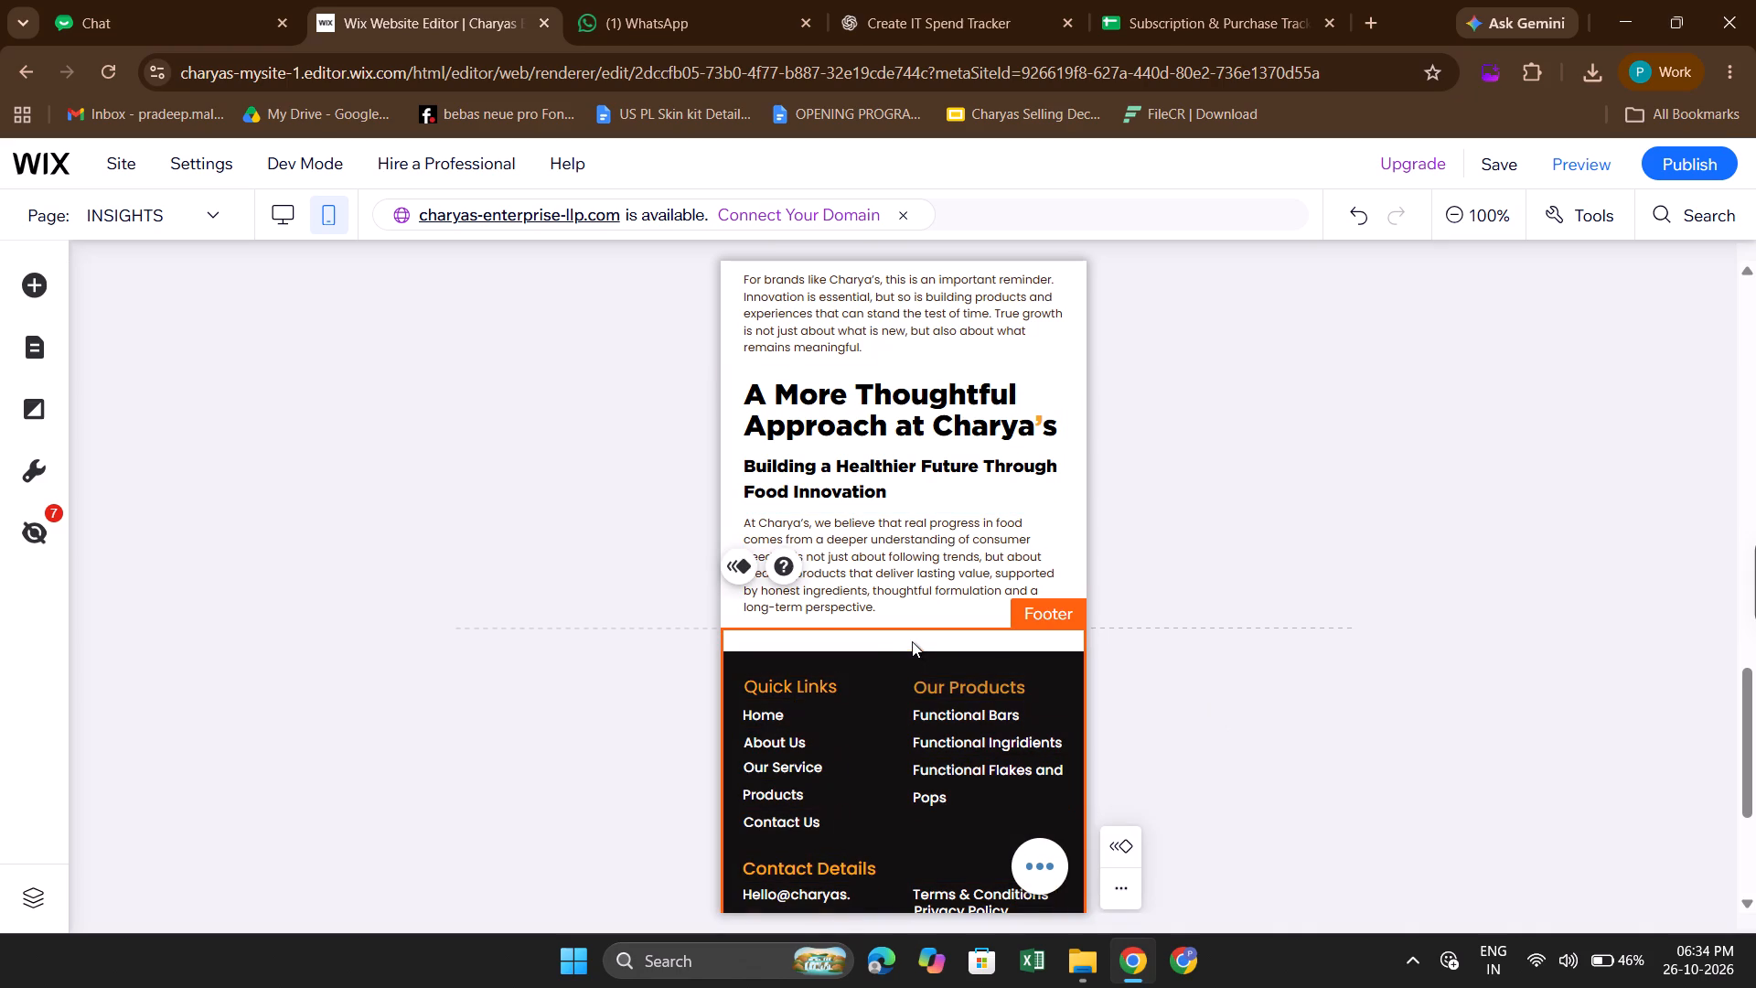
click(870, 645)
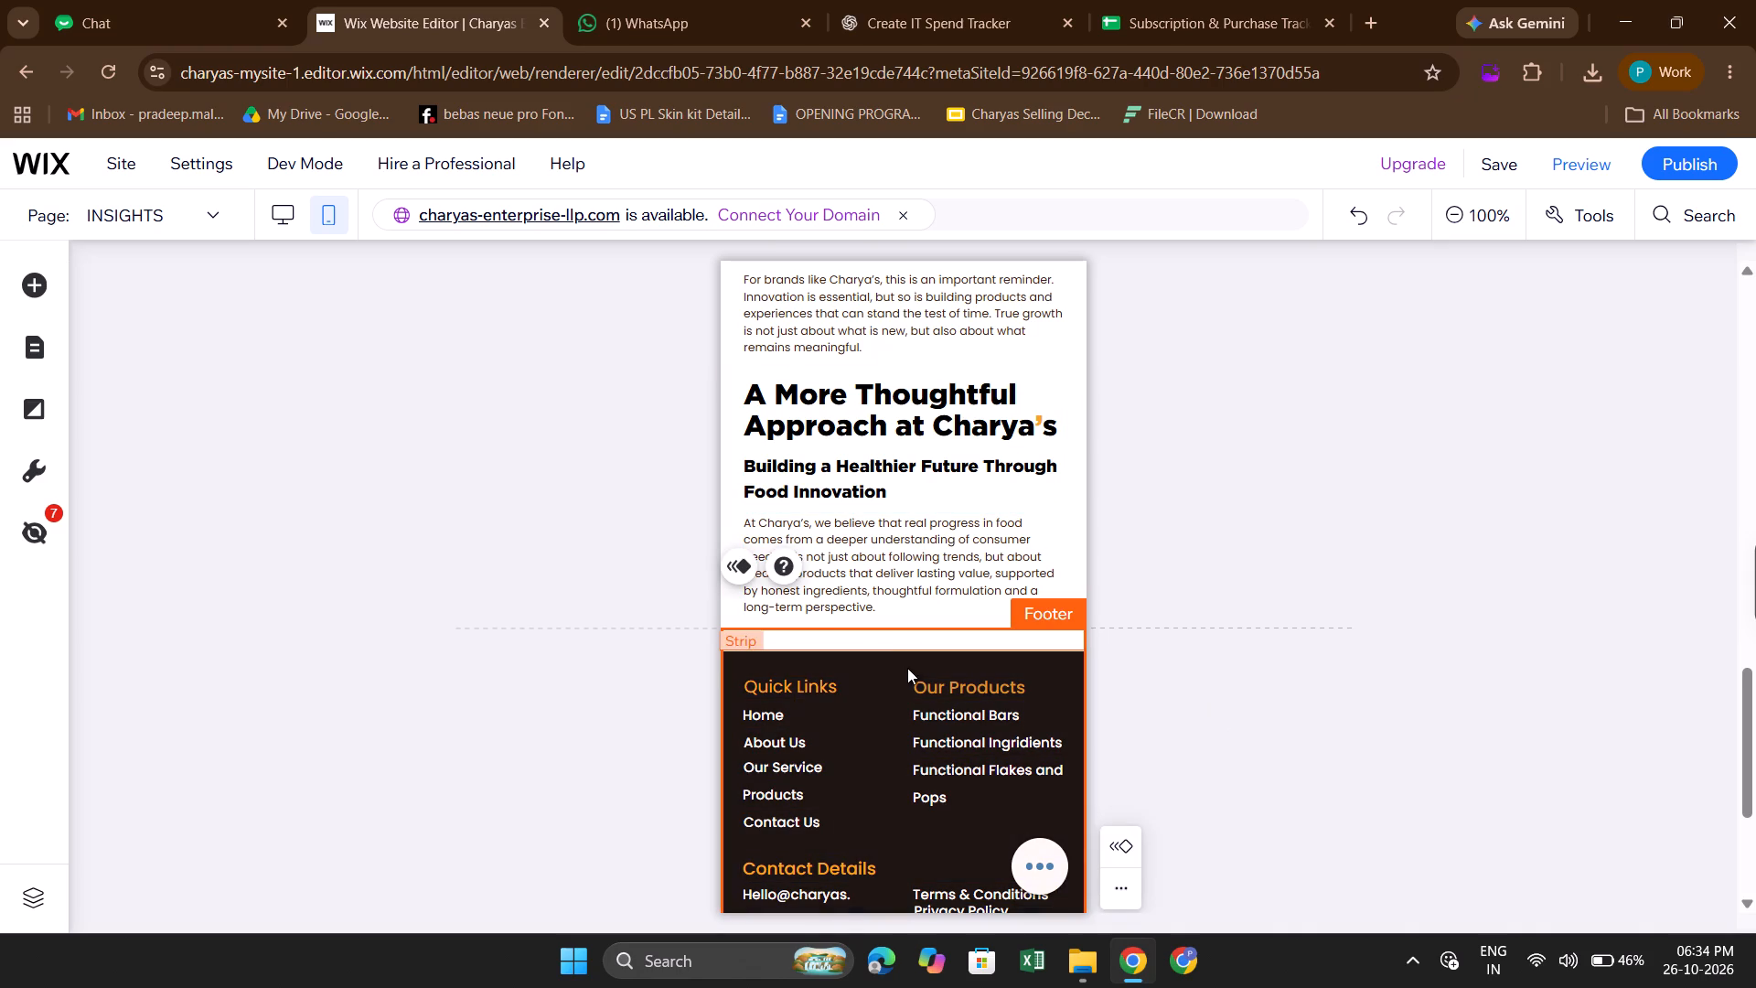
click(907, 668)
drag(903, 671, 903, 660)
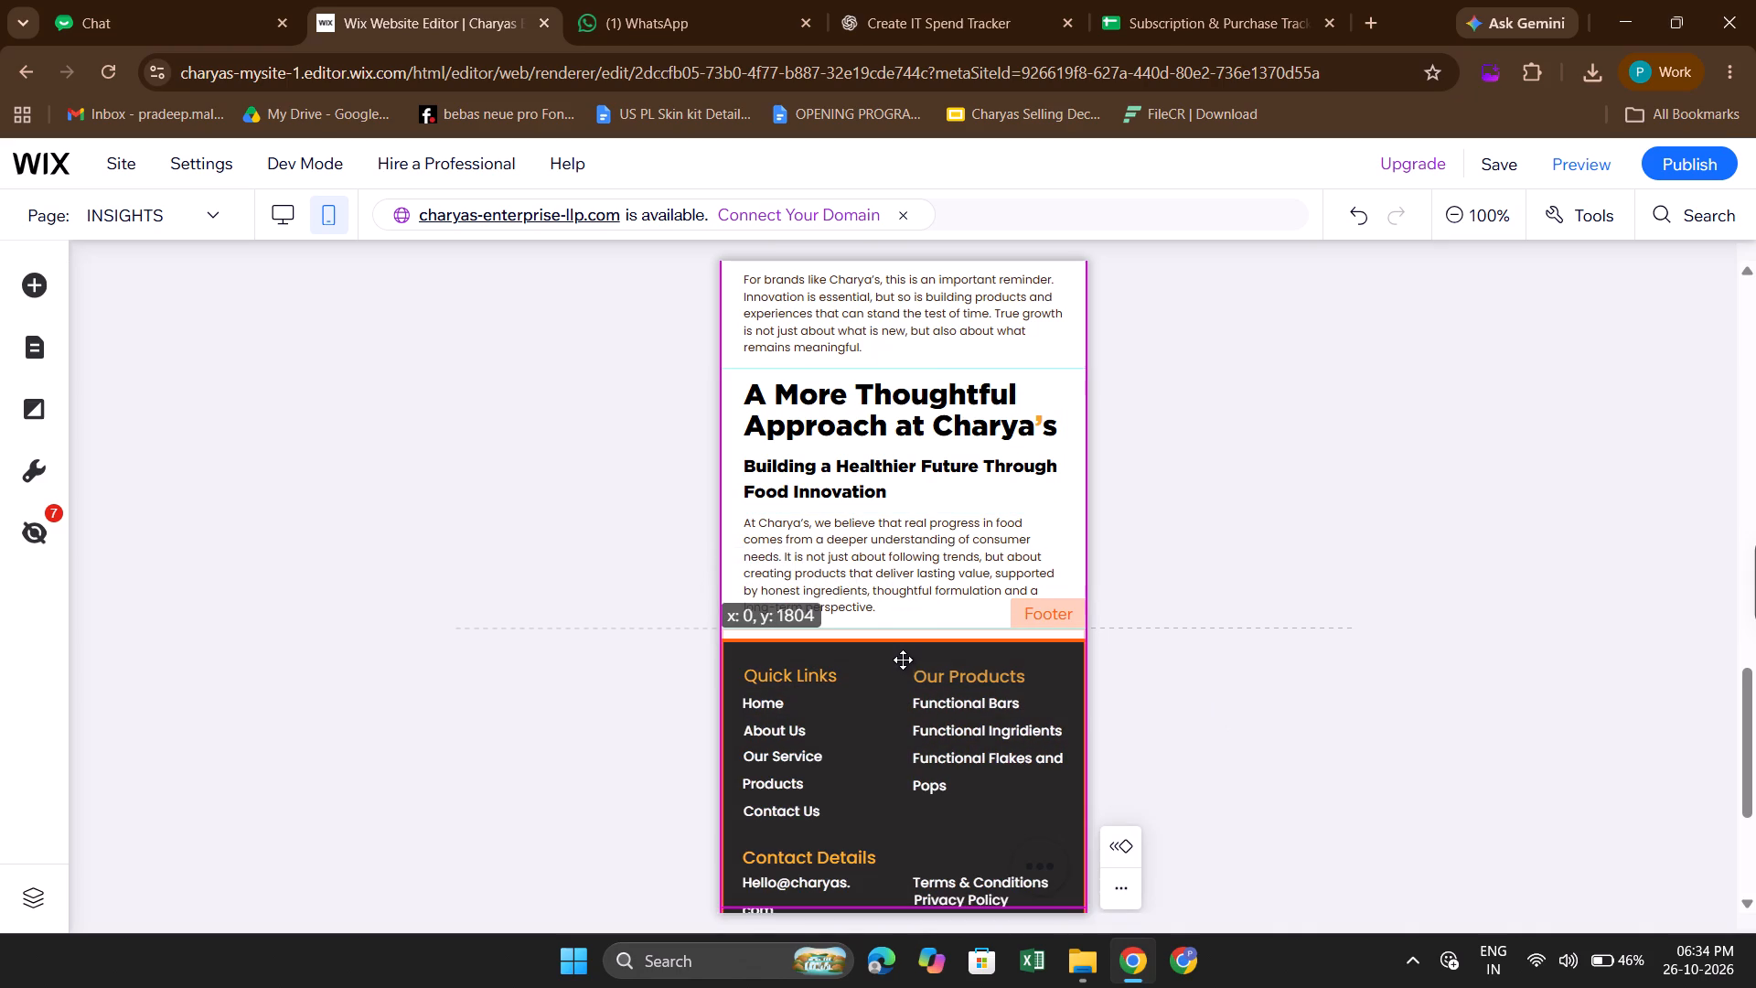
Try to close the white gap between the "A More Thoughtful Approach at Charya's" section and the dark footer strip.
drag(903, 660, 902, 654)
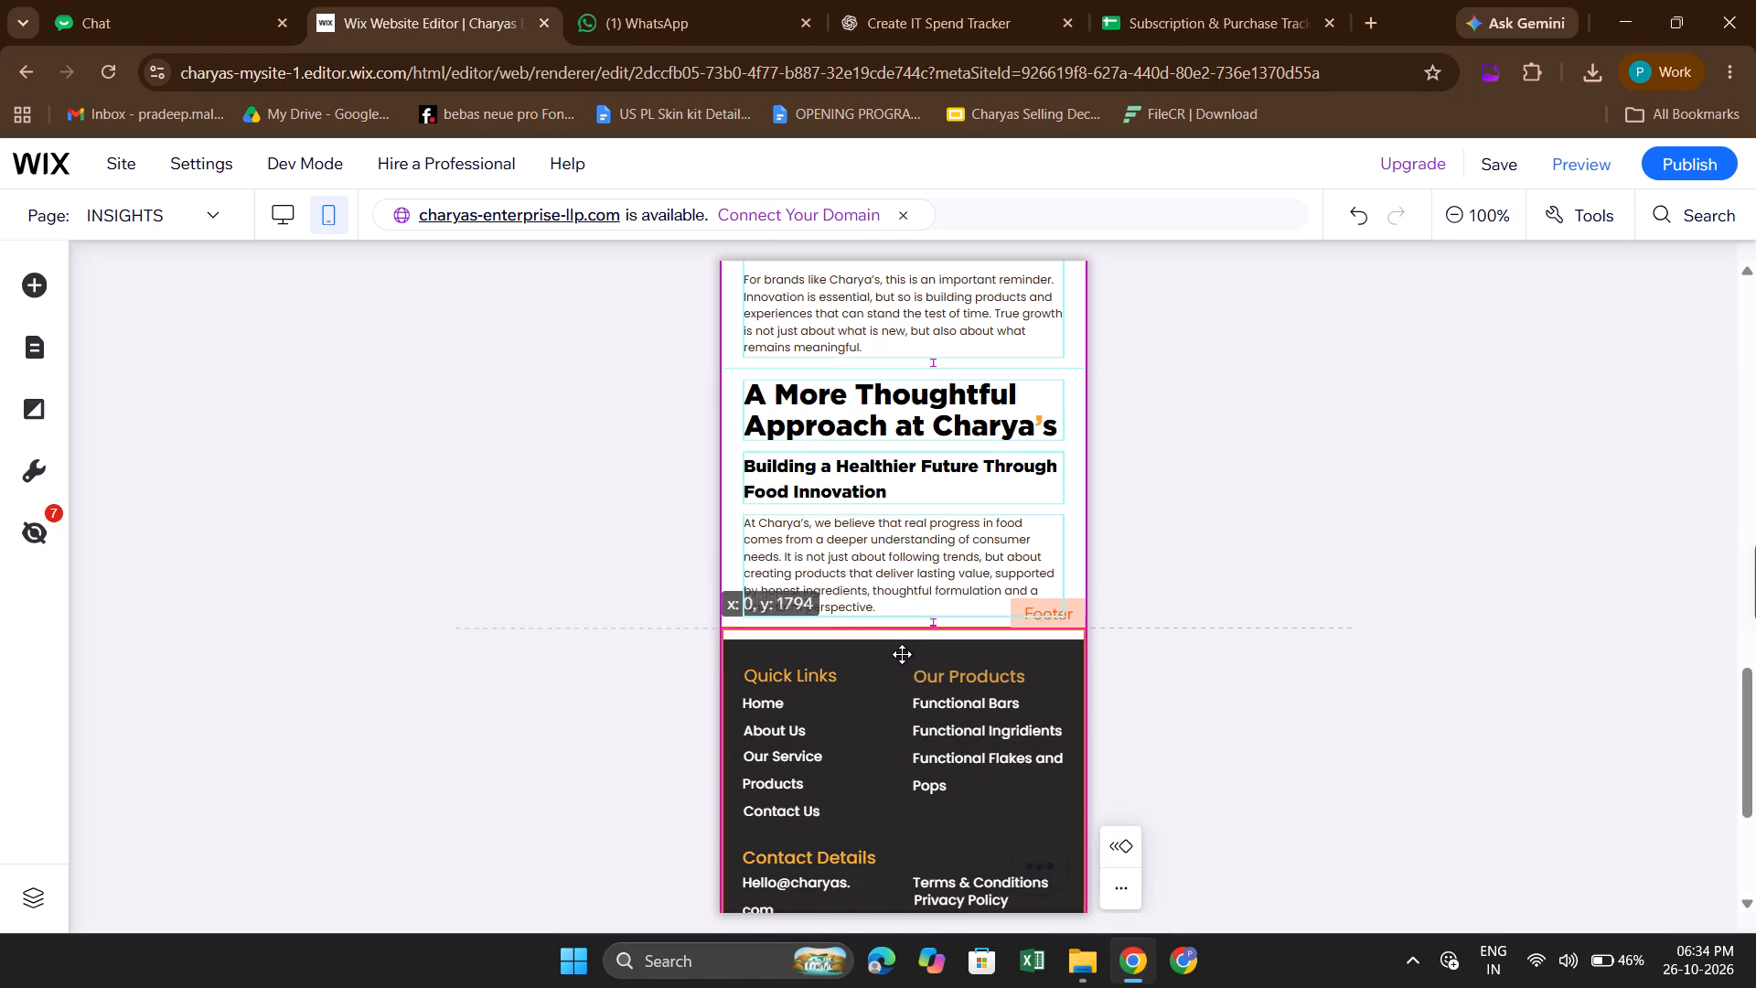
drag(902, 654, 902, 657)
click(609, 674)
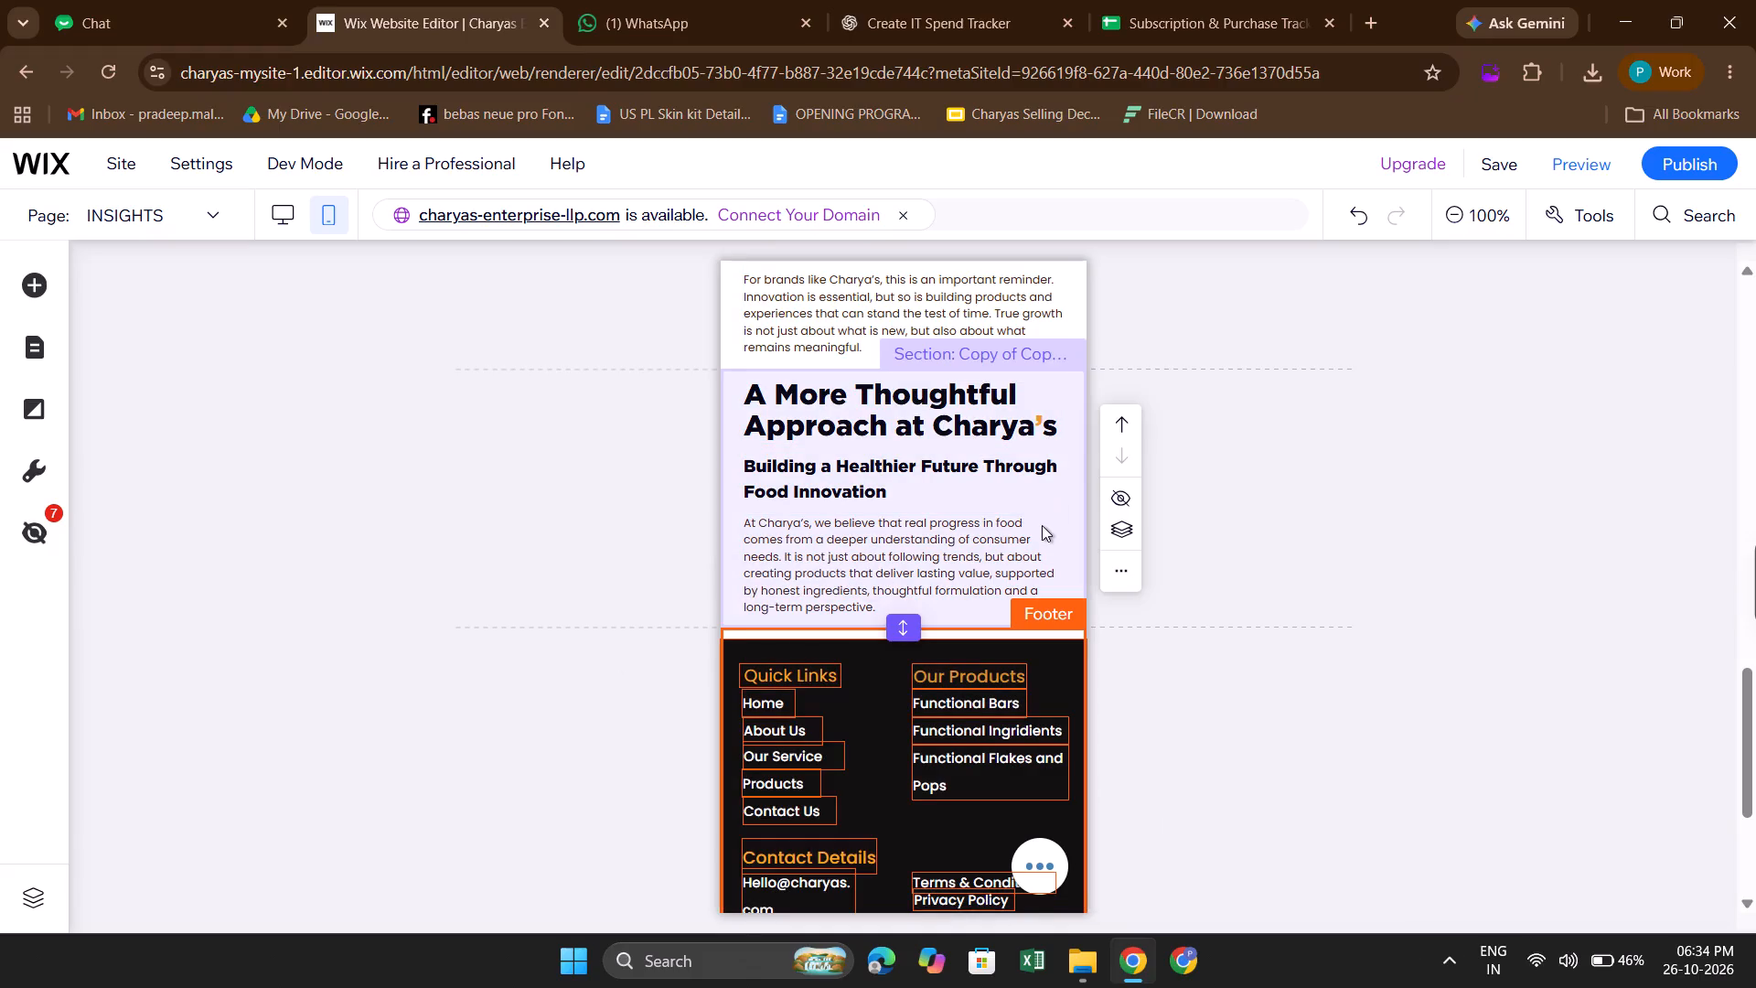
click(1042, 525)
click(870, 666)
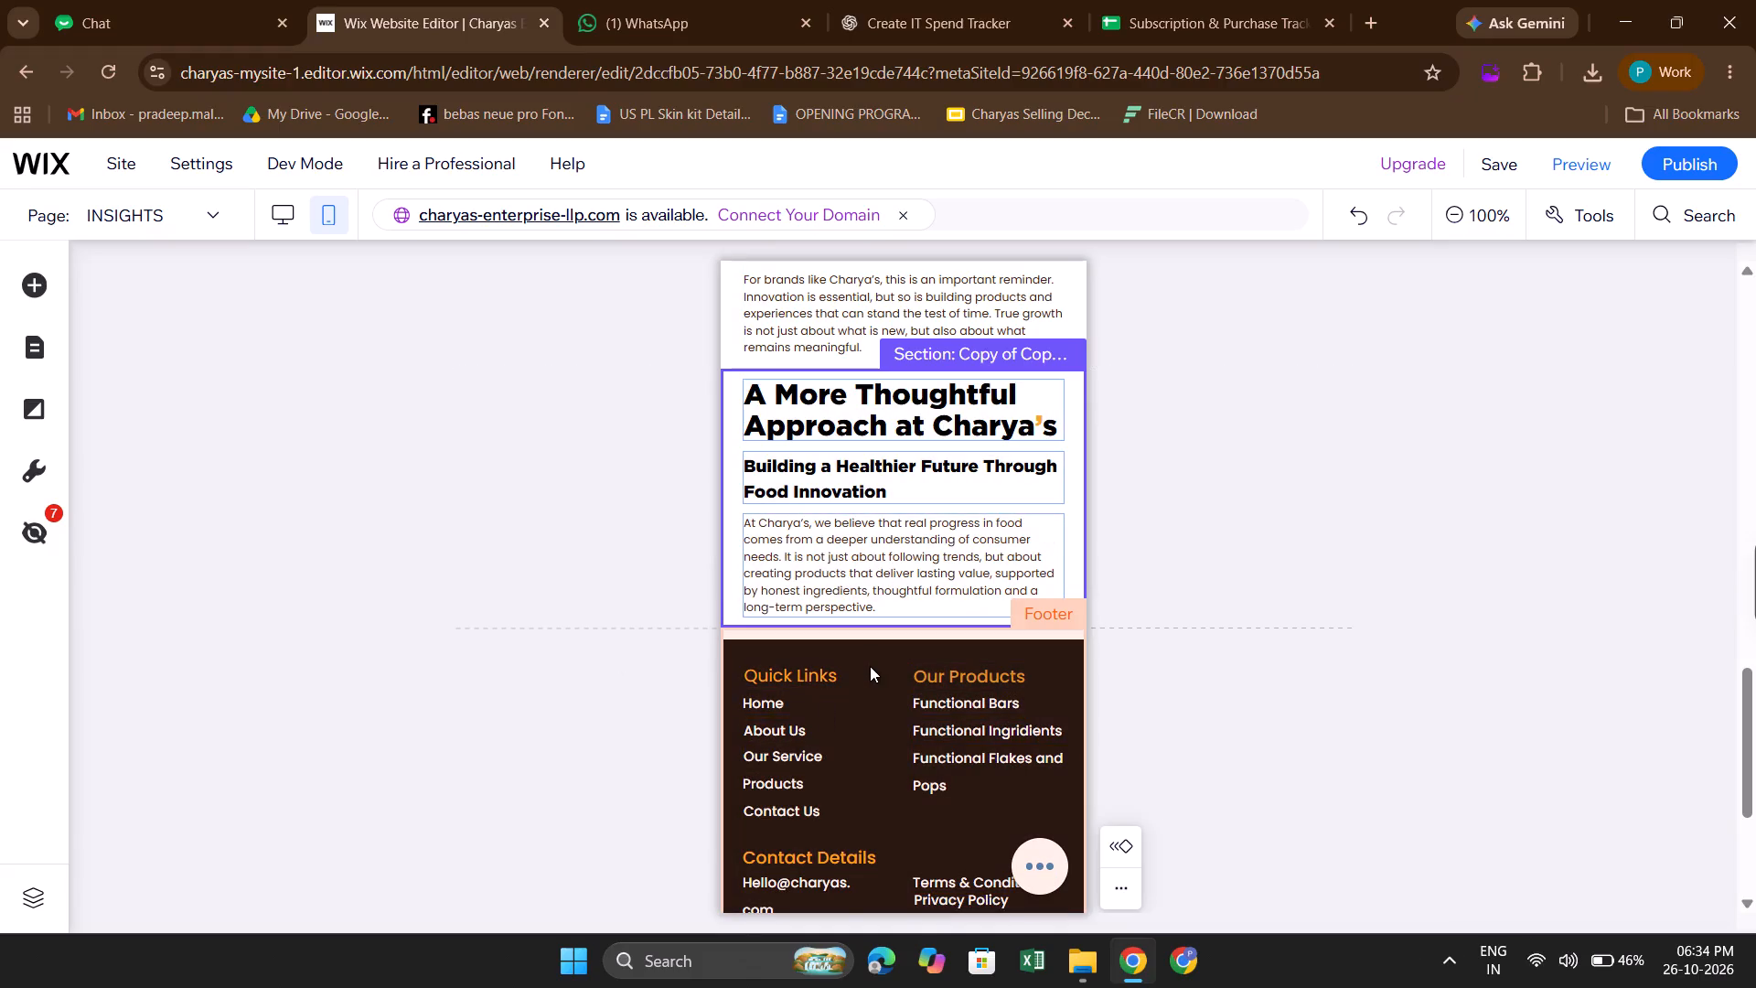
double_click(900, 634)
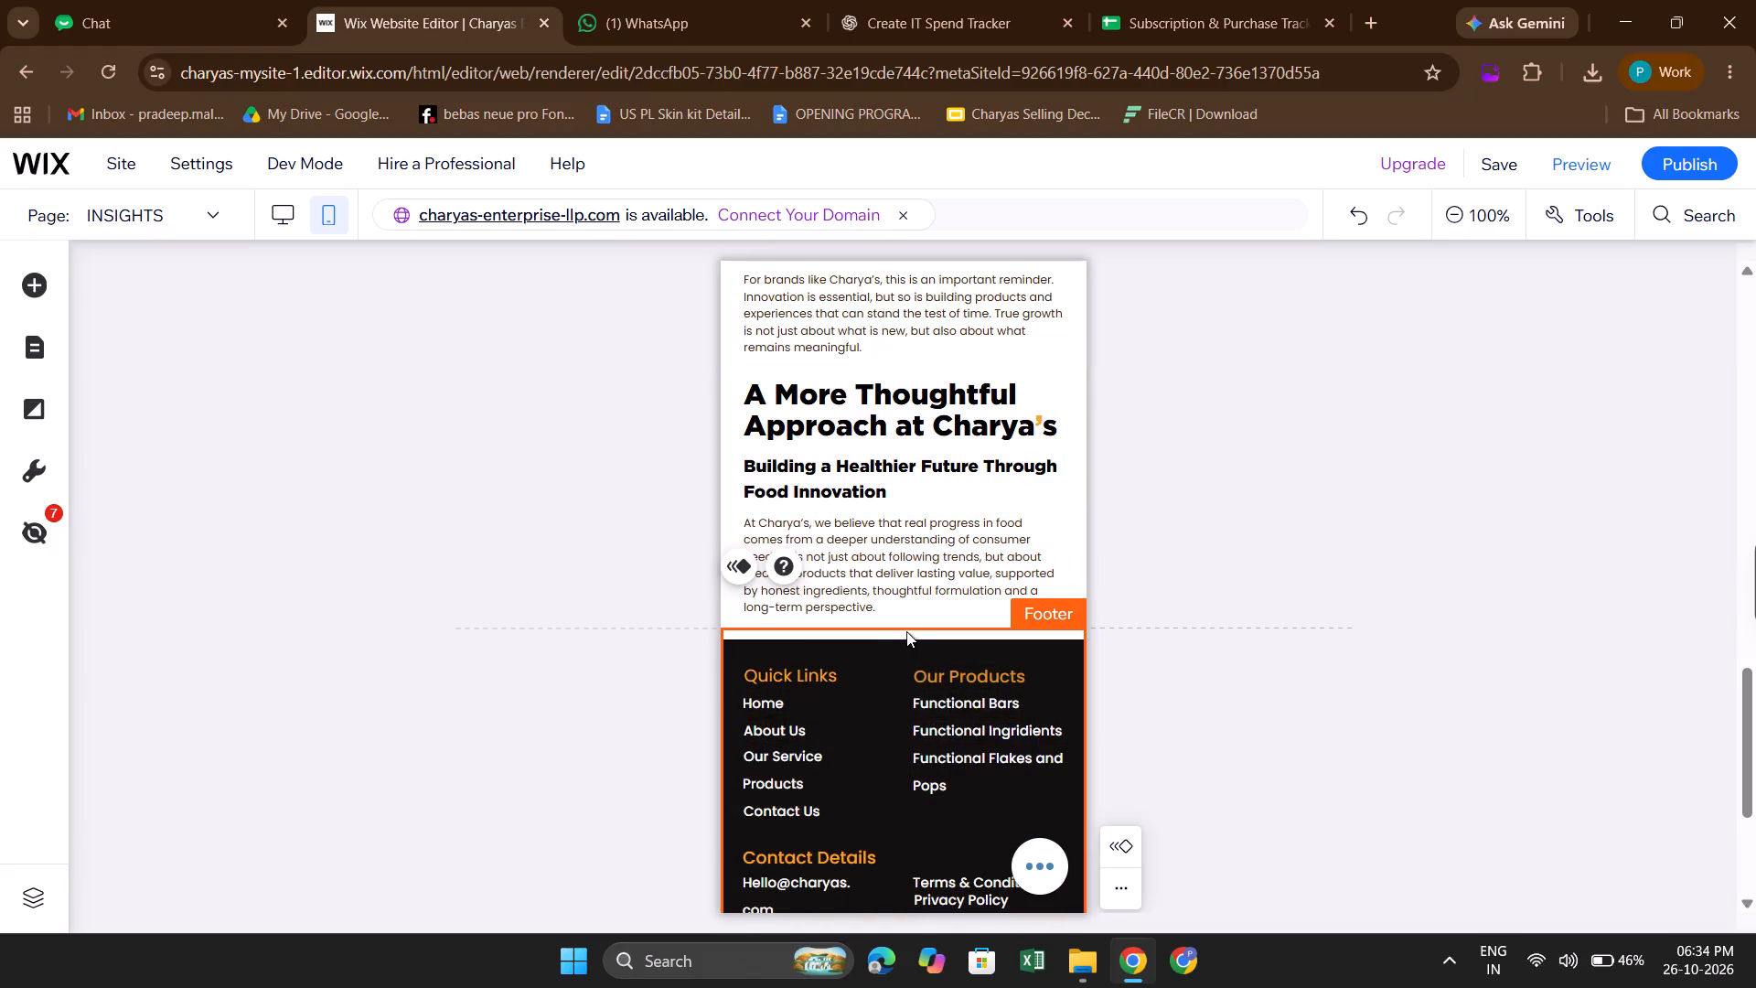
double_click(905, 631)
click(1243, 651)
Reduce the mobile footer's height from its bottom edge to trim the empty space below the copyright line.
scroll(1243, 651, down, 1)
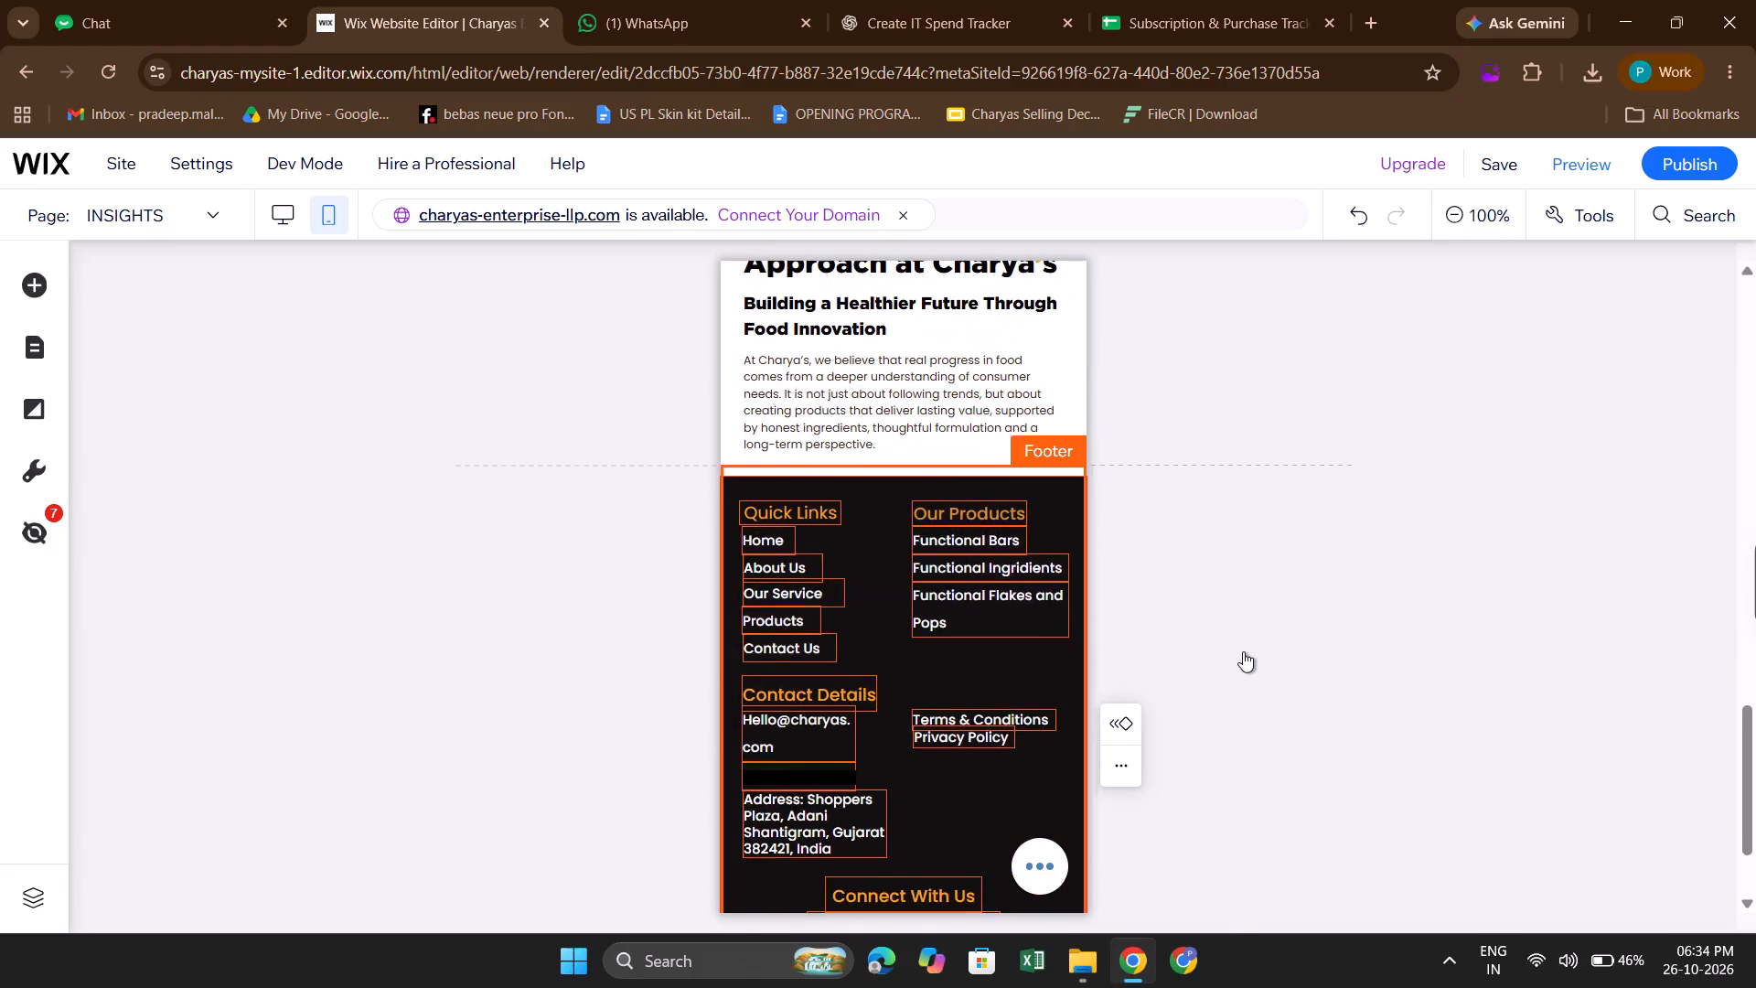
click(1025, 770)
scroll(1025, 770, down, 2)
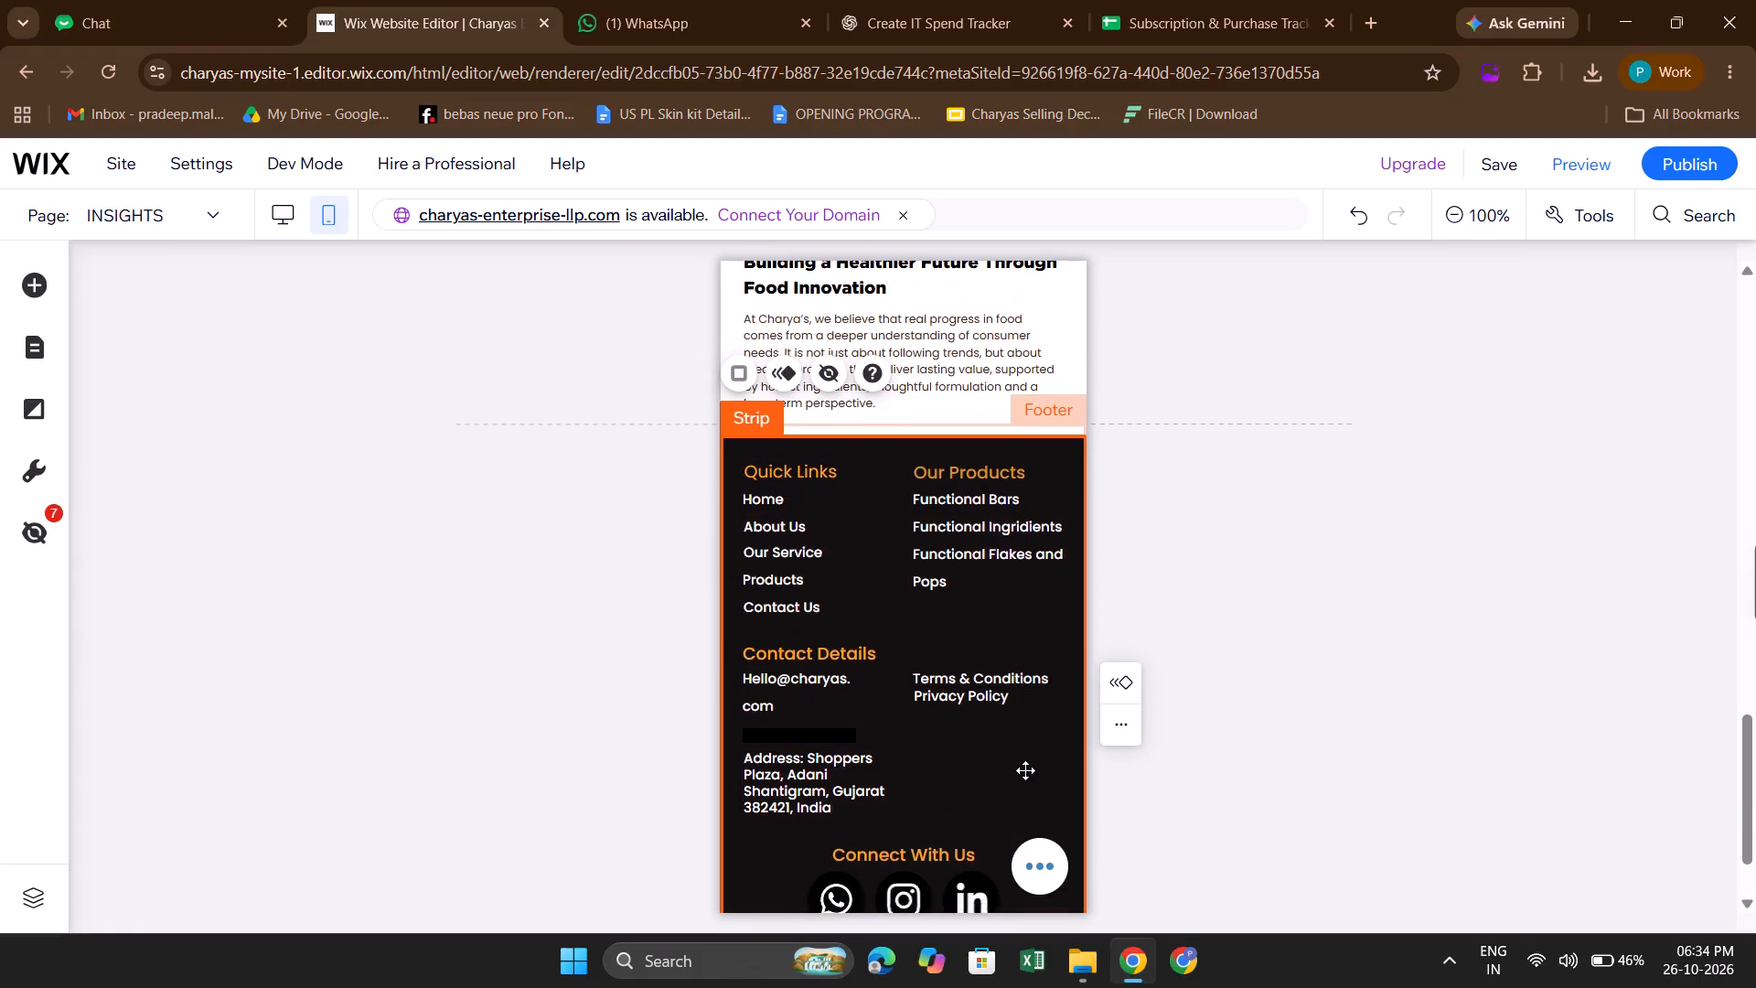
scroll(1025, 770, down, 3)
click(939, 900)
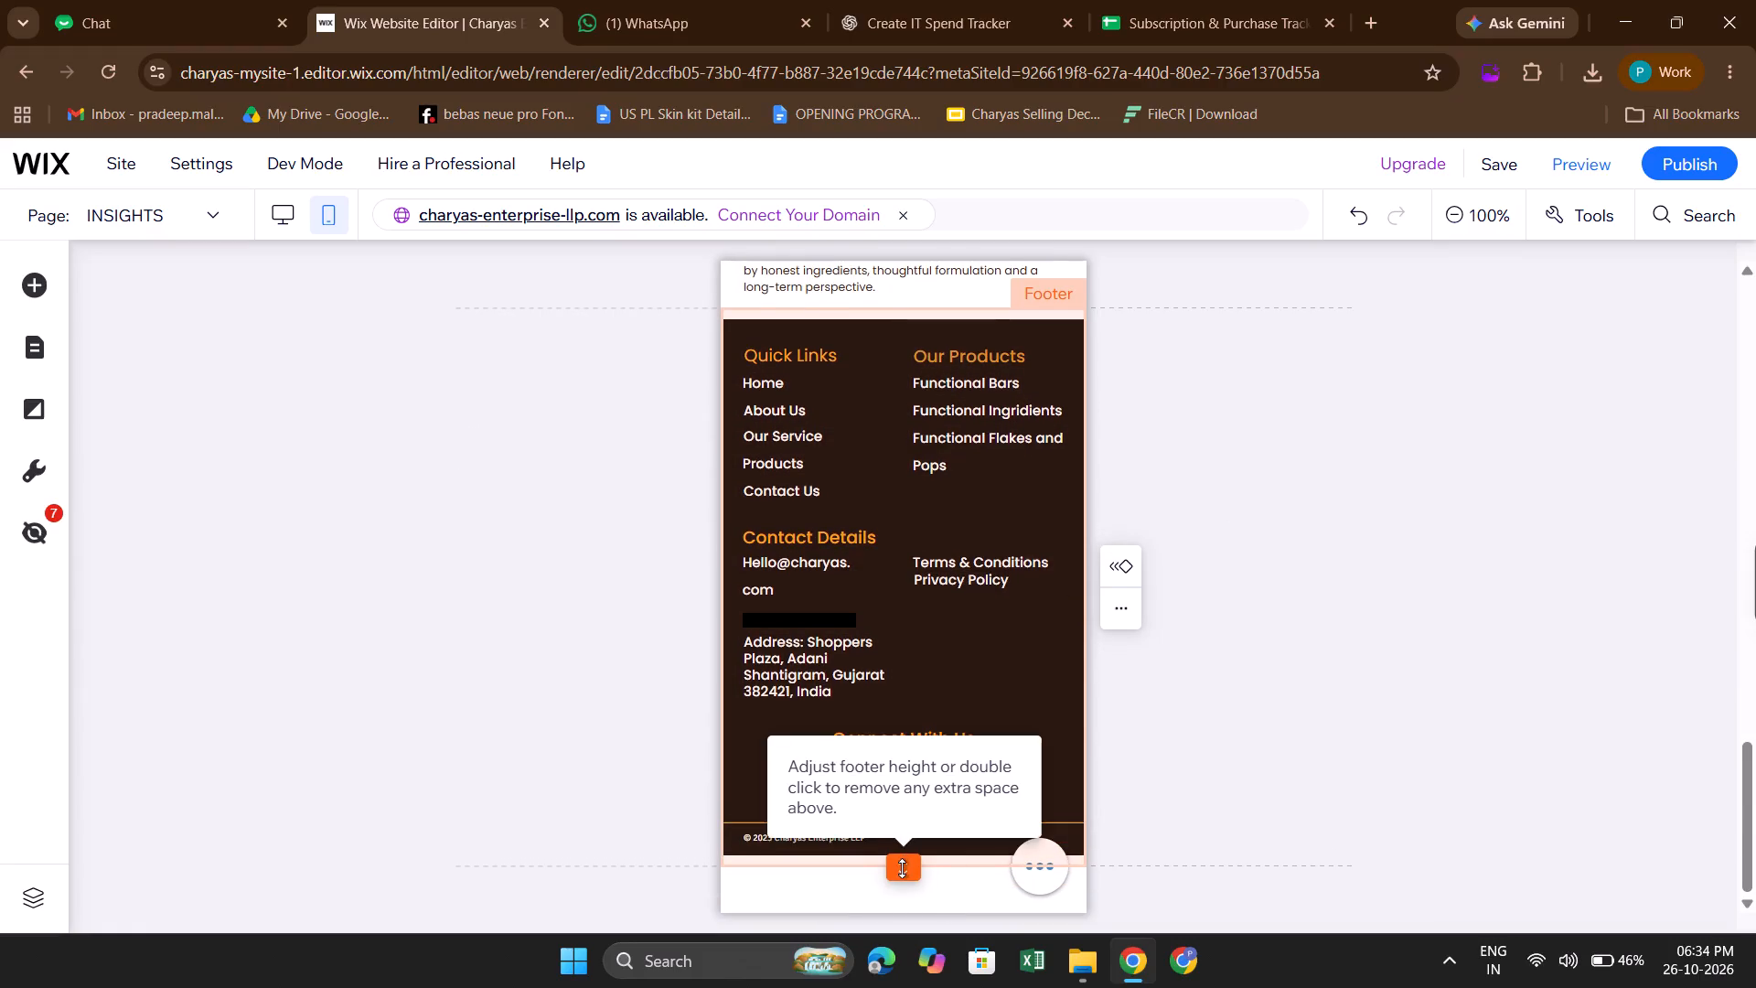
drag(902, 868, 906, 837)
Review the spacing of the mobile INSIGHTS page sections from the footer back up to the "The Great Demand Illusion" banner.
scroll(1093, 571, up, 2)
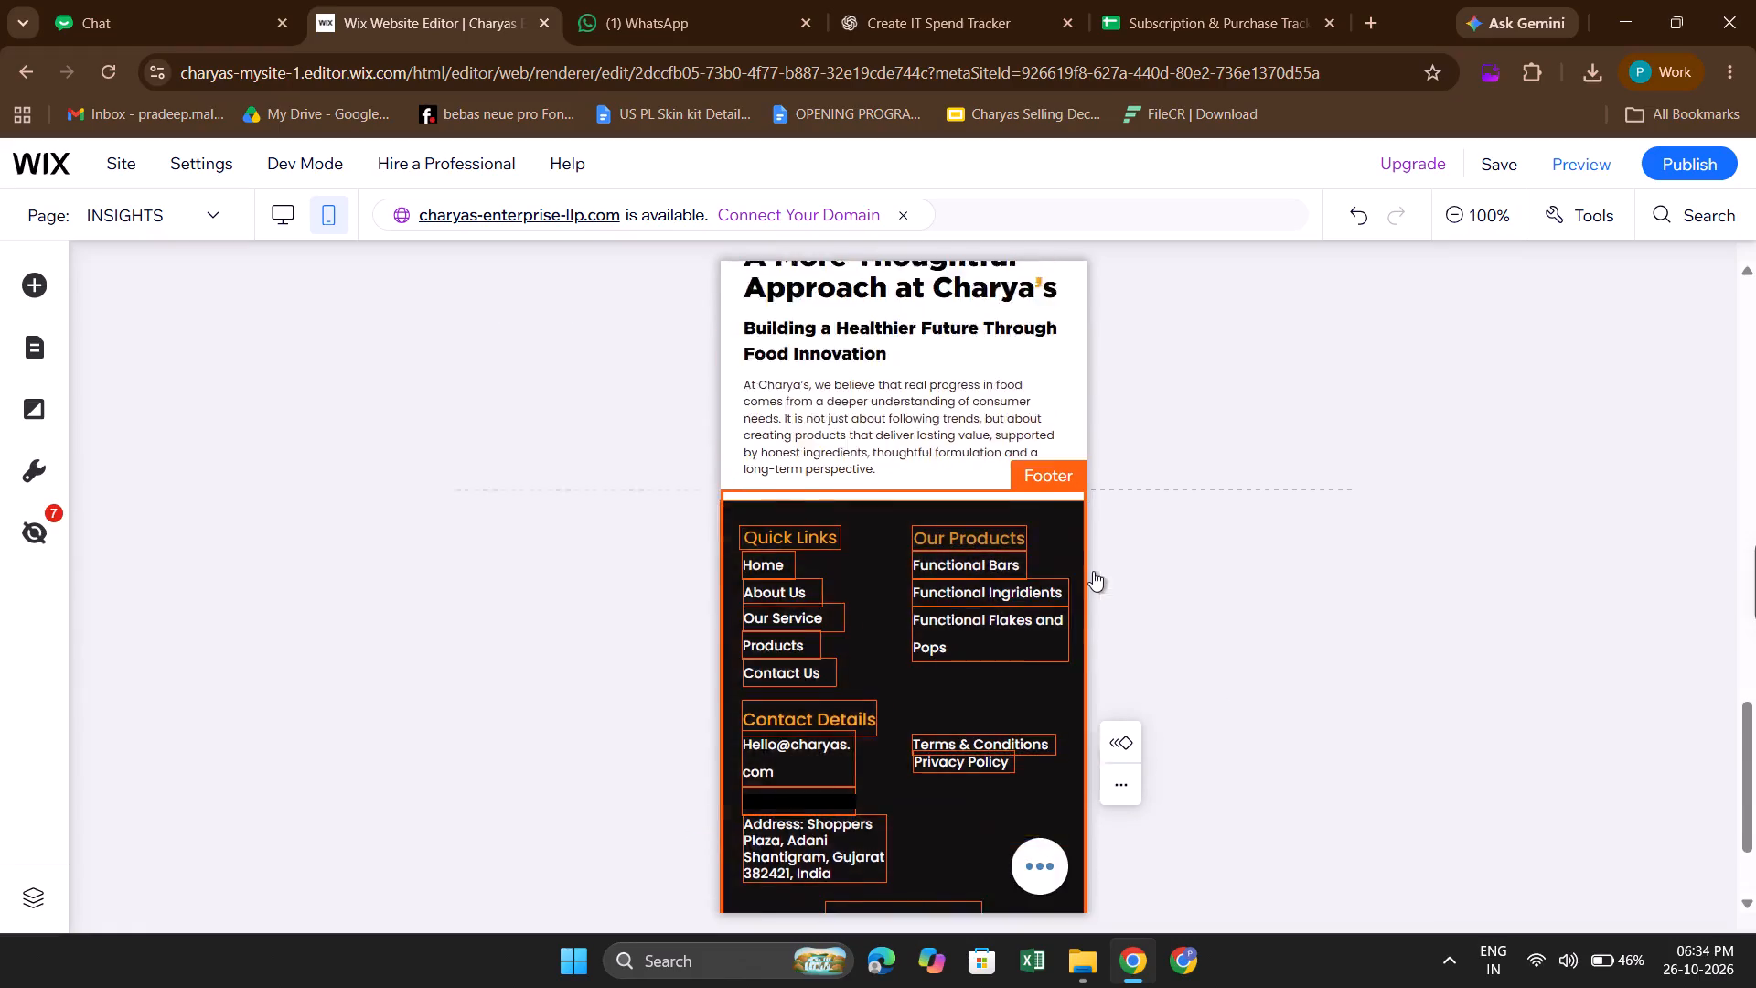
scroll(1093, 571, up, 1)
click(1203, 501)
scroll(1203, 501, up, 4)
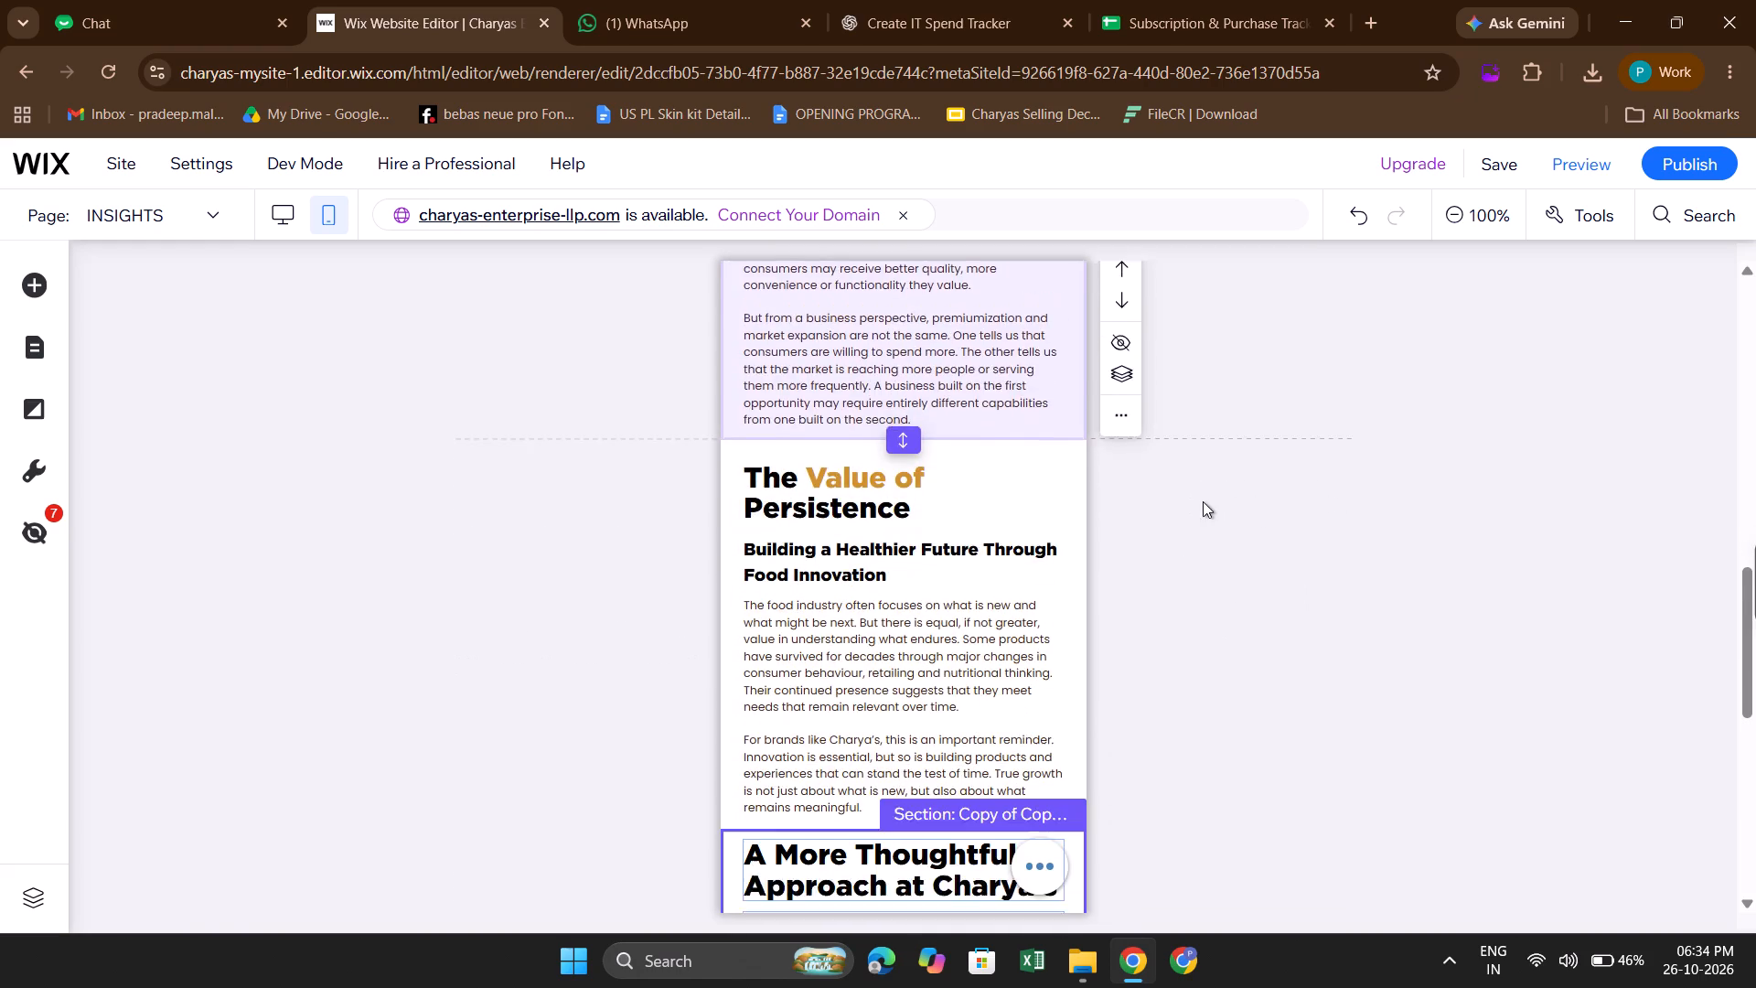
click(1282, 470)
scroll(1282, 470, up, 4)
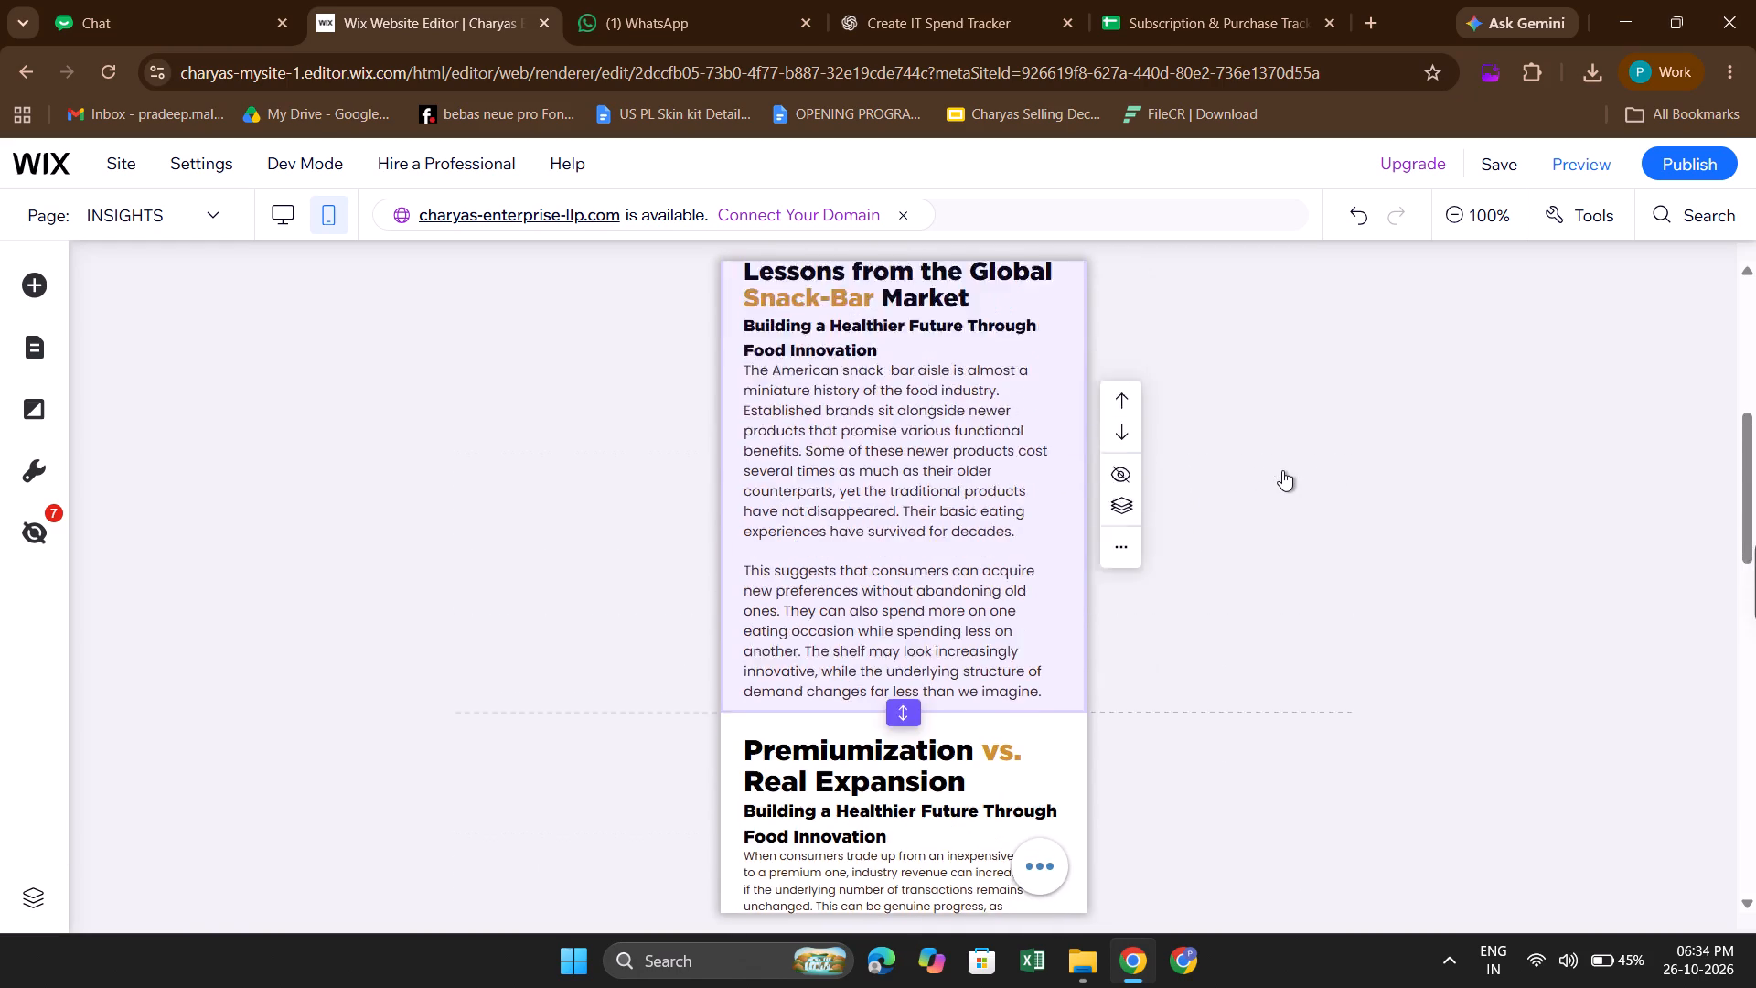
scroll(1282, 470, up, 3)
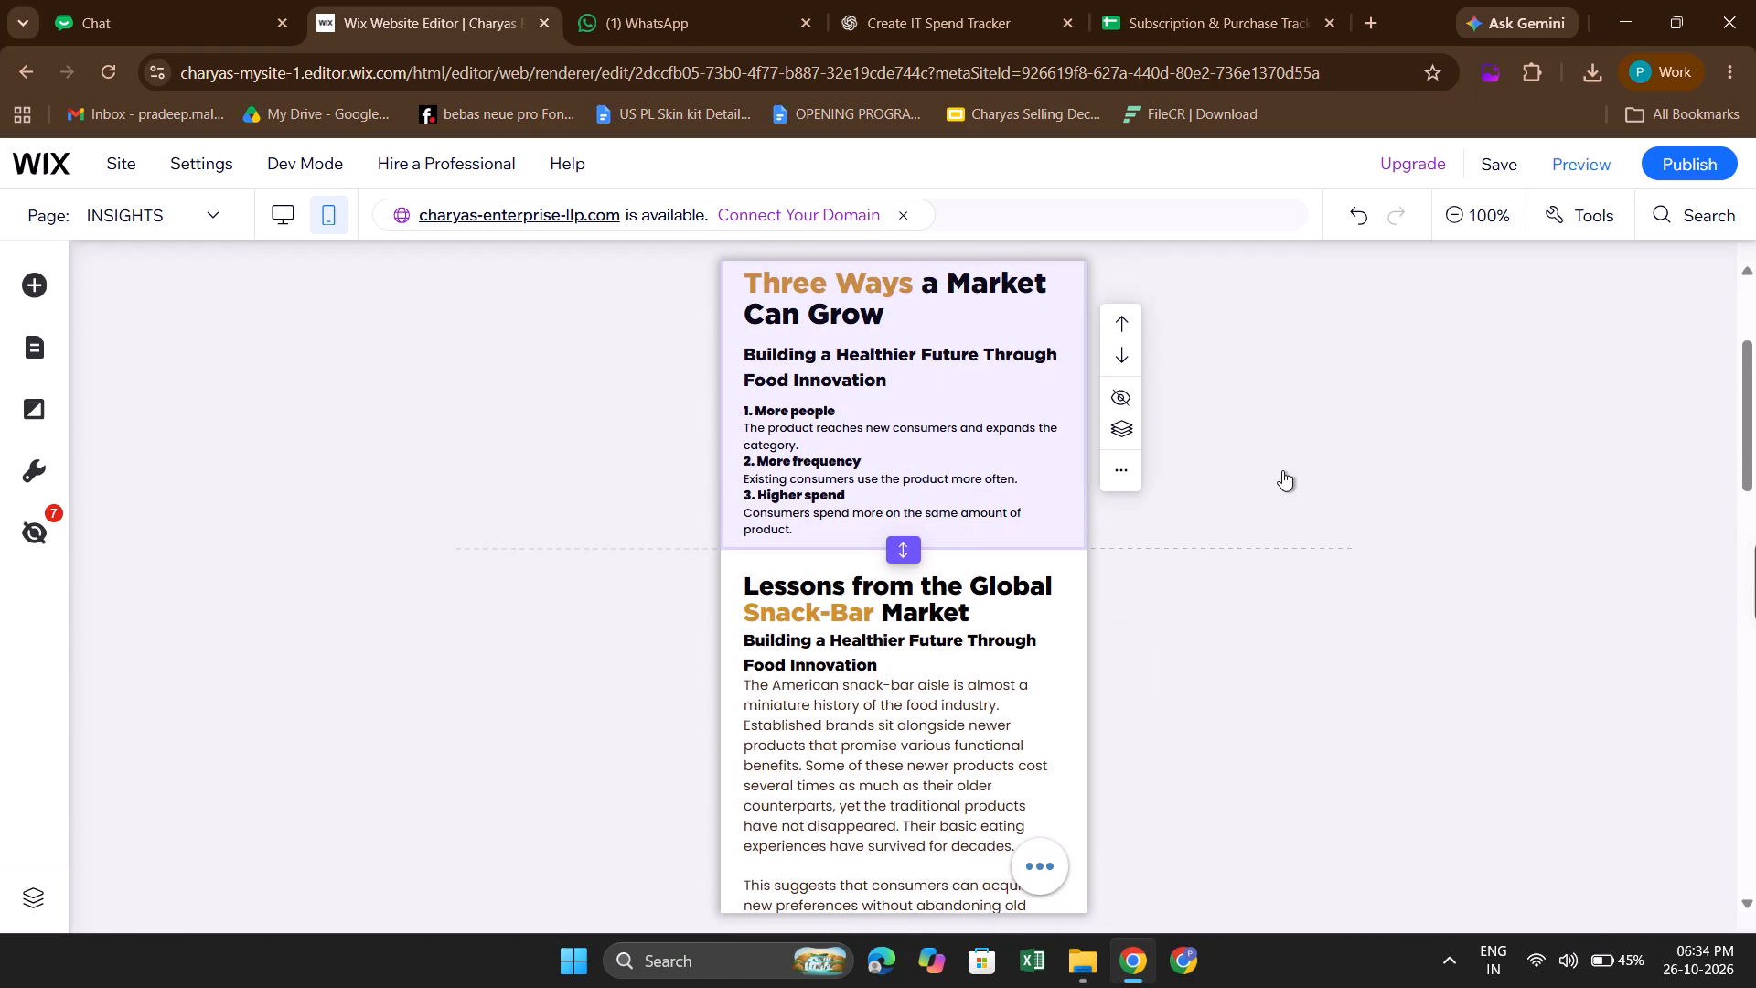
scroll(1282, 470, up, 6)
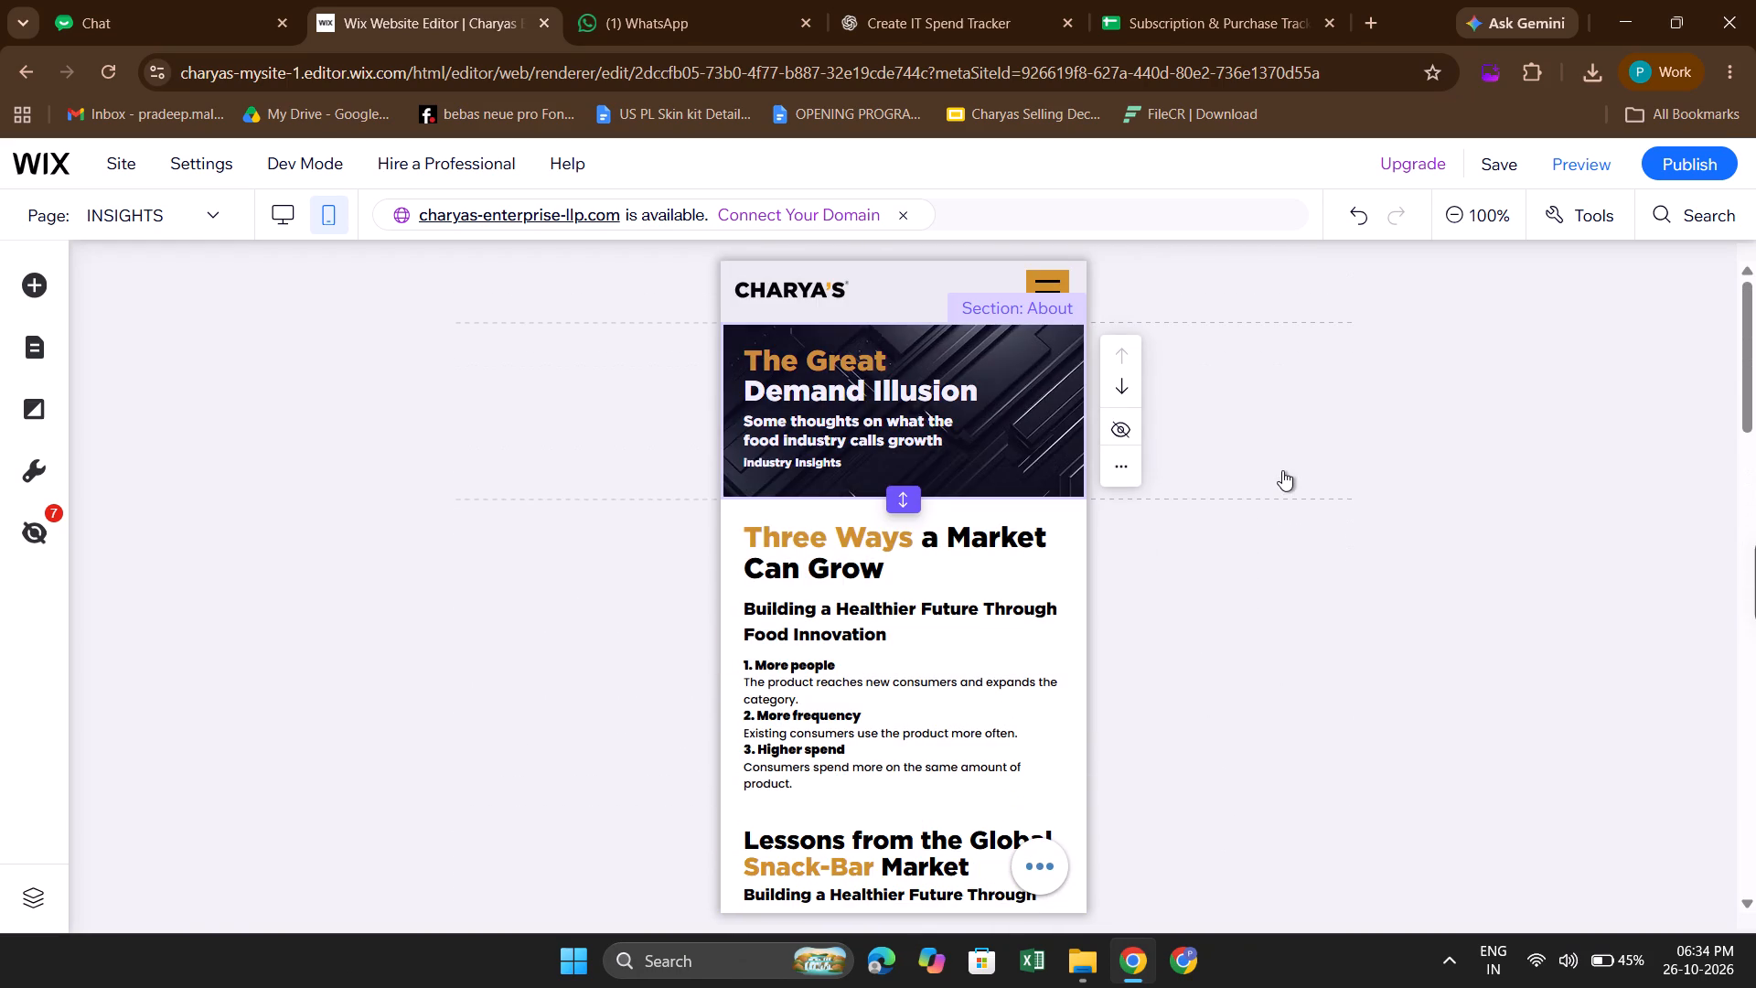
Publish the updated site.
click(1709, 166)
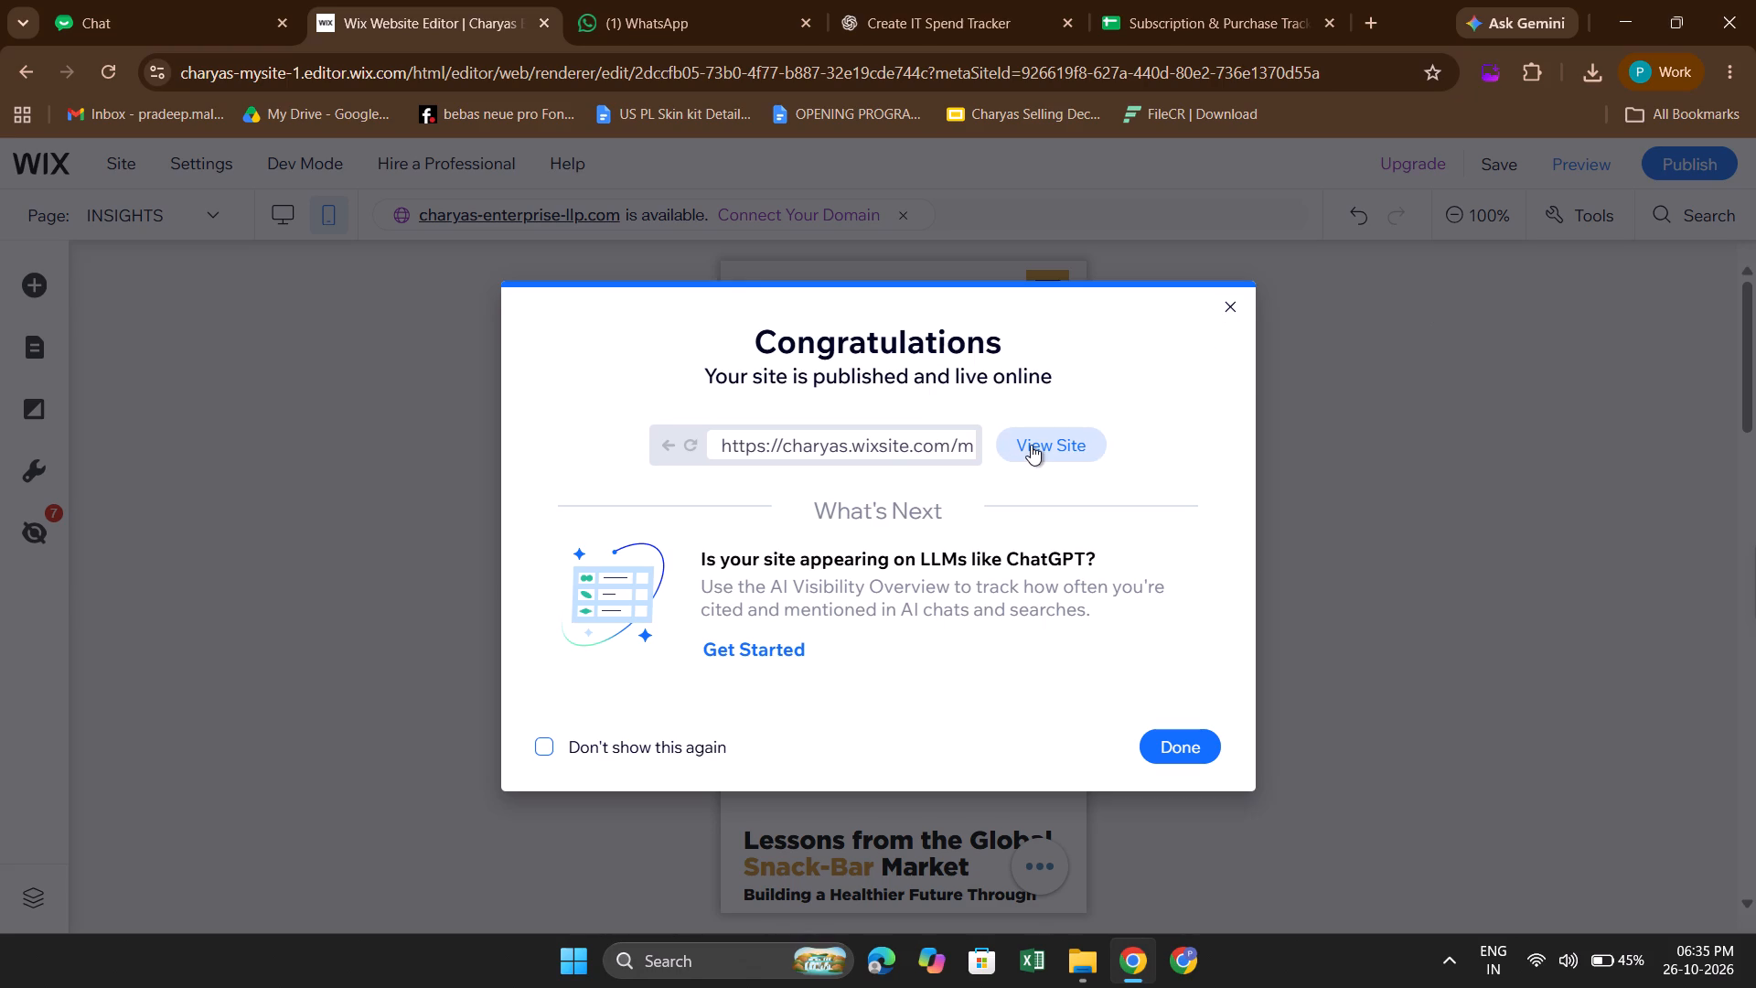
Dismiss the publishing confirmation and switch the INSIGHTS page to the desktop layout for a check.
click(1218, 315)
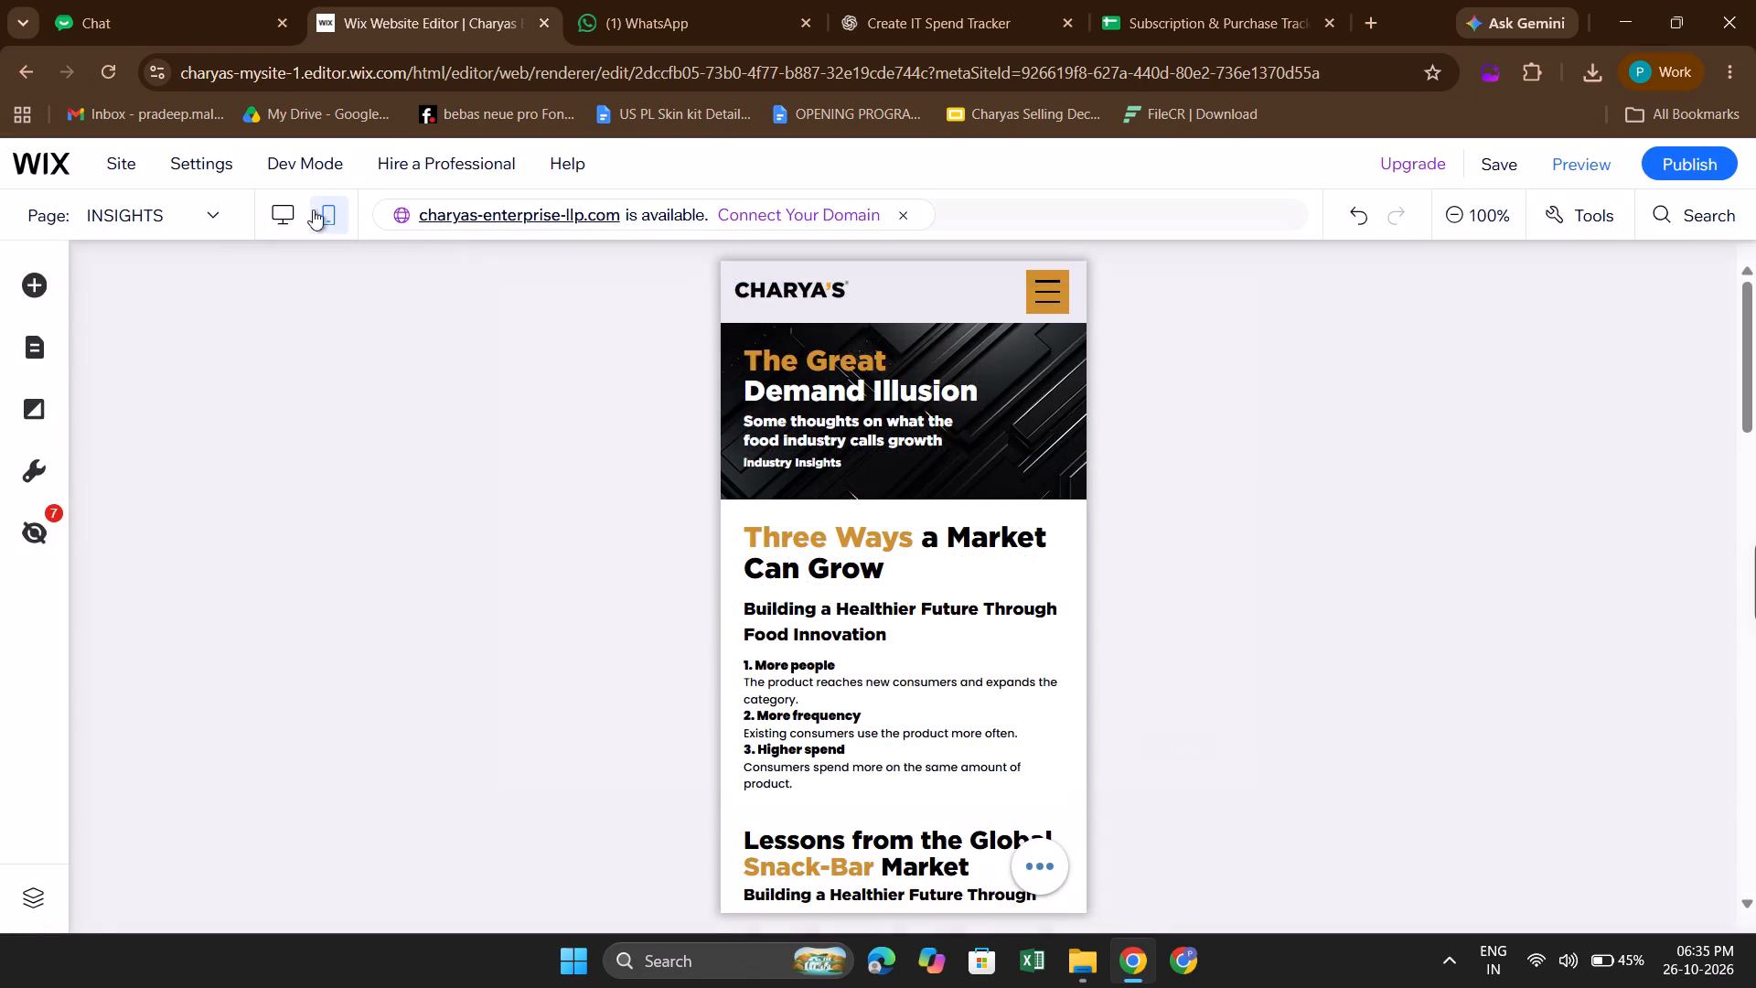
click(283, 210)
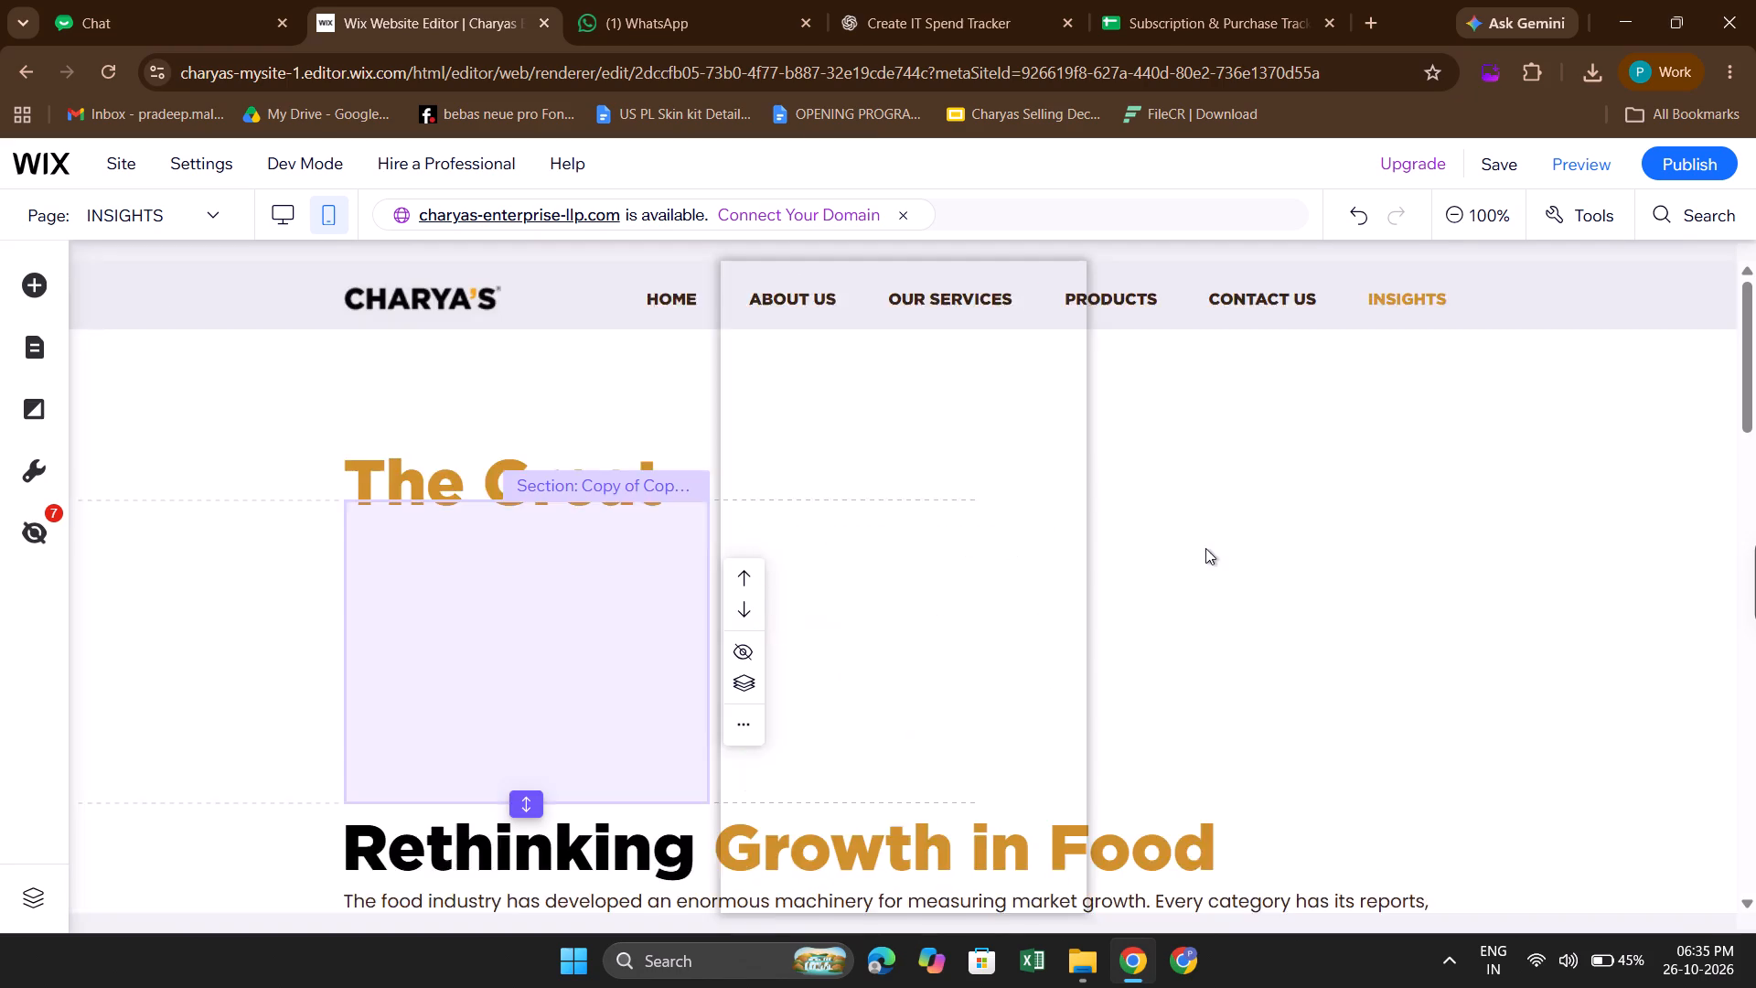
scroll(993, 580, down, 4)
scroll(993, 580, up, 2)
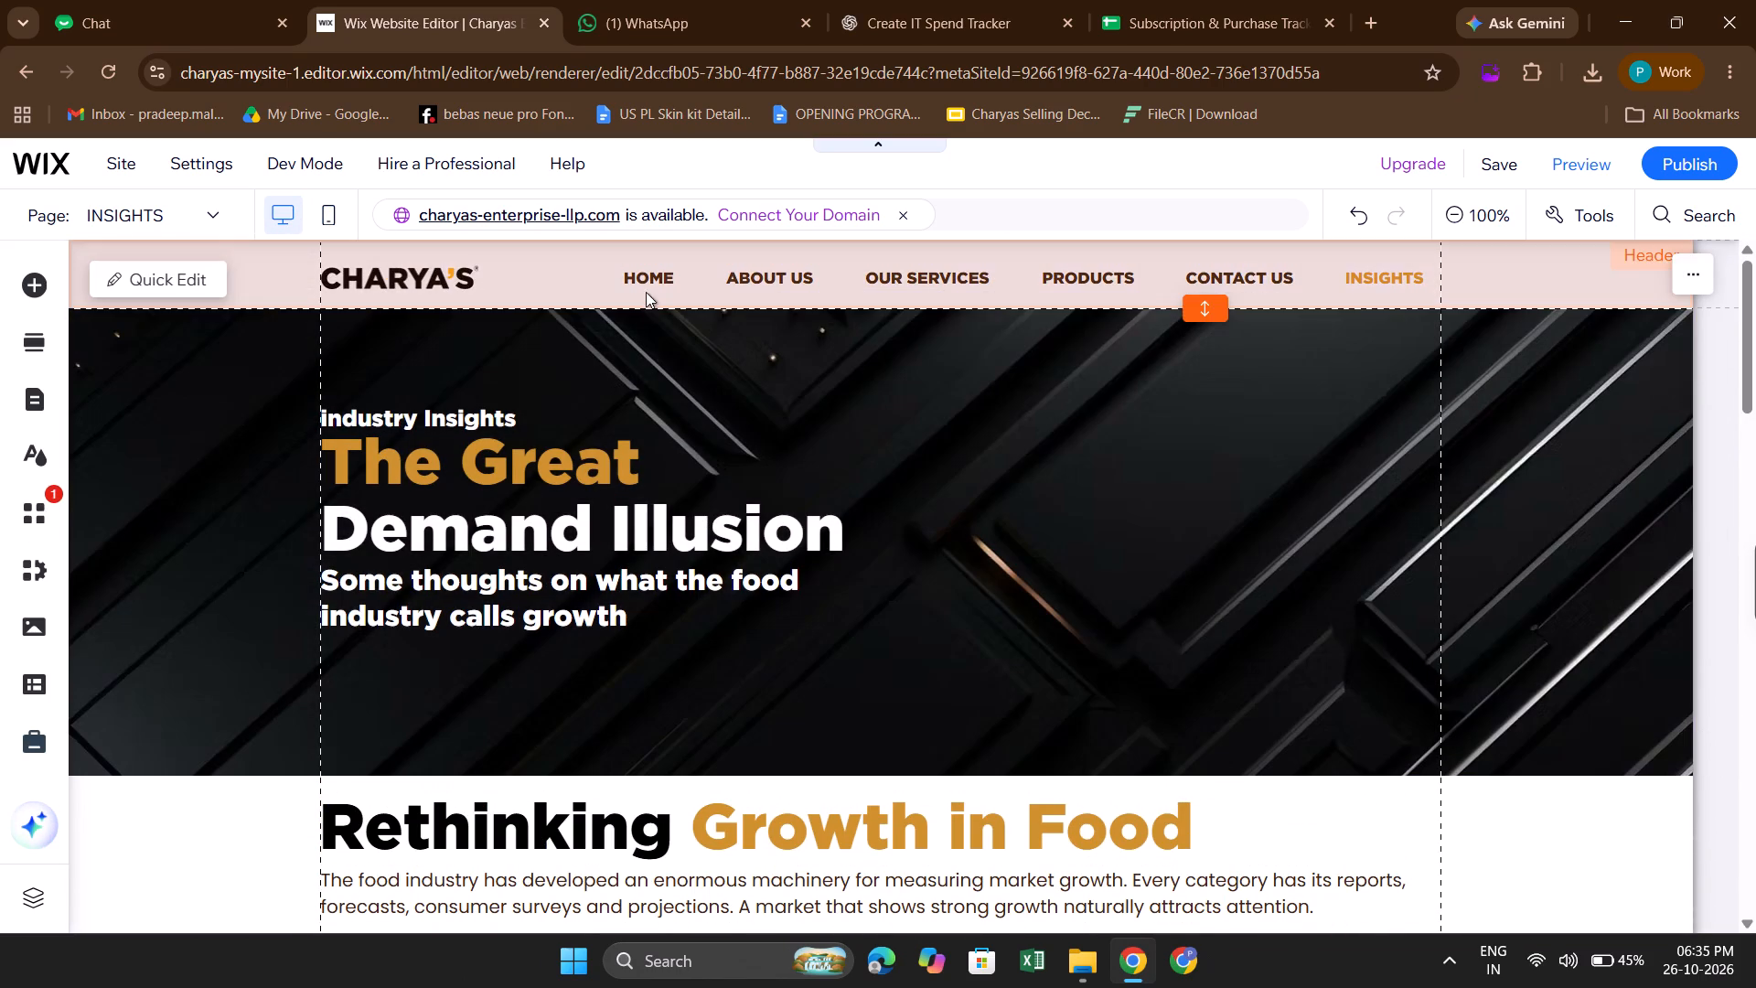
Switch the editor from the INSIGHTS page to the HOME page.
click(662, 278)
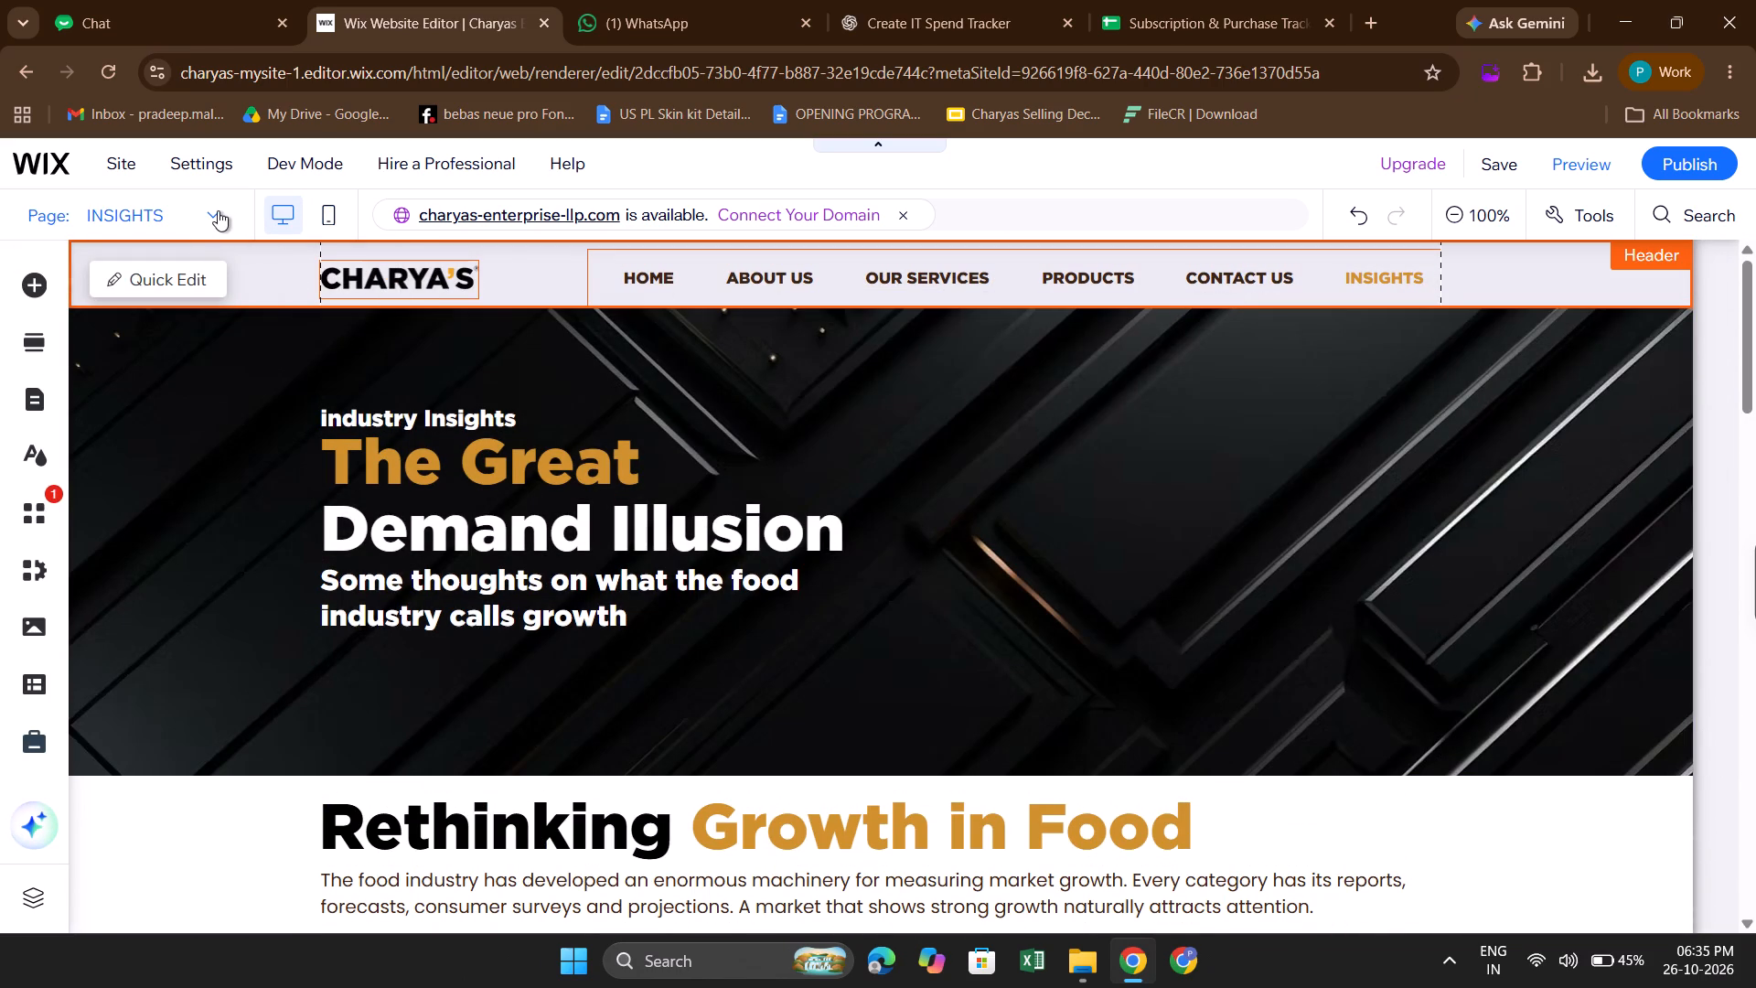
click(218, 210)
click(127, 257)
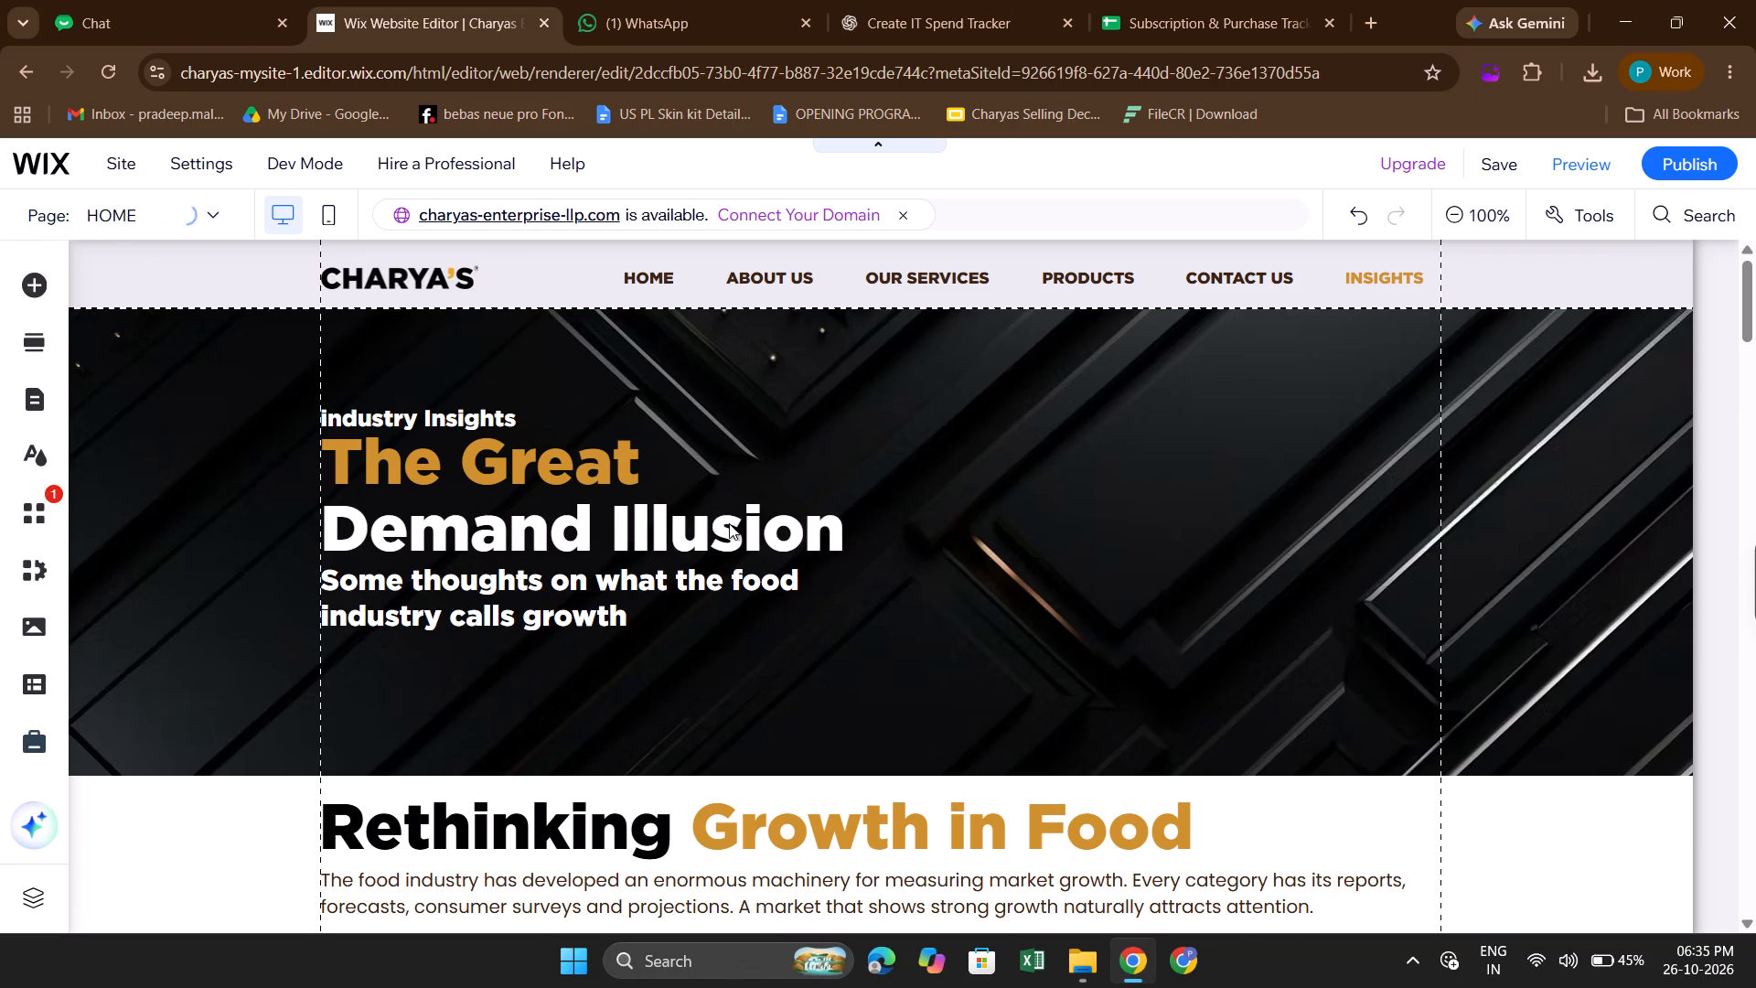
Examine the HOME page's desktop layout from the hero section through to the Functional Products section.
scroll(729, 523, down, 1)
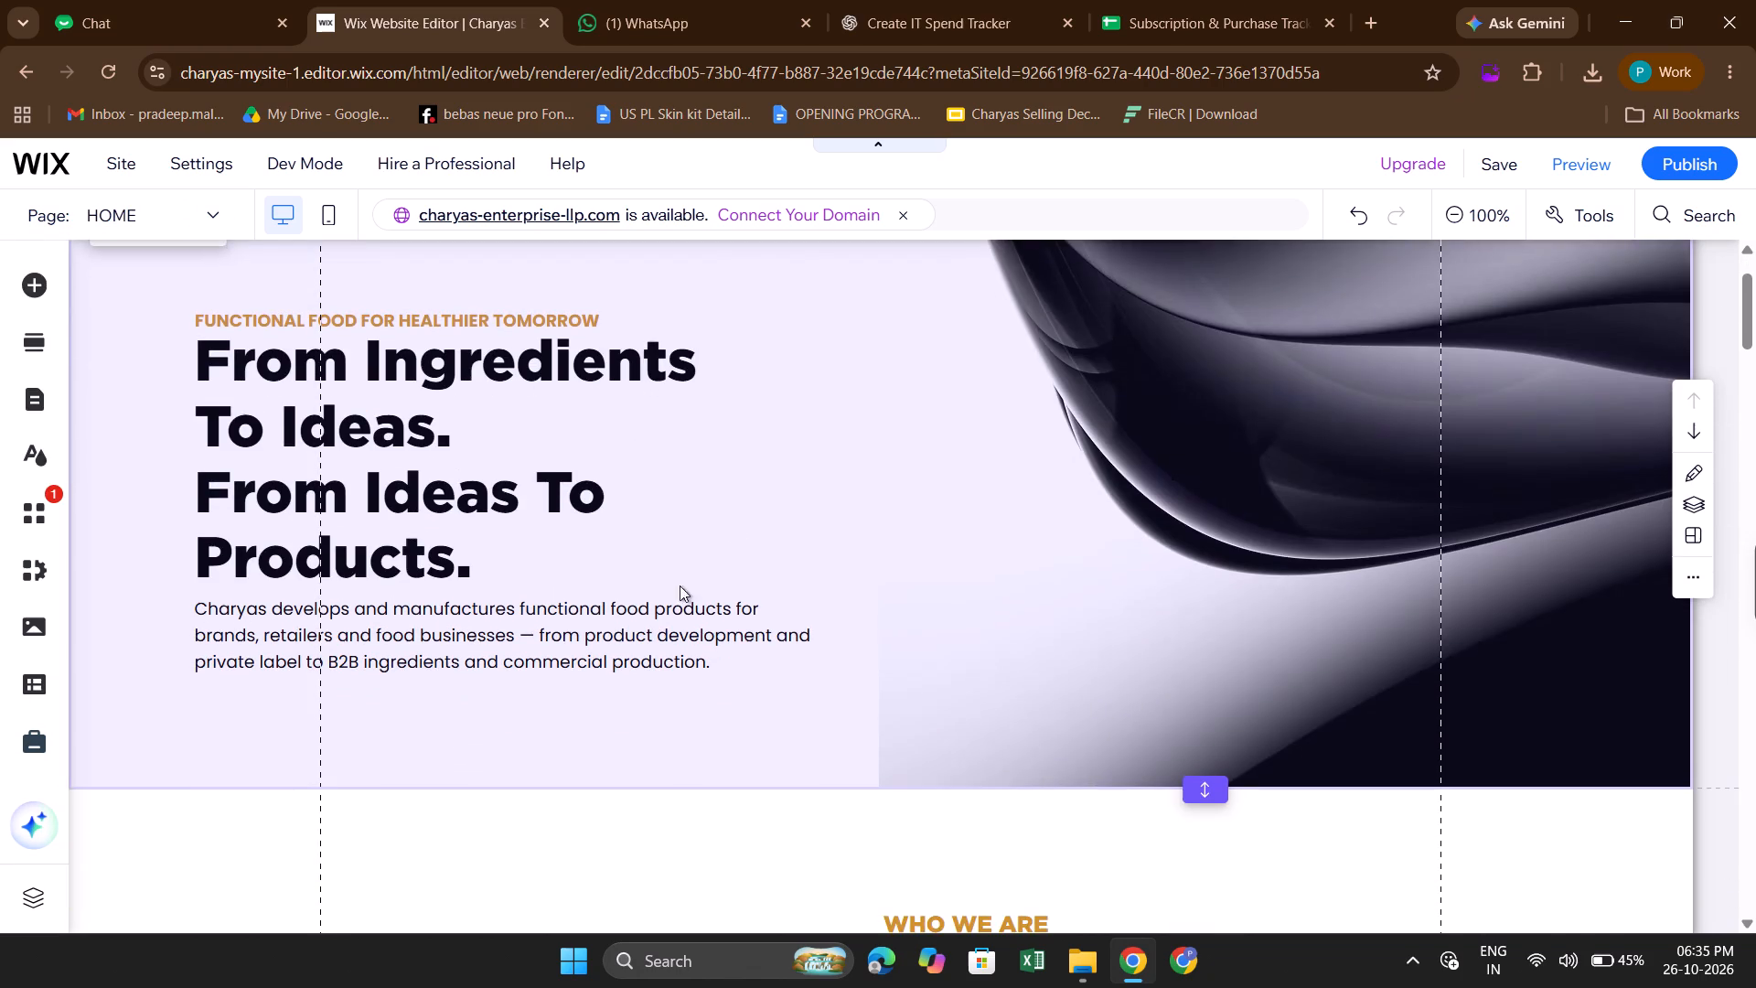
scroll(671, 599, down, 3)
scroll(934, 510, down, 2)
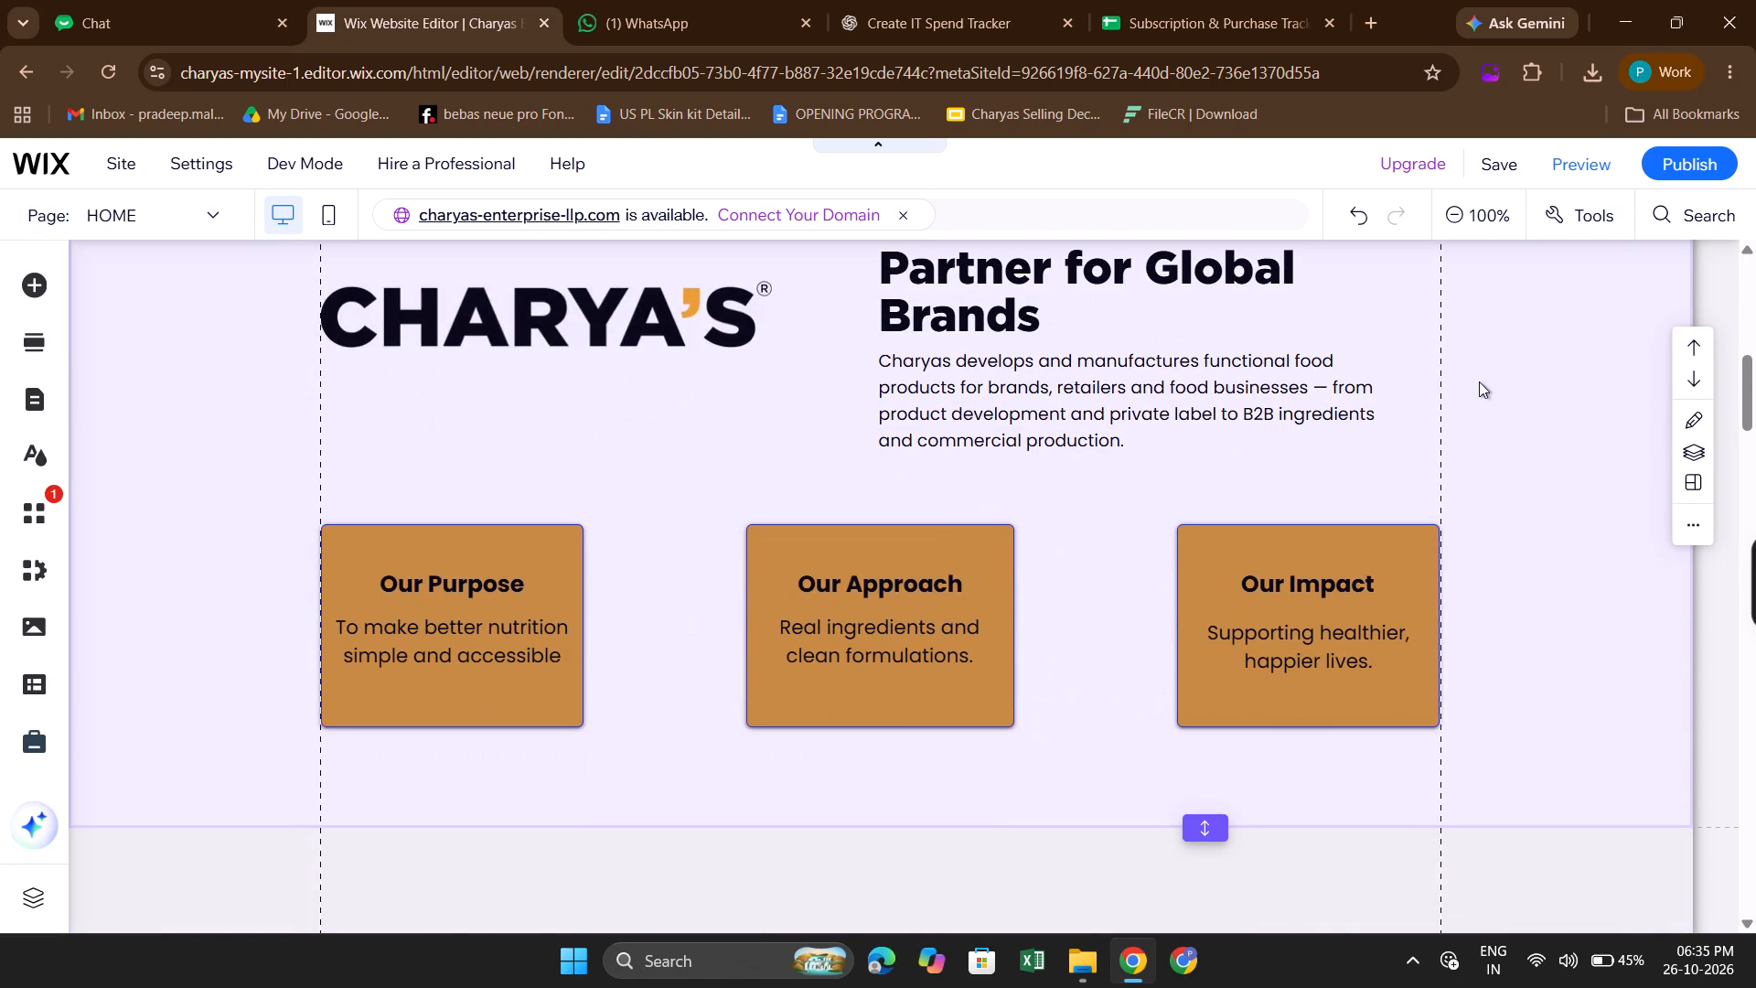
click(1479, 381)
scroll(1479, 381, down, 3)
scroll(1269, 634, down, 2)
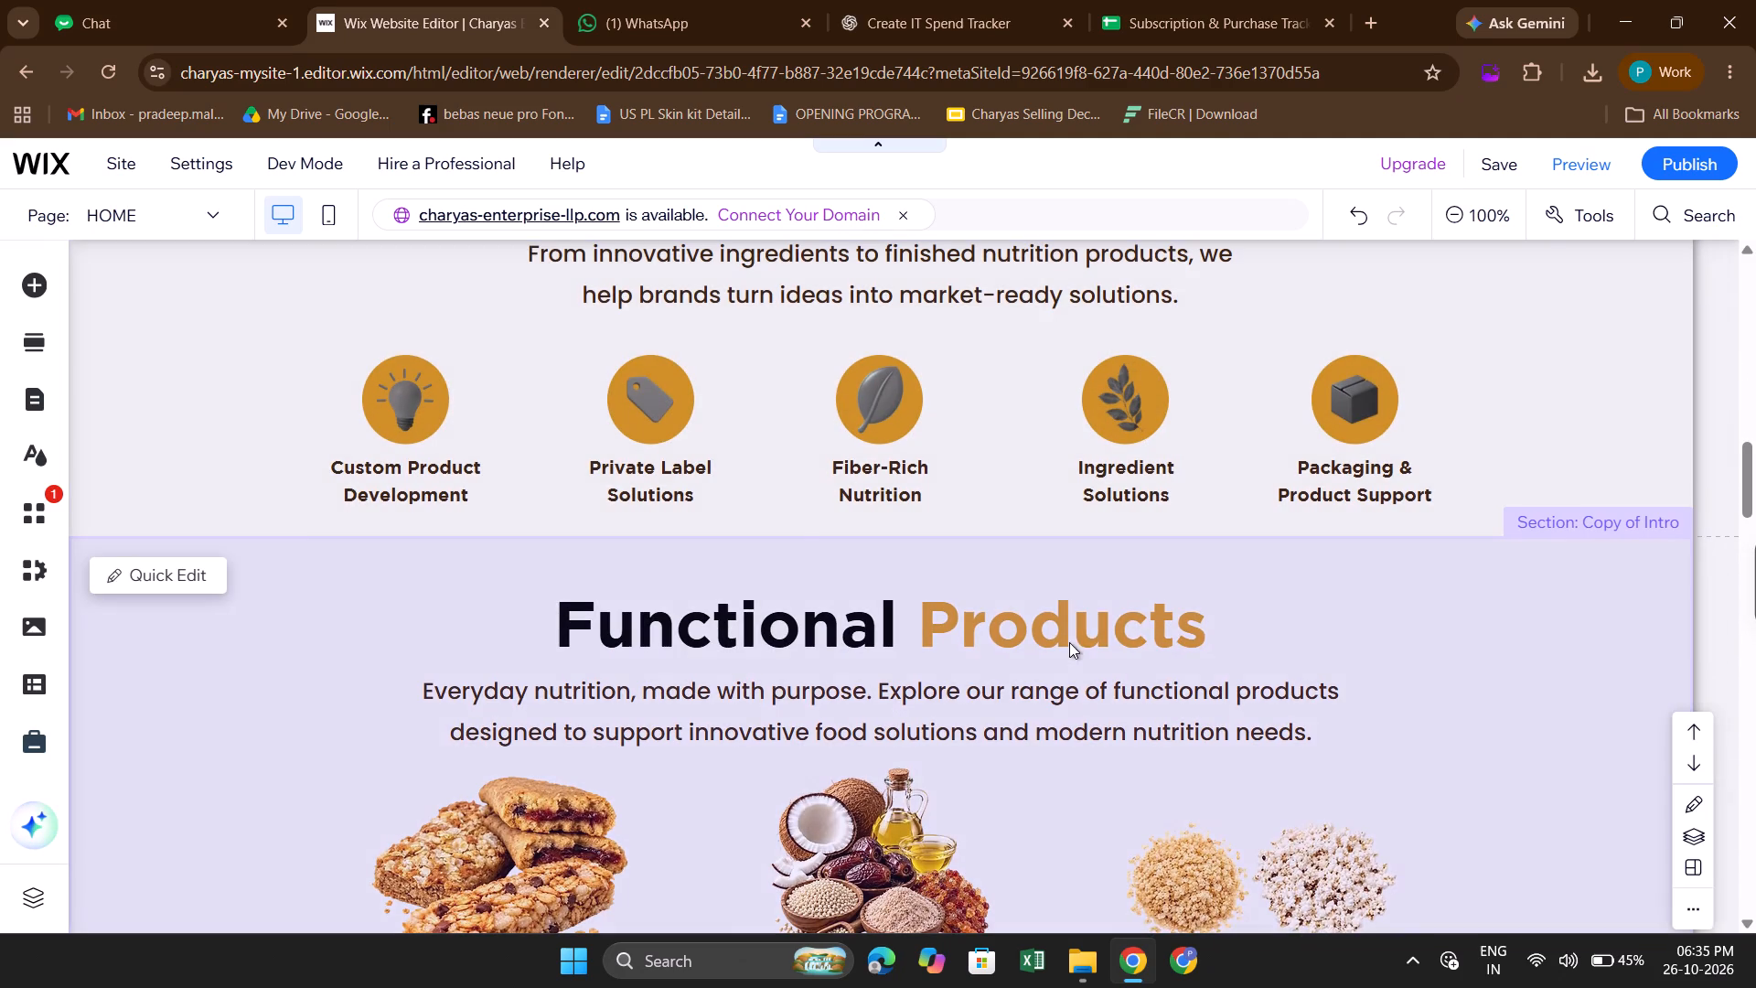
click(1432, 585)
scroll(1432, 585, down, 1)
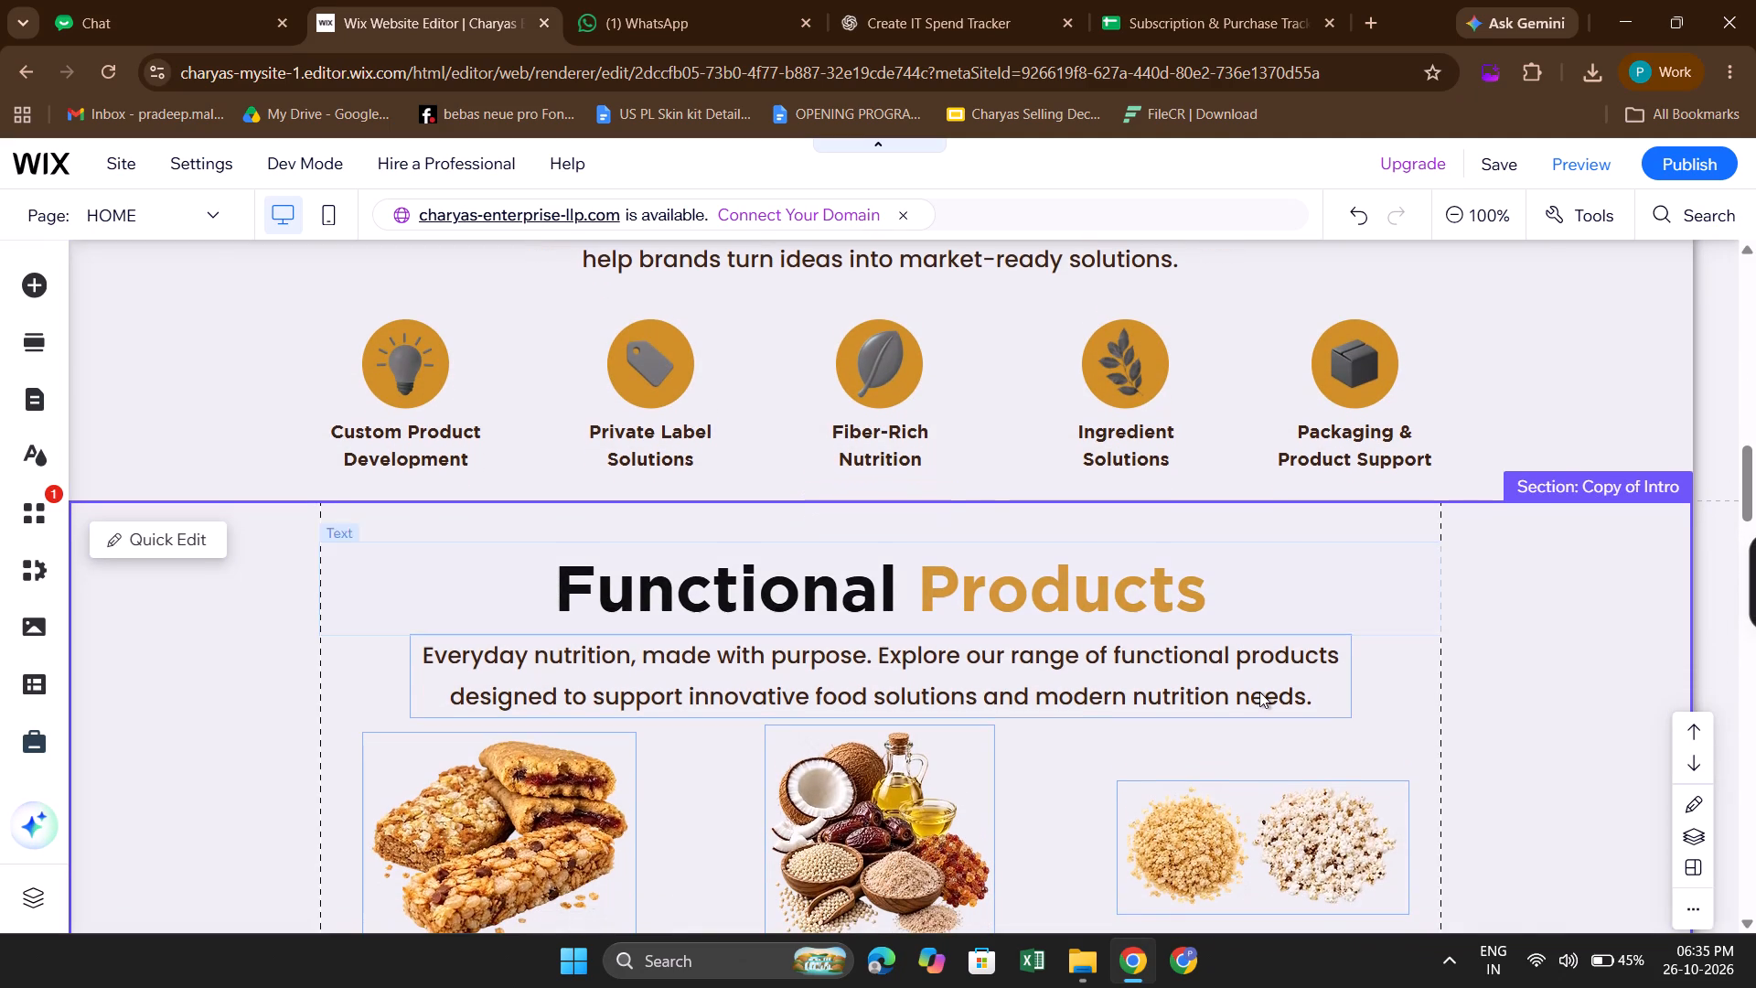
scroll(1259, 692, down, 1)
scroll(1129, 636, down, 1)
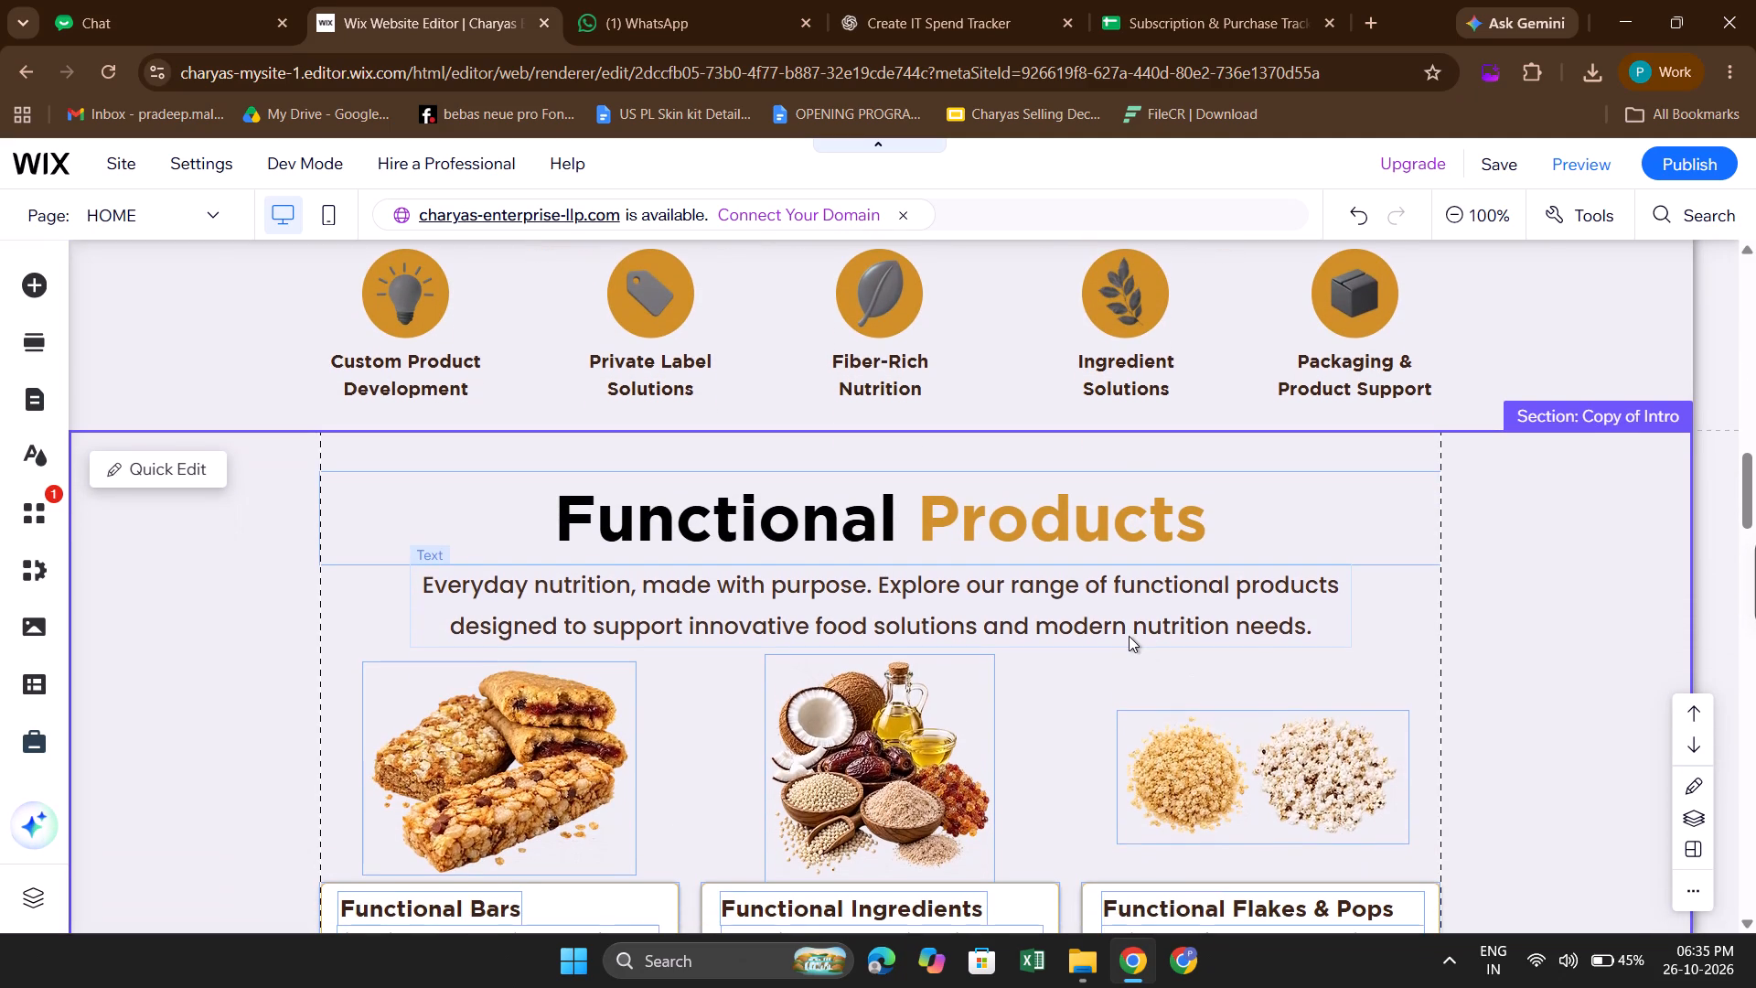
scroll(1129, 636, down, 4)
scroll(1129, 636, up, 1)
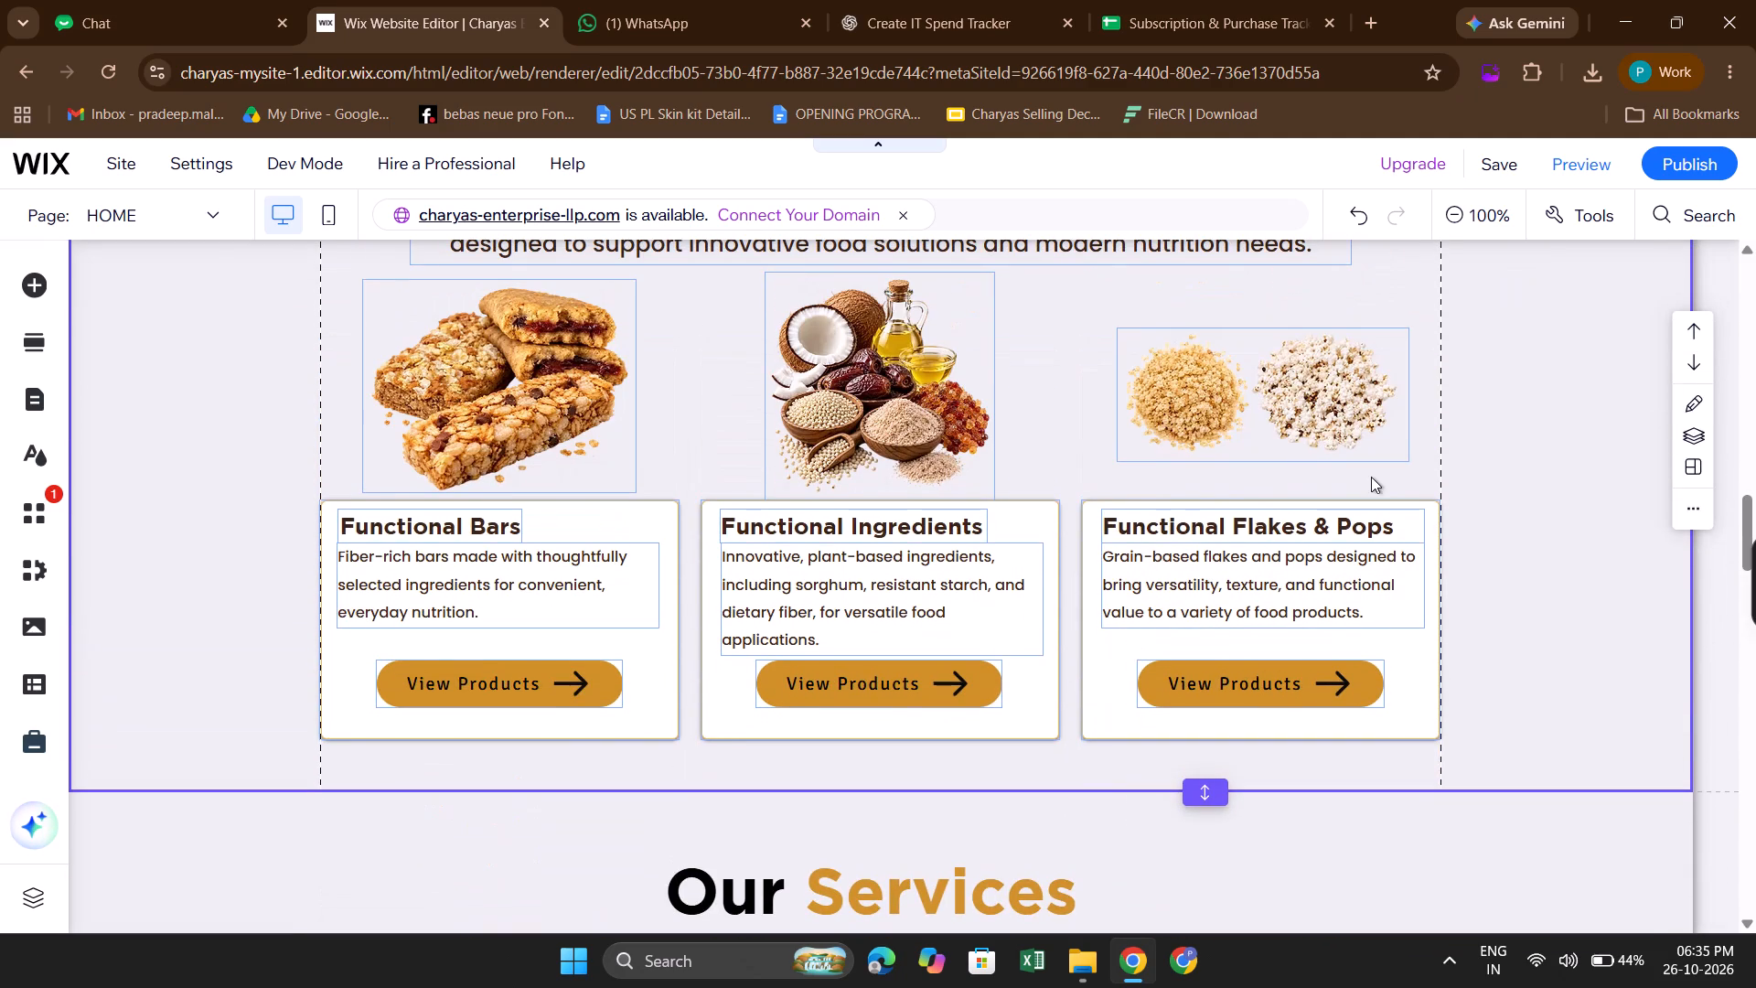
click(1301, 411)
click(1556, 354)
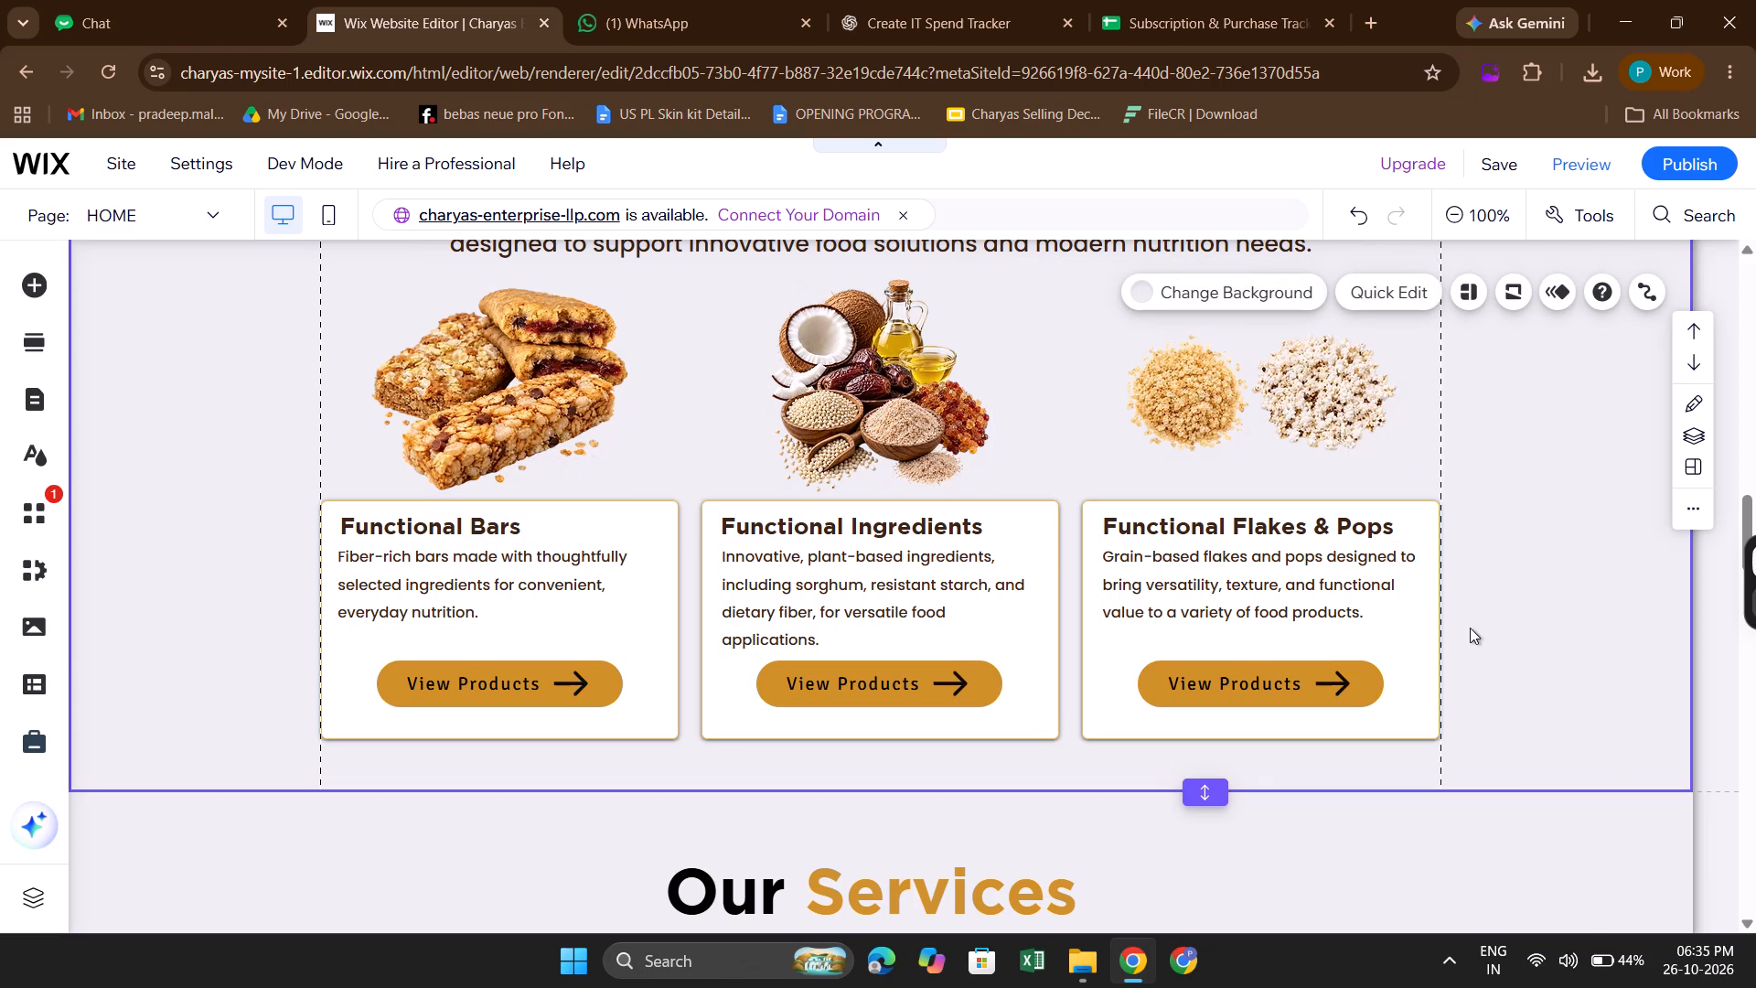
scroll(1470, 628, up, 1)
scroll(1306, 741, down, 2)
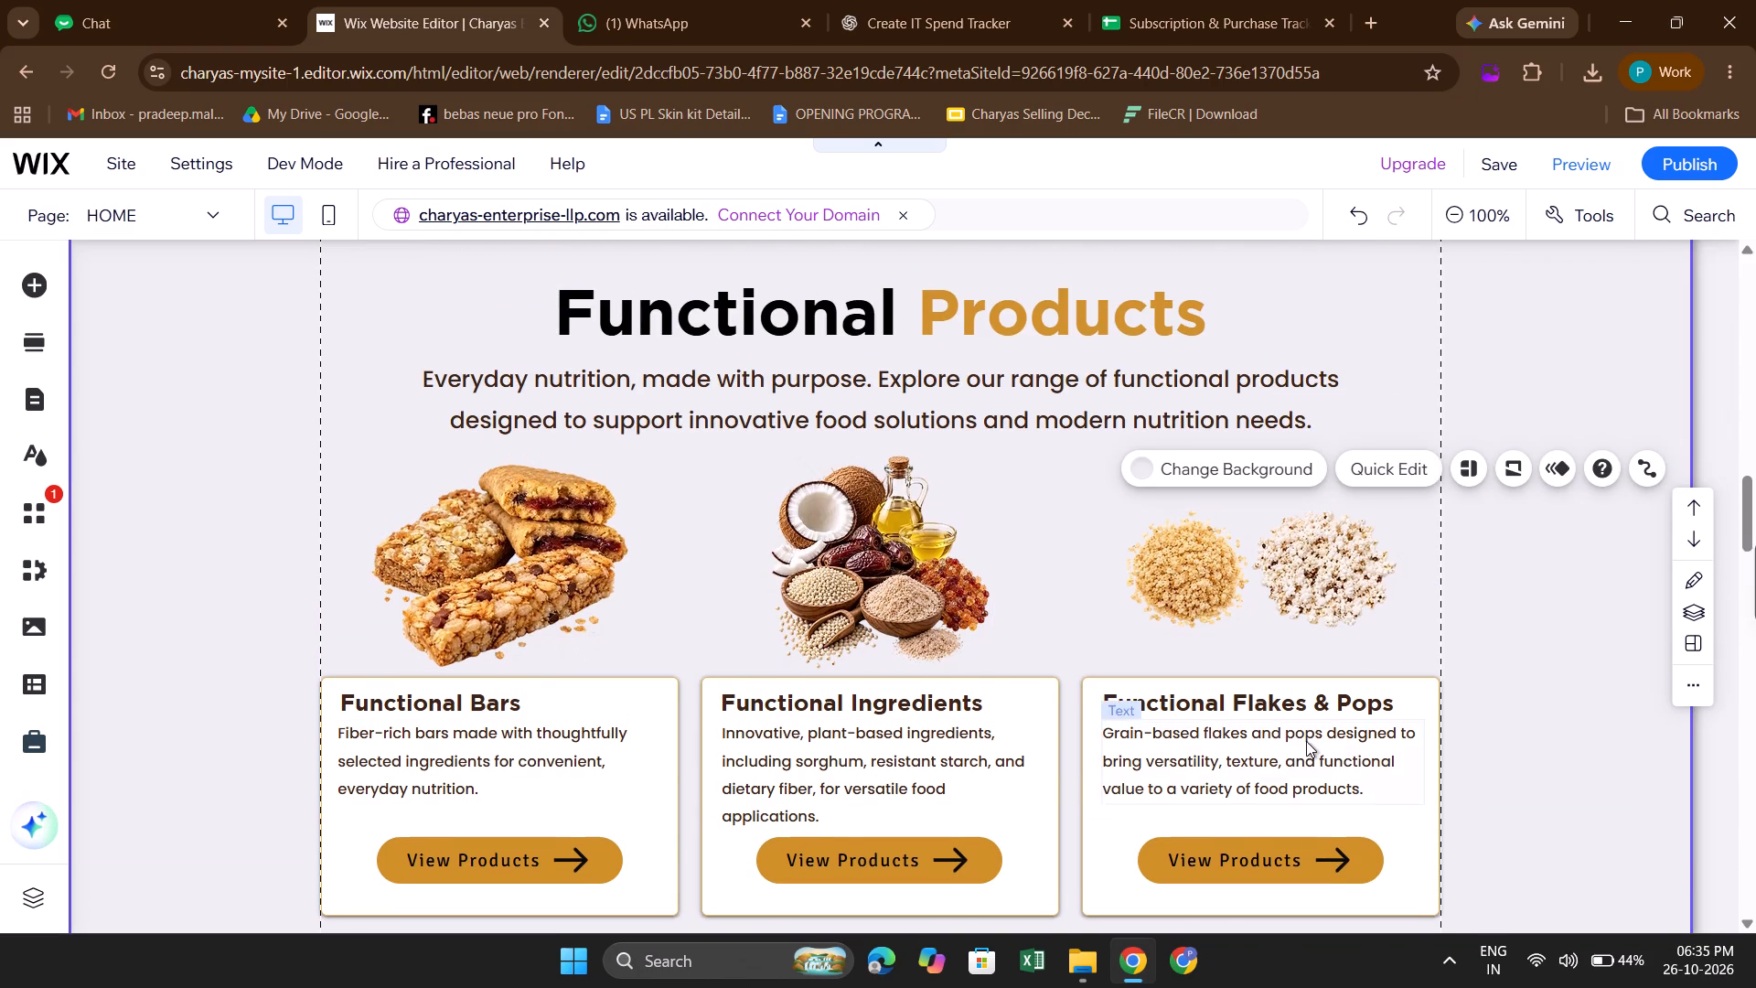
Check the desktop layout of the HOME page sections from Our Services through How We Work.
scroll(1306, 741, down, 5)
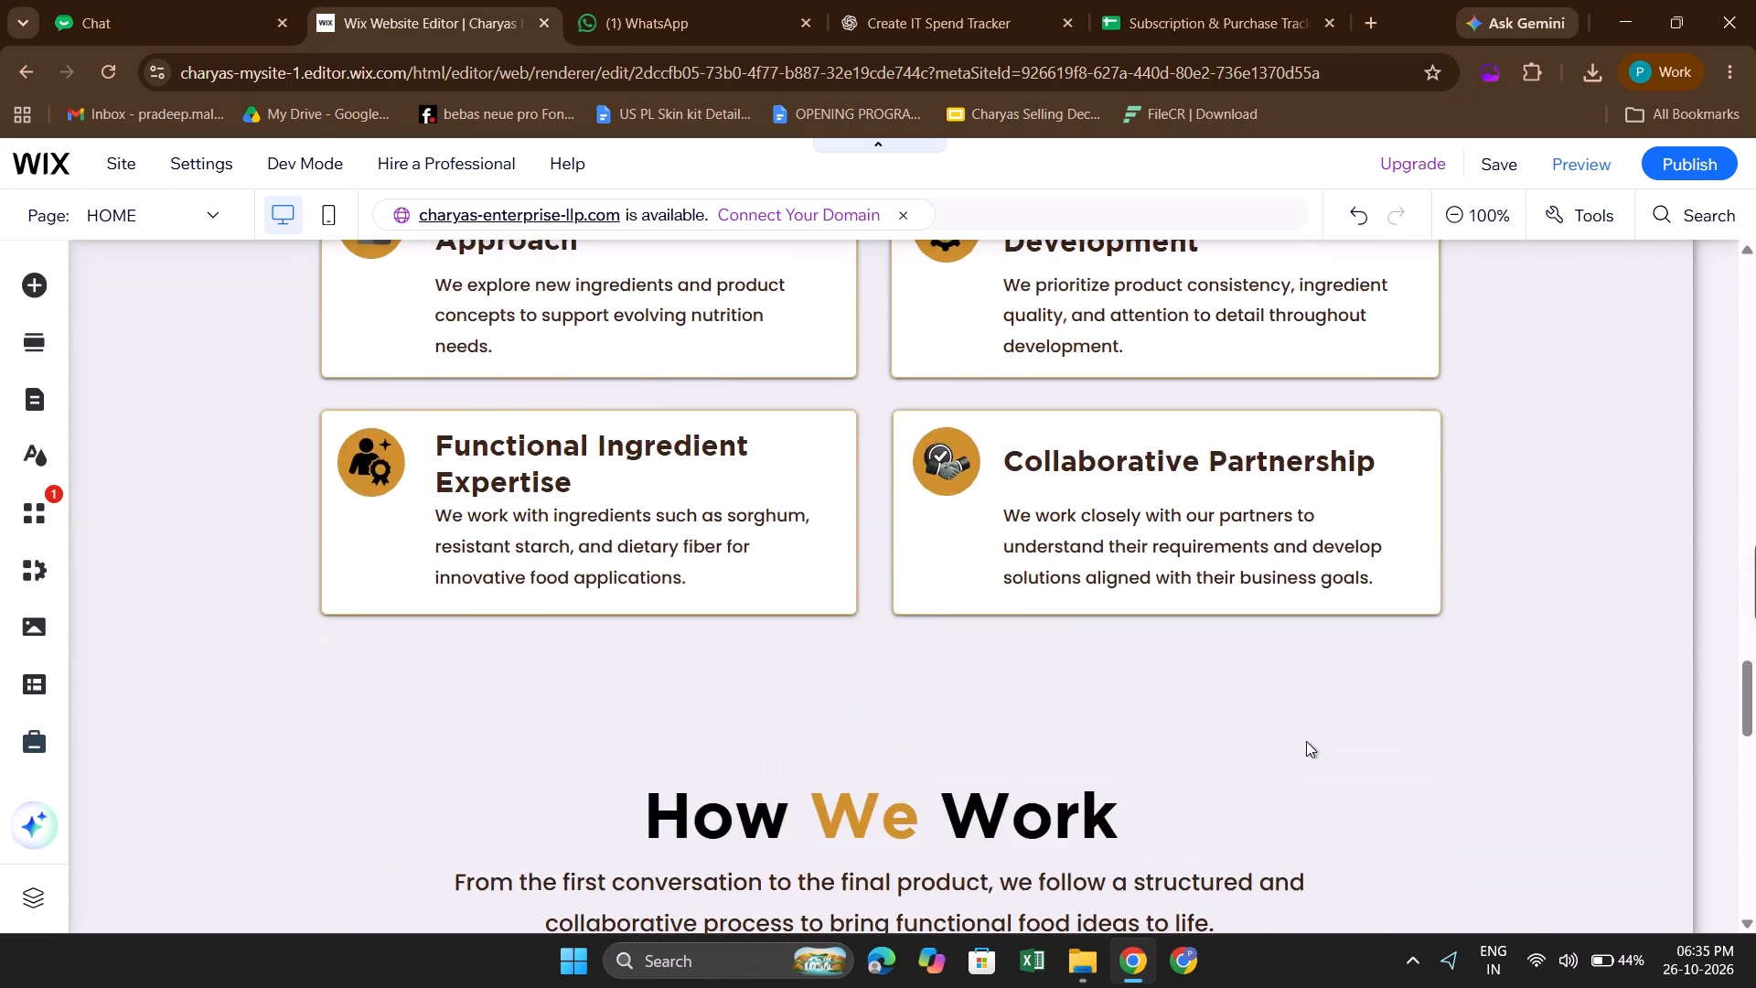
scroll(1306, 741, down, 3)
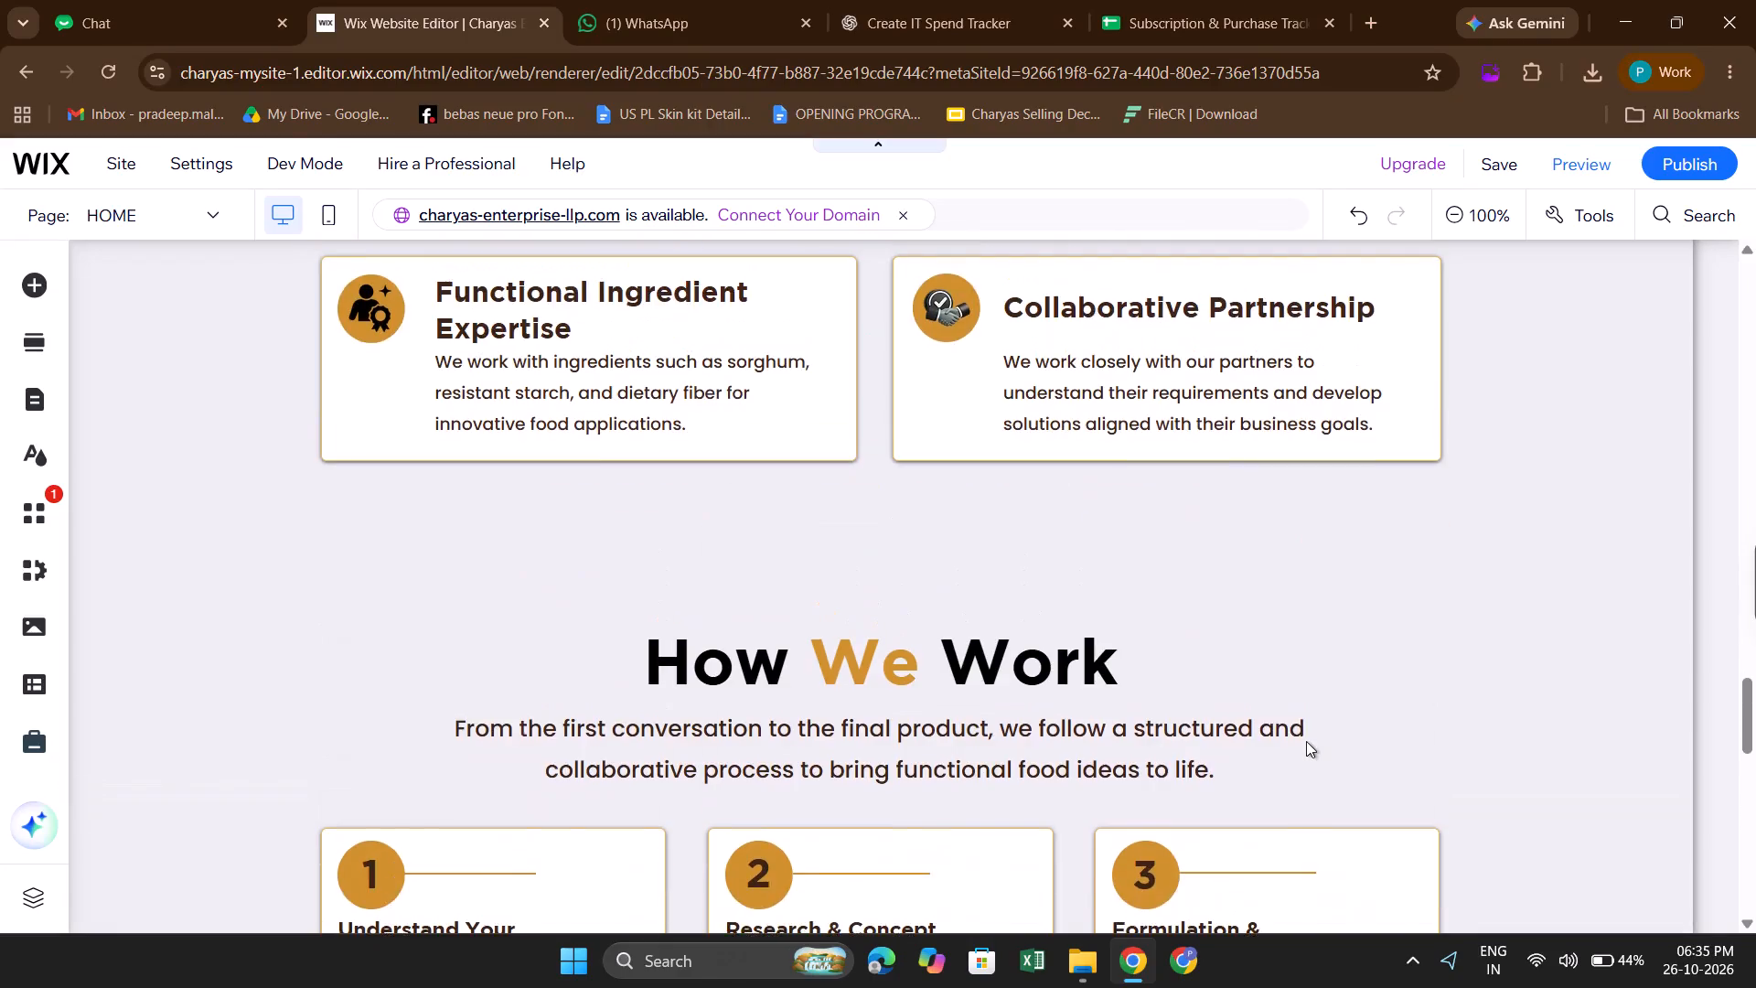
scroll(1306, 741, down, 1)
scroll(1306, 741, up, 8)
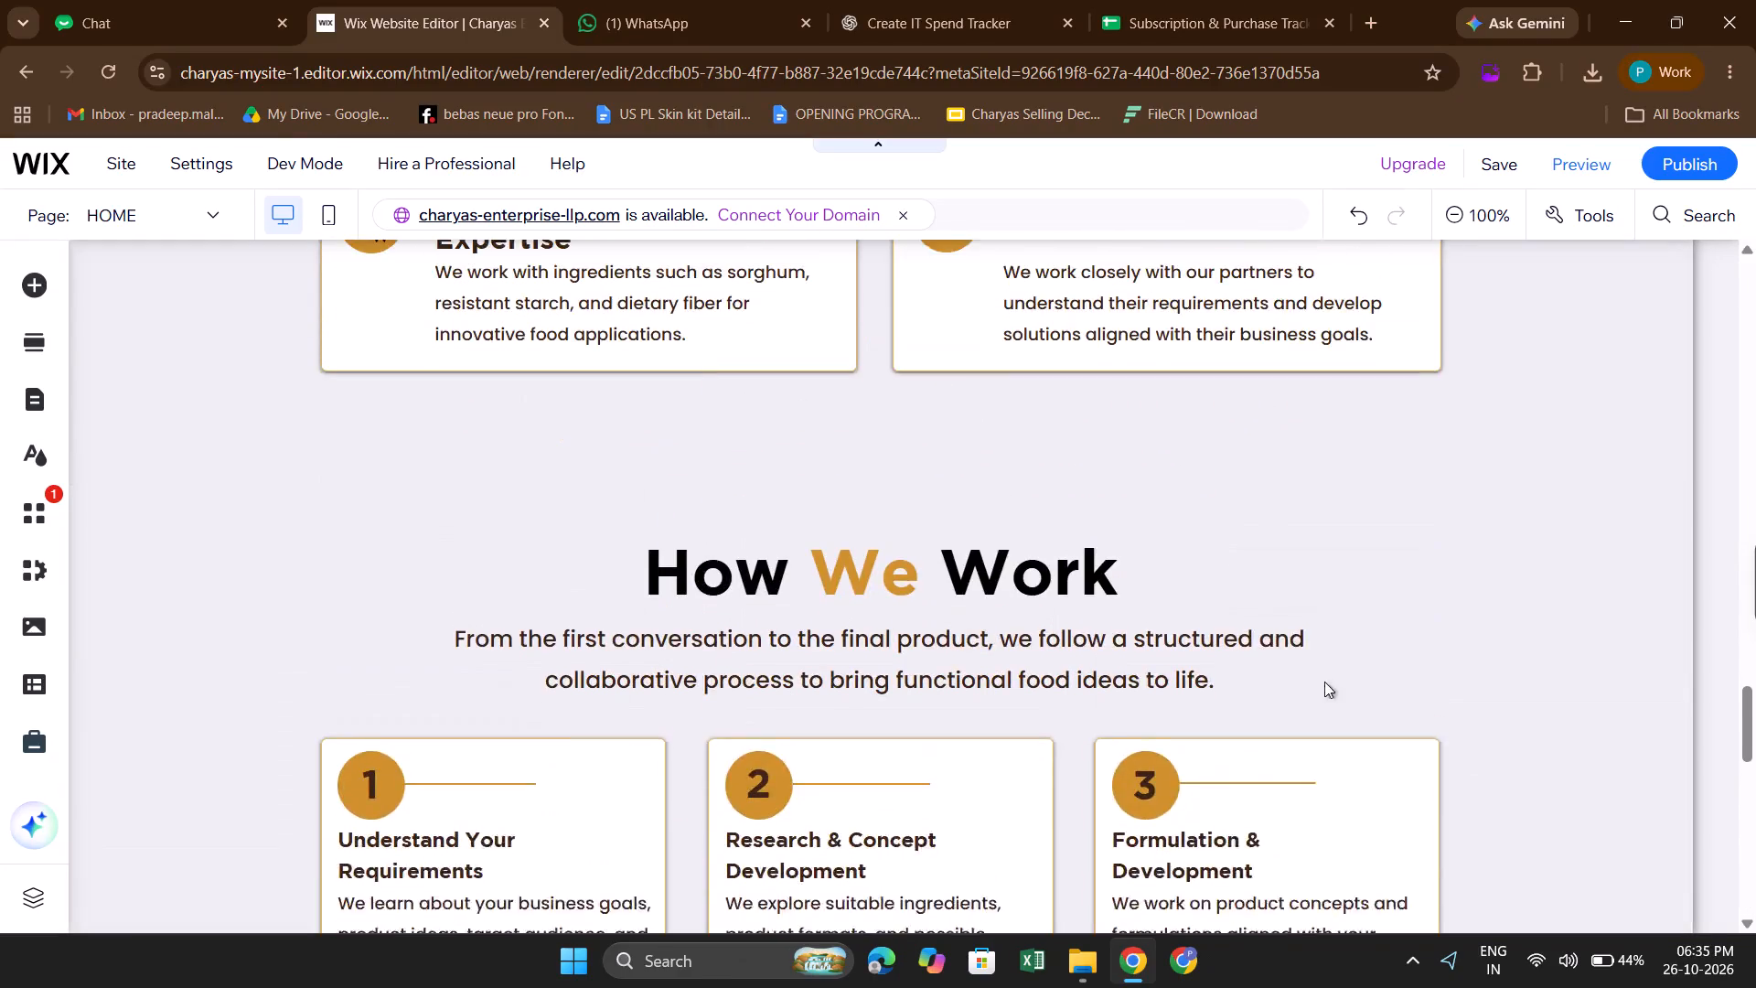
scroll(1369, 585, up, 6)
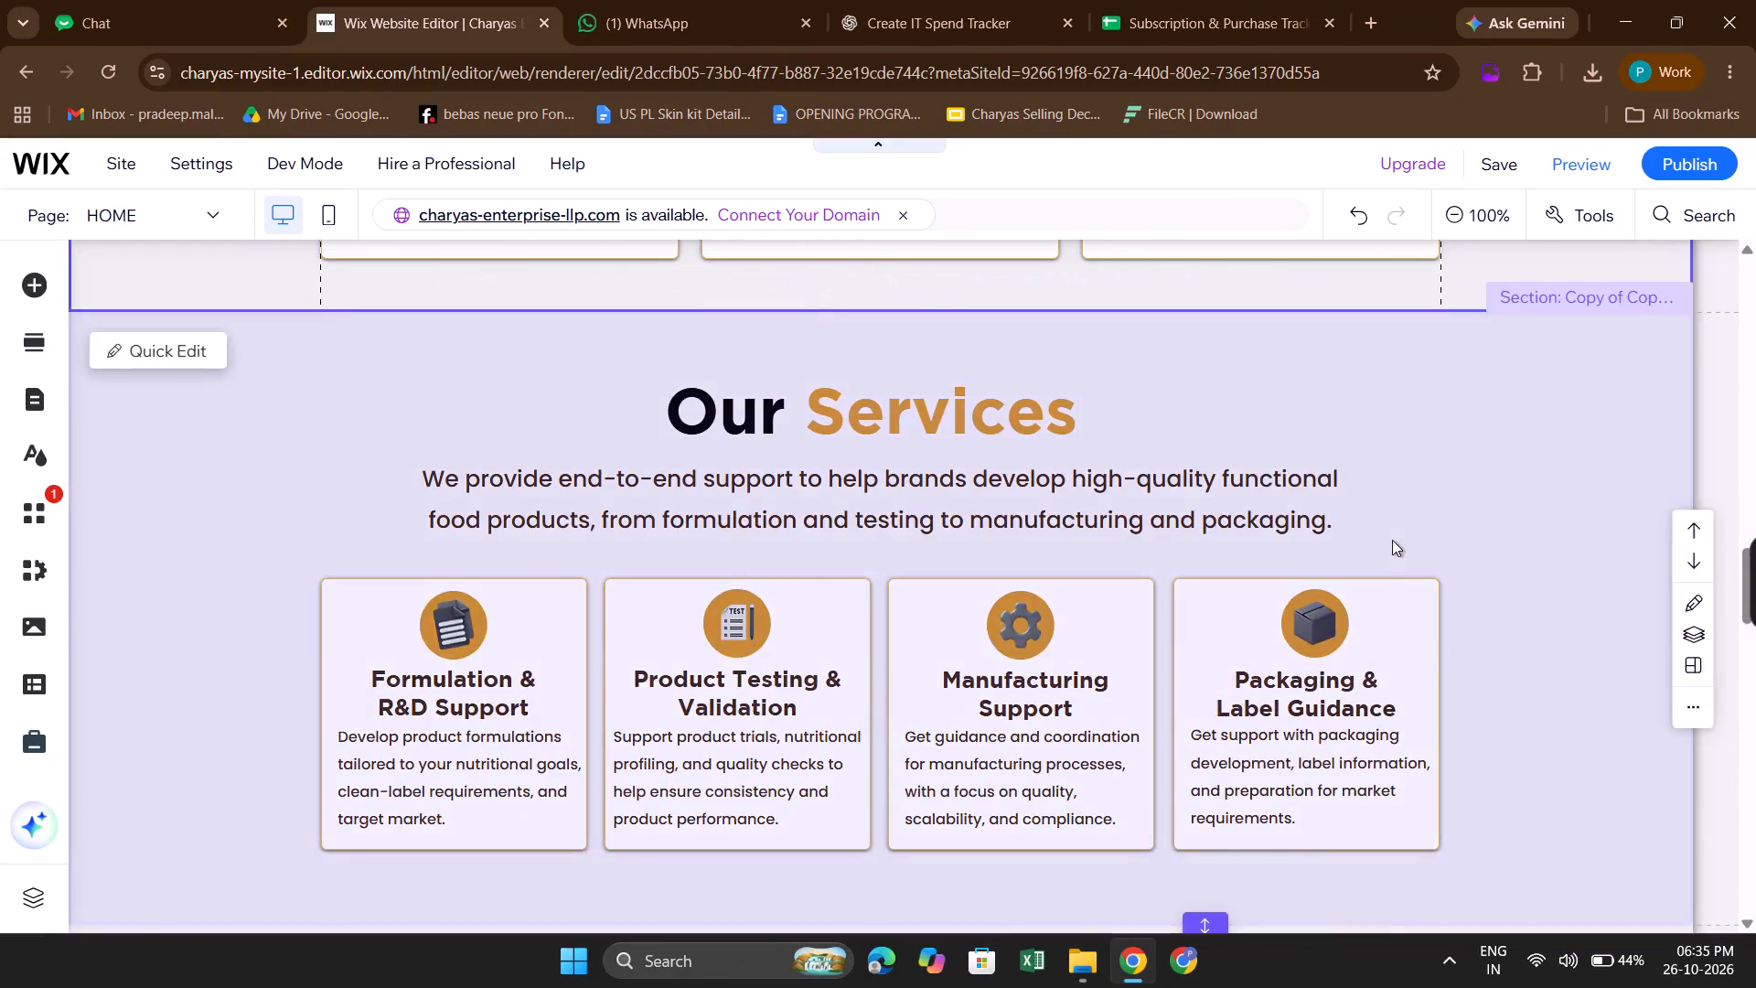
Re-examine the Functional Products images and cards and the spacing around that section on the HOME page.
scroll(1392, 540, up, 3)
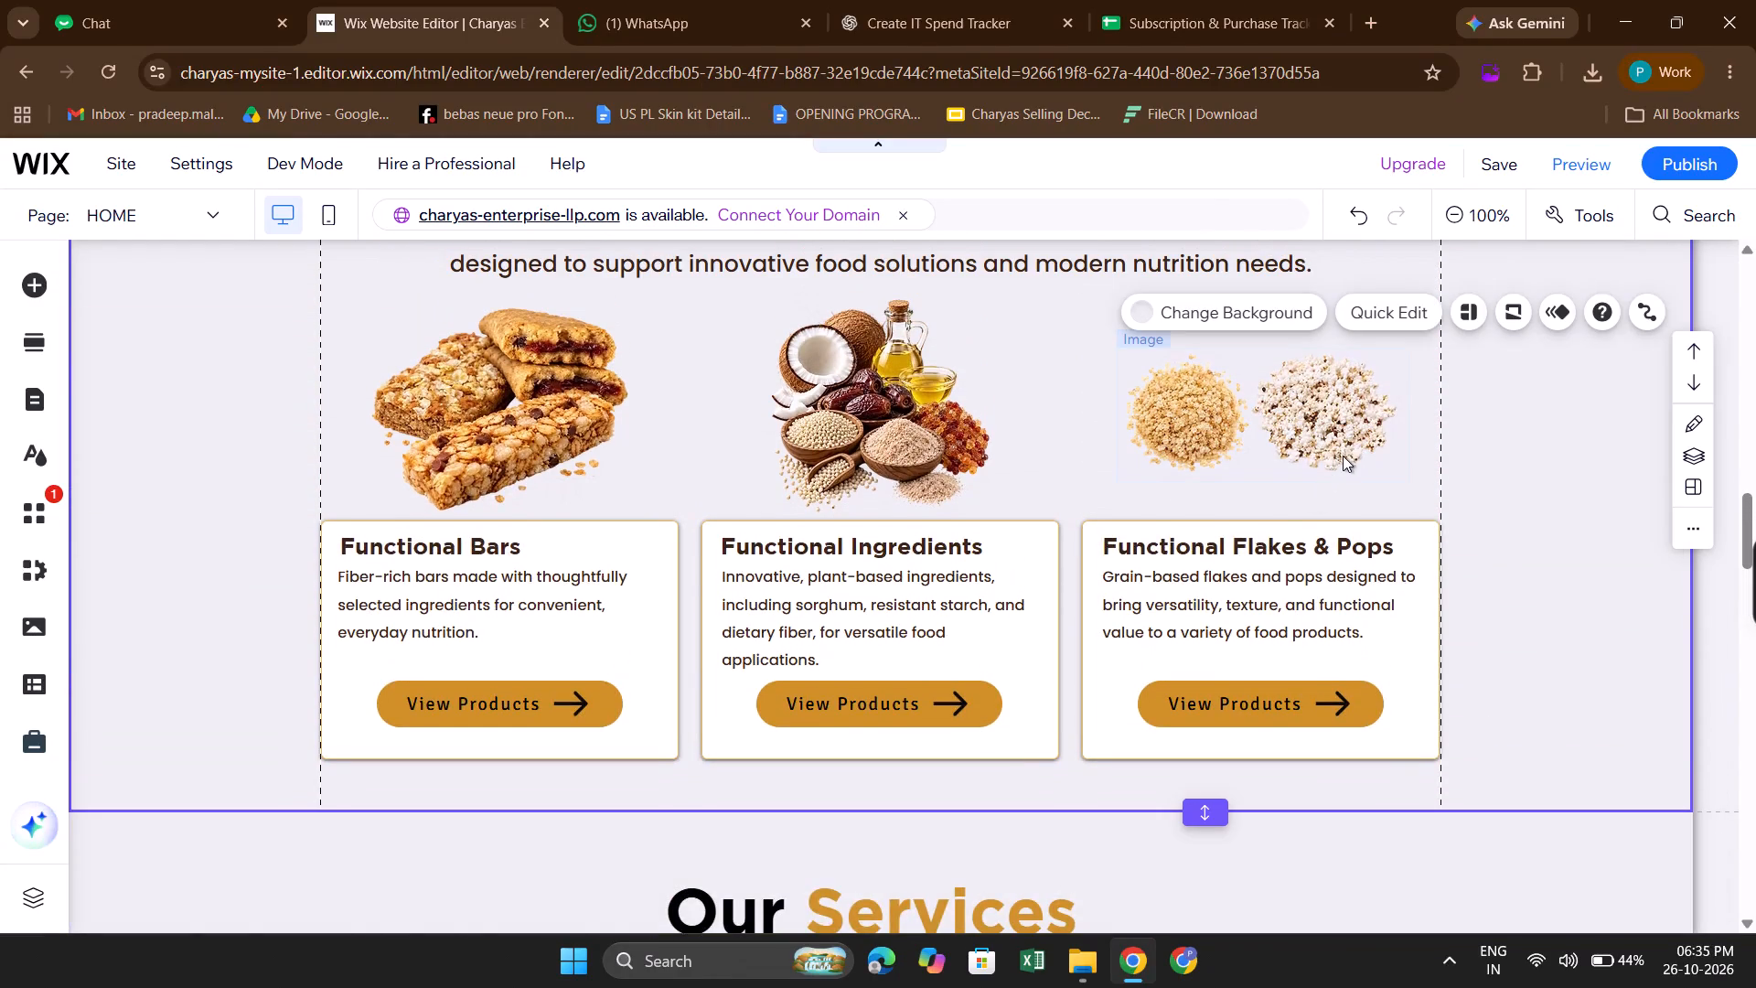
click(1343, 456)
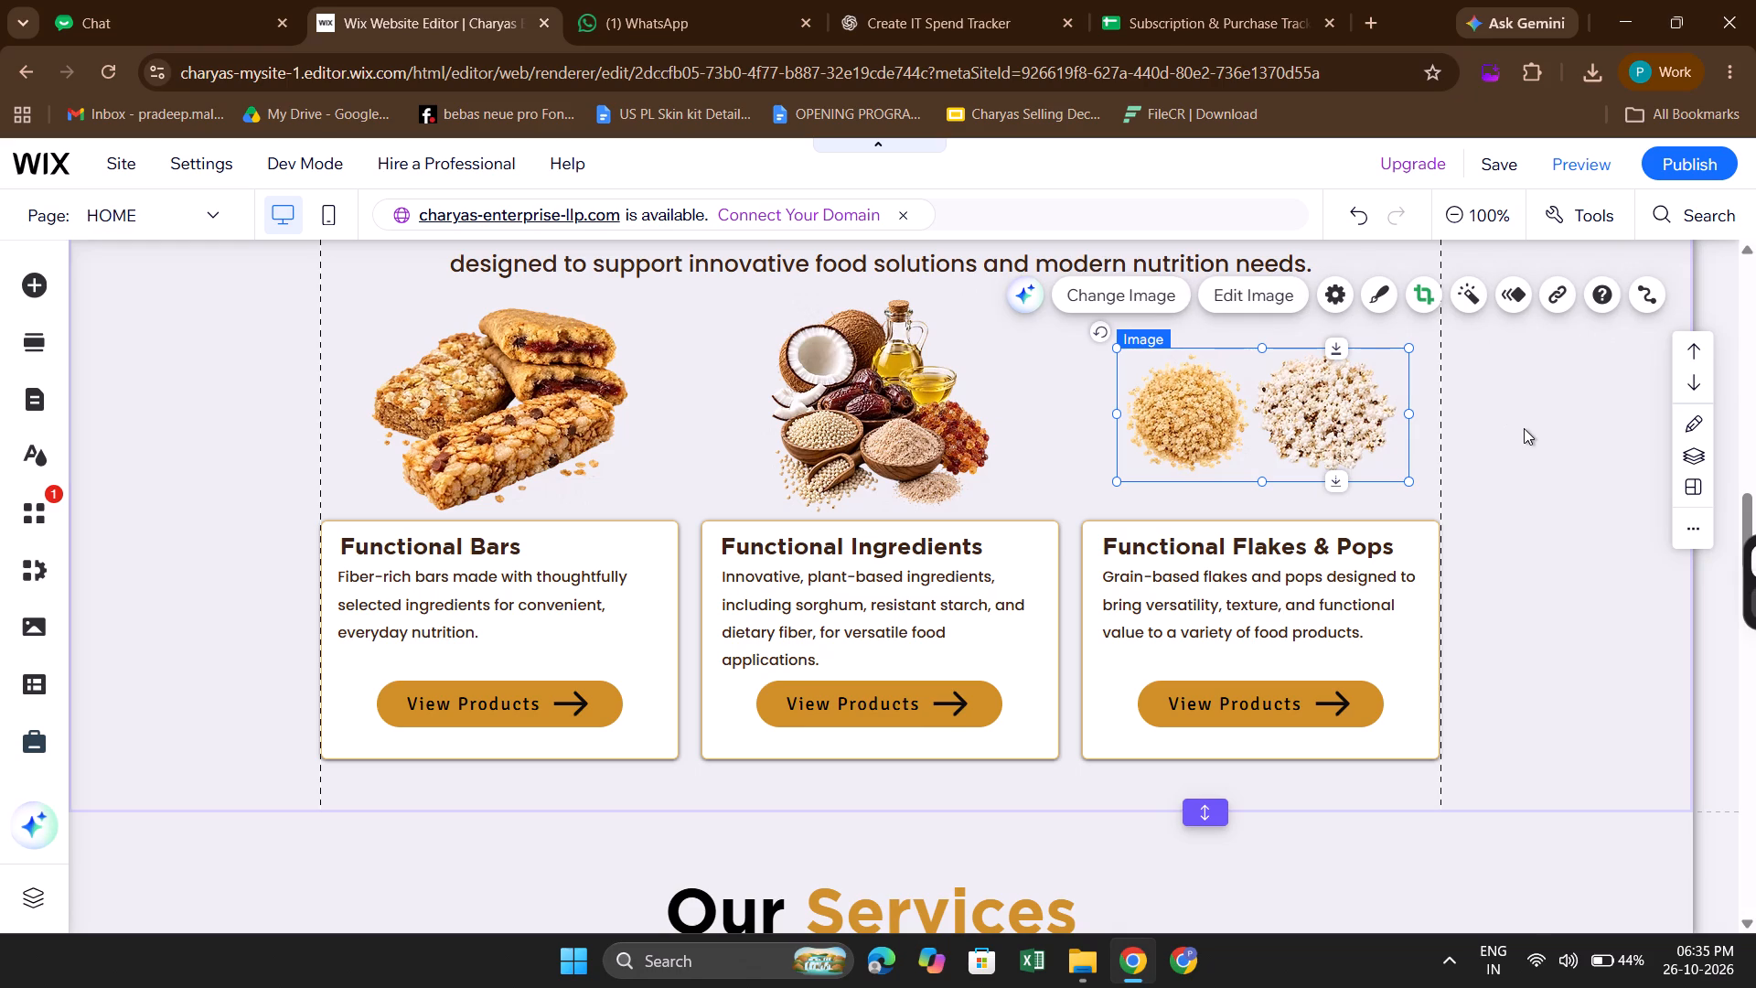
click(1524, 428)
scroll(1524, 428, up, 1)
scroll(1516, 272, up, 1)
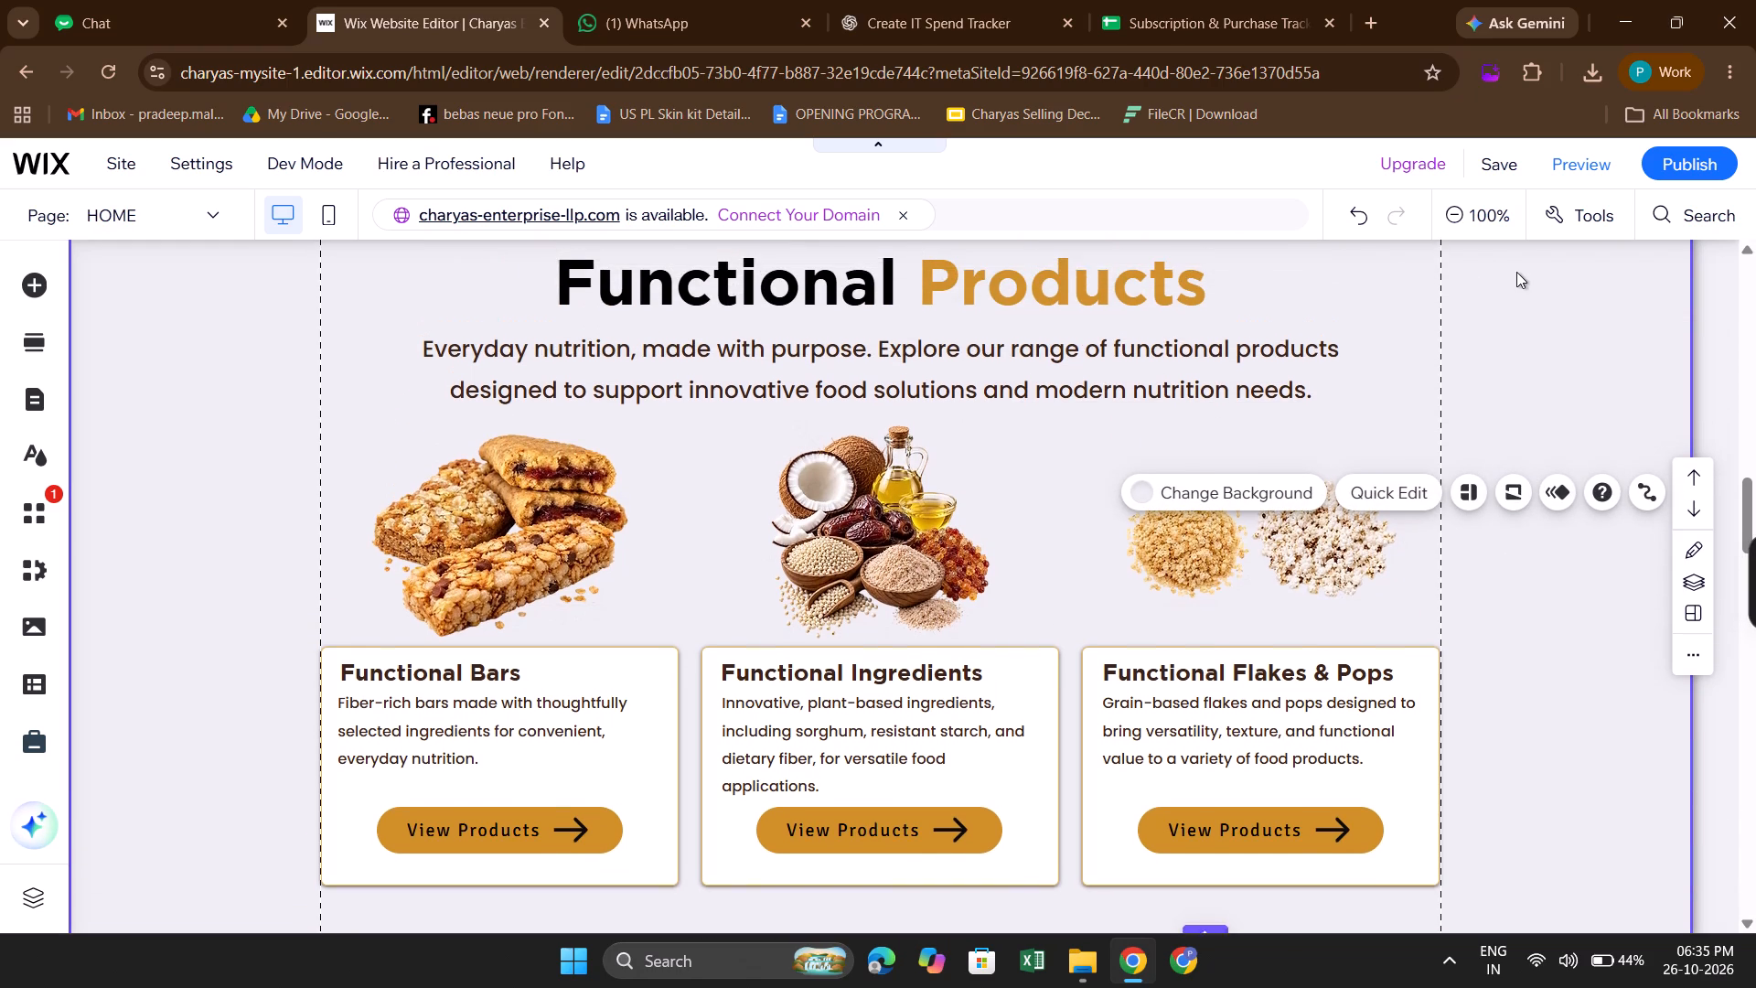
scroll(1516, 272, up, 1)
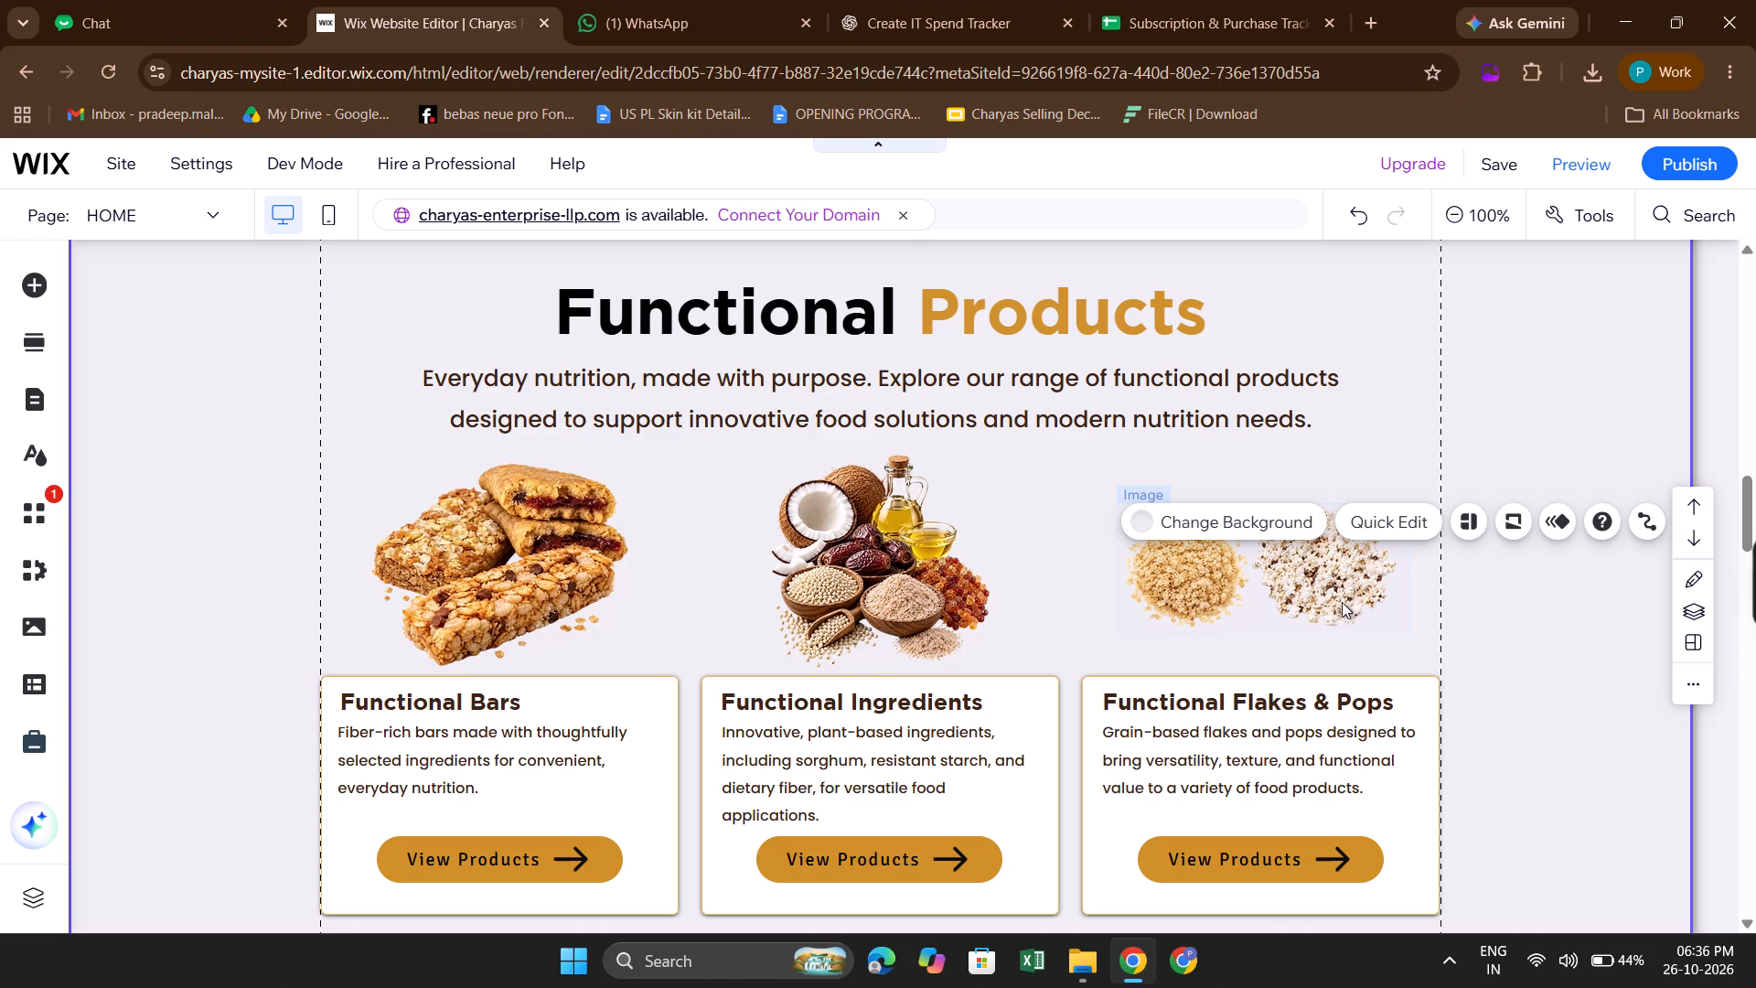
scroll(1553, 670, down, 2)
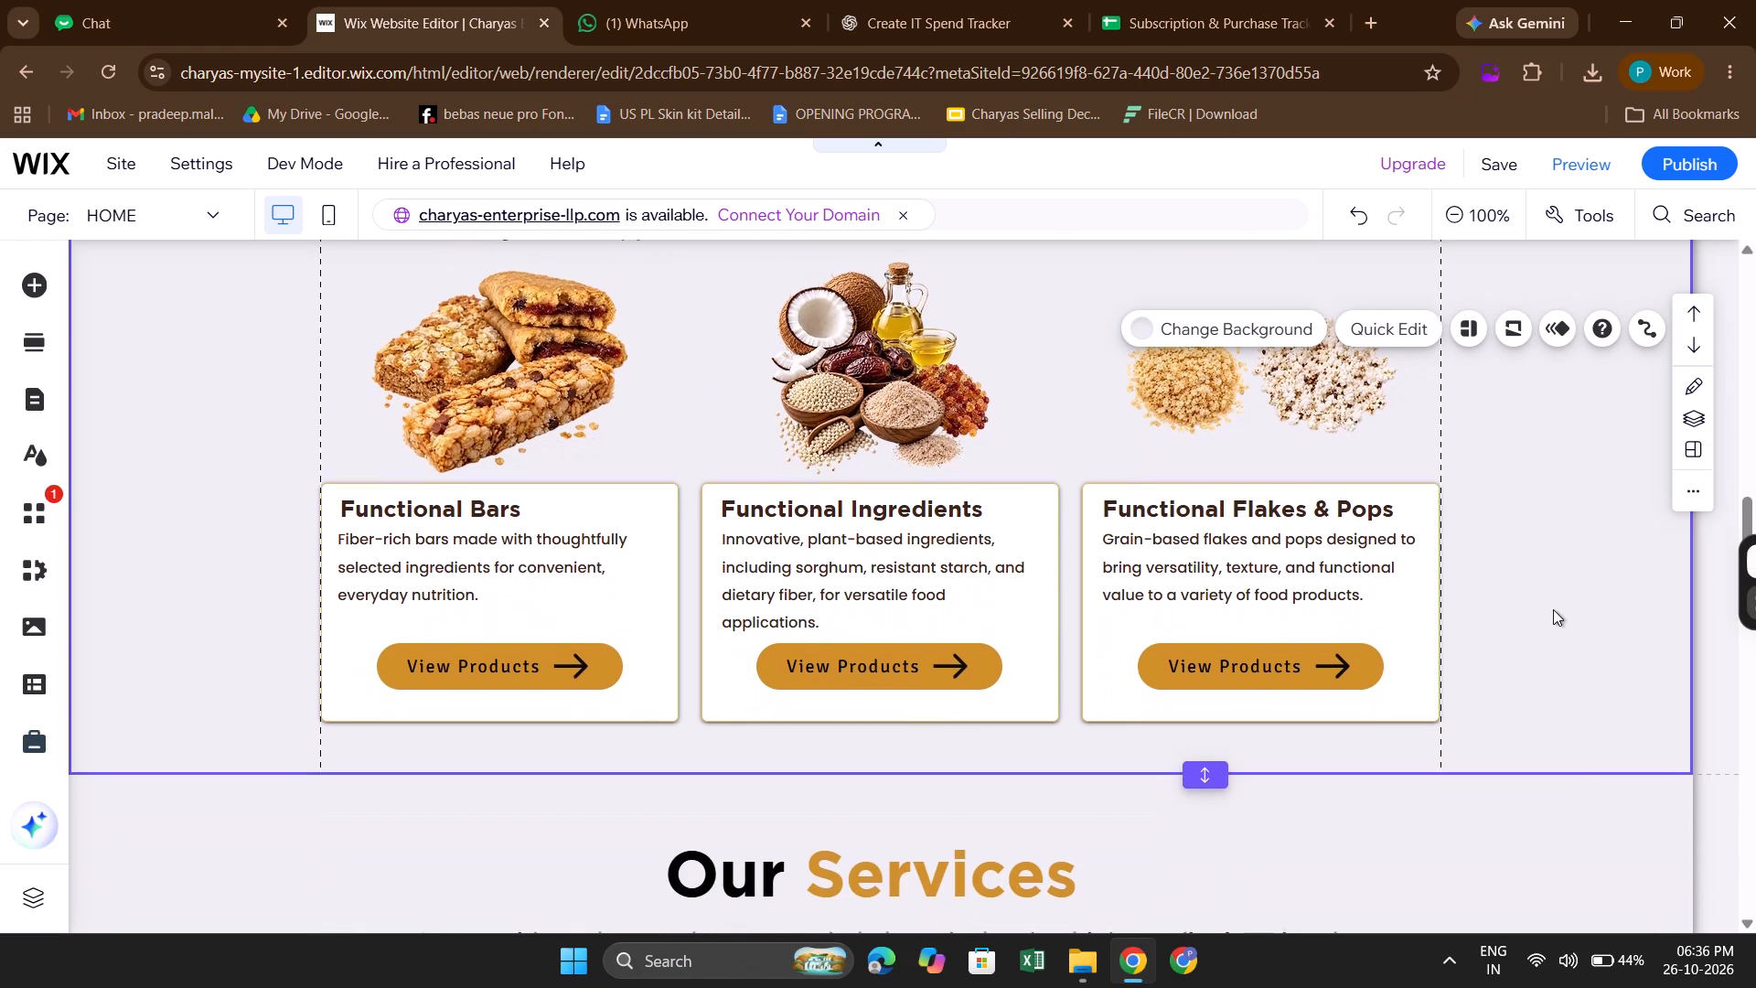
scroll(1553, 609, down, 3)
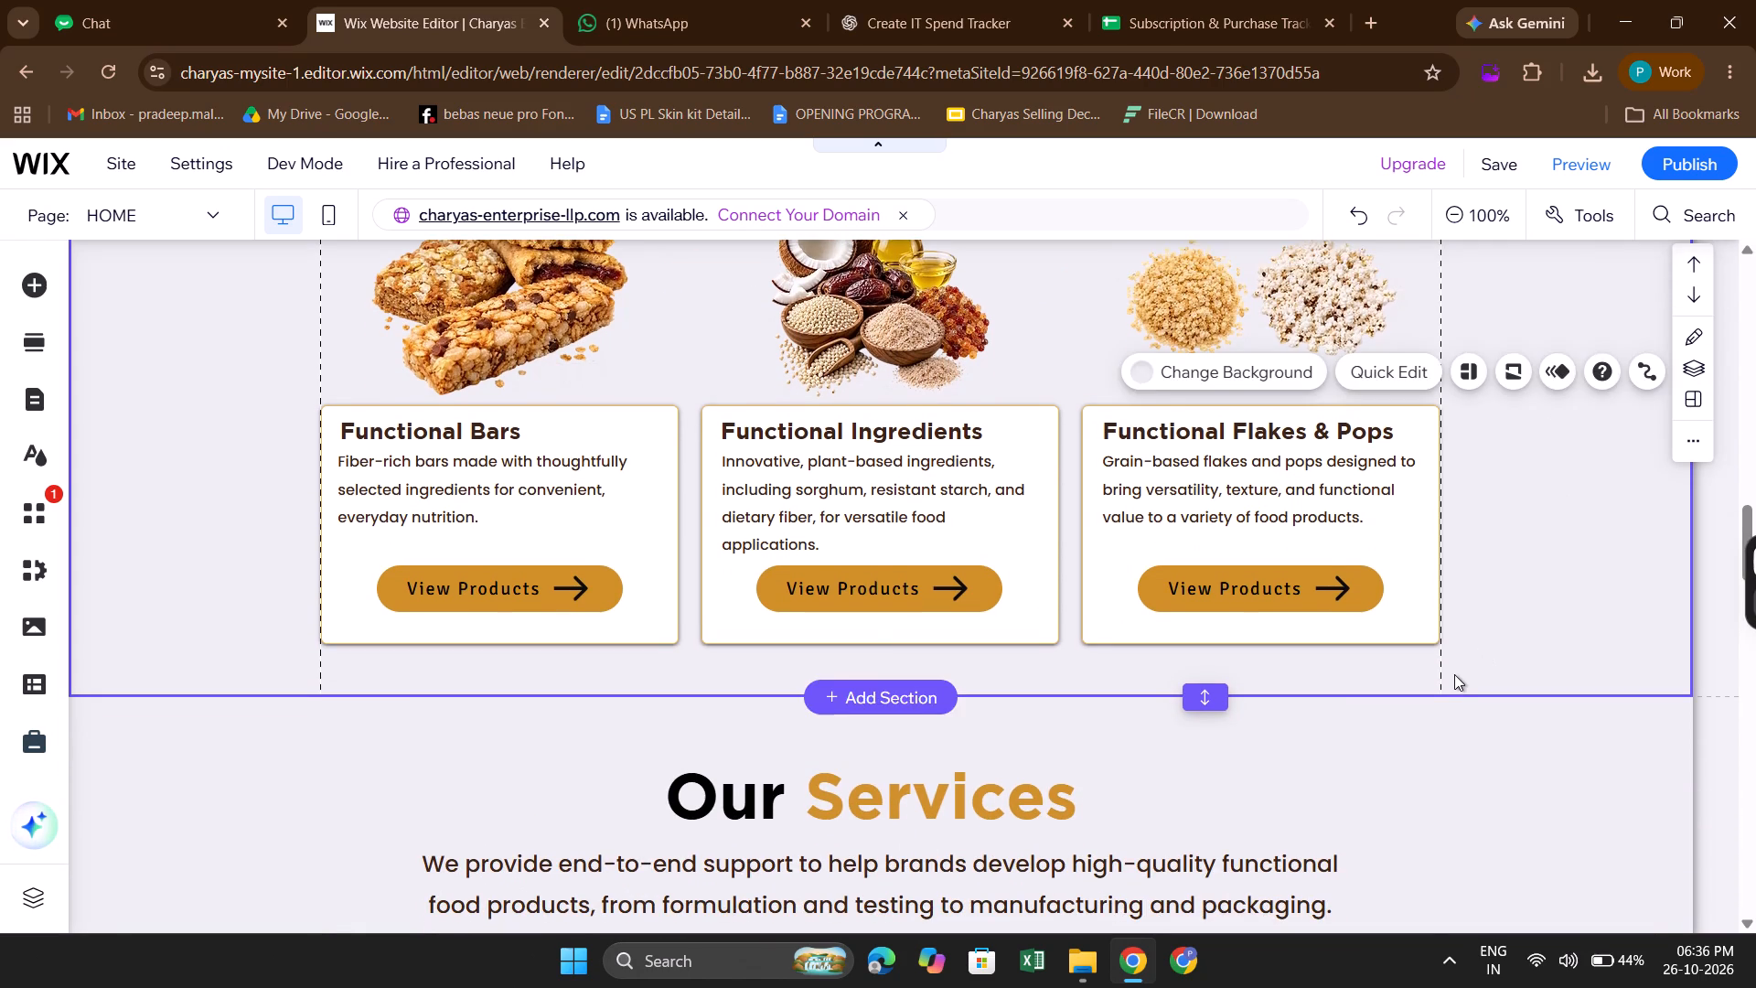
scroll(1454, 674, down, 1)
scroll(1354, 727, down, 3)
scroll(1354, 727, up, 8)
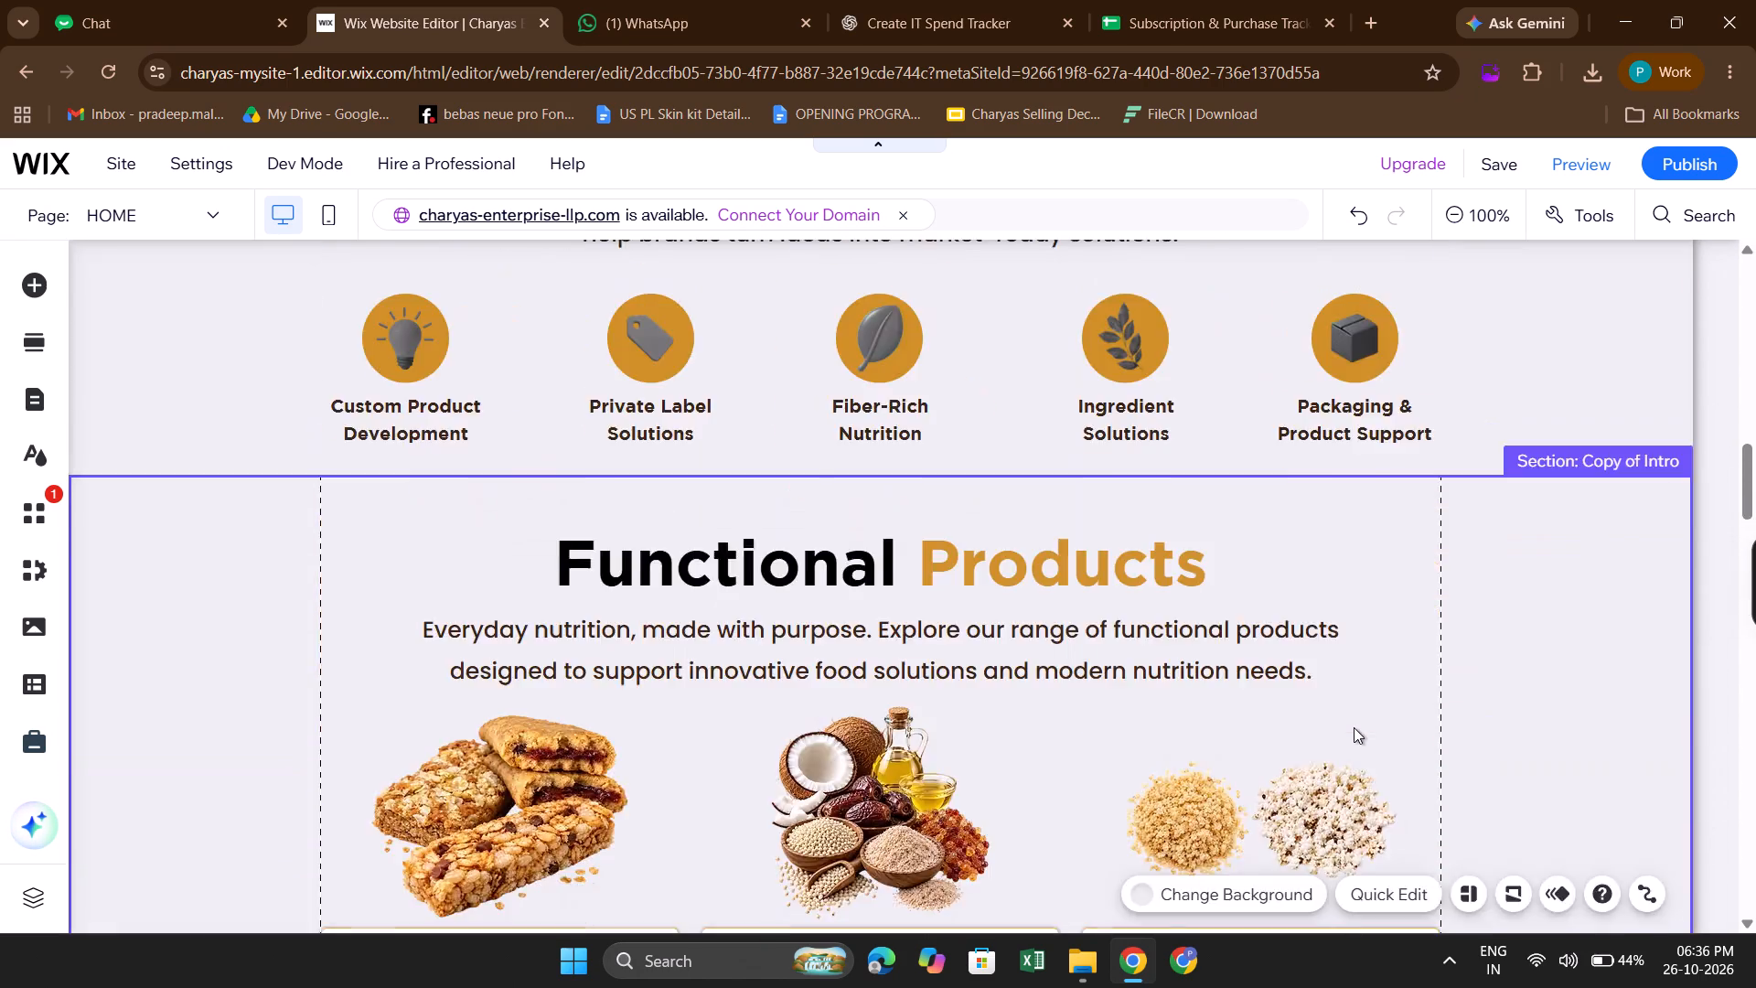
scroll(1354, 727, up, 1)
scroll(1607, 381, up, 2)
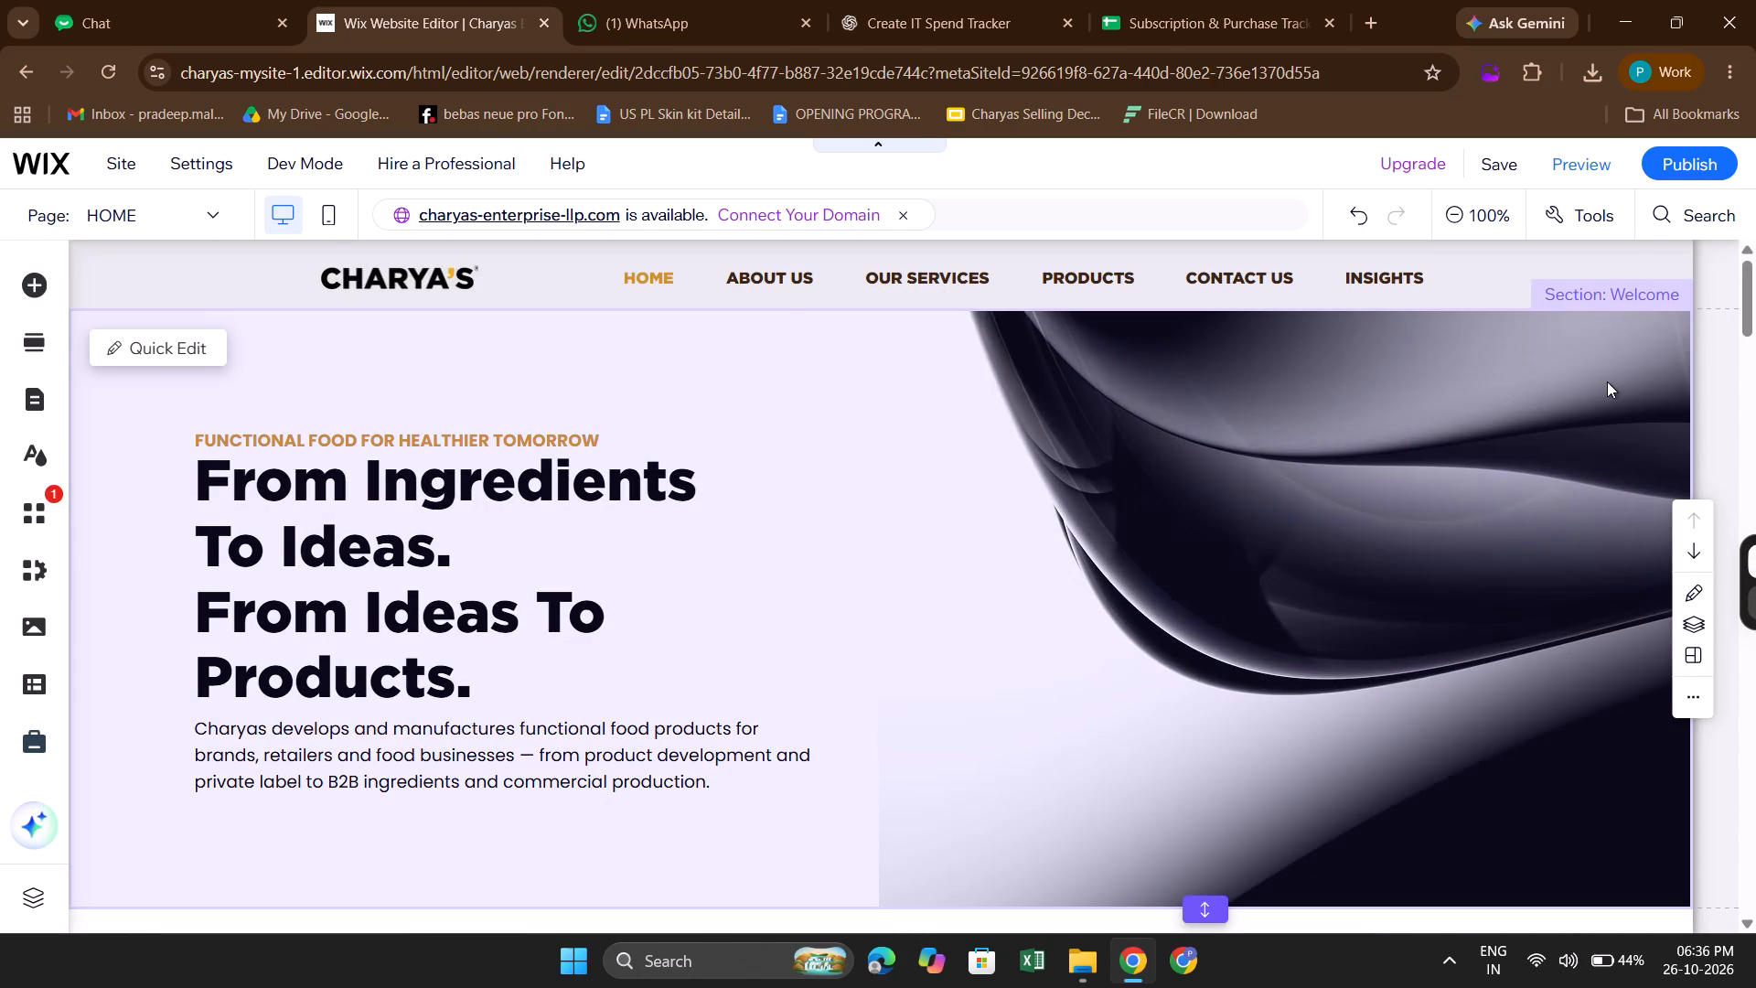
Publish the site with its latest changes.
click(1689, 169)
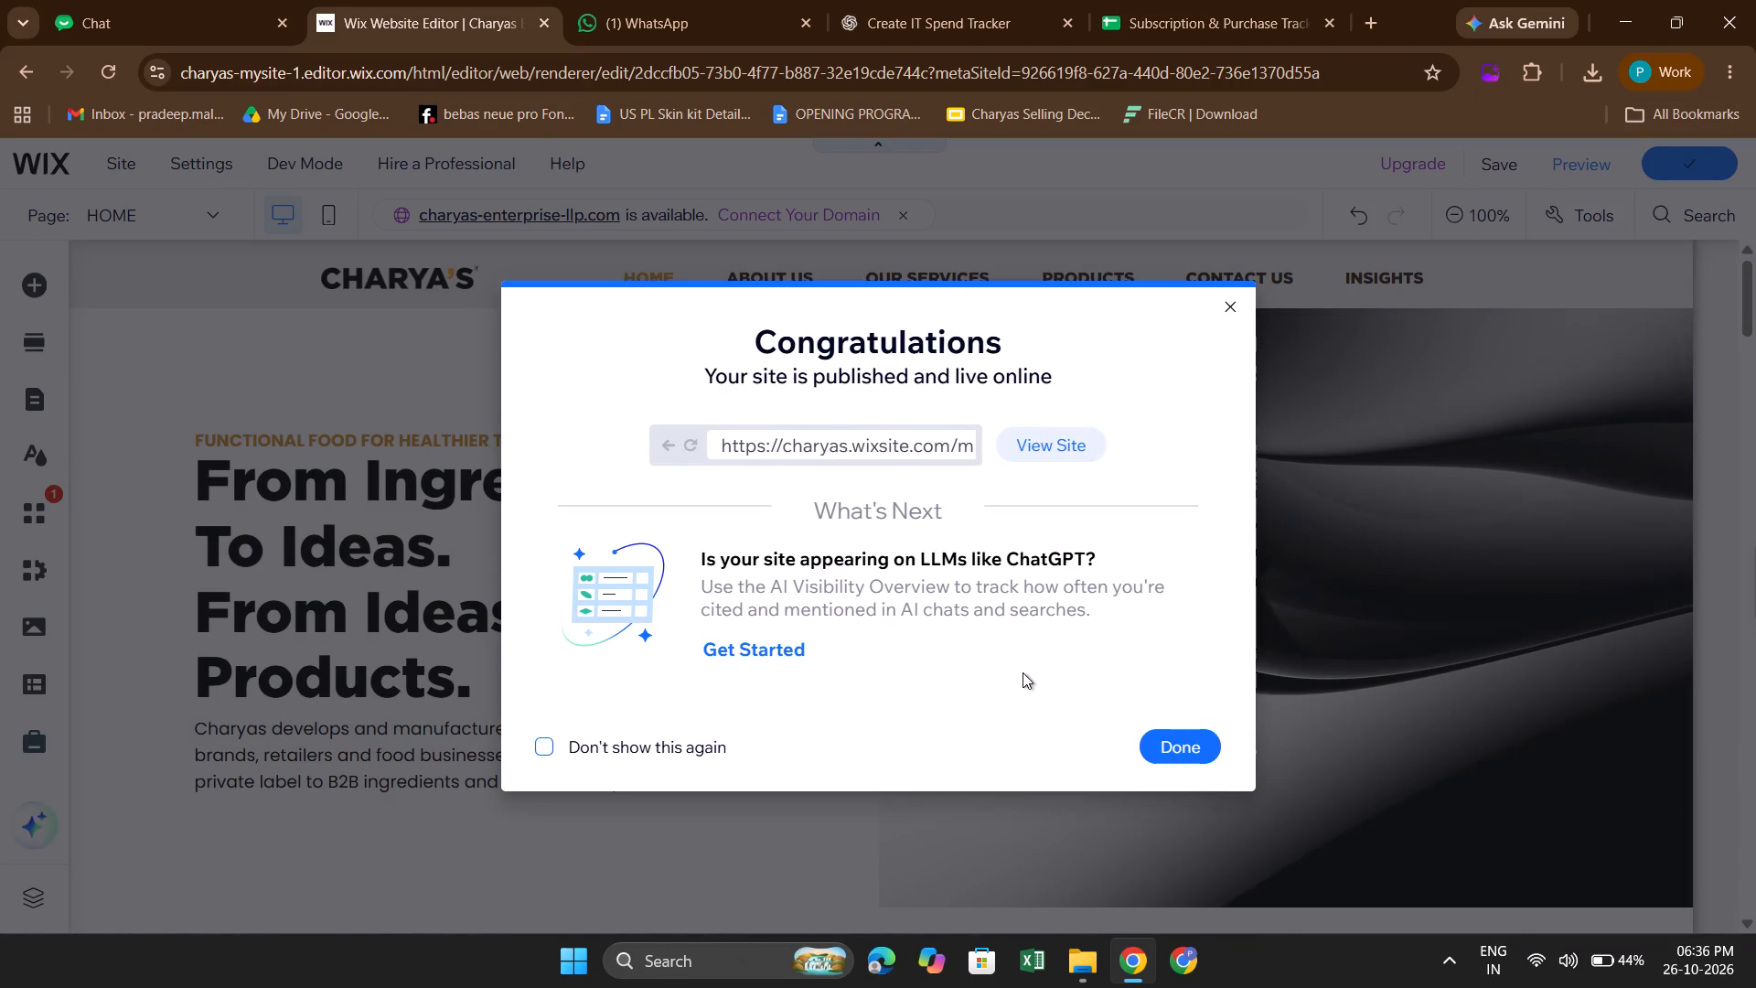
View the live site's INSIGHTS page on desktop, close it, and return to the editor without the publishing confirmation.
click(1031, 450)
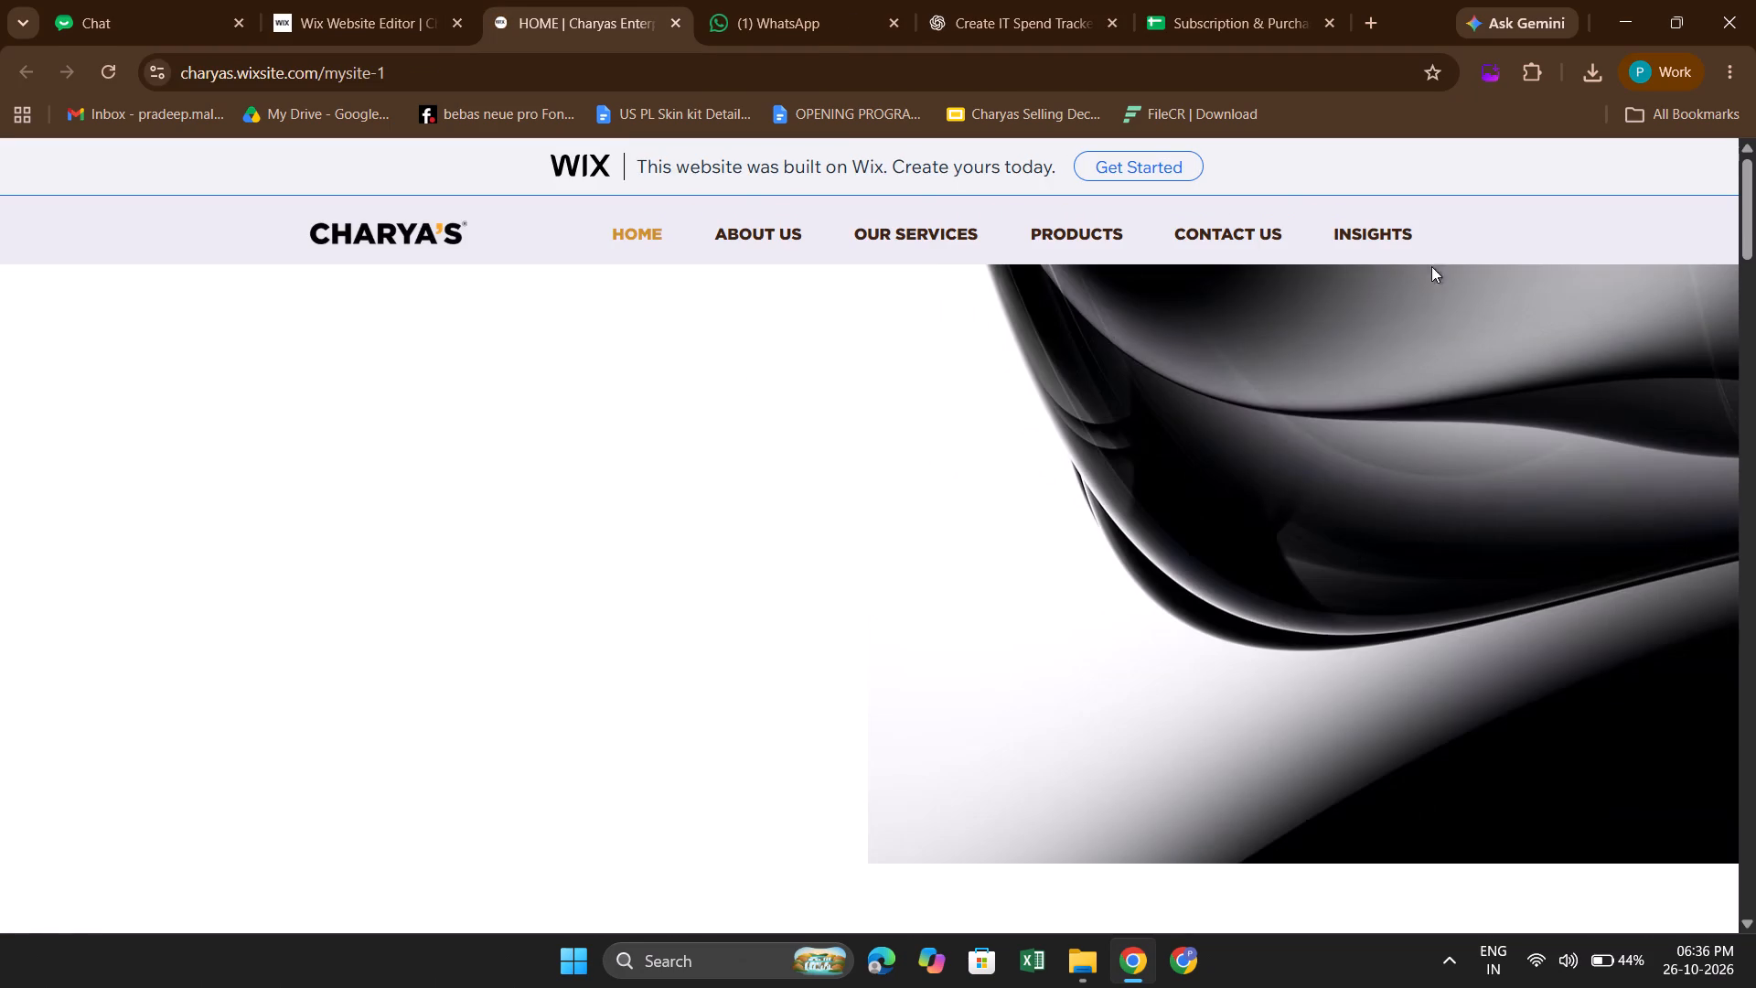
click(1382, 234)
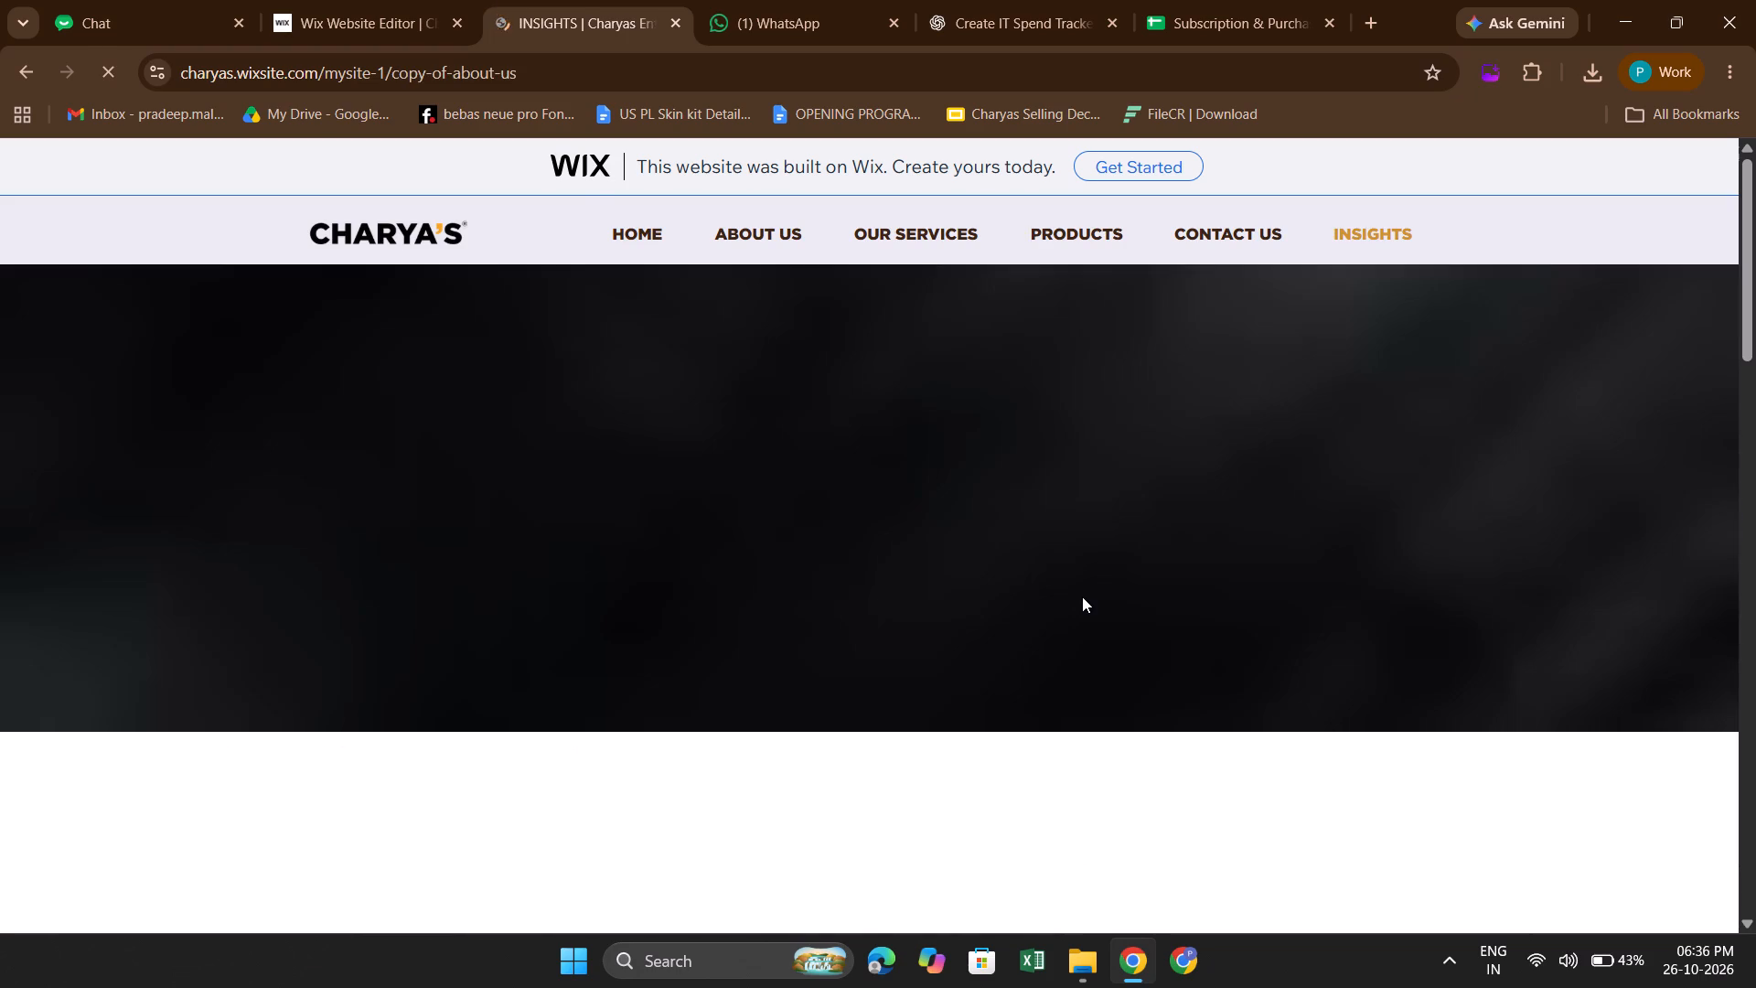
scroll(1082, 596, down, 2)
scroll(1082, 596, up, 4)
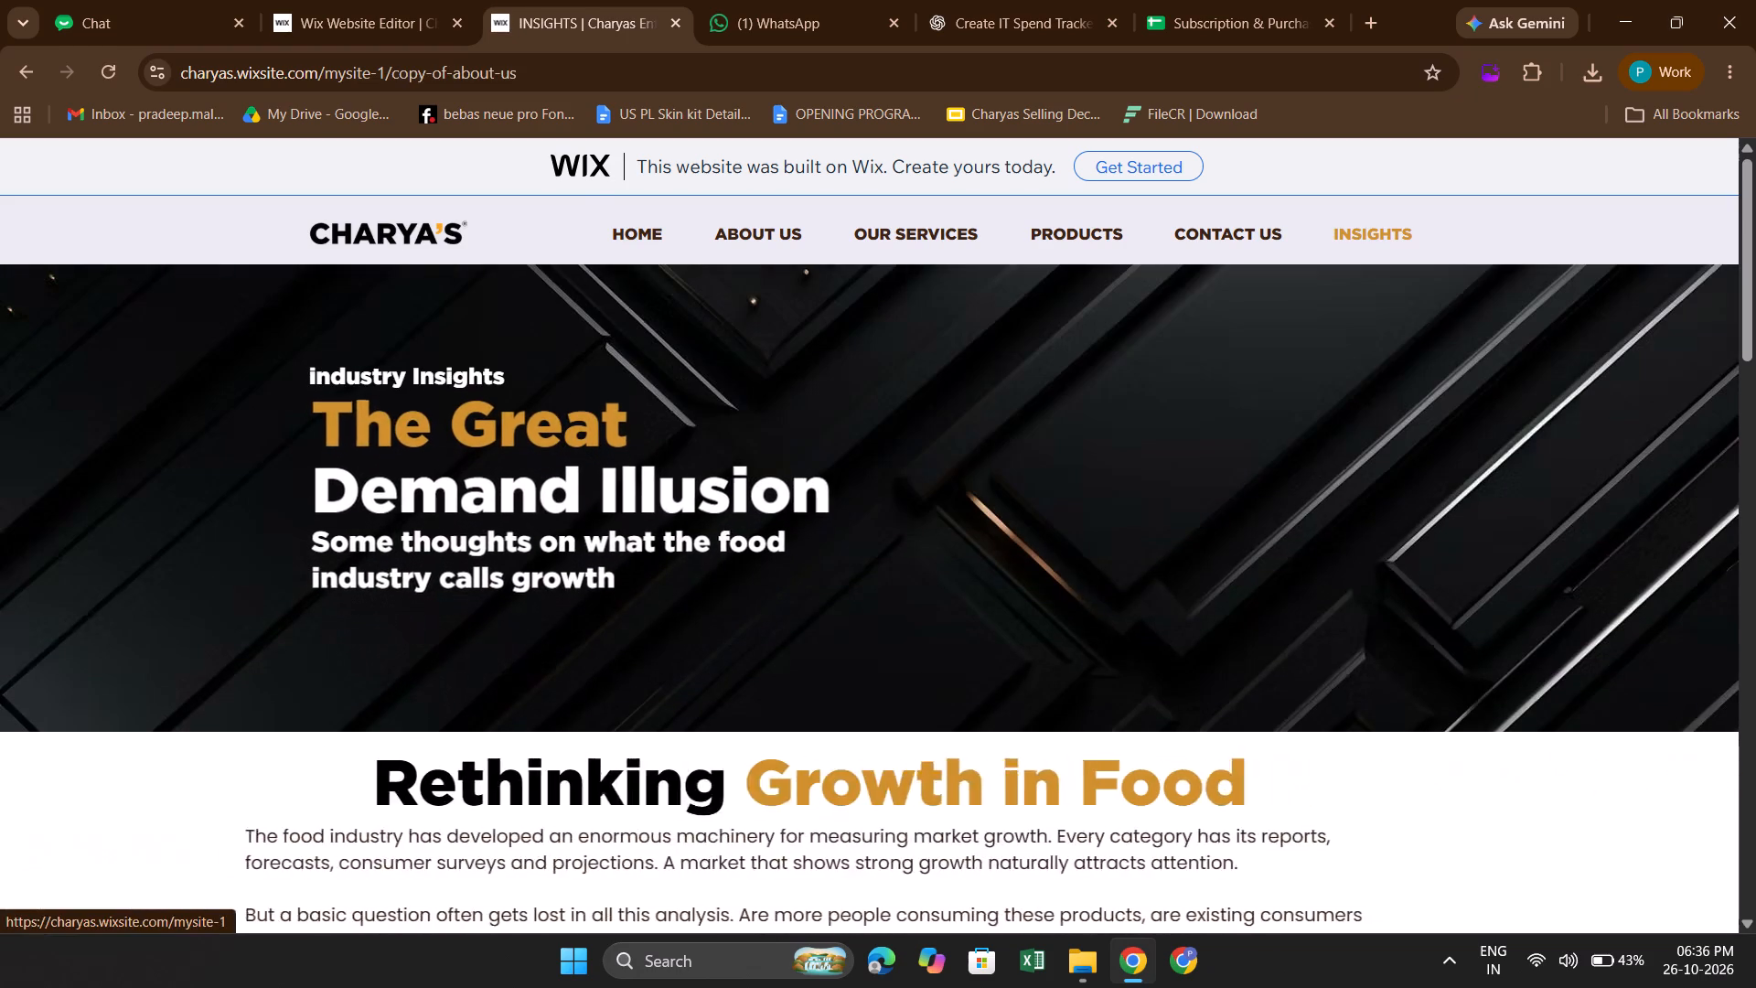
scroll(536, 414, right, 1)
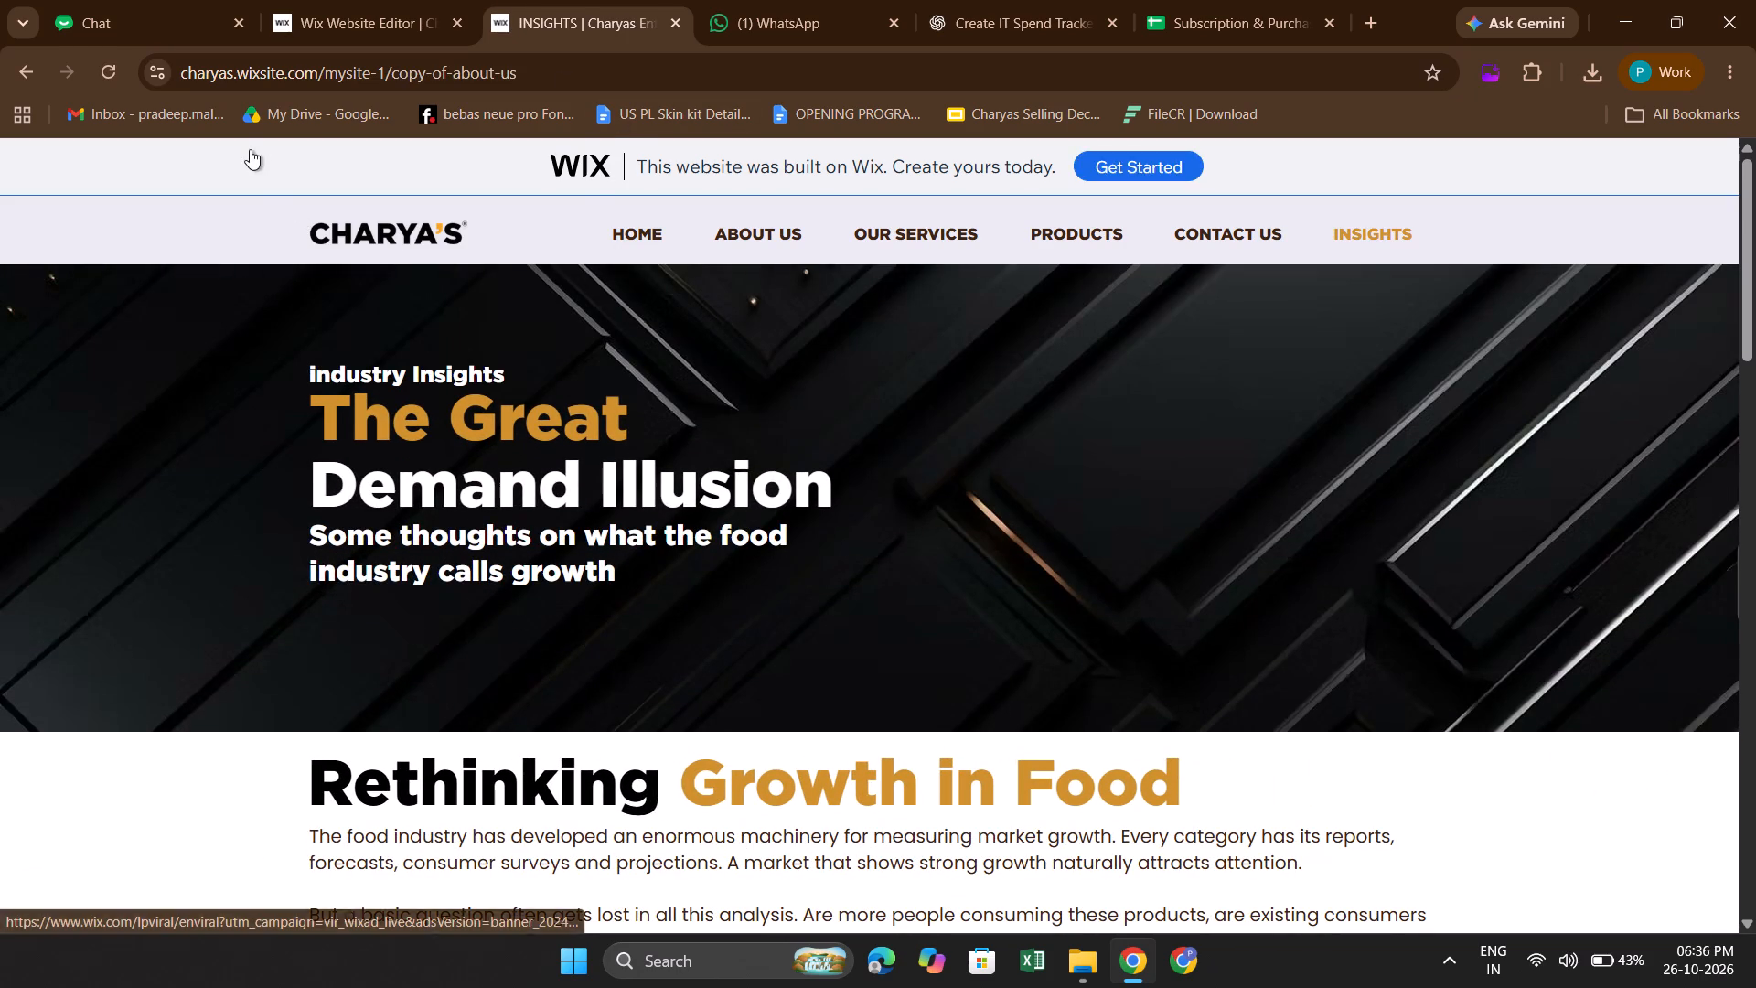
click(405, 9)
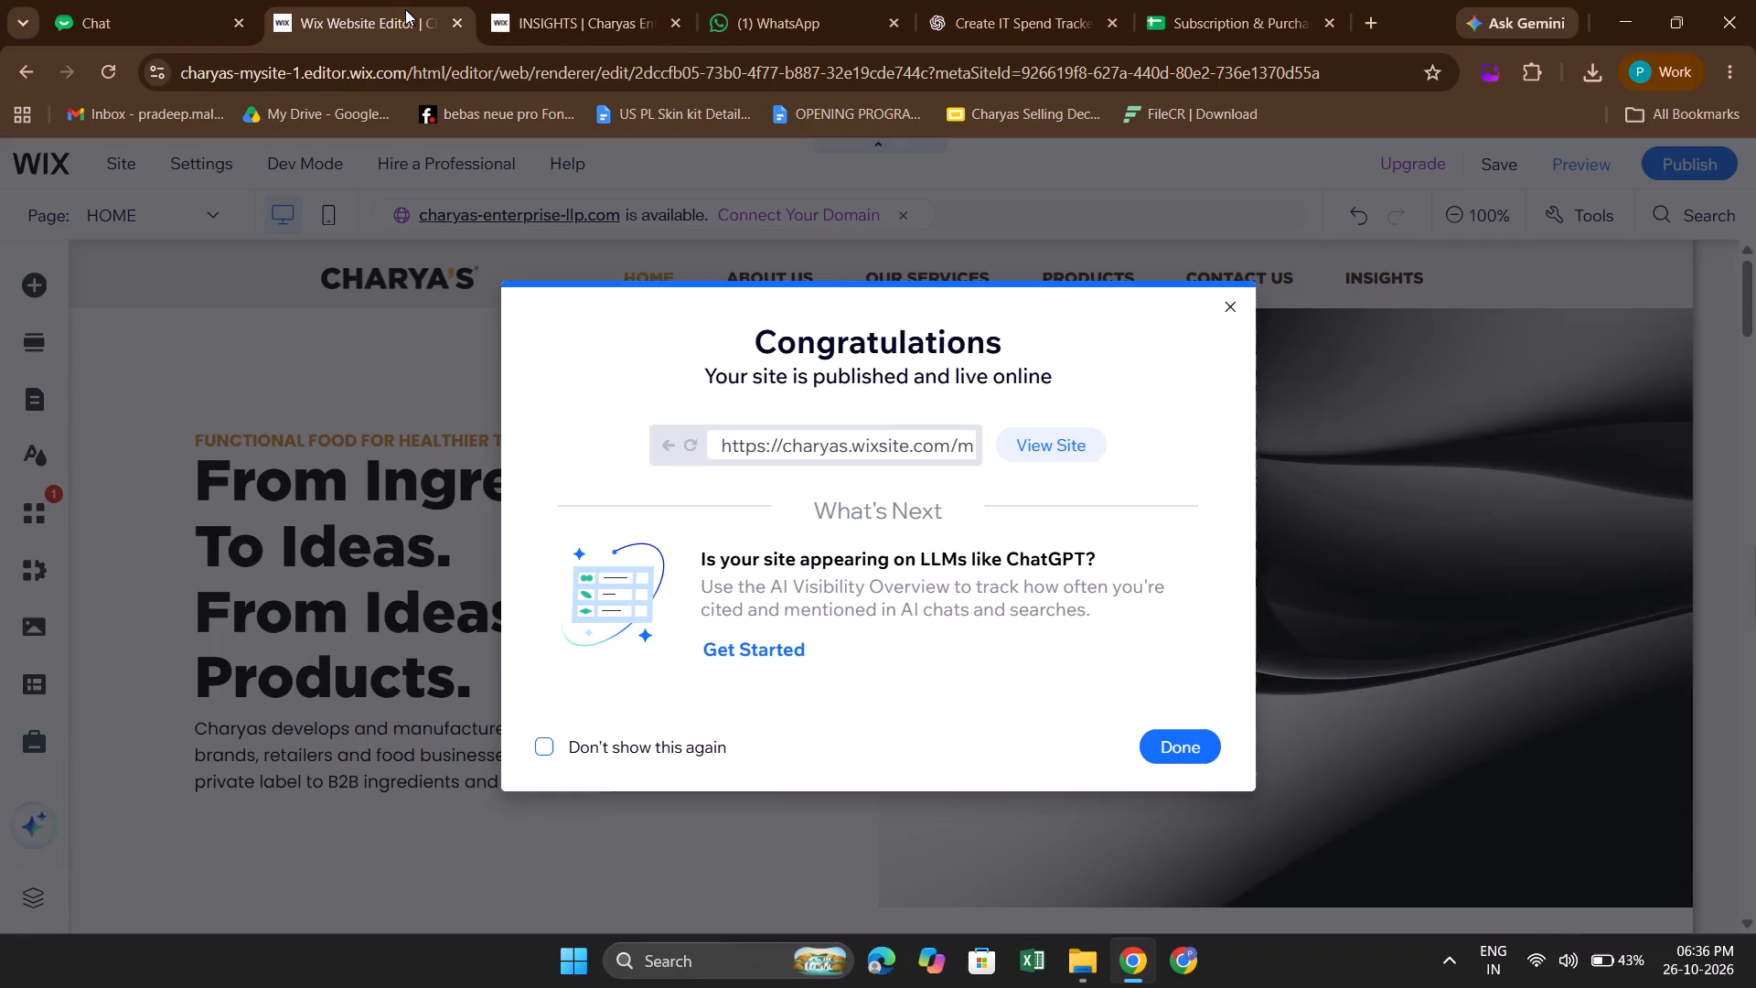
click(672, 18)
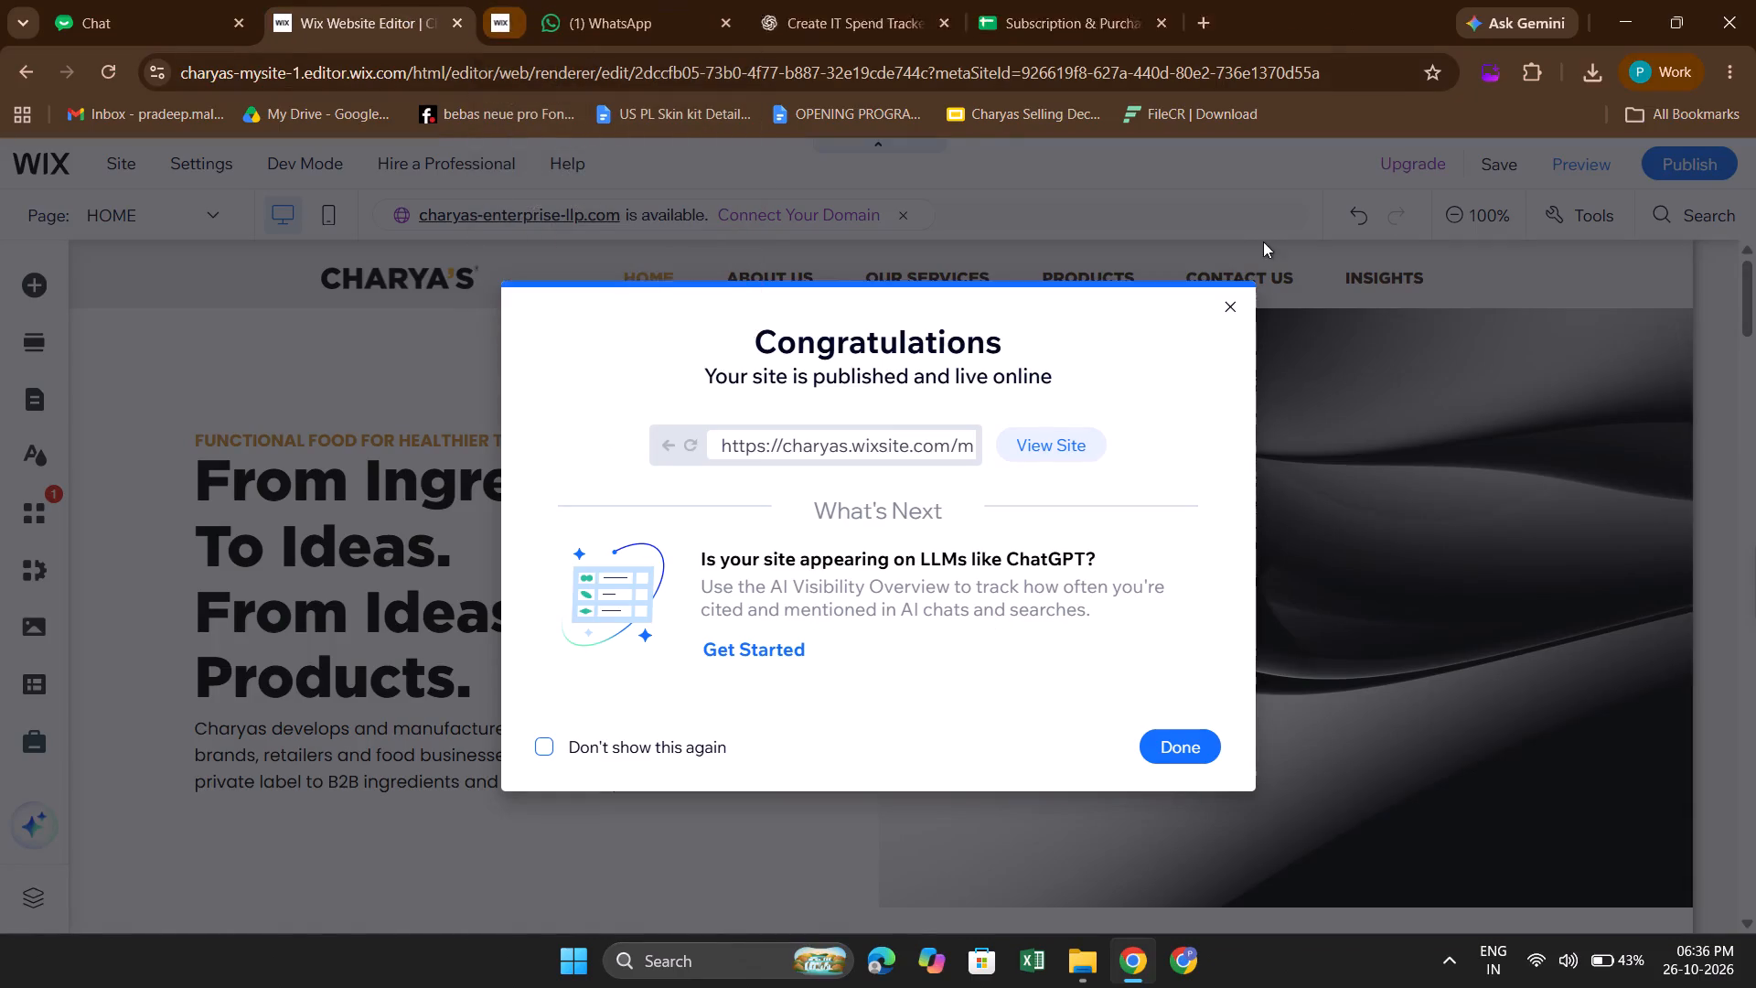
click(1235, 309)
Move the footer's "Our Service" quick link up closer to "About Us", to about y 4967, left-aligned with the other links.
scroll(1049, 586, down, 2)
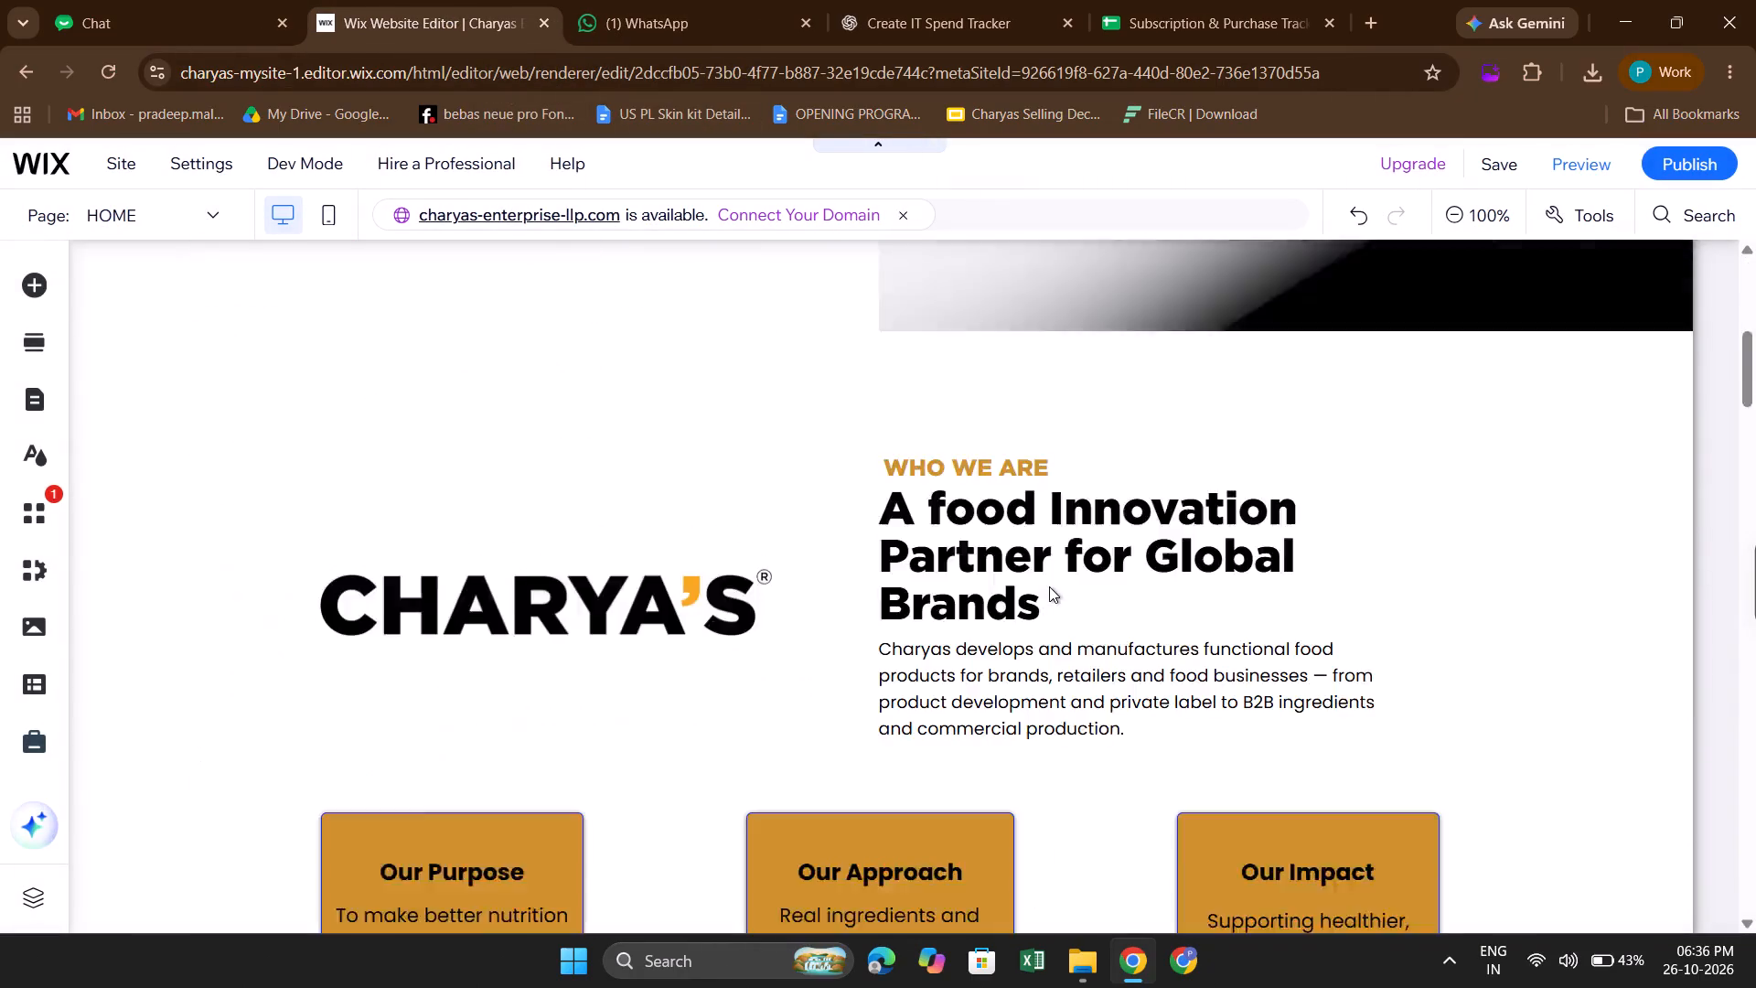
scroll(1049, 586, down, 5)
scroll(1049, 586, down, 19)
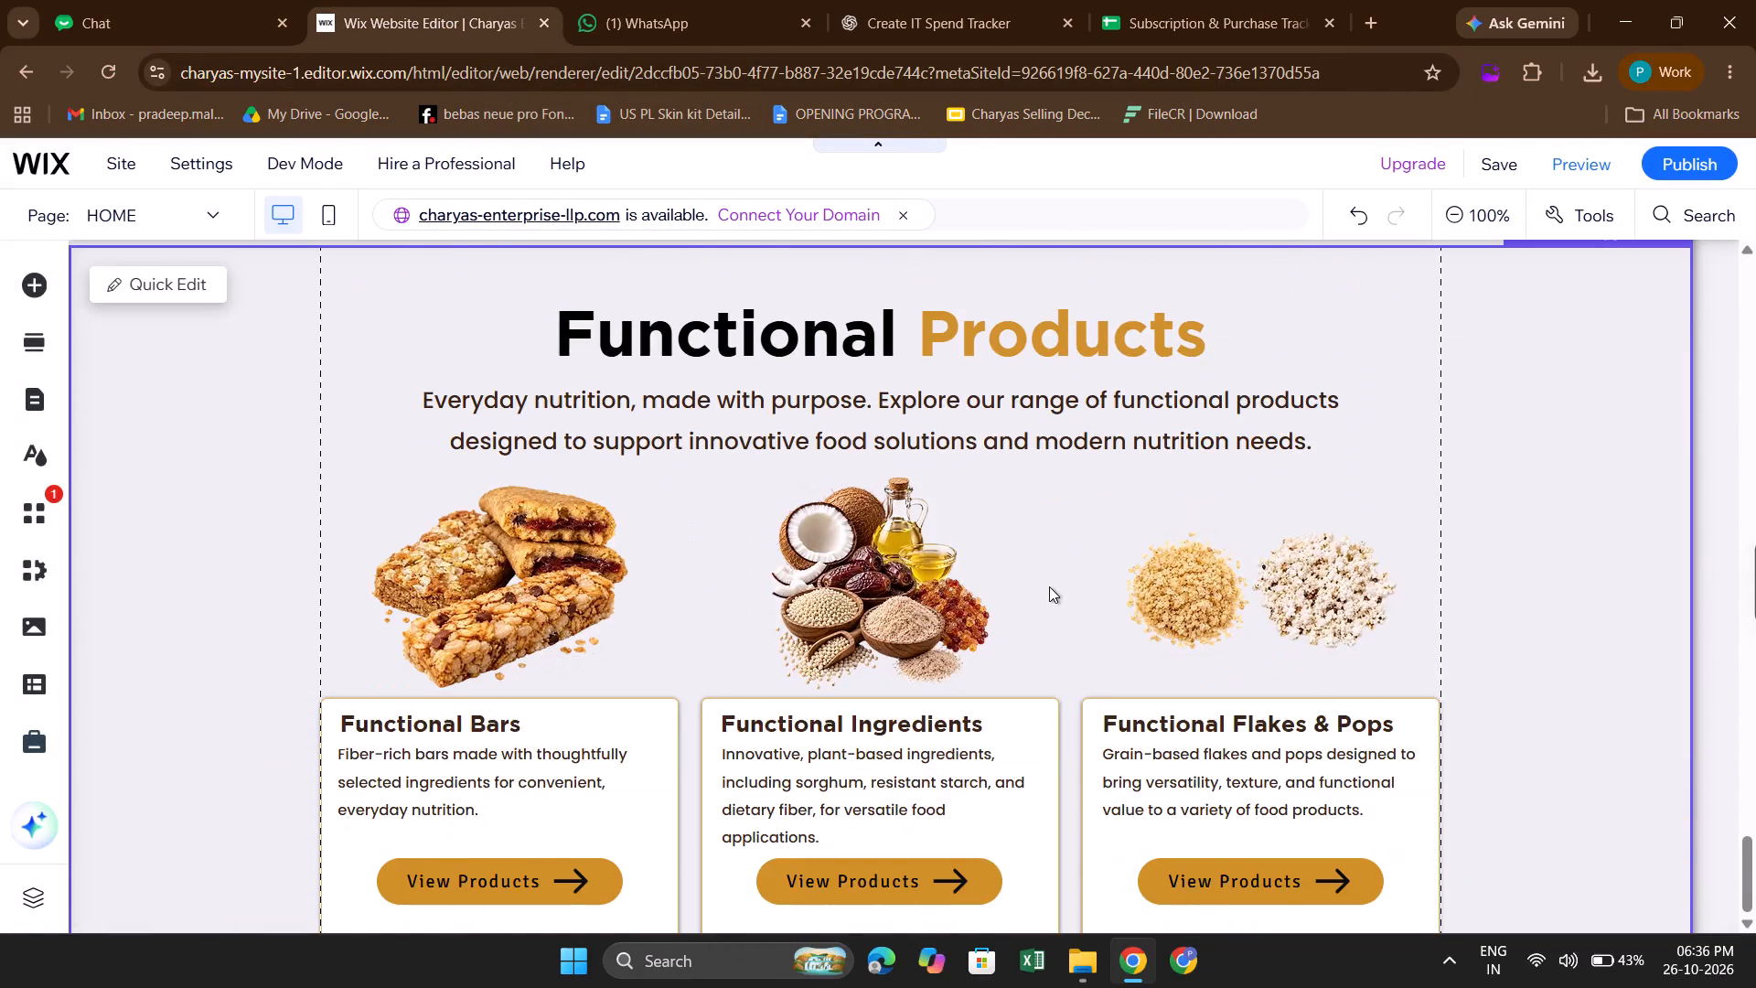
click(680, 763)
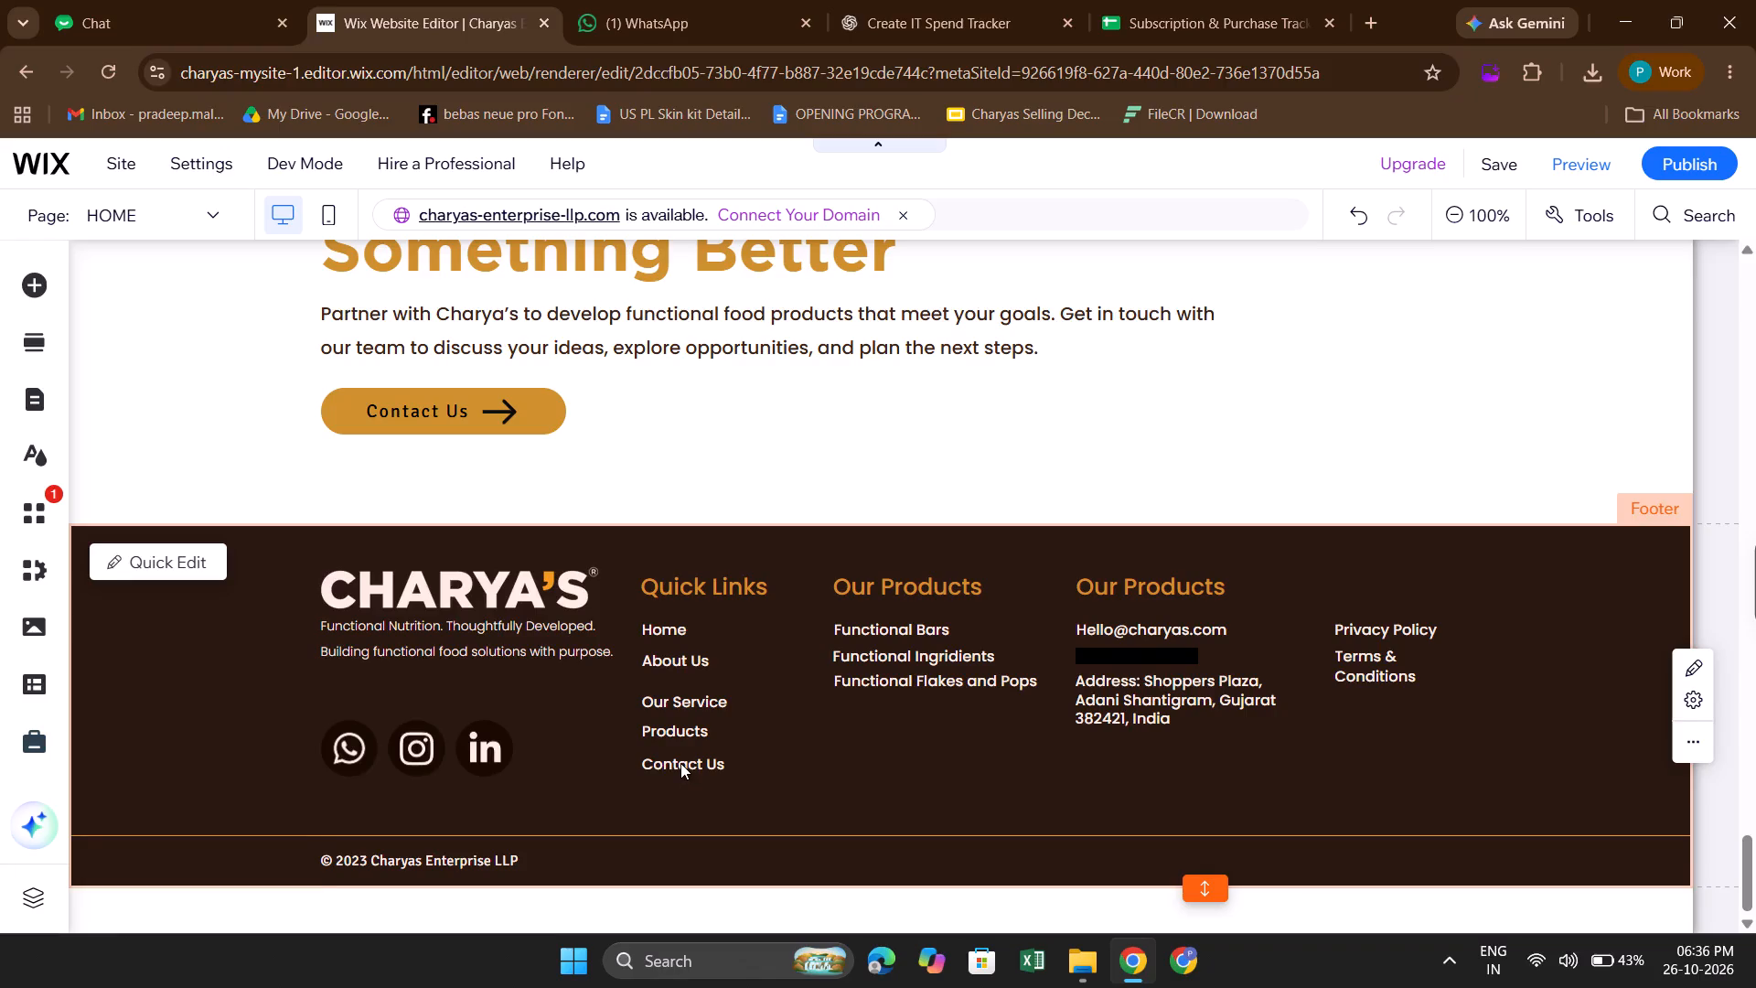
click(699, 701)
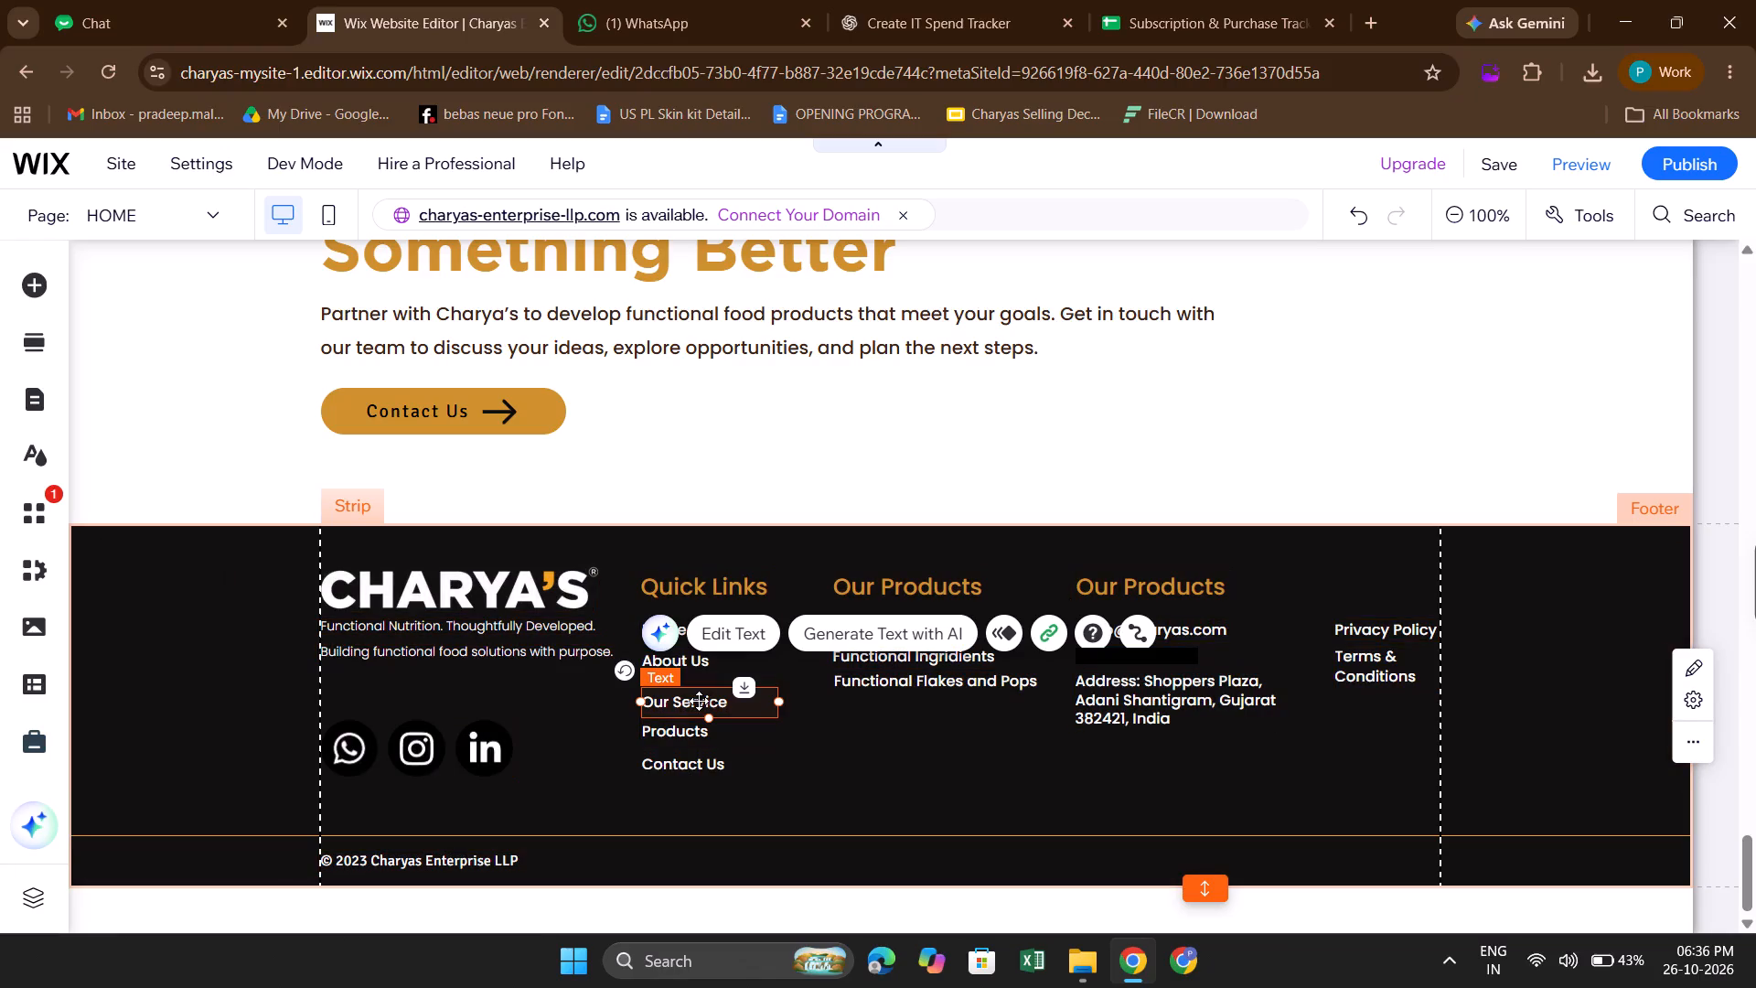
drag(699, 701, 698, 690)
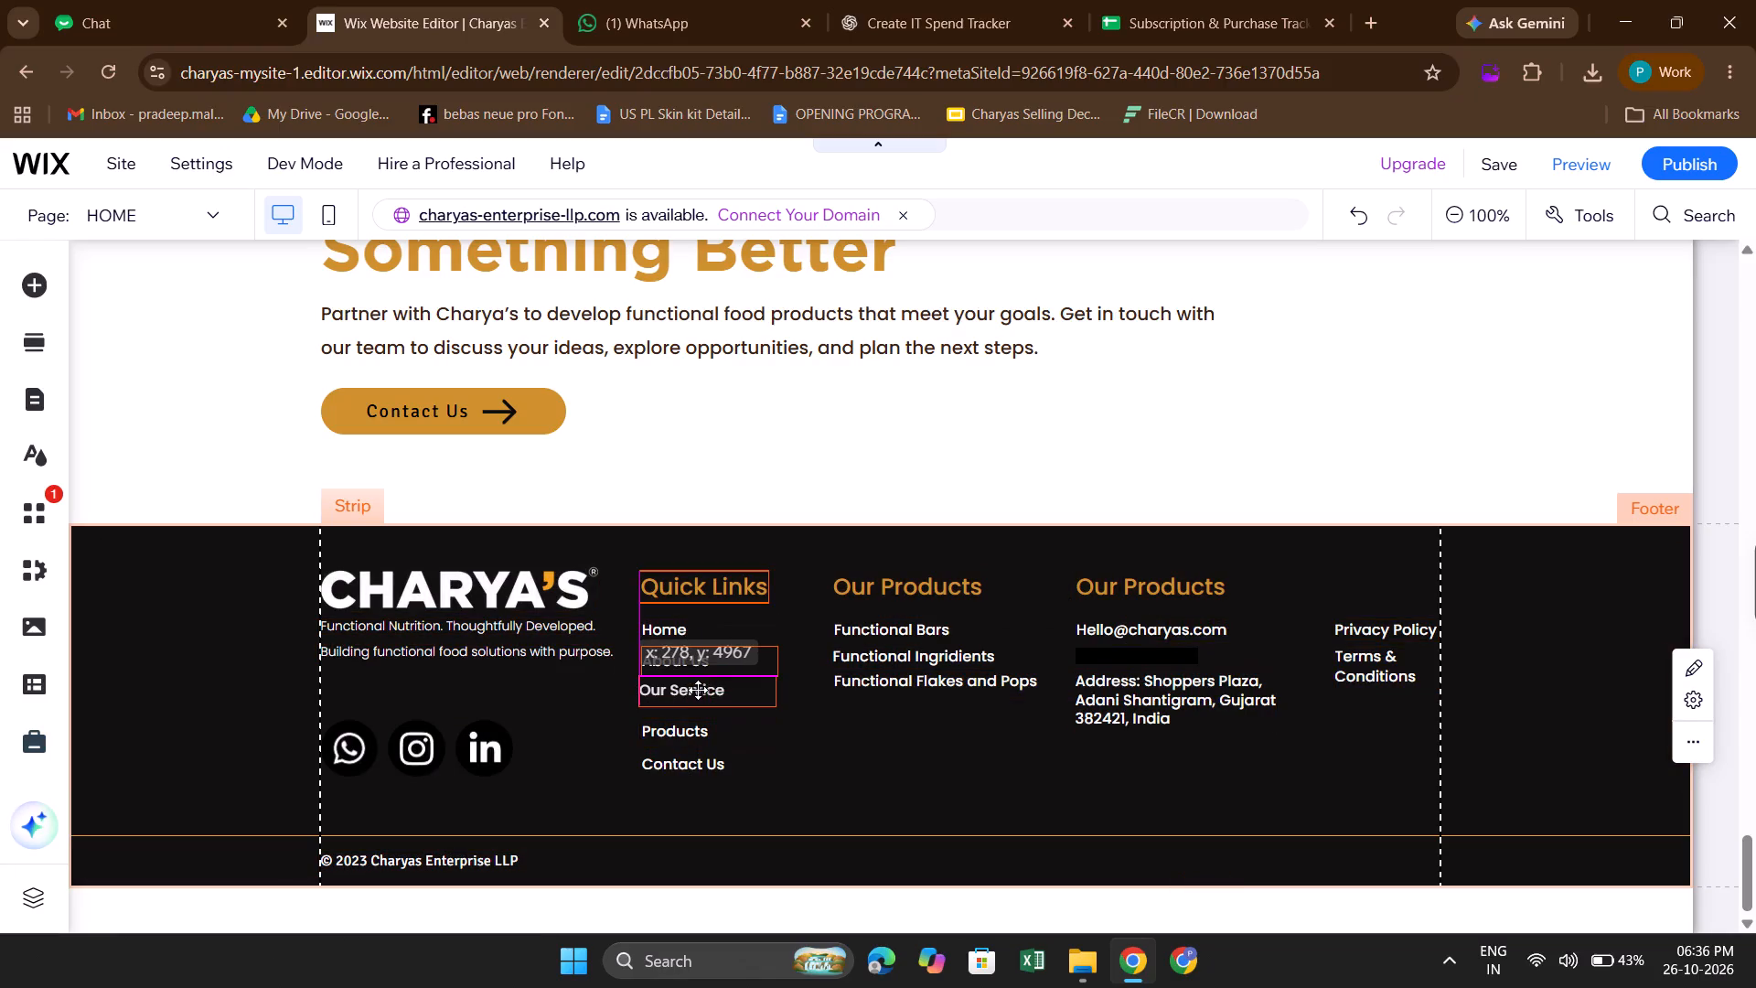
drag(698, 690, 701, 691)
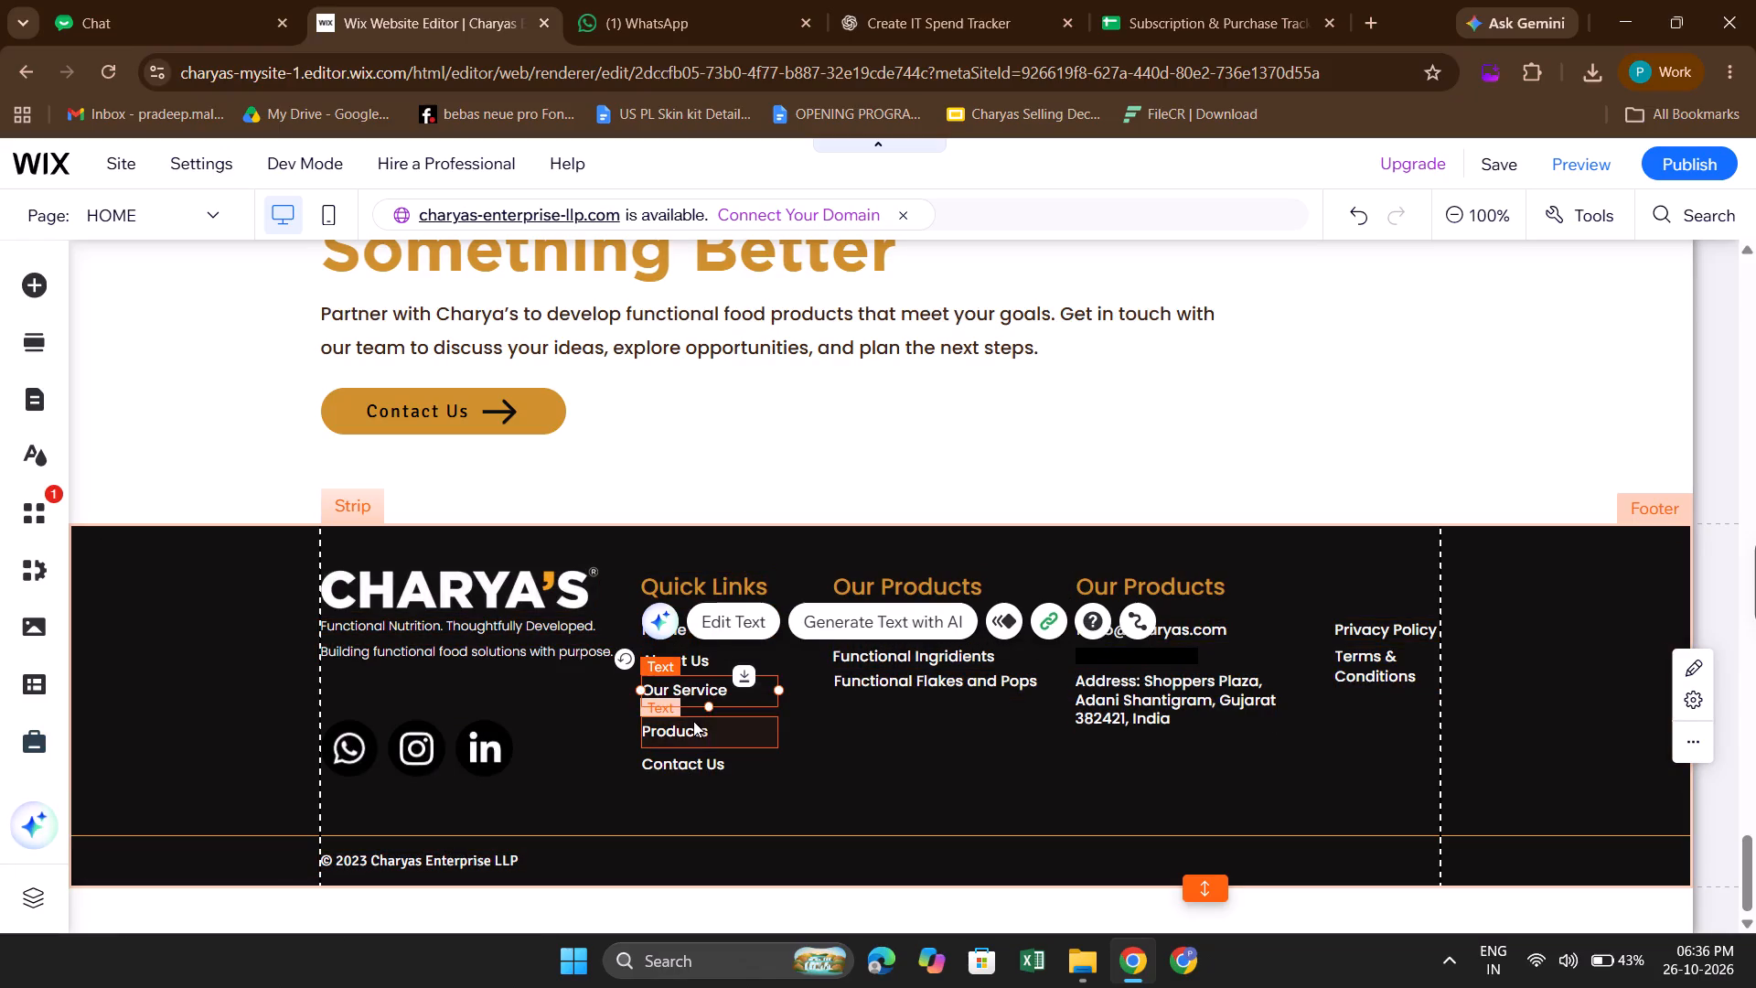
Move the footer's "Products" and "Contact Us" quick links up to match the spacing of the links above.
click(693, 721)
drag(693, 721, 694, 713)
click(691, 761)
drag(691, 761, 691, 749)
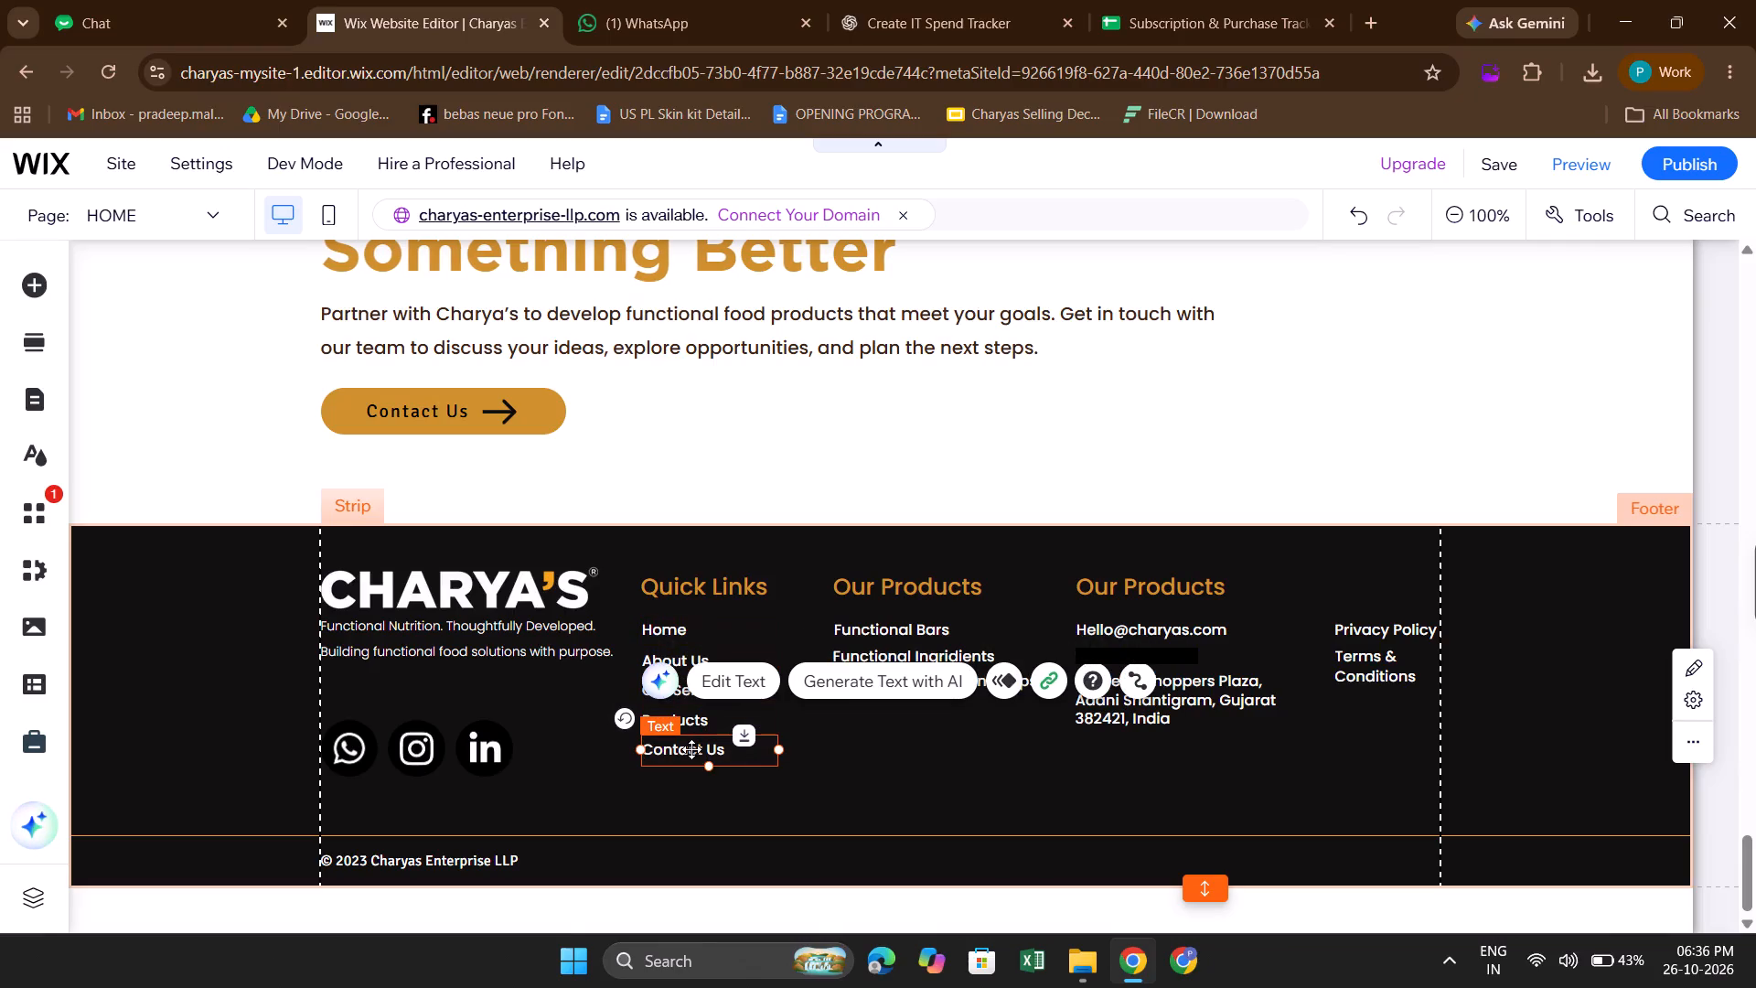
Duplicate the footer's "Contact Us" link and place the copy directly below it, left-aligned with the other quick links.
key(ctrl+d)
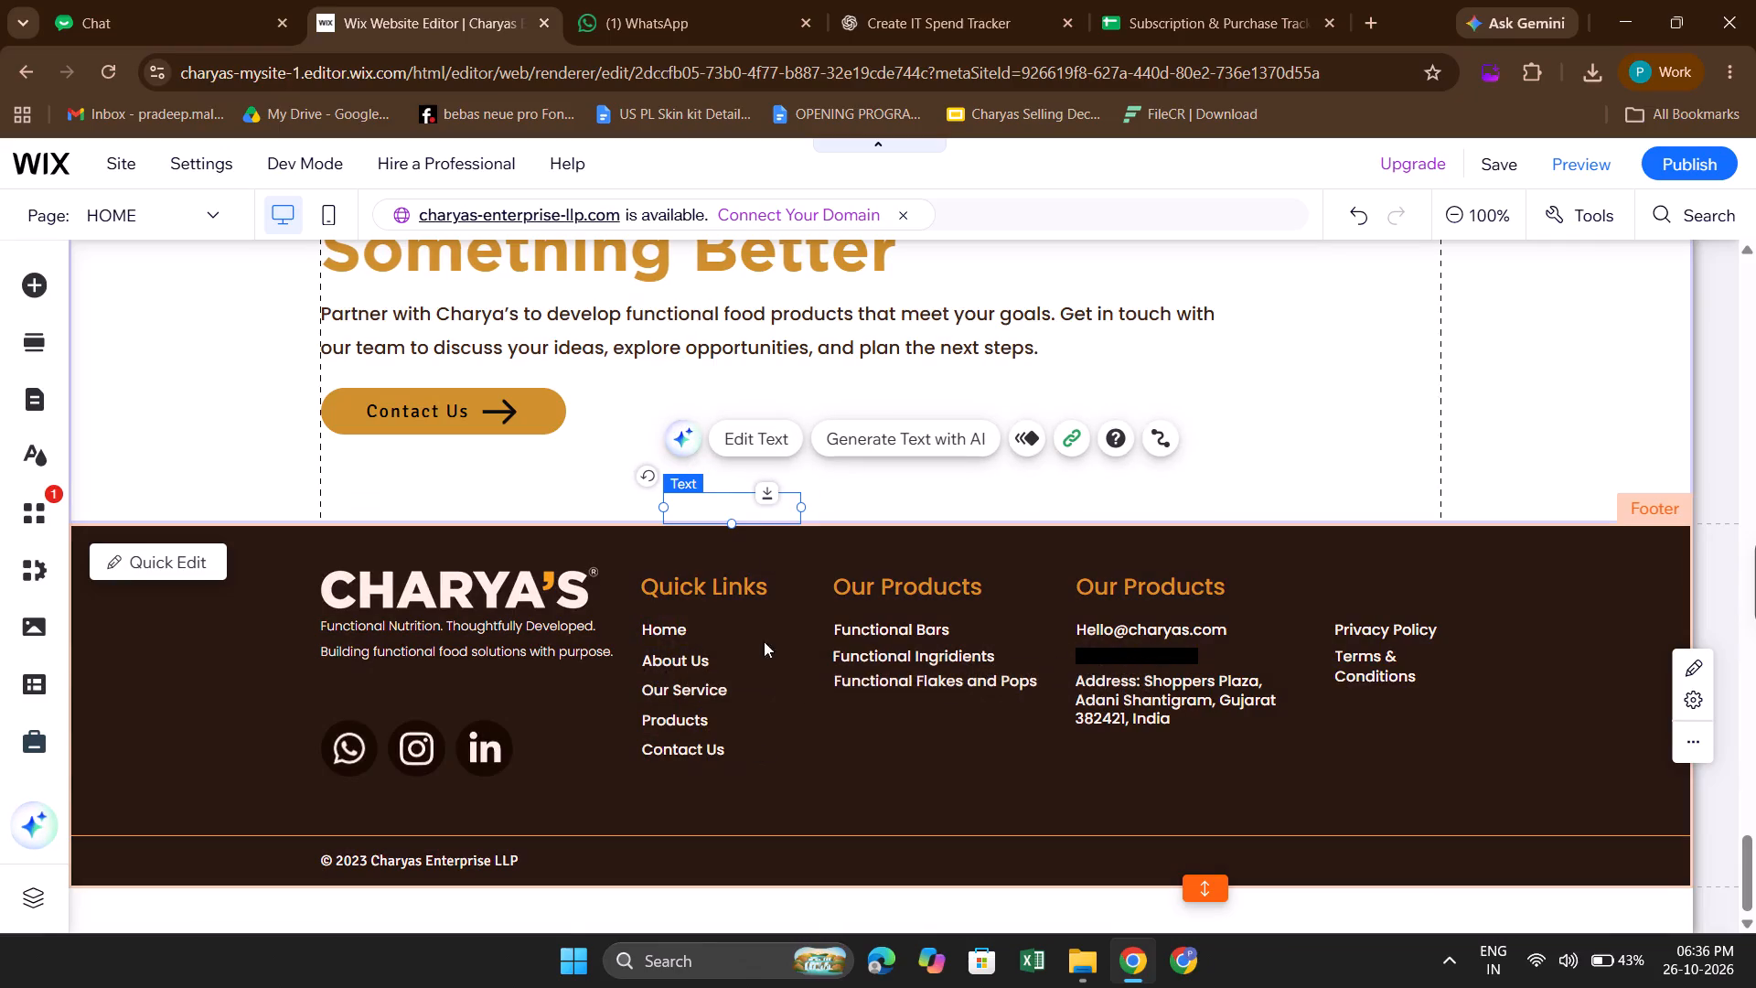
drag(731, 504, 711, 764)
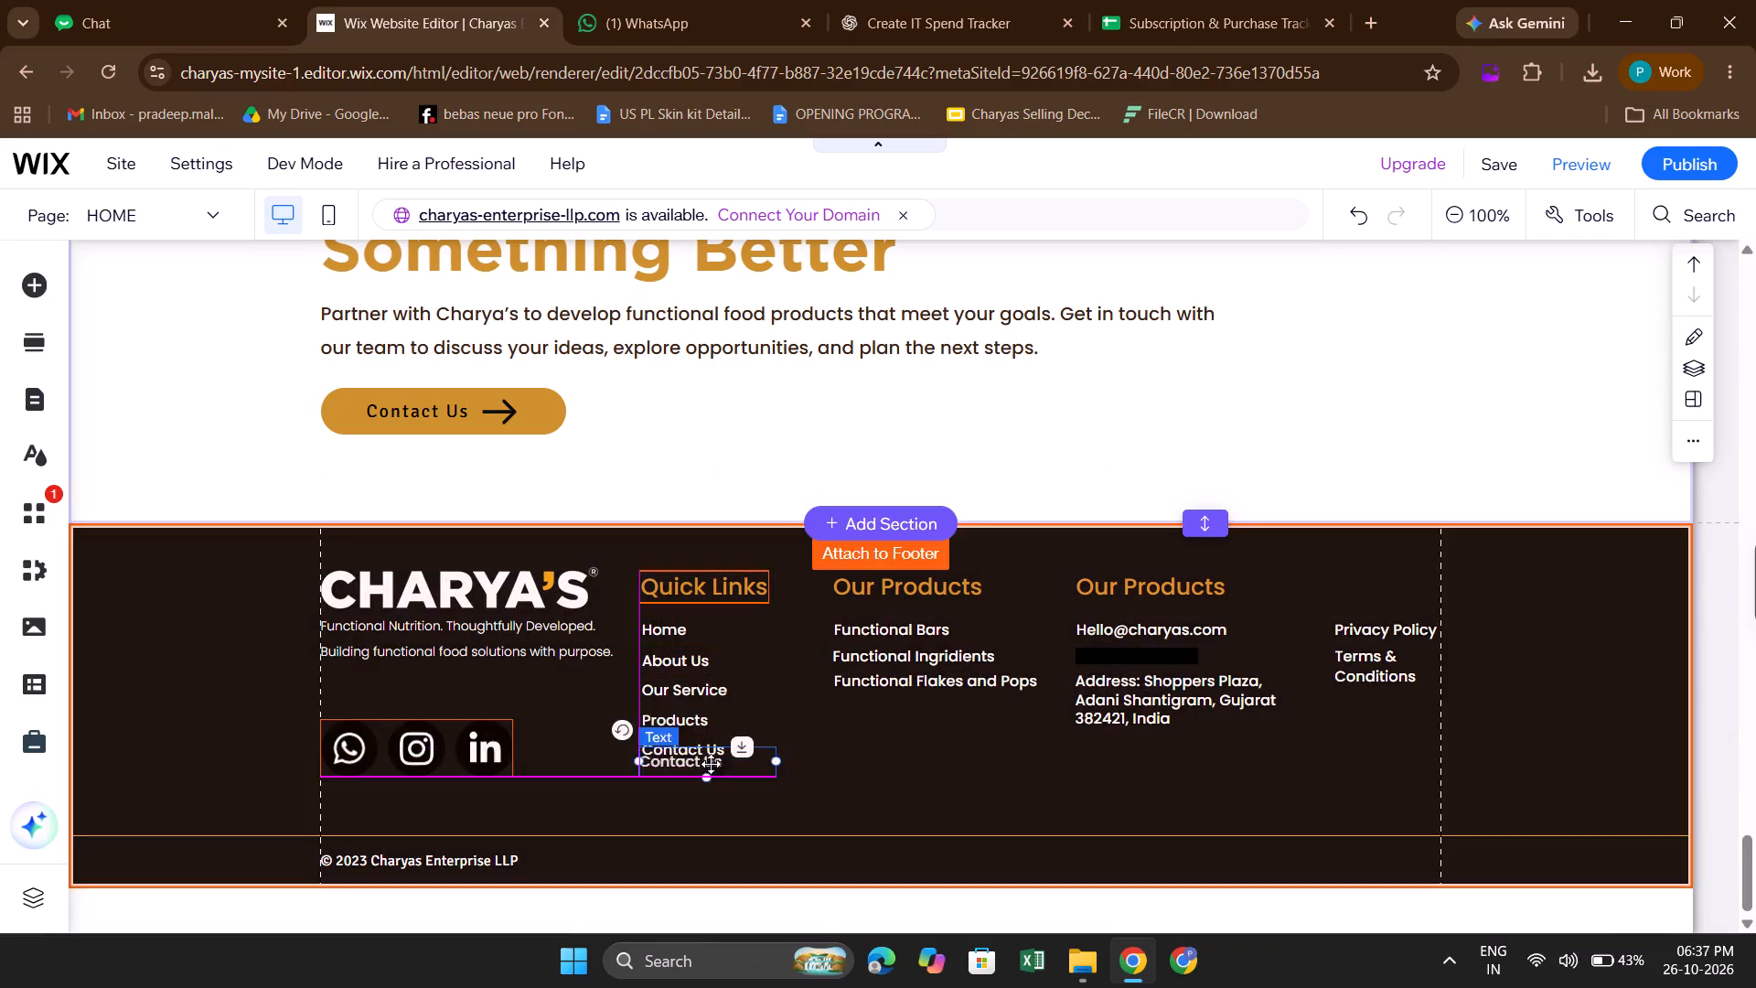
drag(711, 764, 714, 773)
Replace the text of the duplicated bottom quick link with "Insight".
double_click(691, 784)
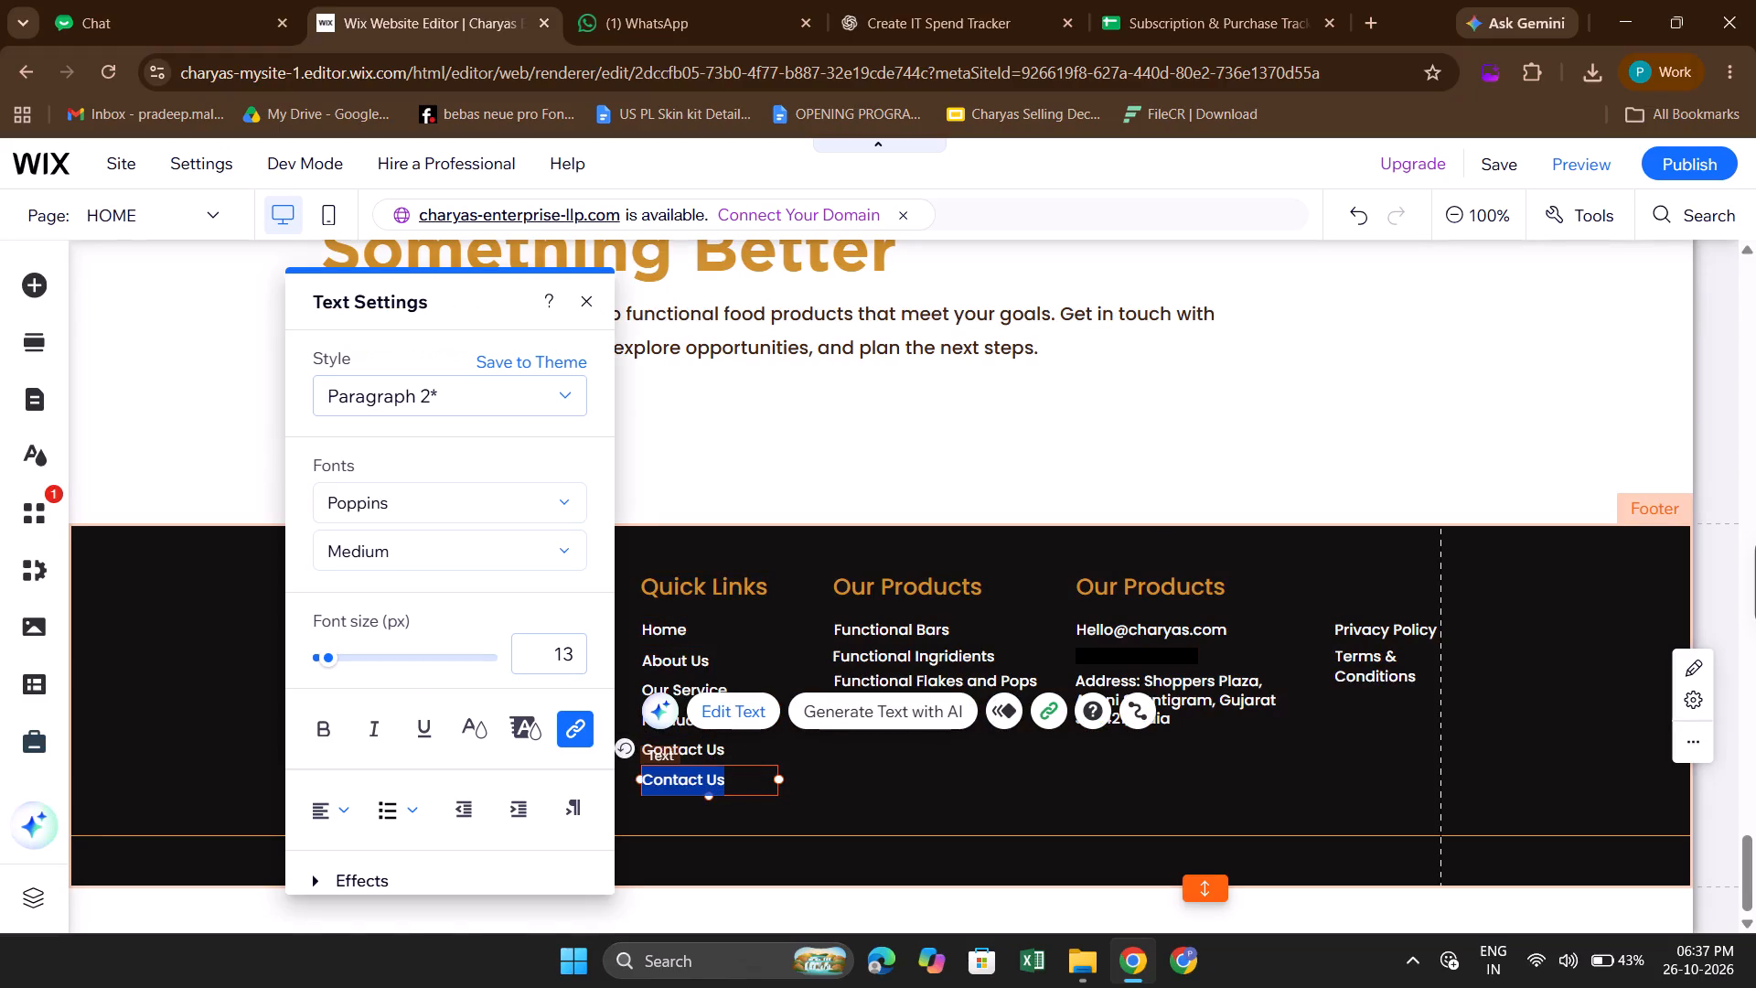
key(i)
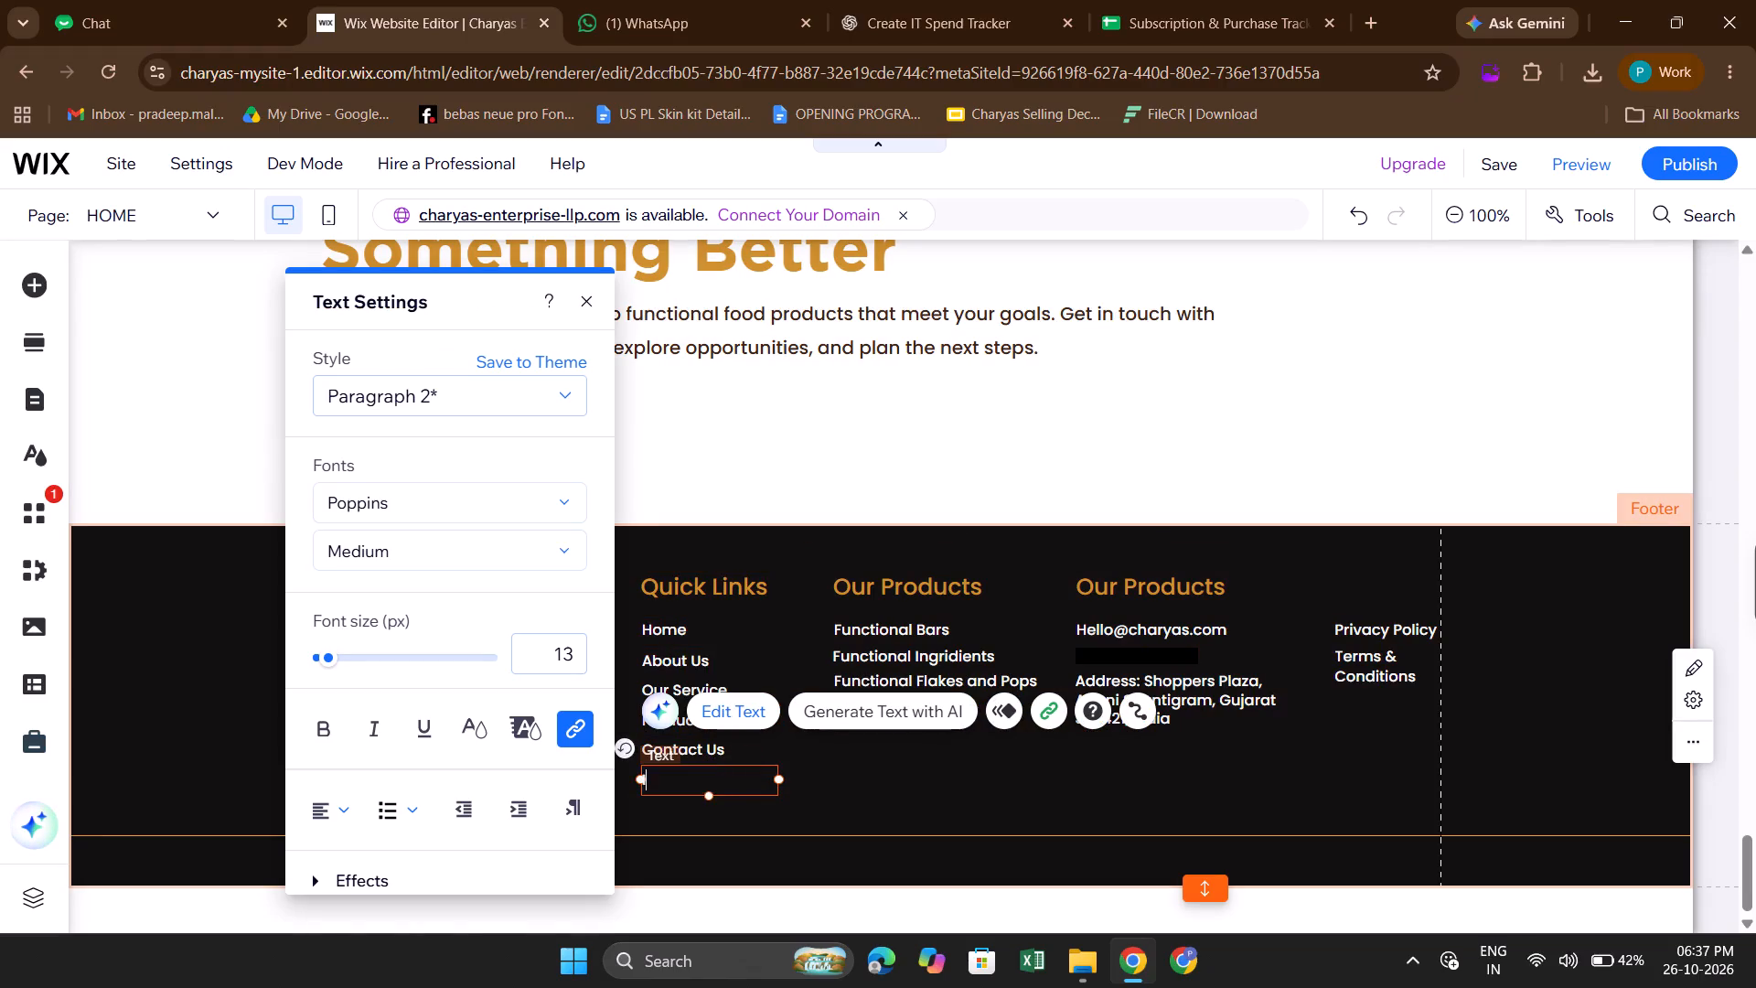
text(nsi)
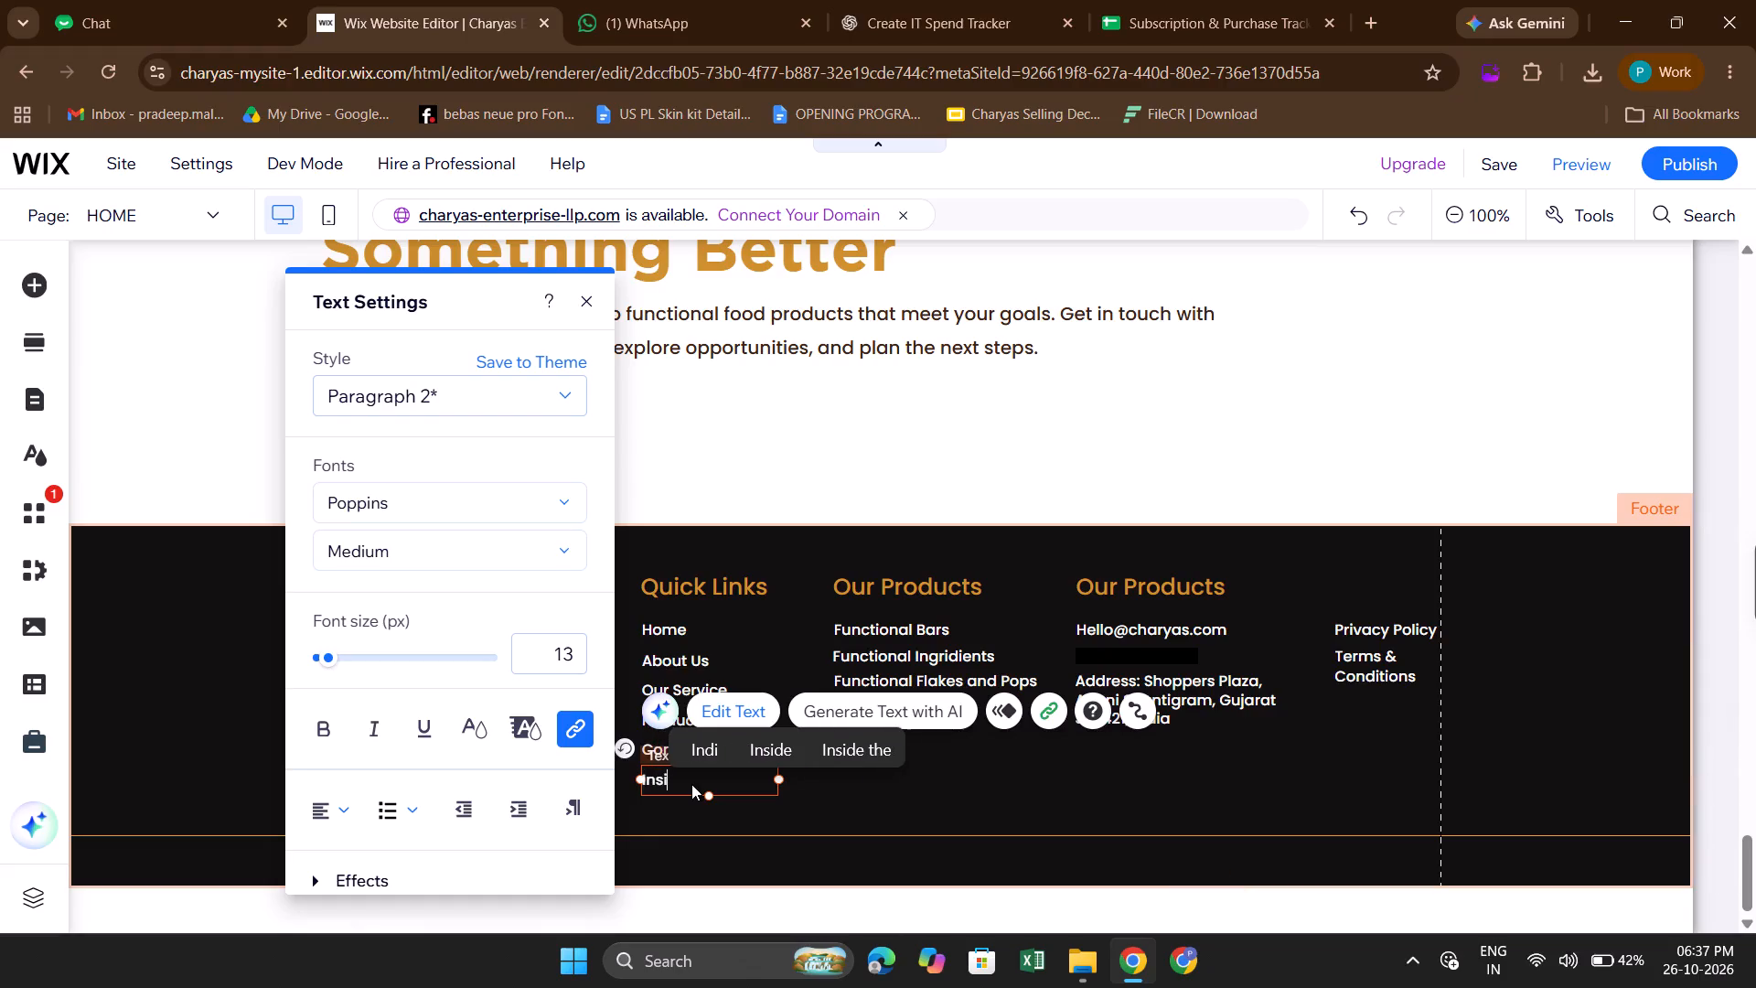
key(g)
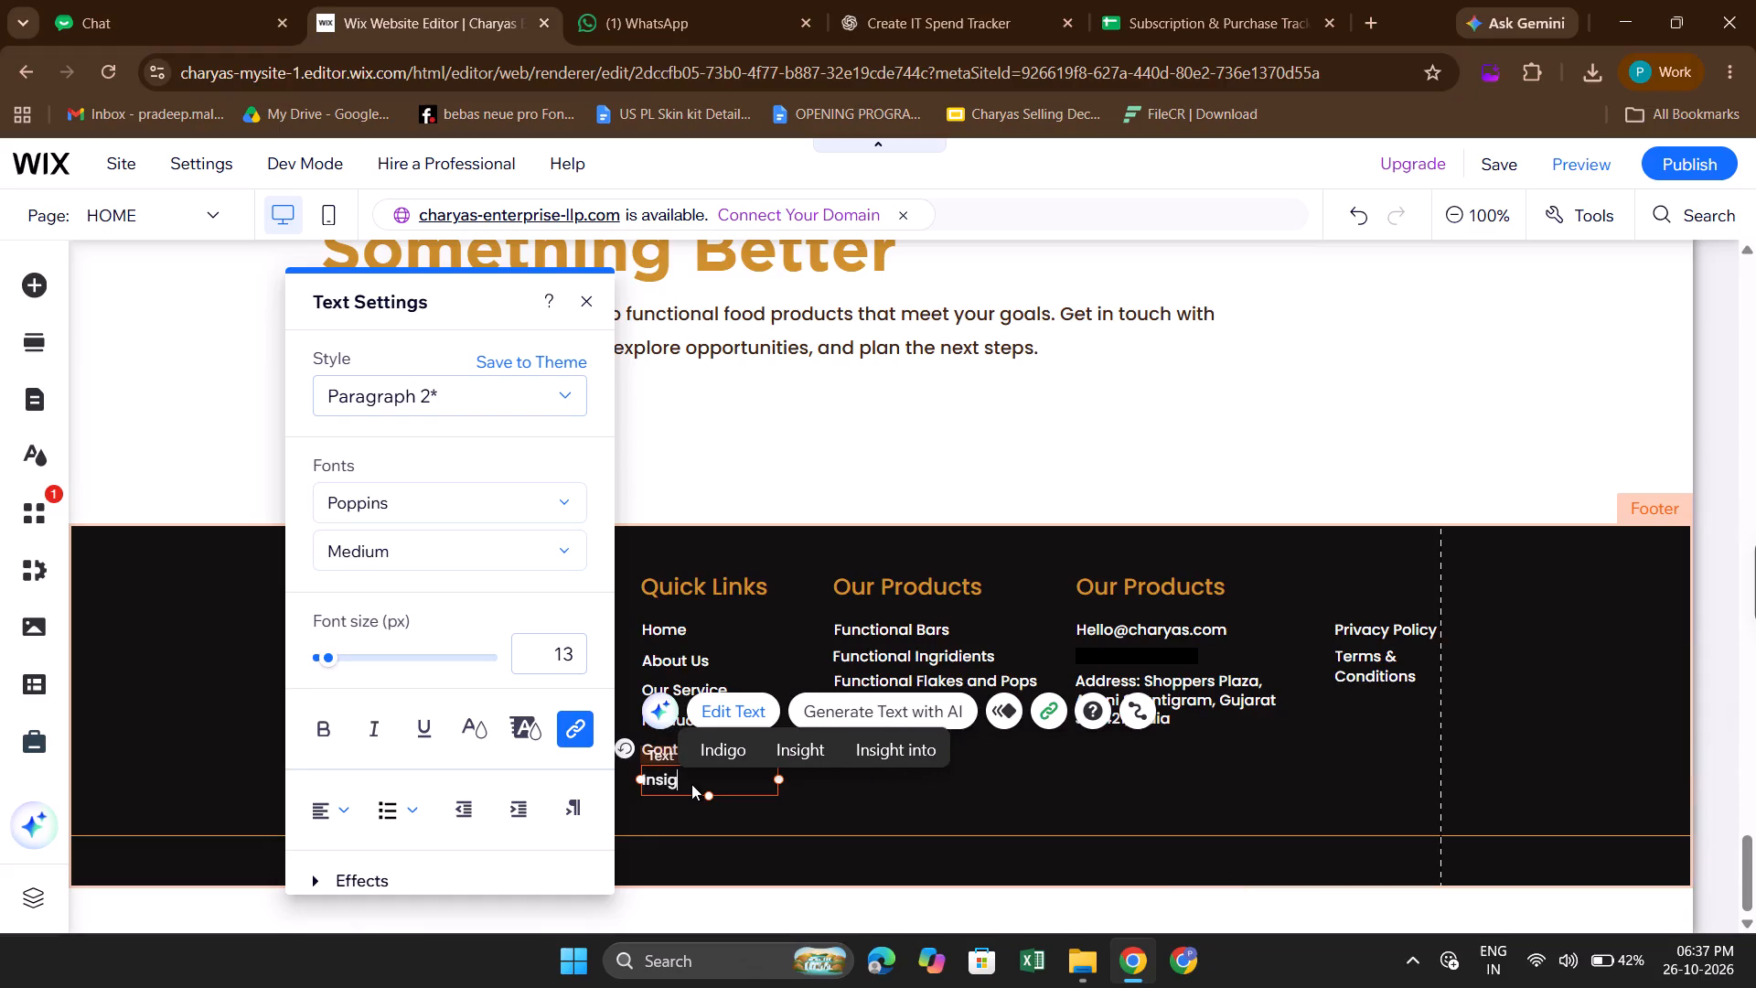
click(792, 749)
click(882, 781)
Check the page name in the header menu and correct the new quick link's text to "Insights".
scroll(1028, 590, up, 2)
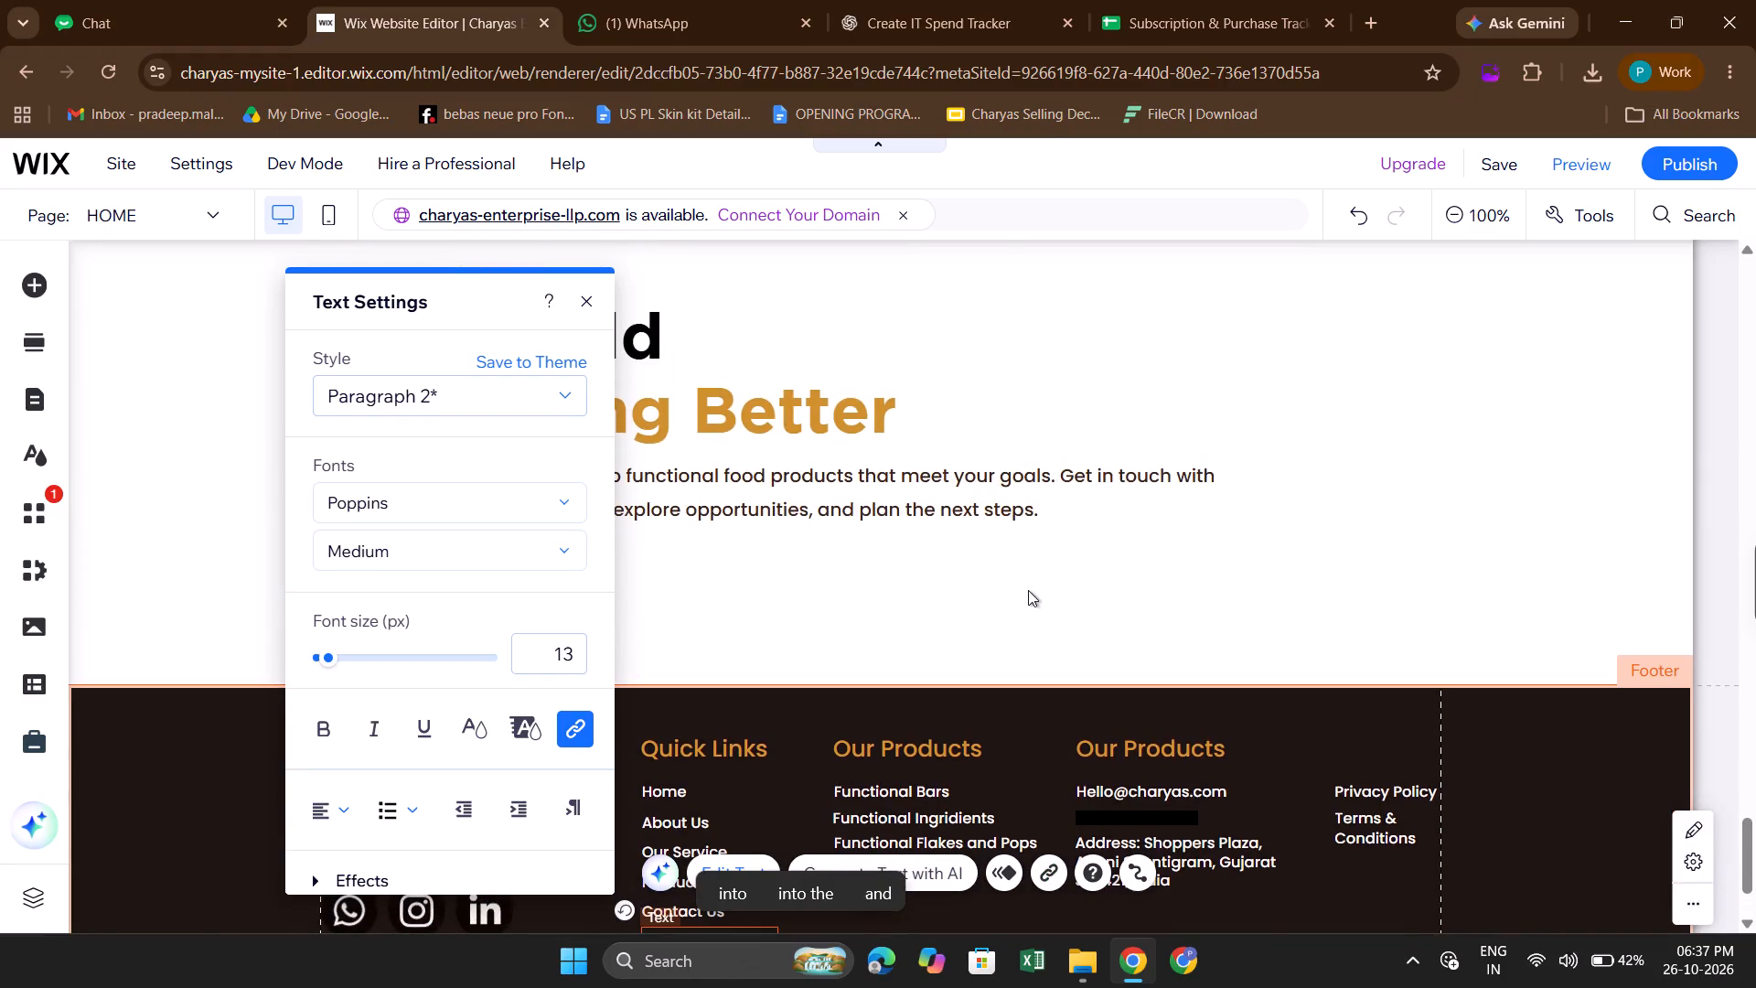
click(990, 613)
scroll(990, 613, up, 10)
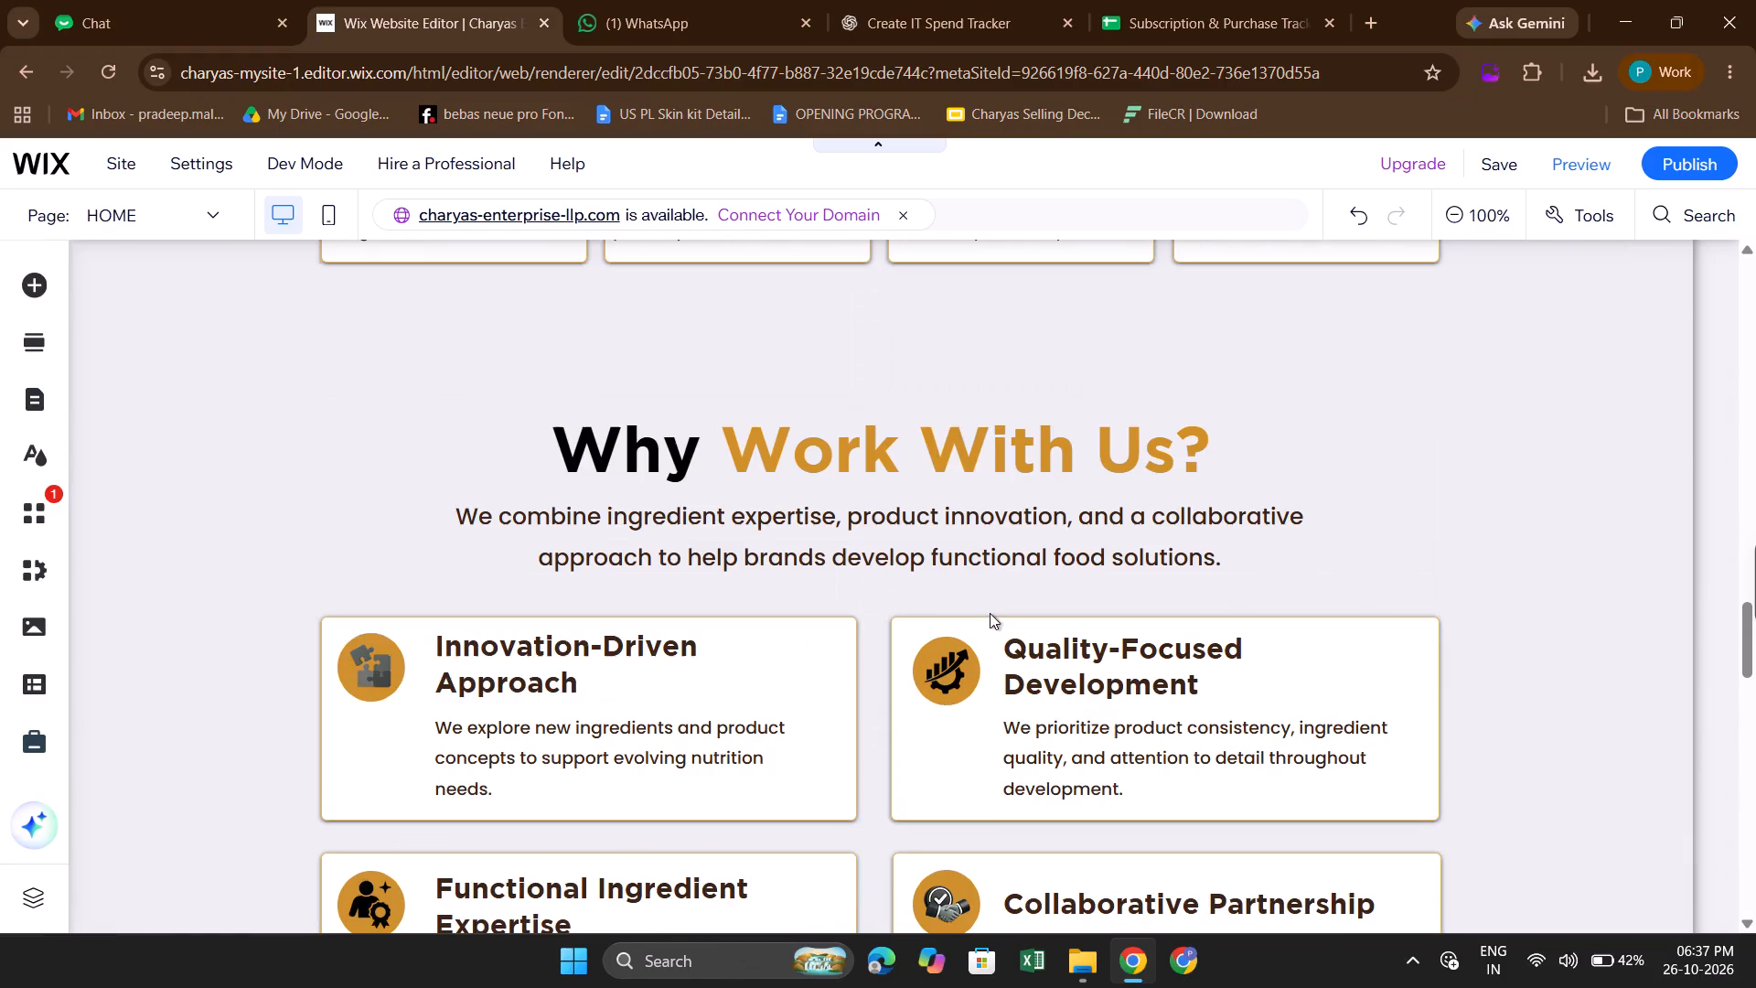
scroll(990, 613, up, 3)
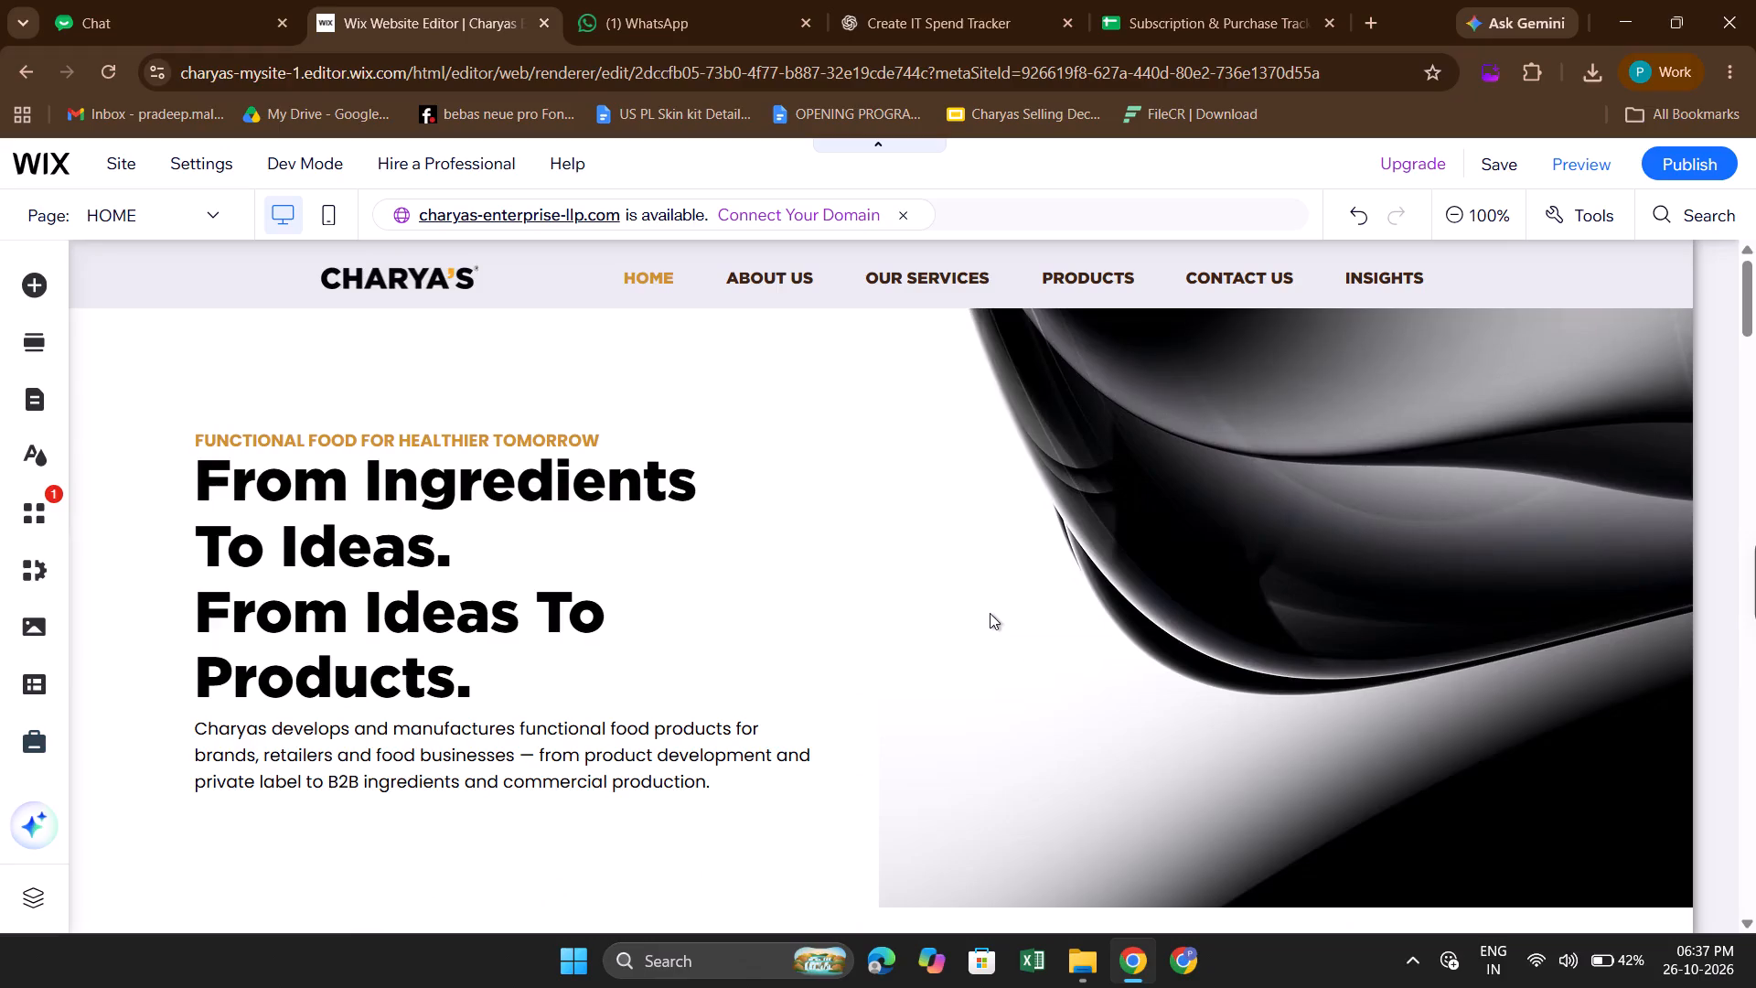
scroll(990, 613, down, 19)
scroll(990, 613, down, 4)
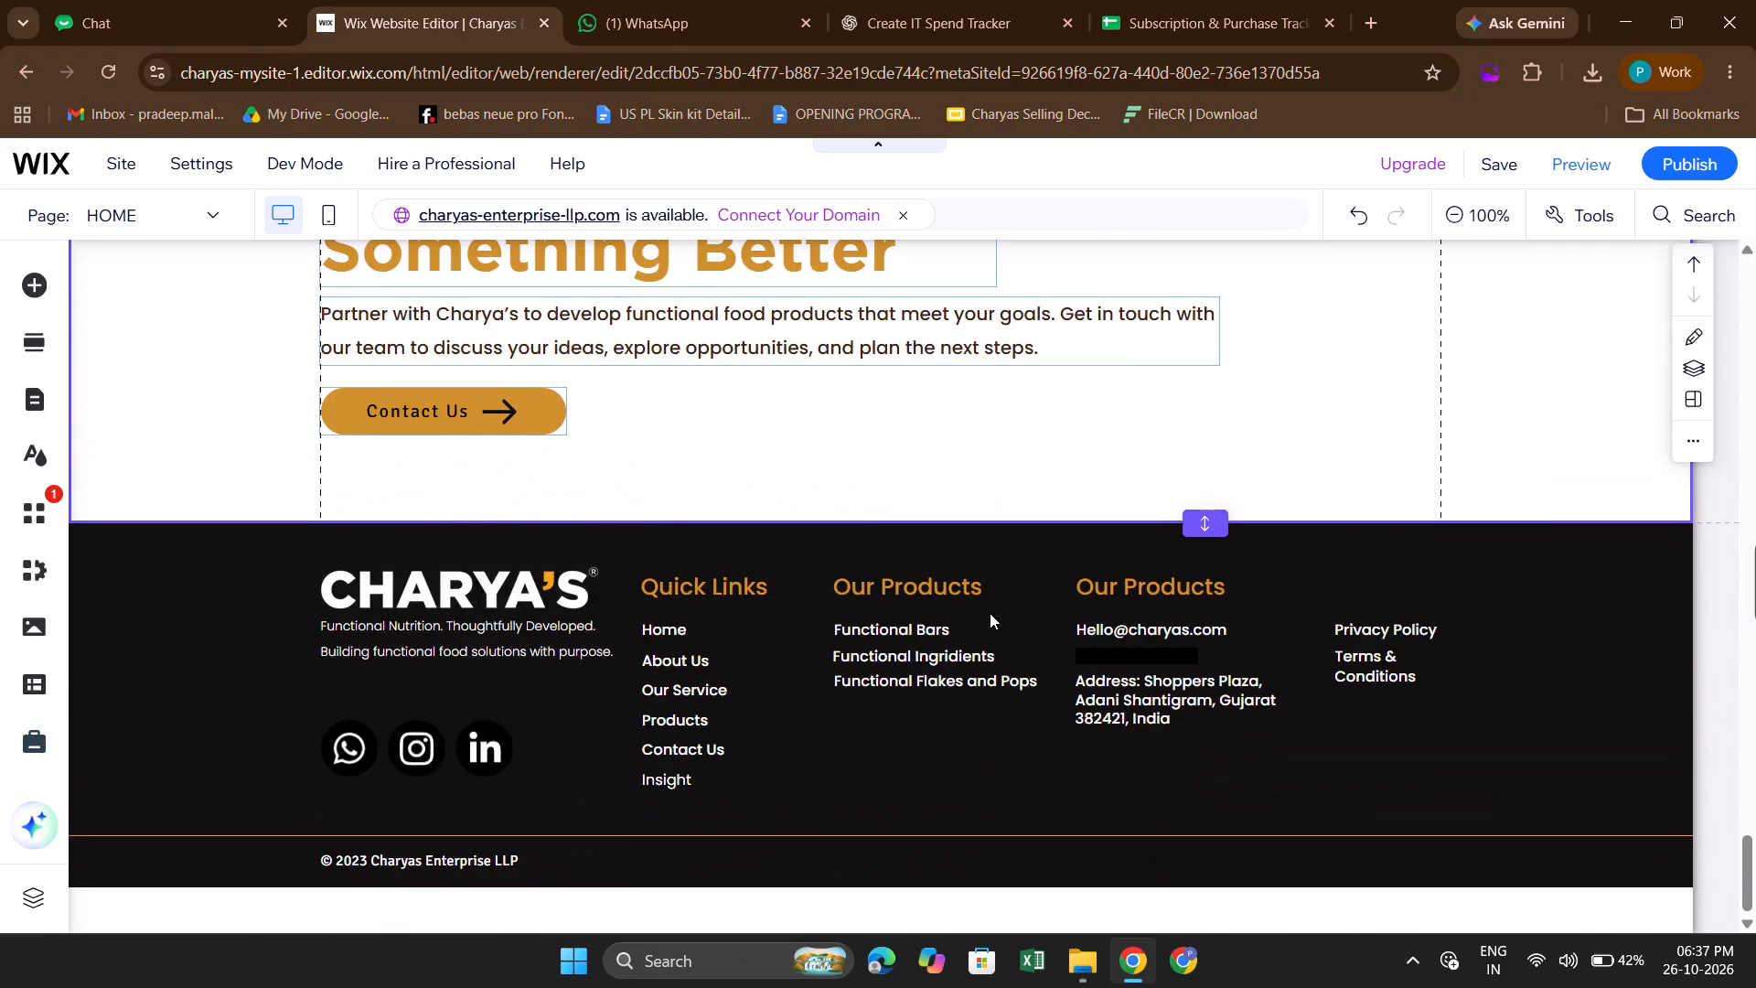
click(676, 779)
click(676, 779)
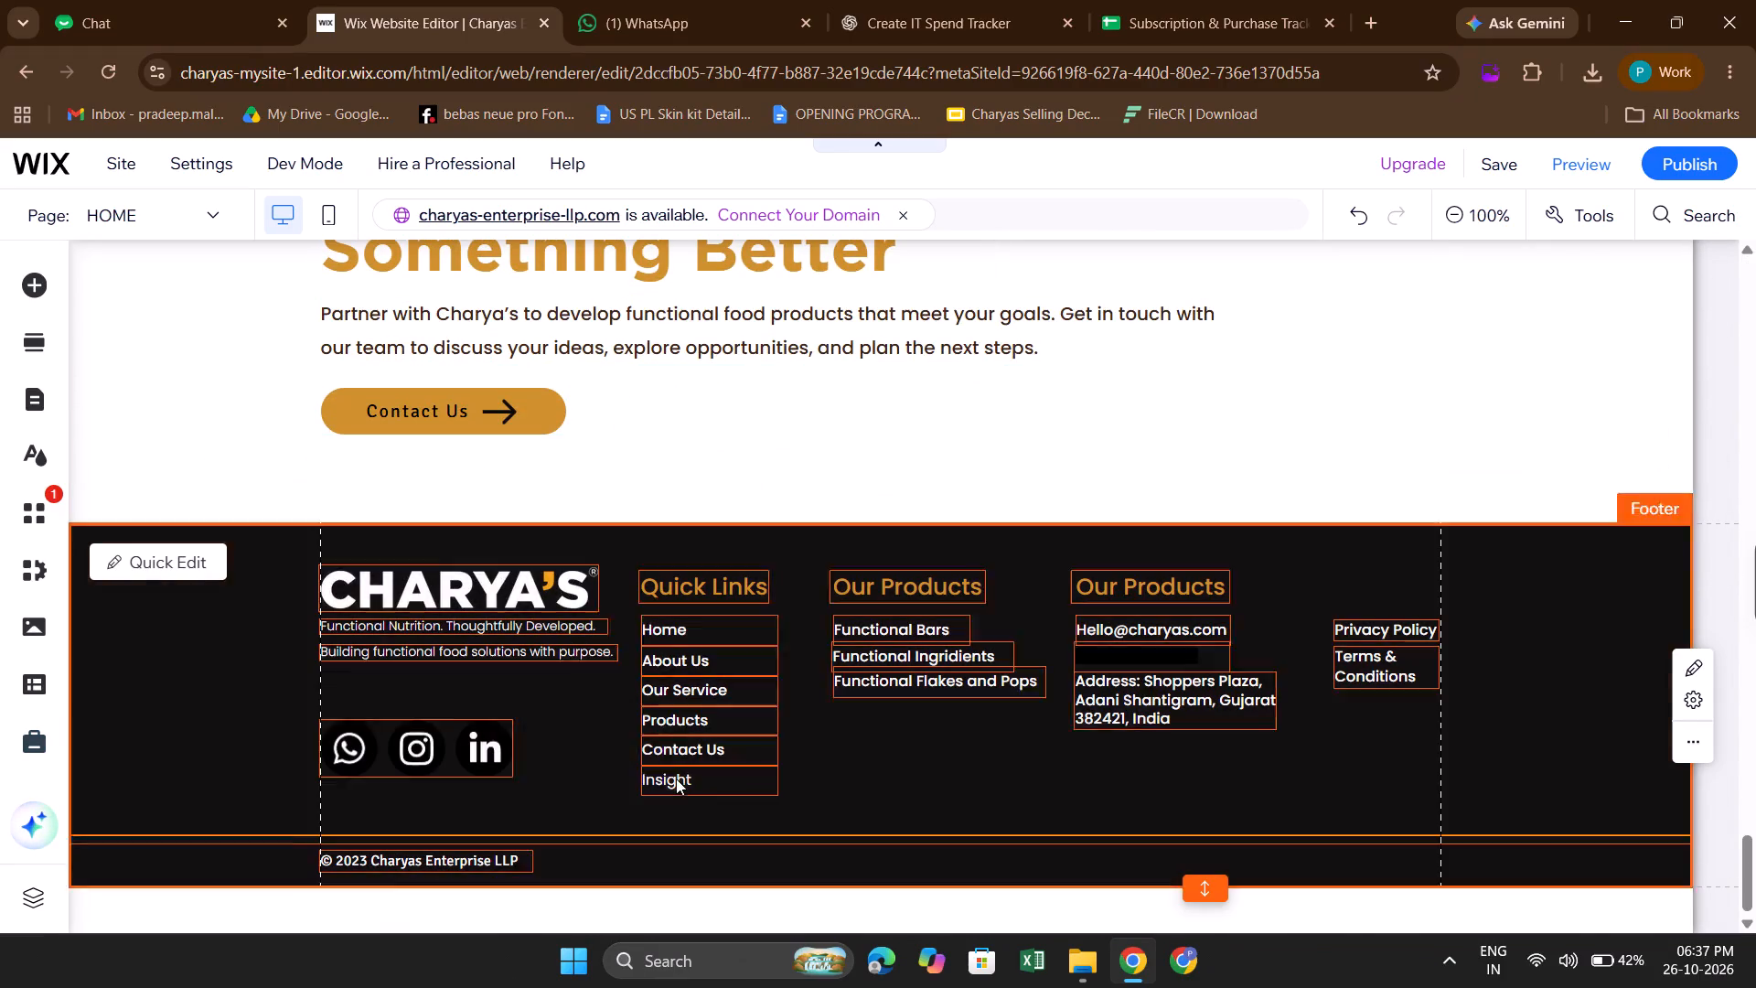
double_click(701, 779)
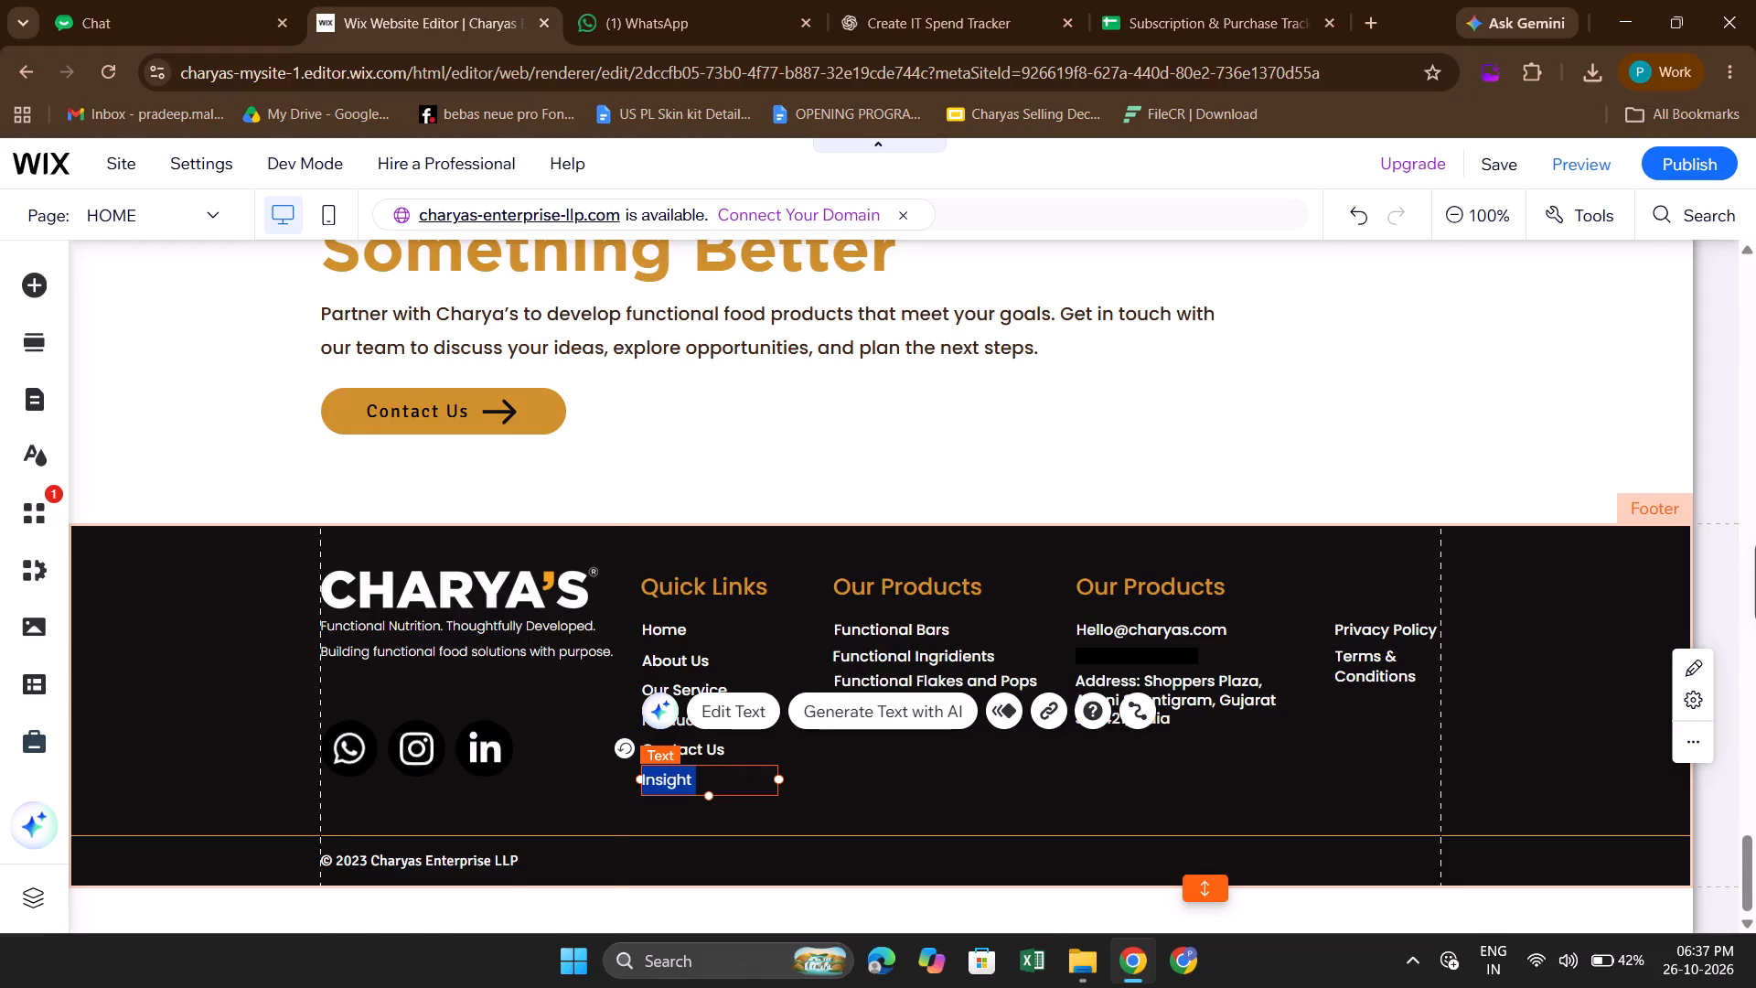
click(701, 779)
key(BackSpace)
key(s)
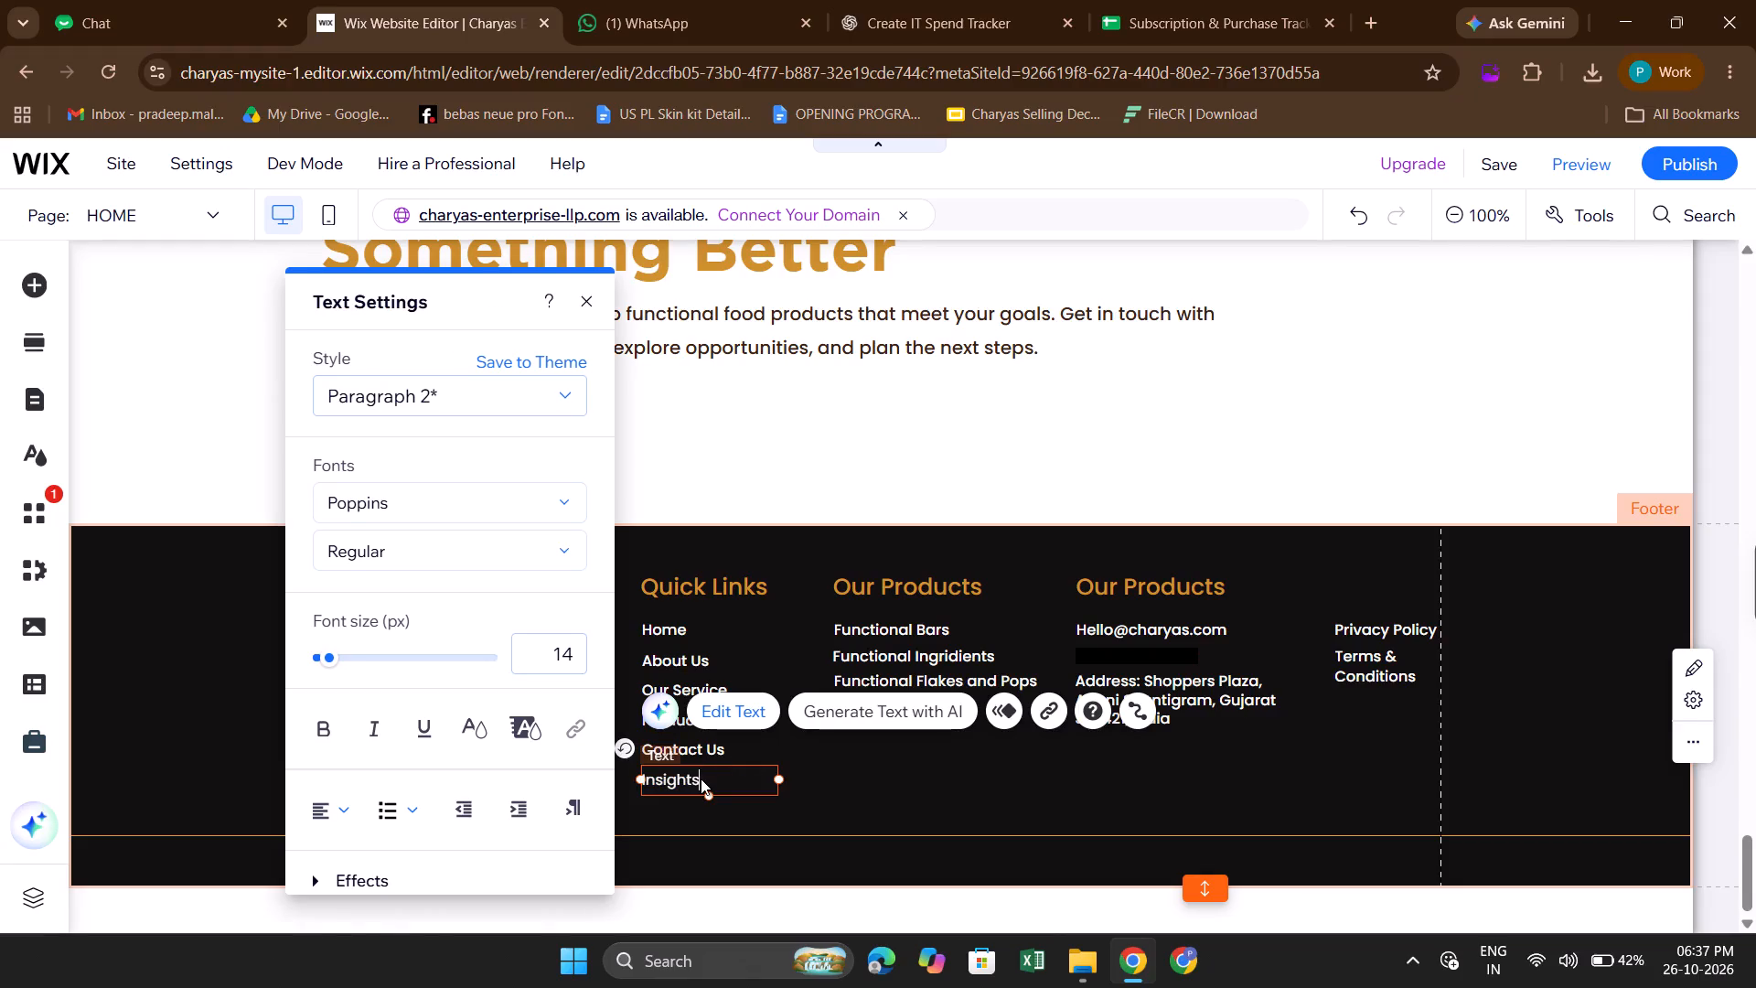
Set the font weight of the "Insights" quick link to Medium.
key(ctrl+a)
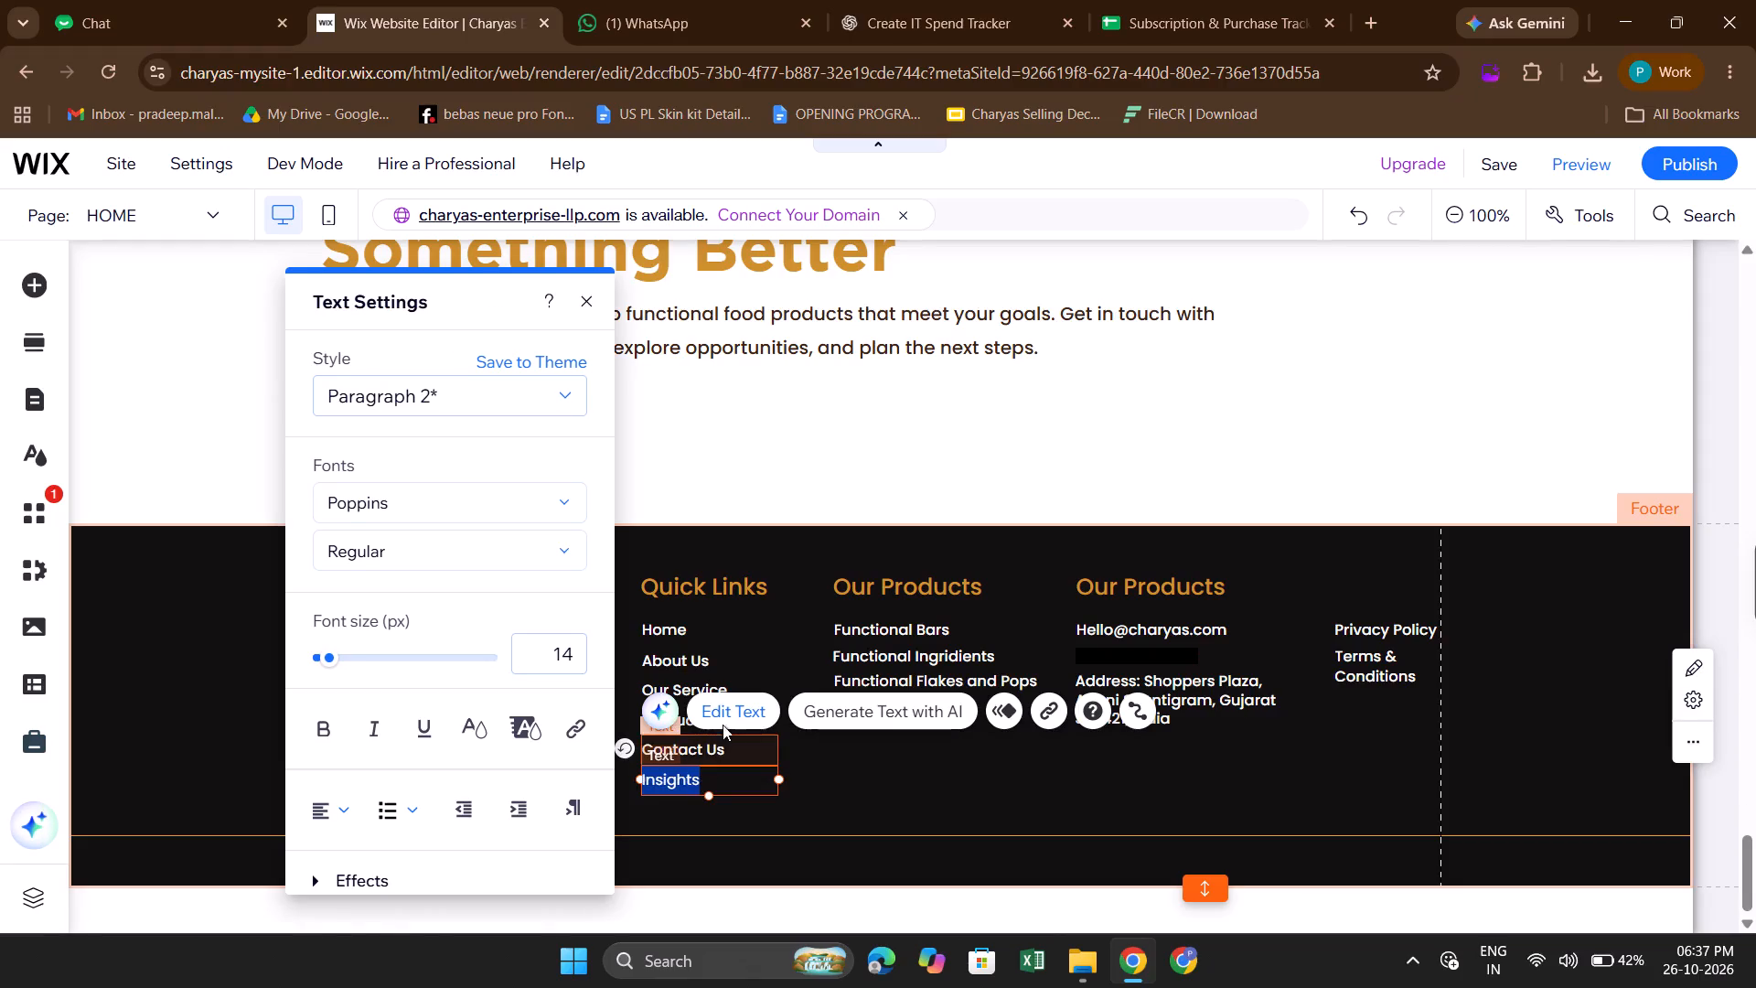
click(735, 715)
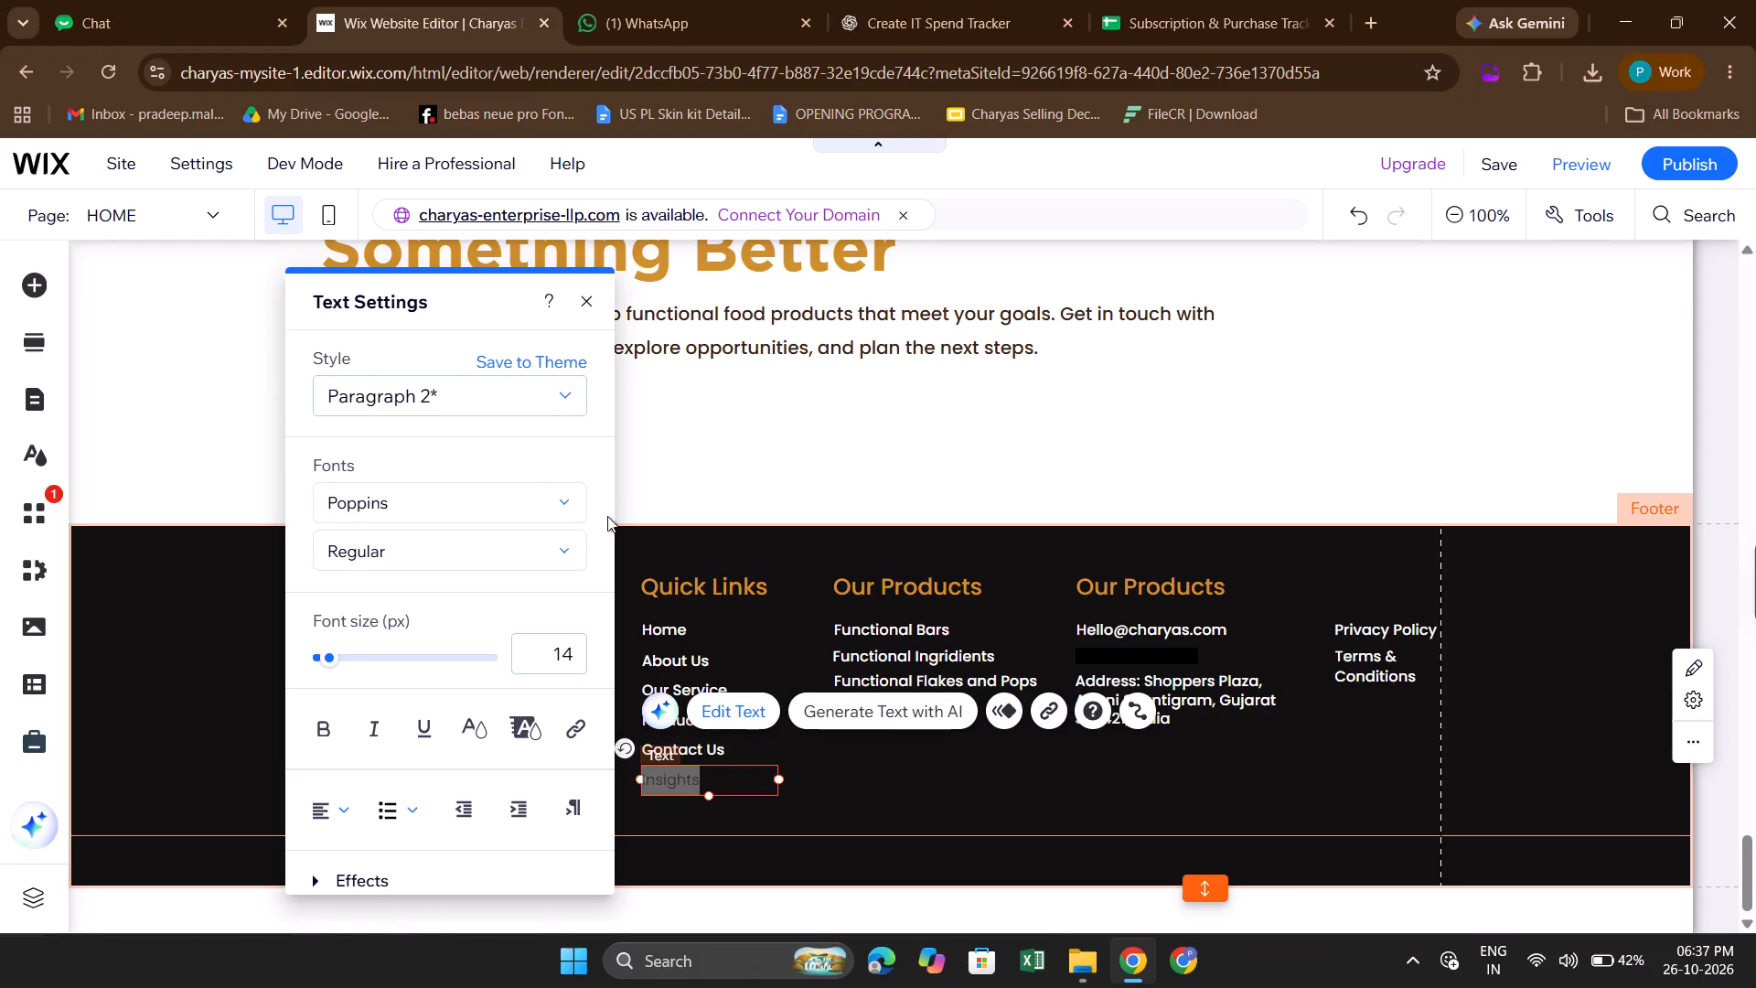
click(529, 543)
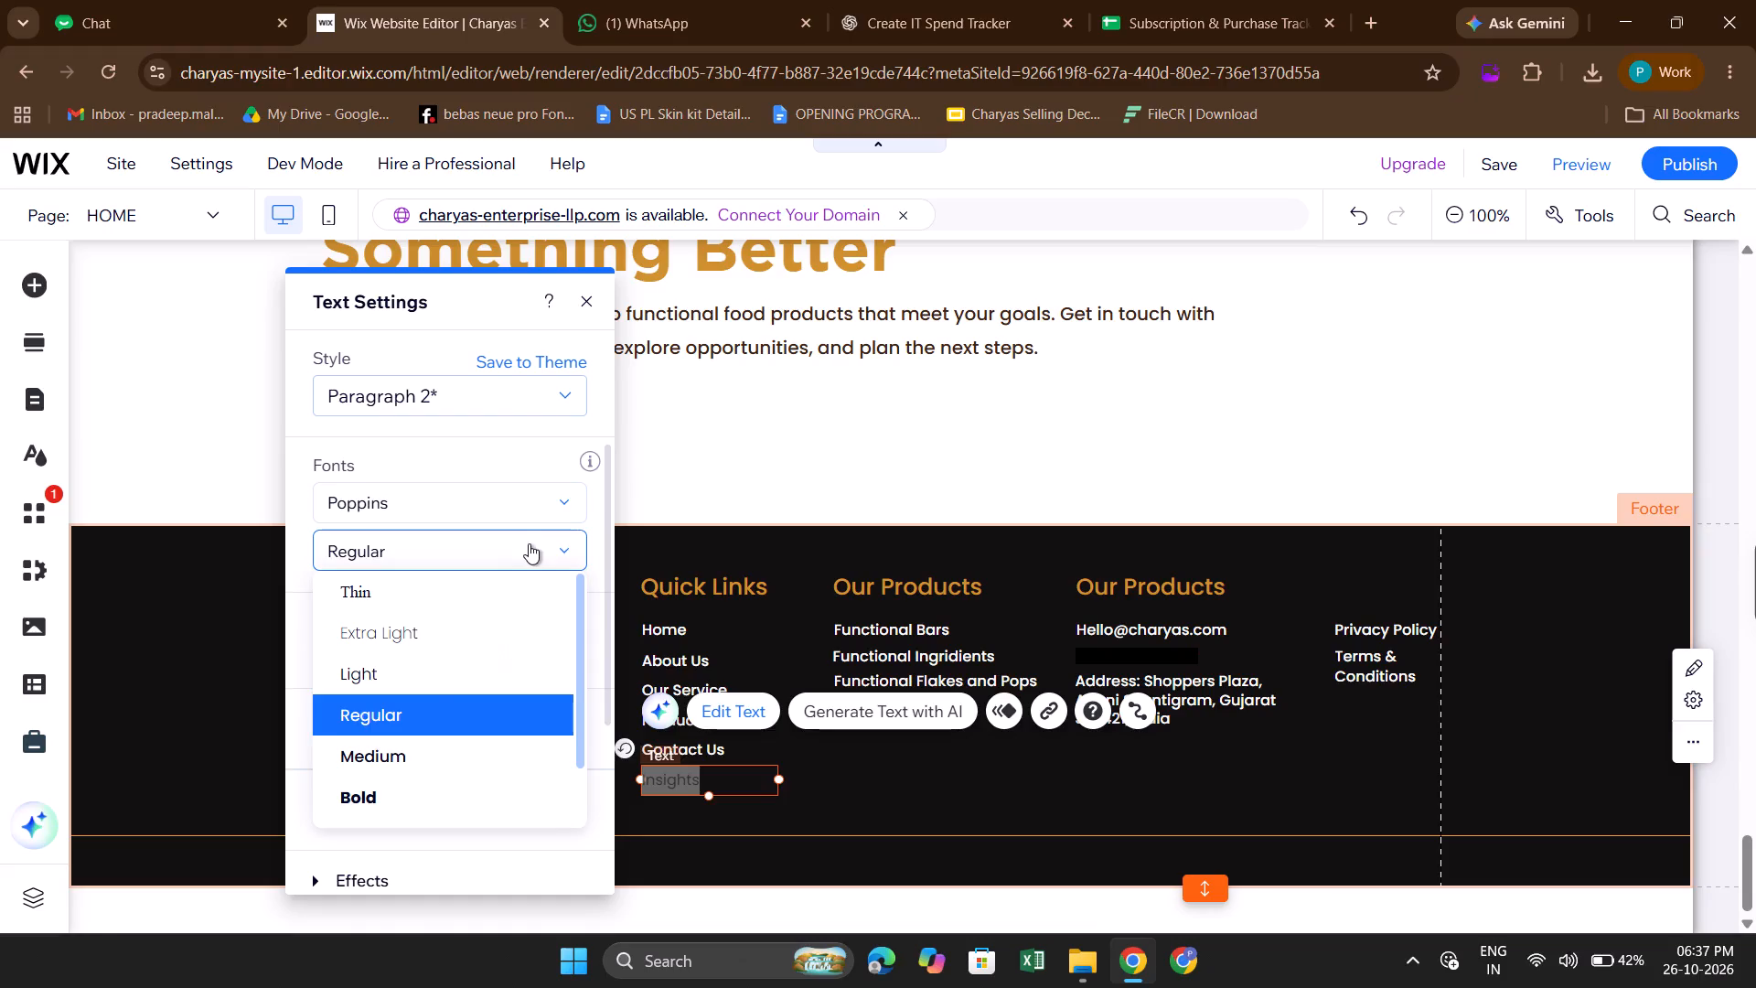
click(406, 759)
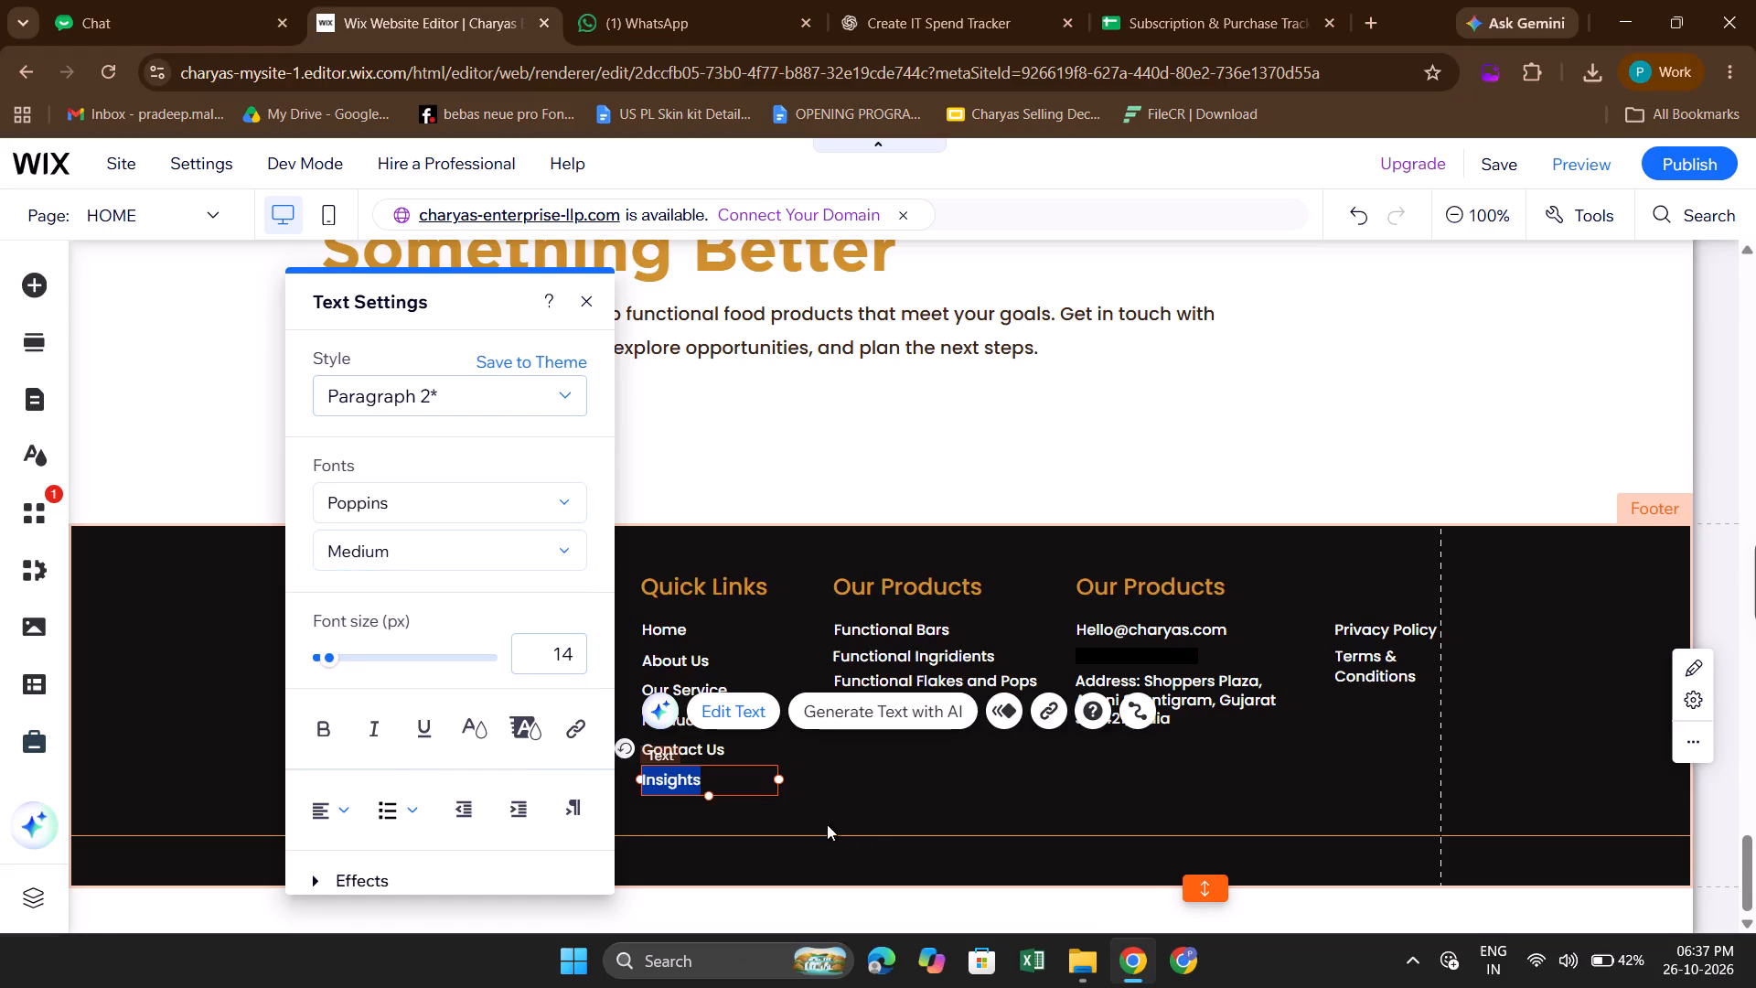
click(897, 805)
click(897, 805)
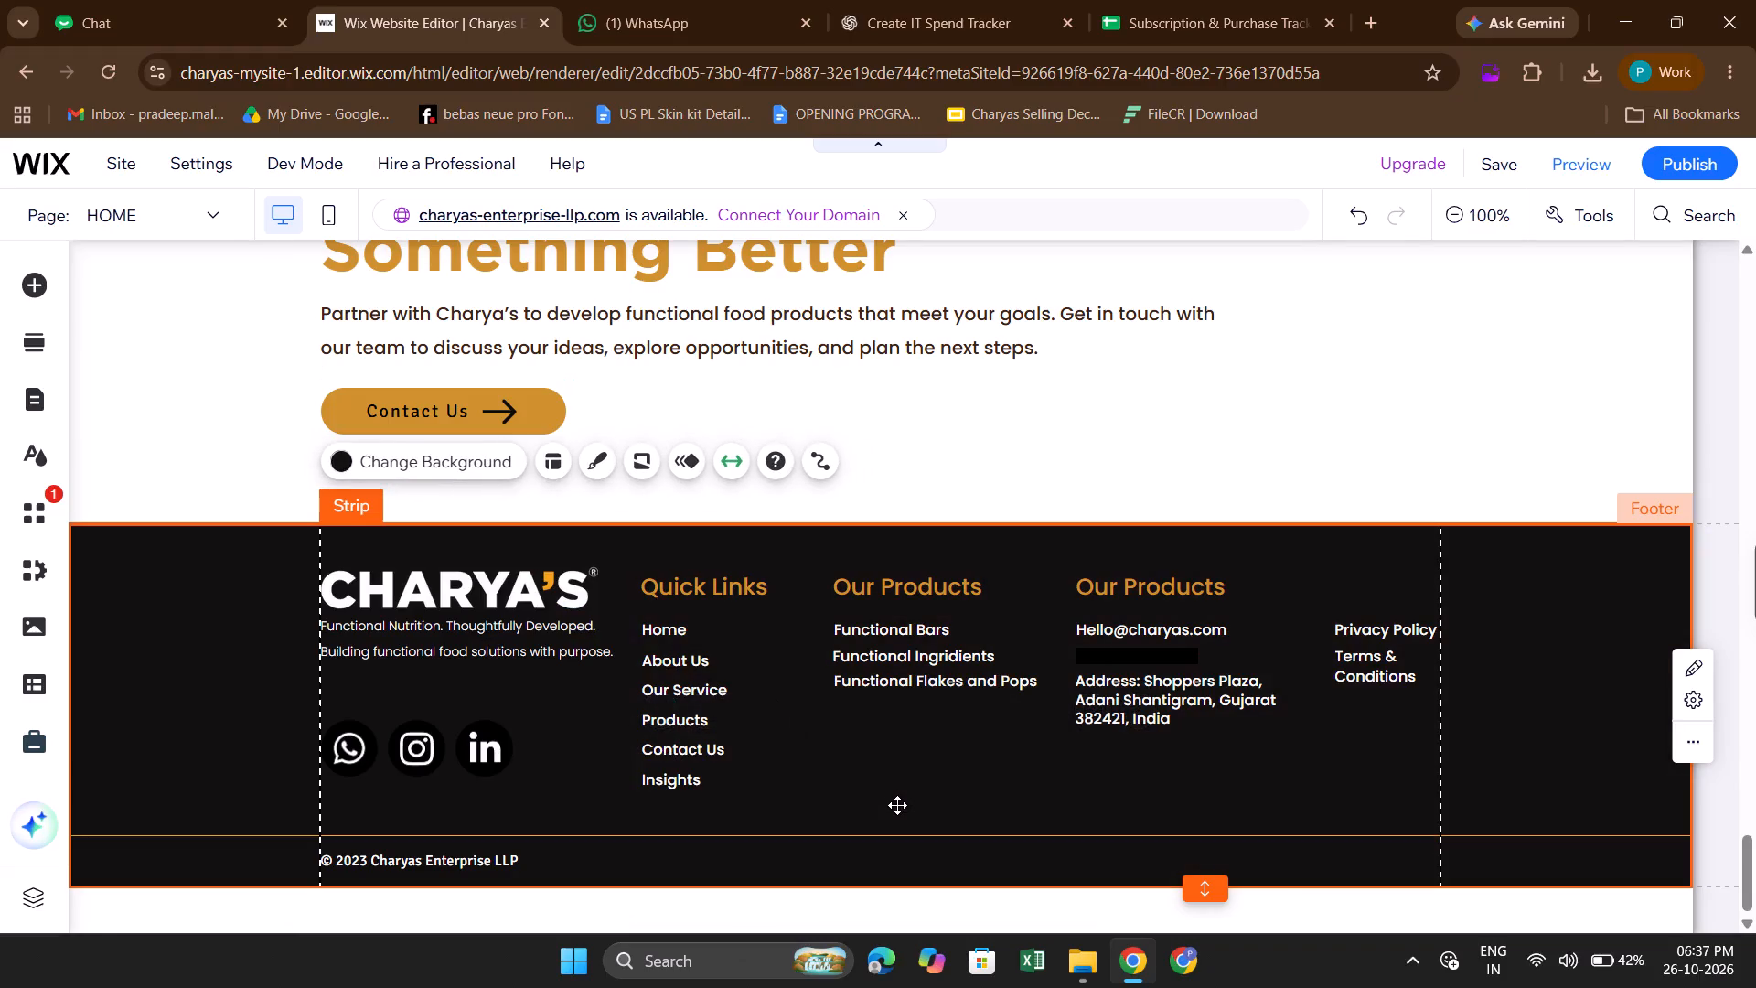
Compare the "Insights" text settings with those of "Contact Us" and set the "Insights" font size to 13 px.
click(694, 755)
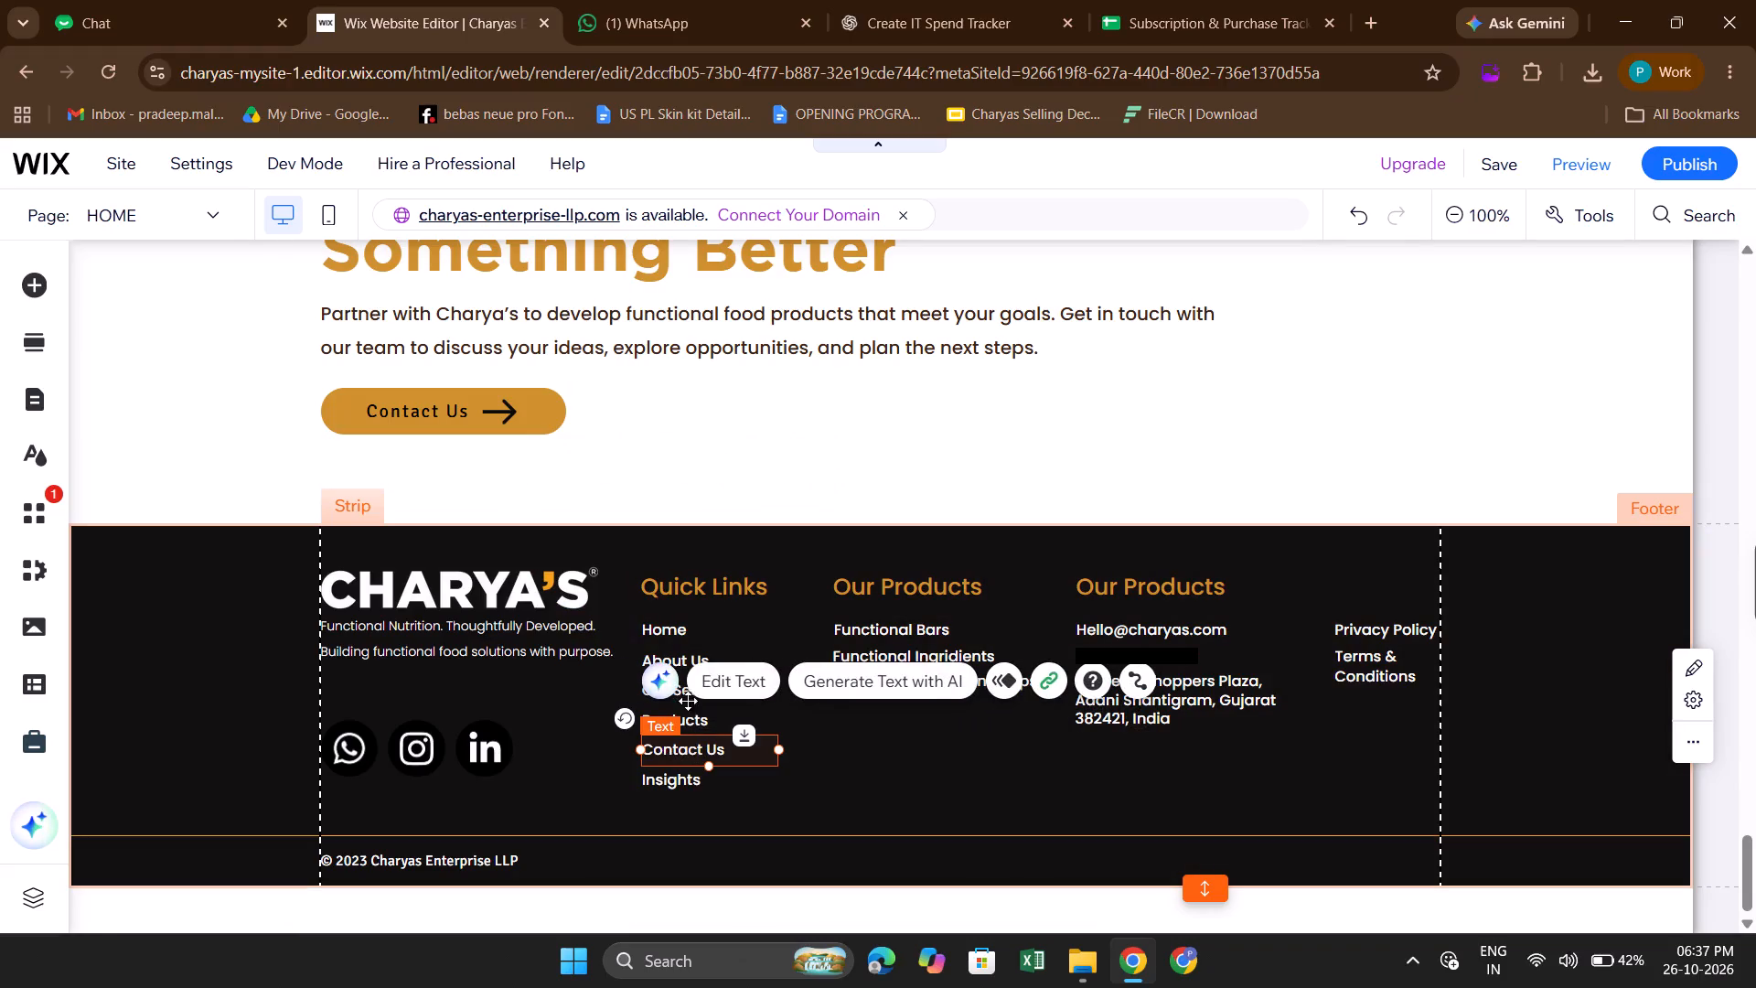
click(723, 684)
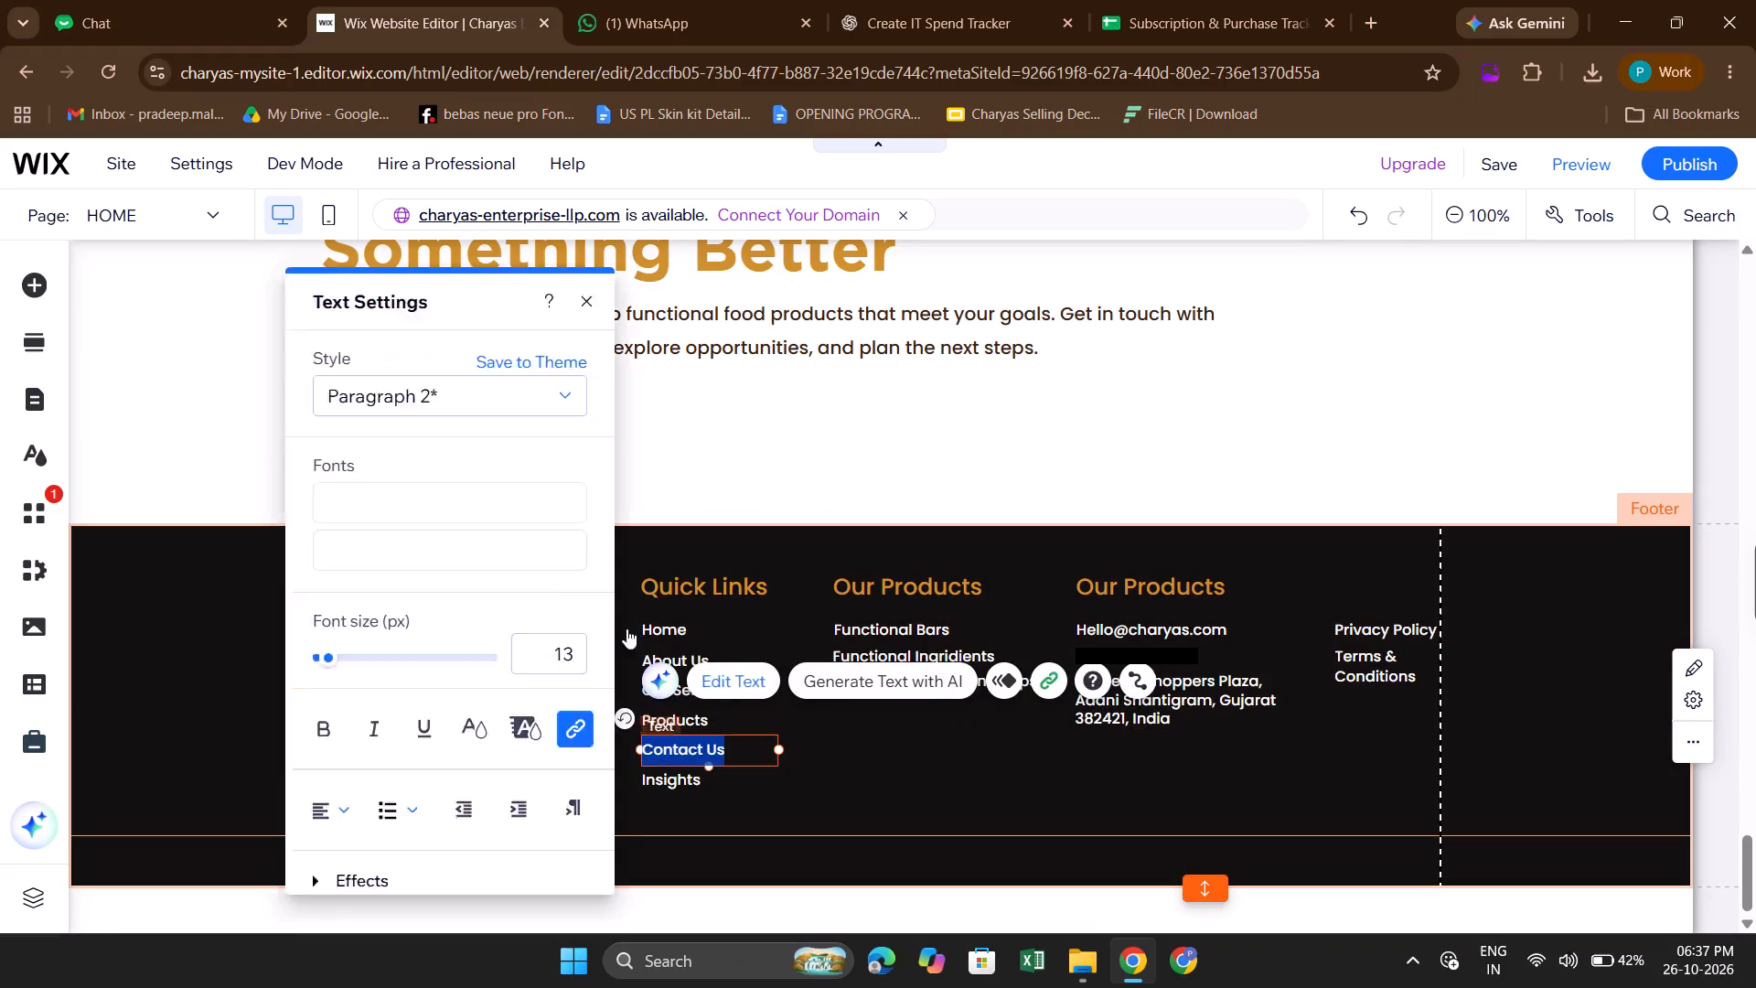
click(678, 779)
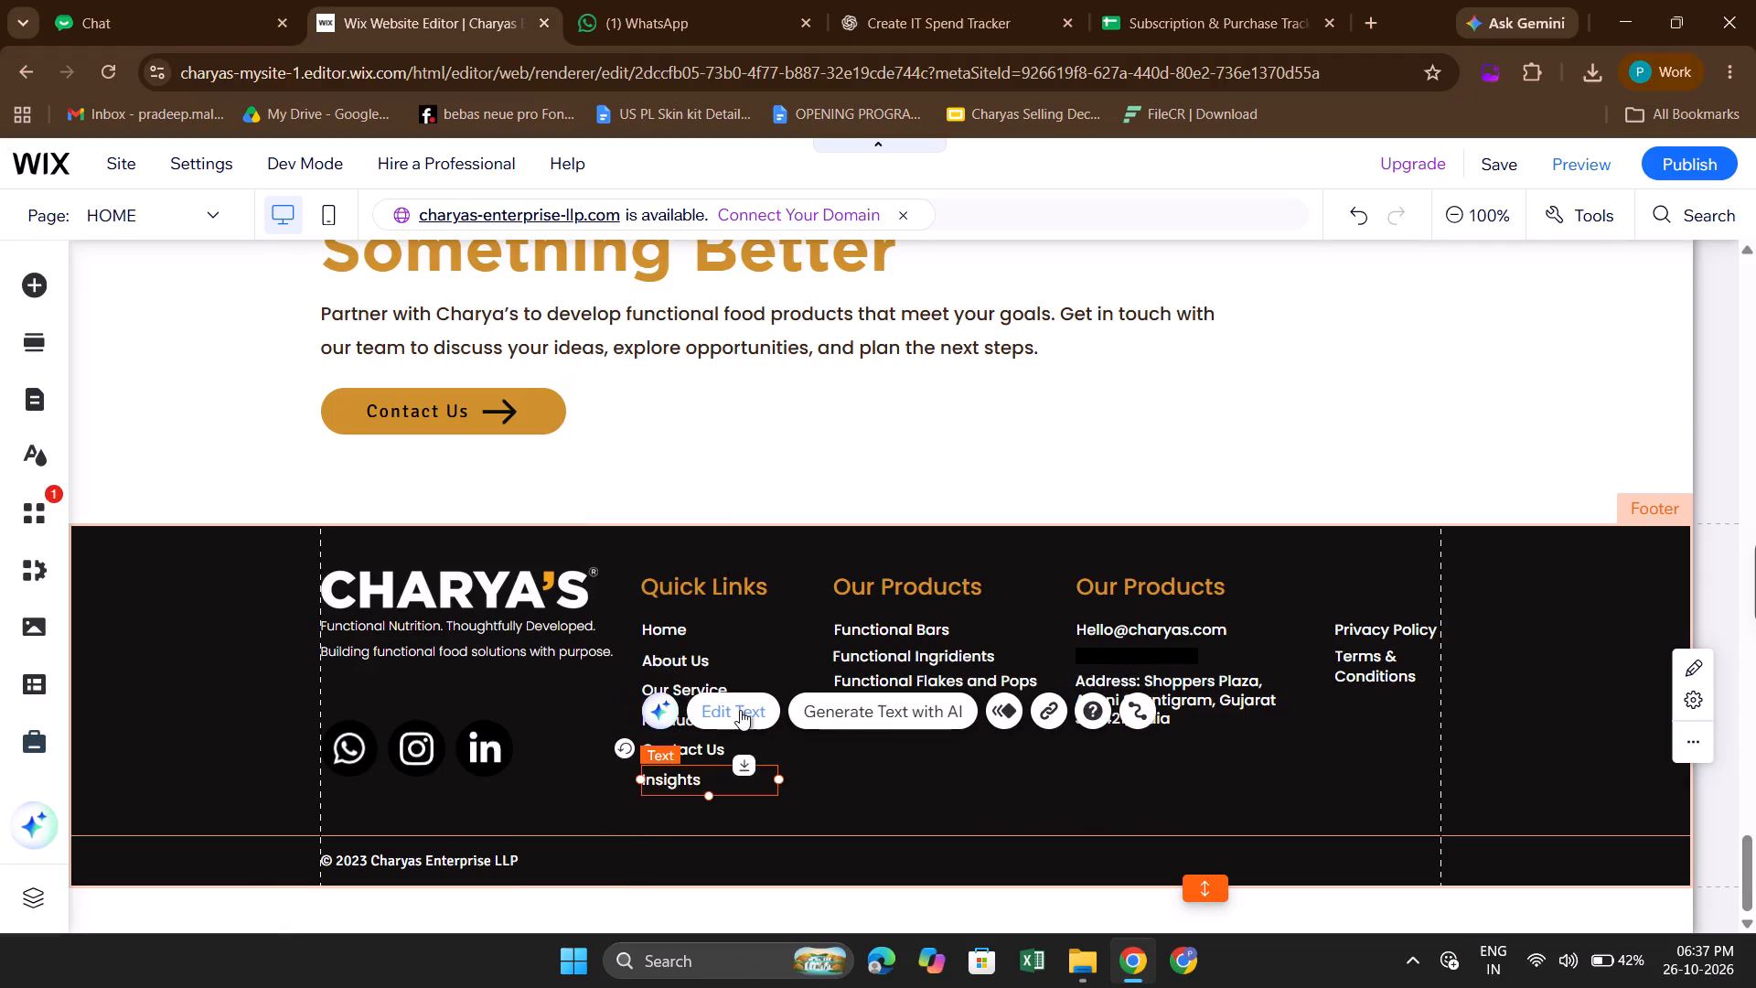
click(740, 710)
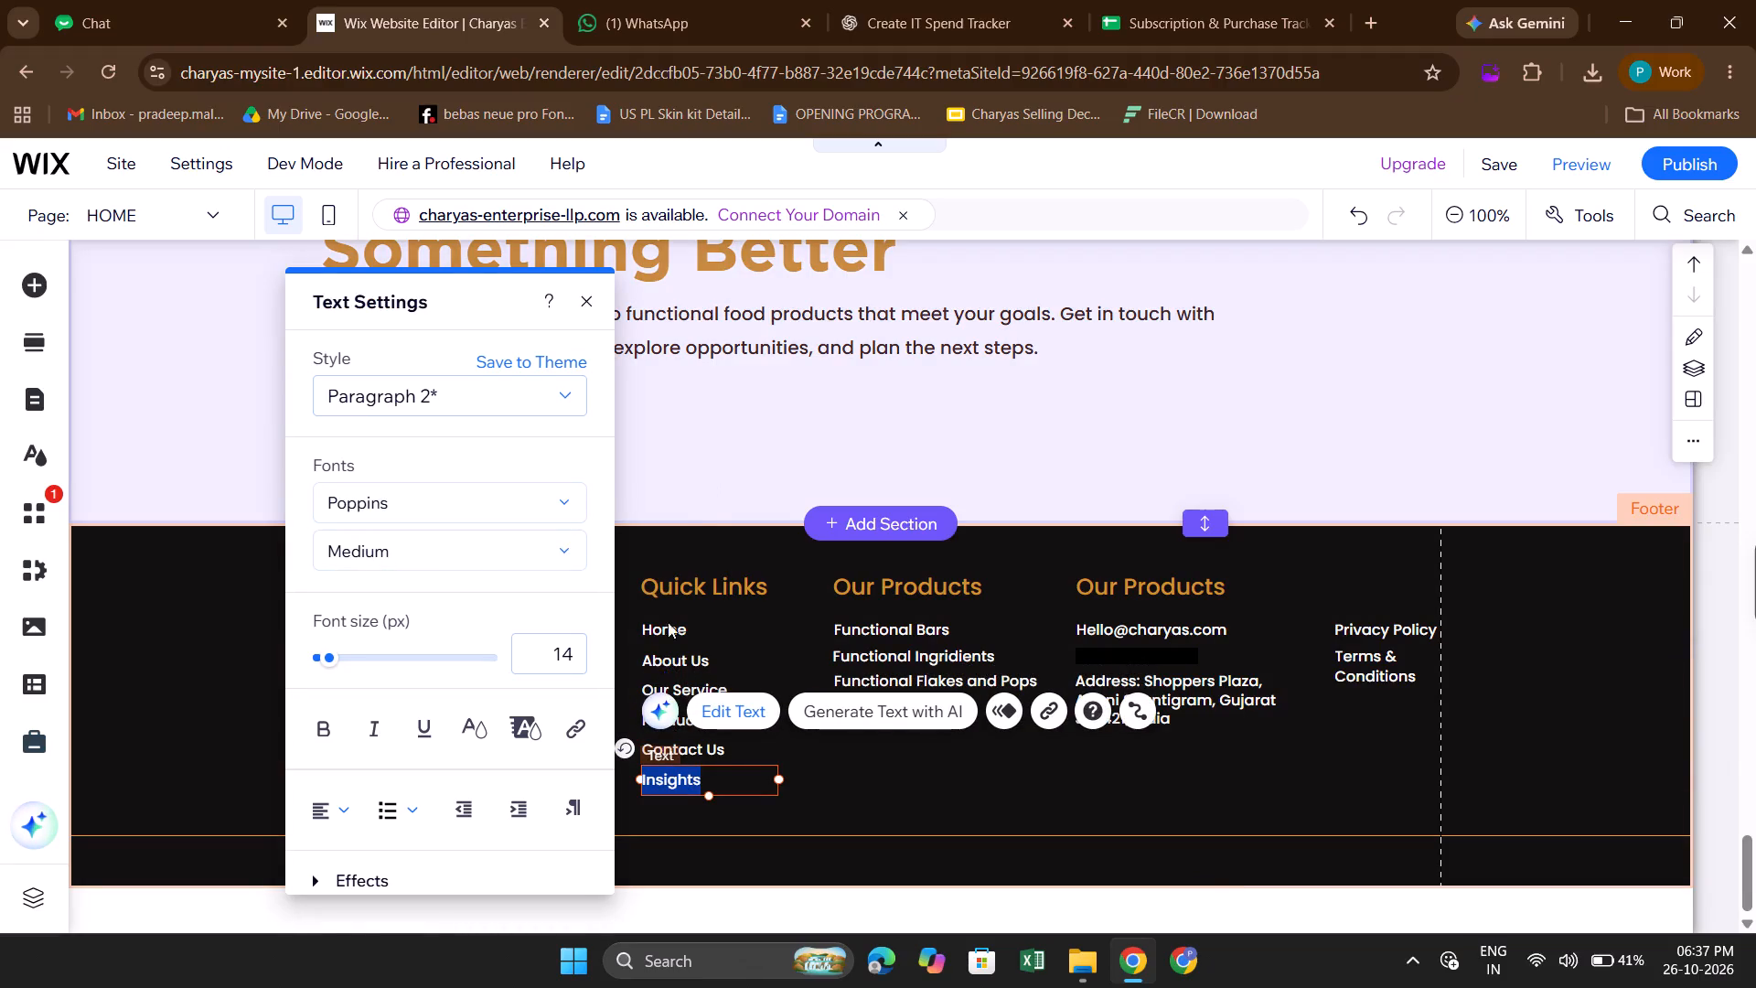
click(665, 746)
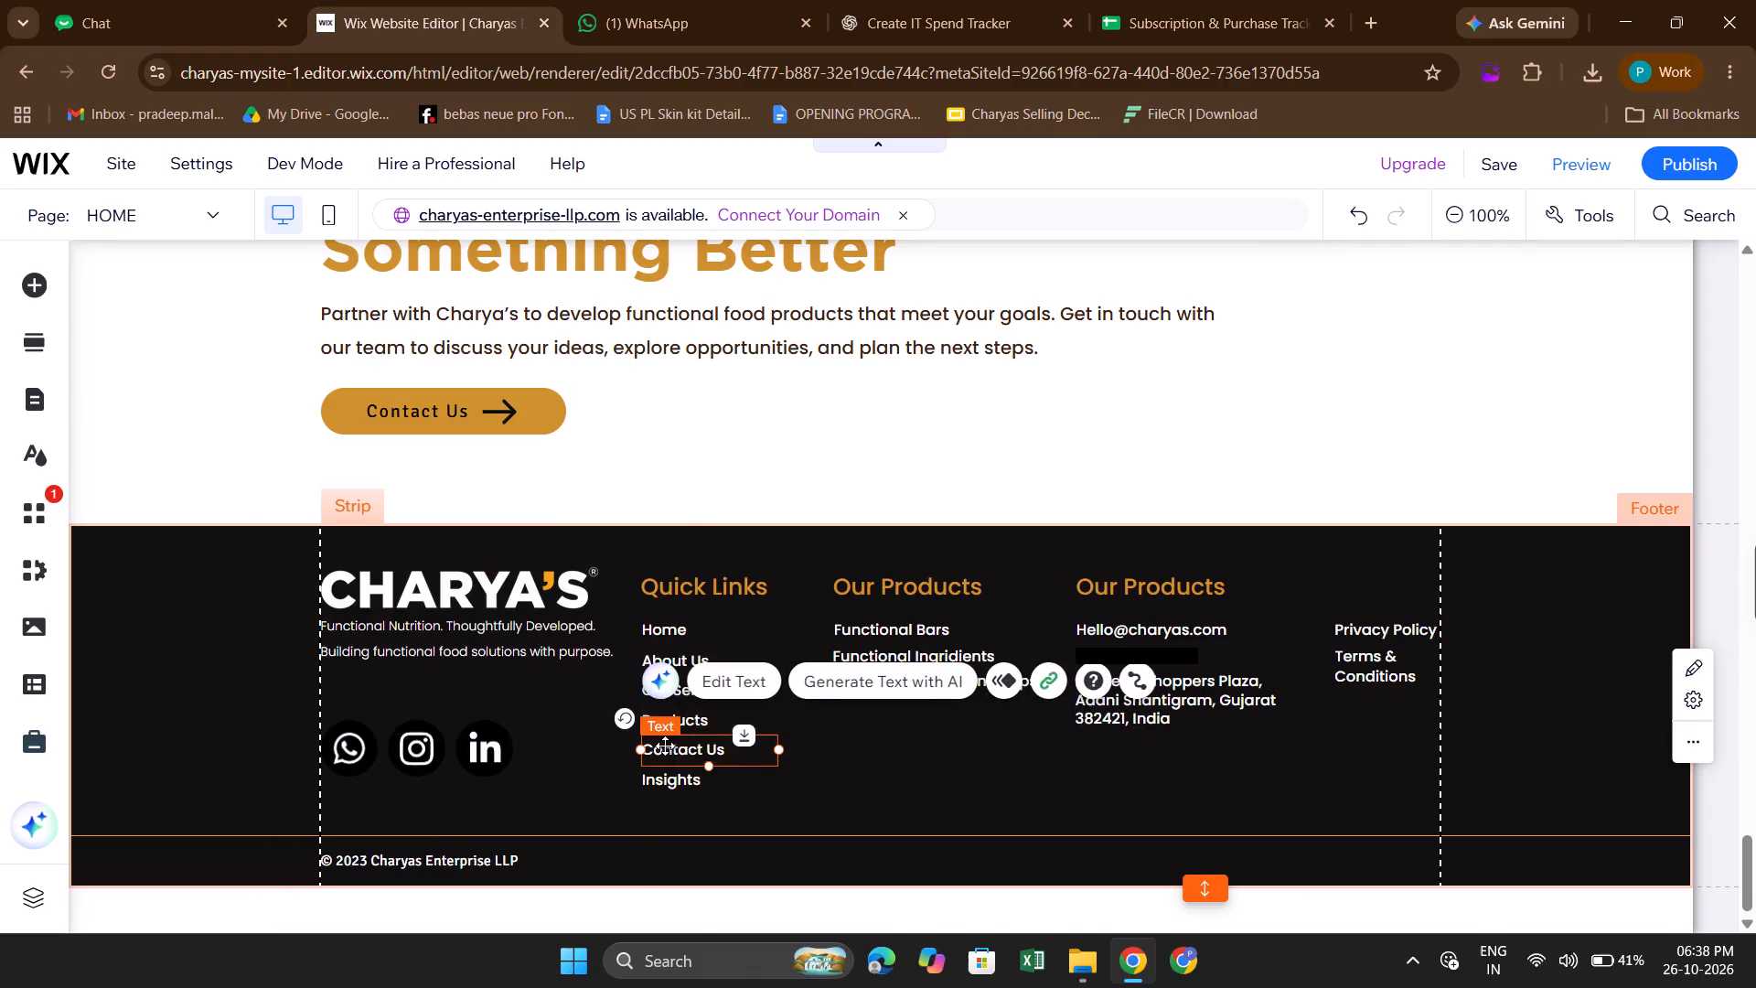
click(725, 685)
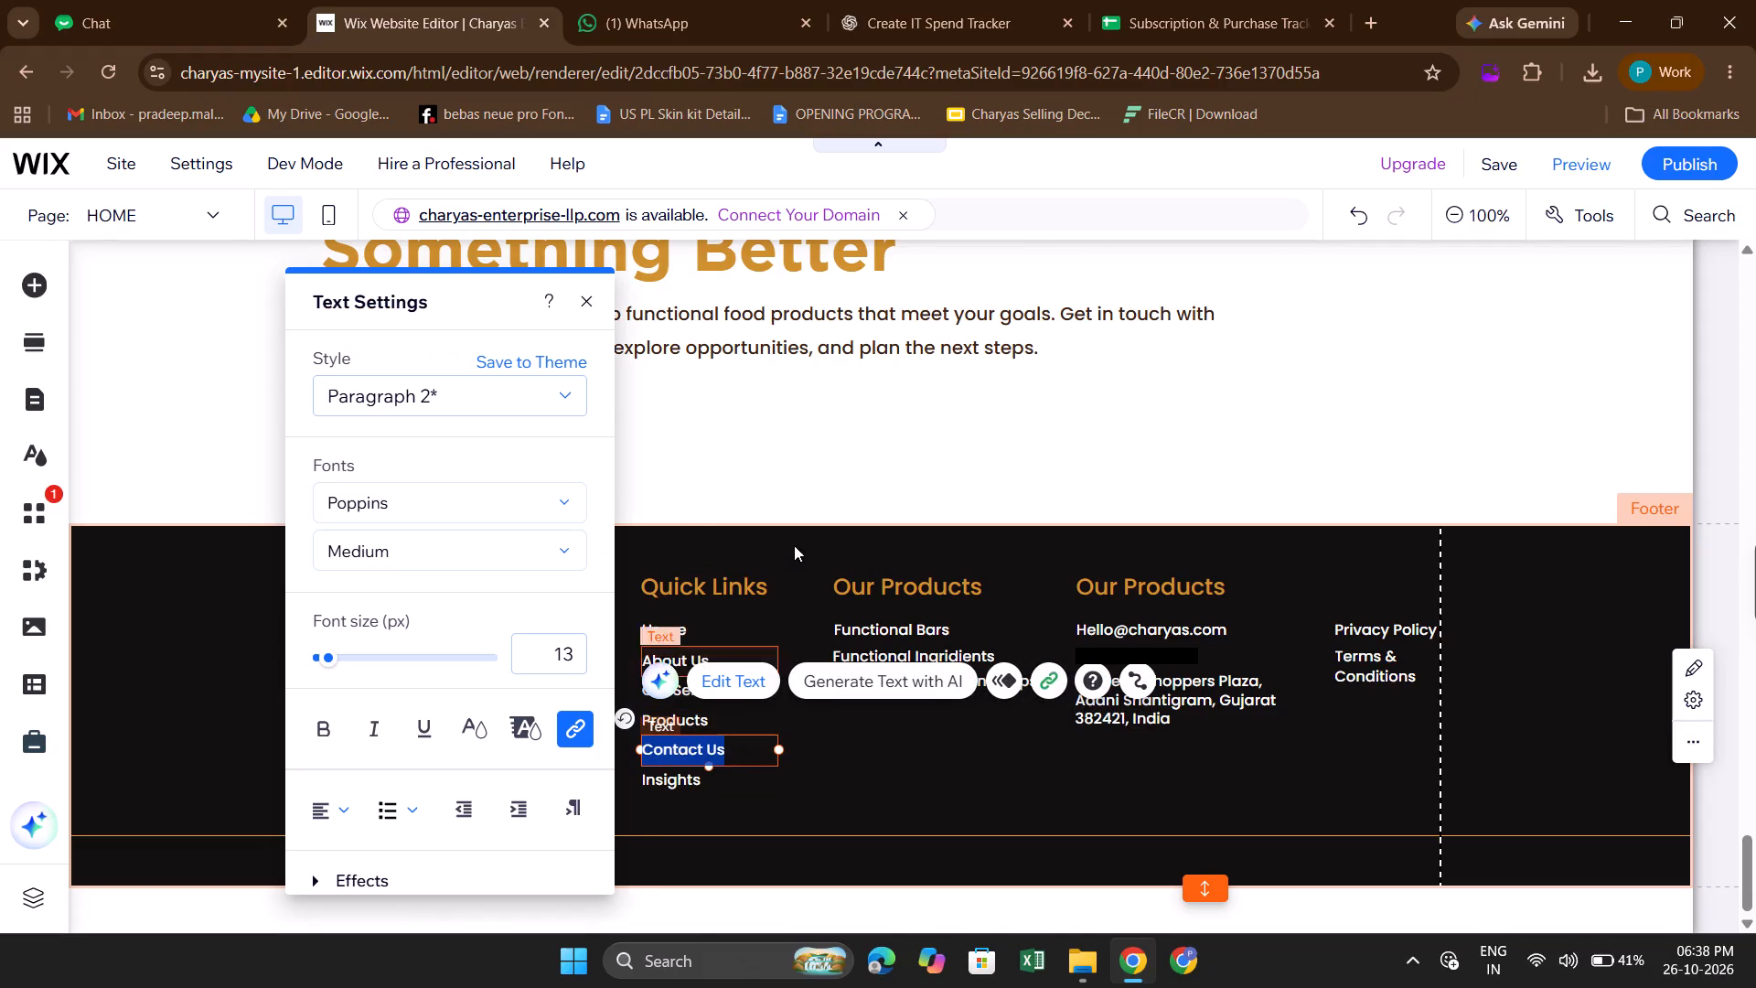
click(676, 782)
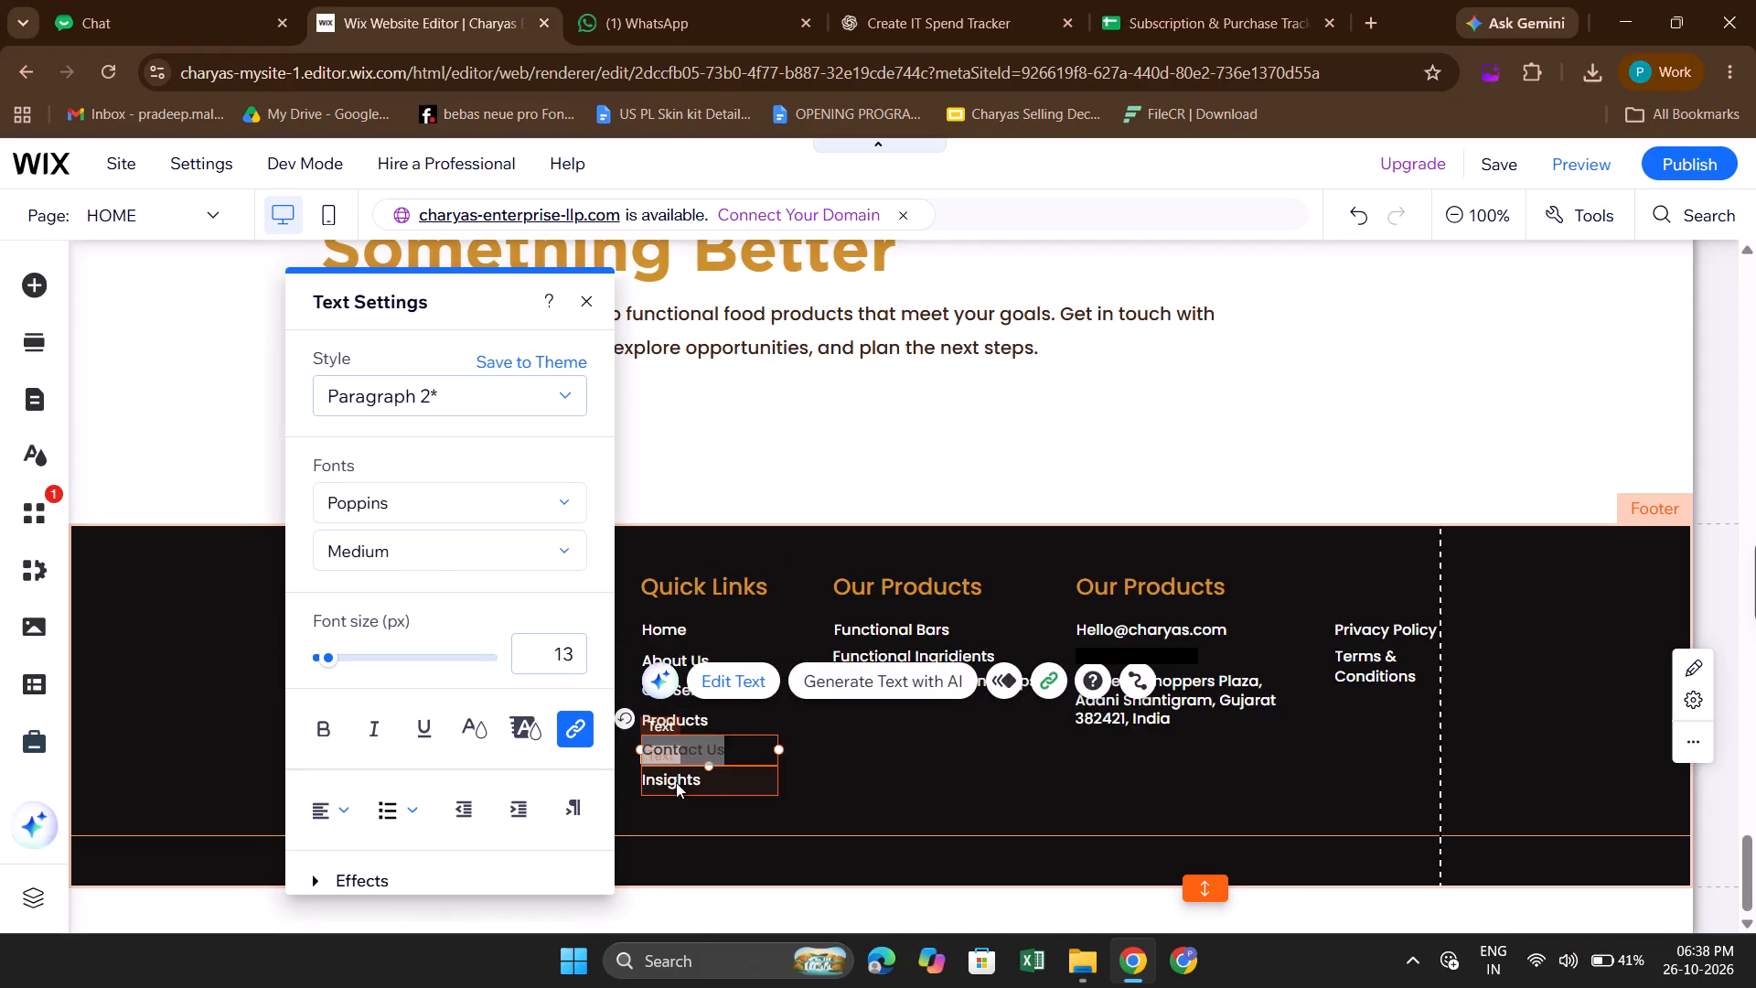
click(729, 705)
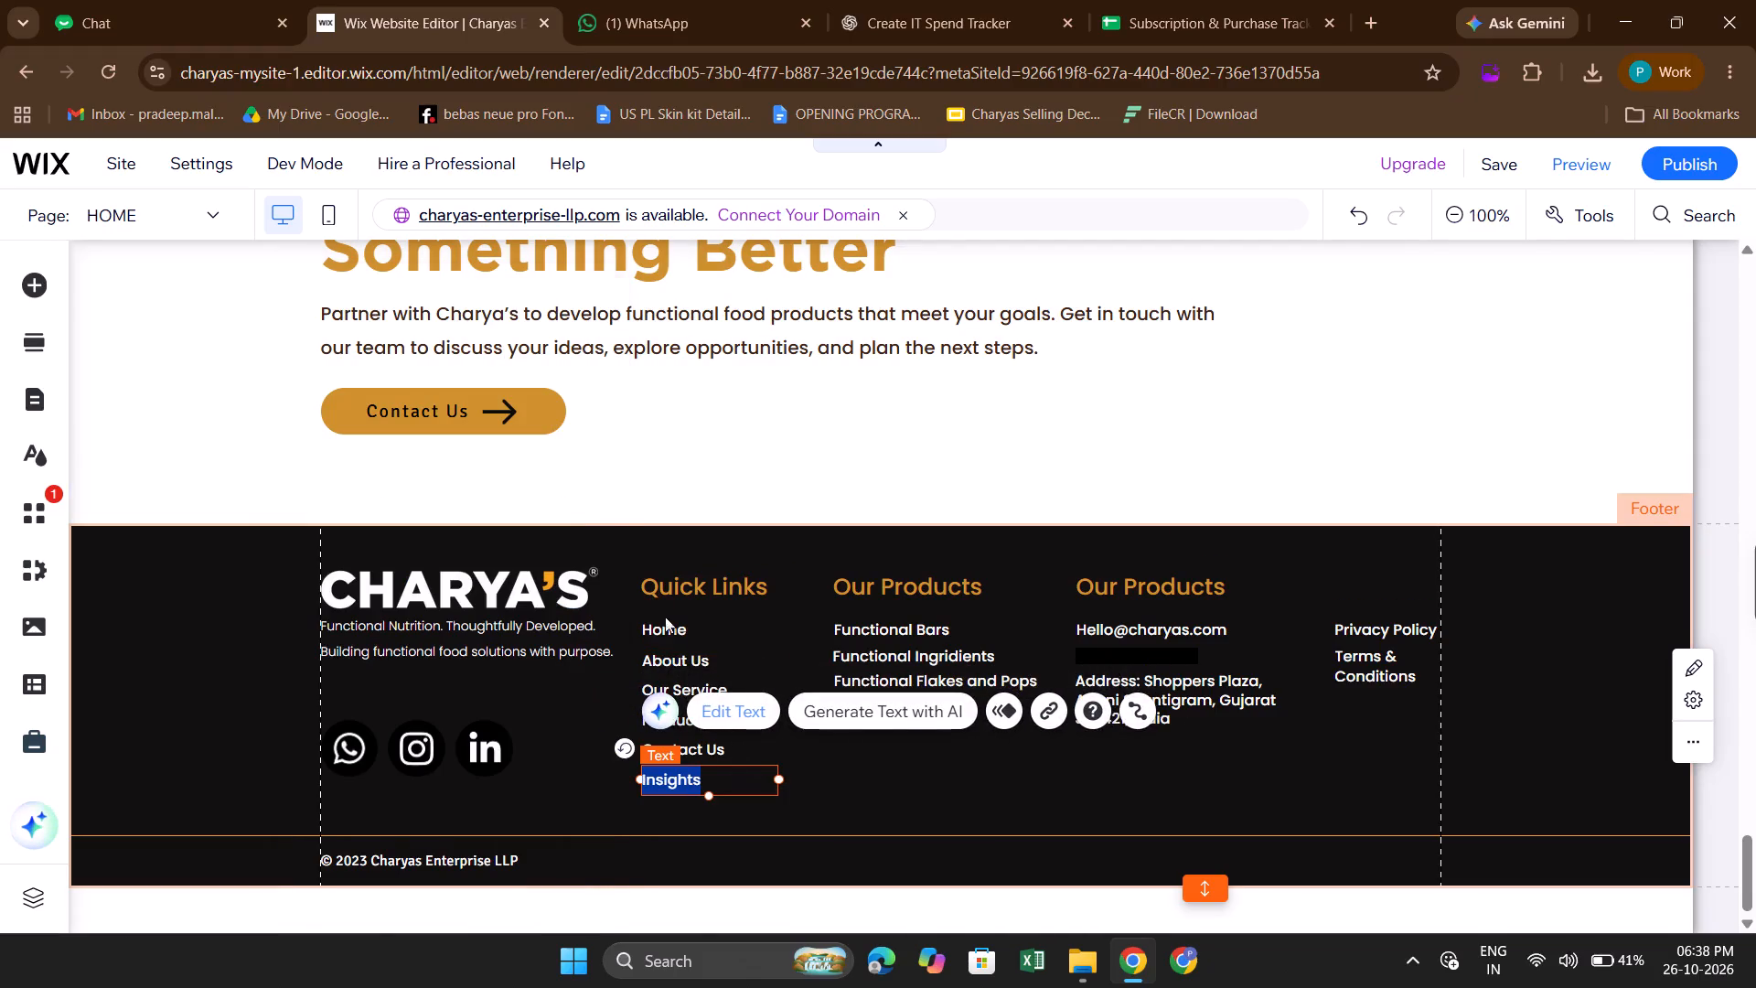
click(561, 642)
text(13)
key(Return)
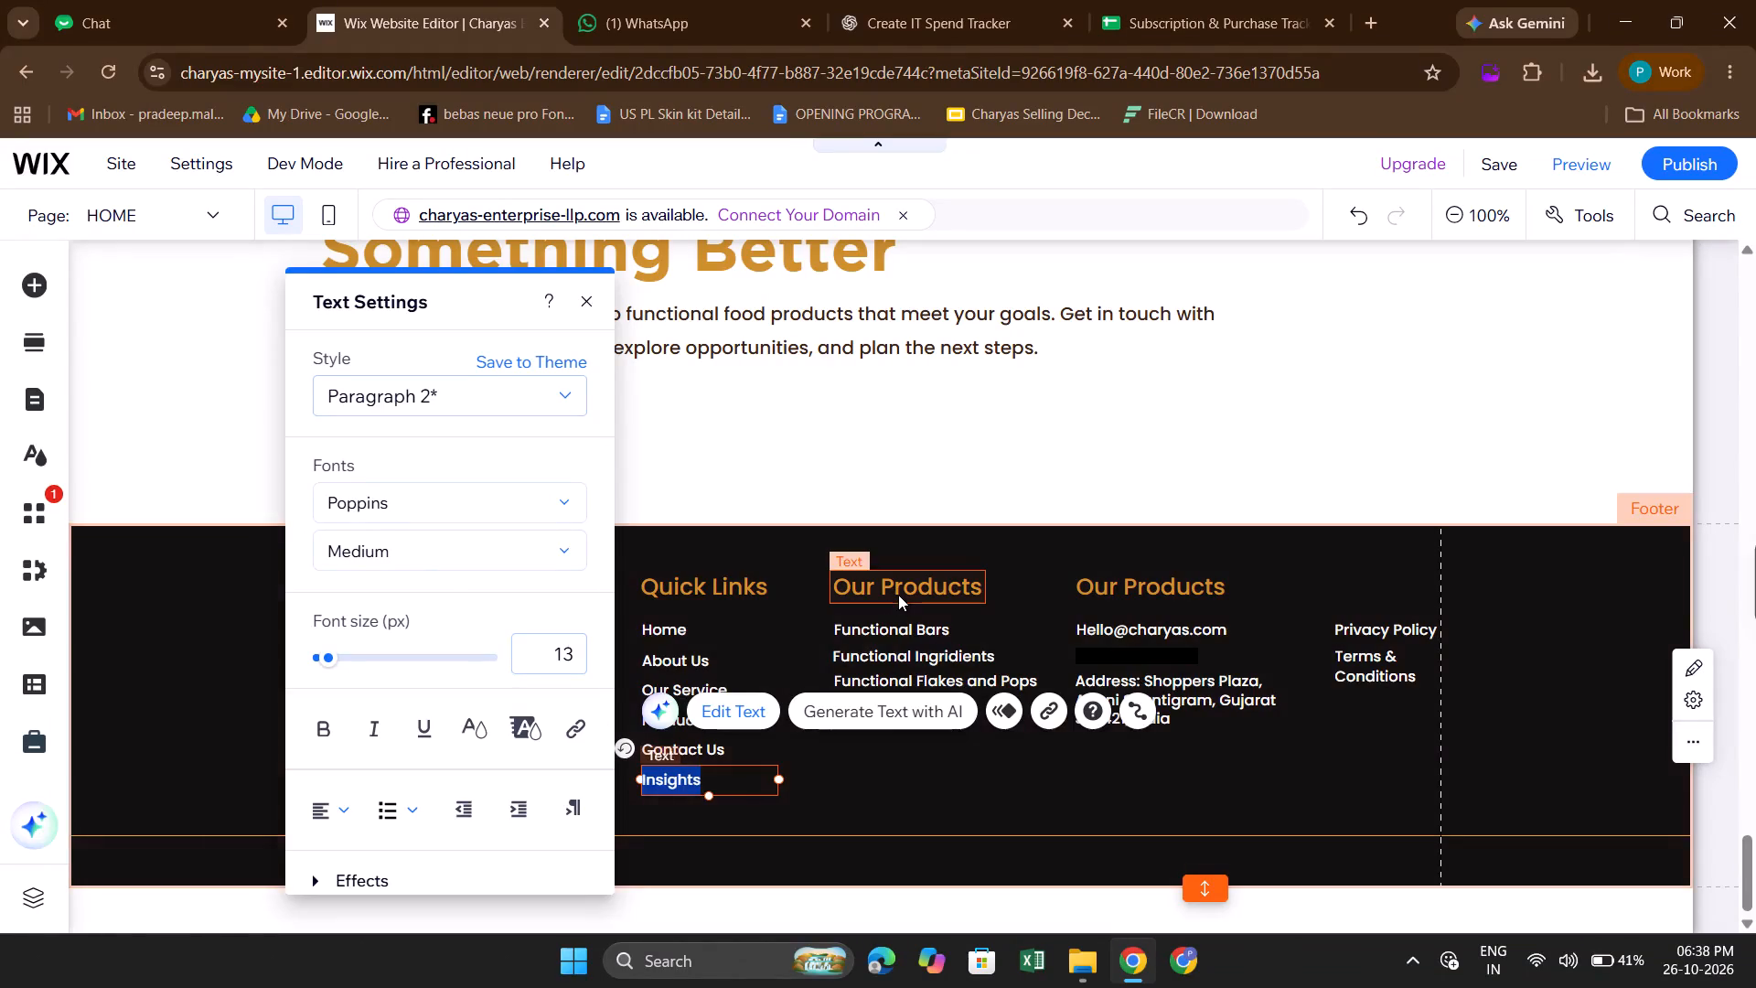
click(898, 595)
scroll(834, 810, down, 2)
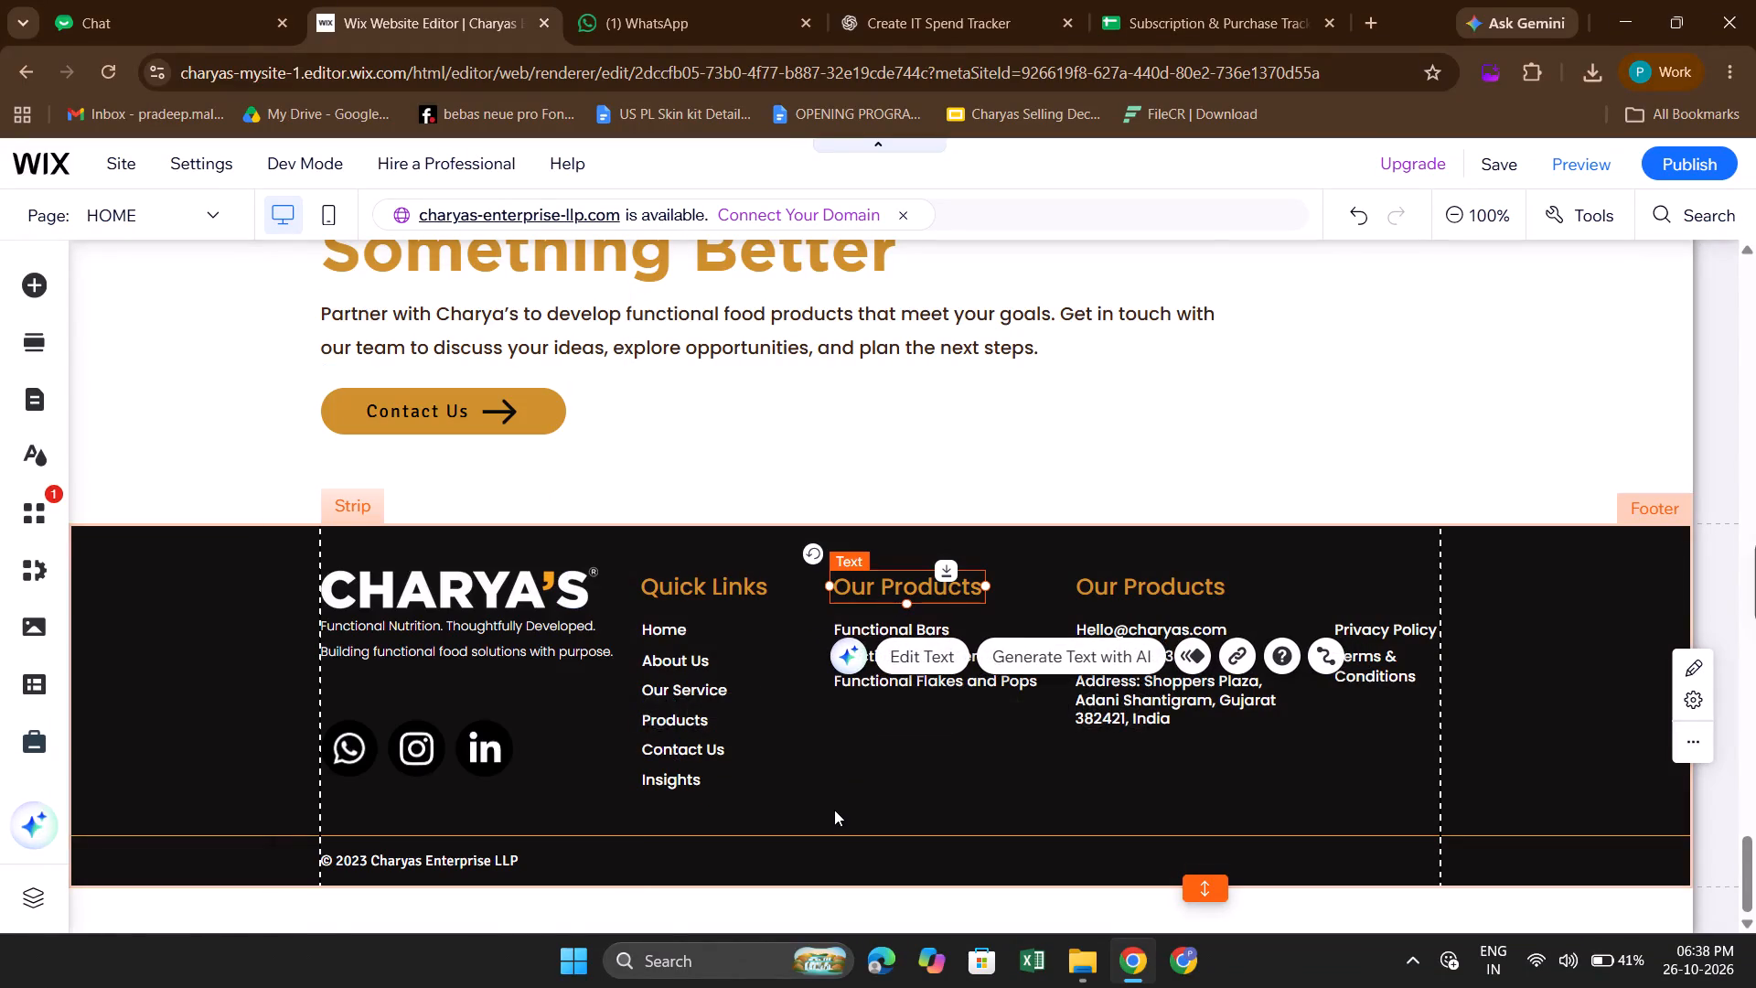
Adjust the "Insights" link's position so it sits below "Contact Us", left-aligned with the other quick links.
click(680, 782)
click(669, 781)
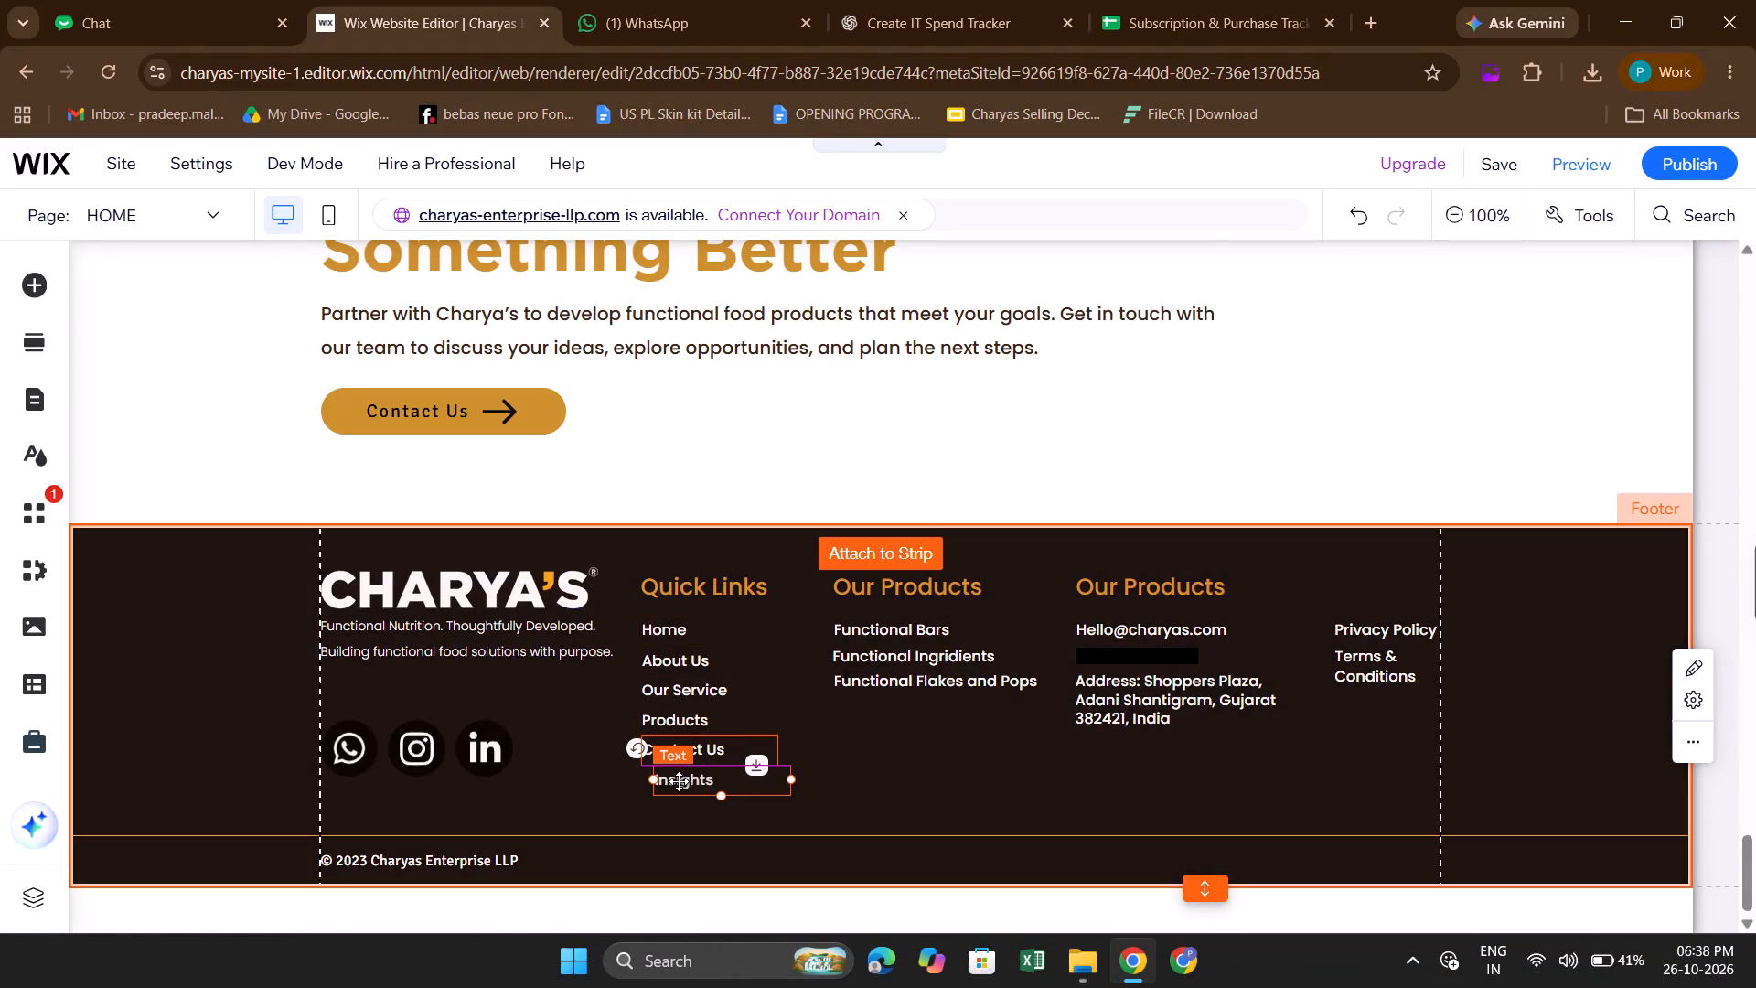
click(876, 799)
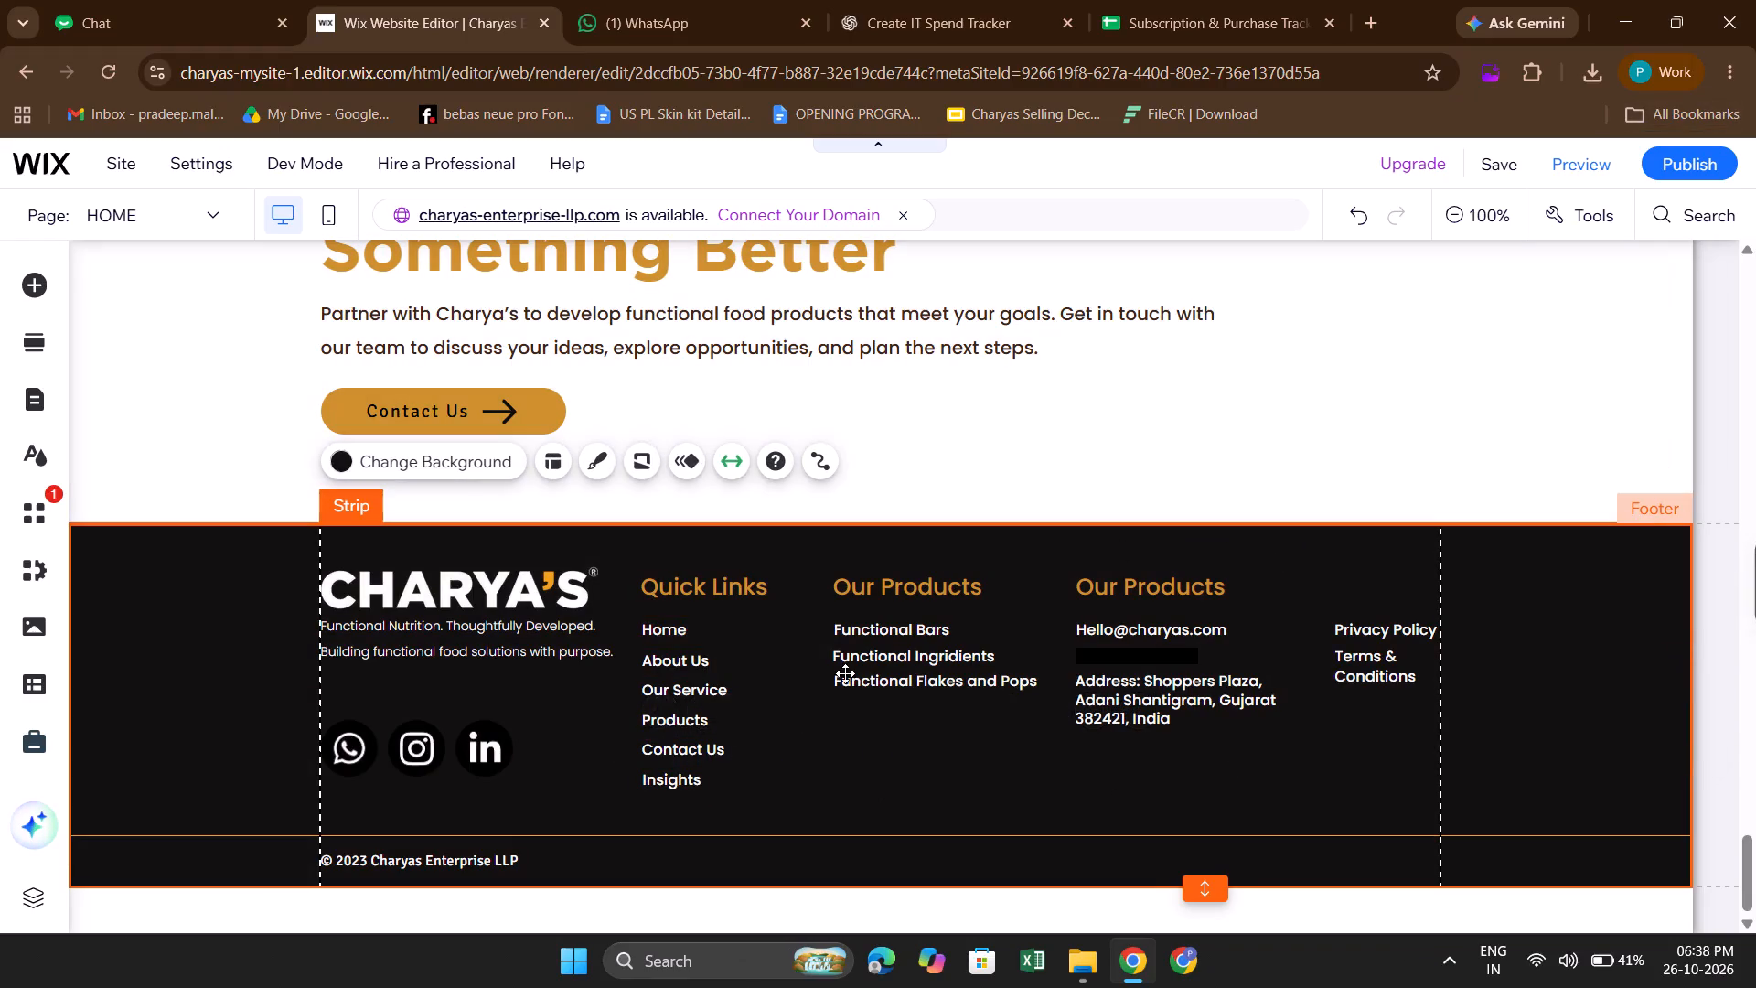
Link the footer's "Insights" text to the INSIGHTS page, opening in the current window, and check the available rel values before applying the link.
click(674, 783)
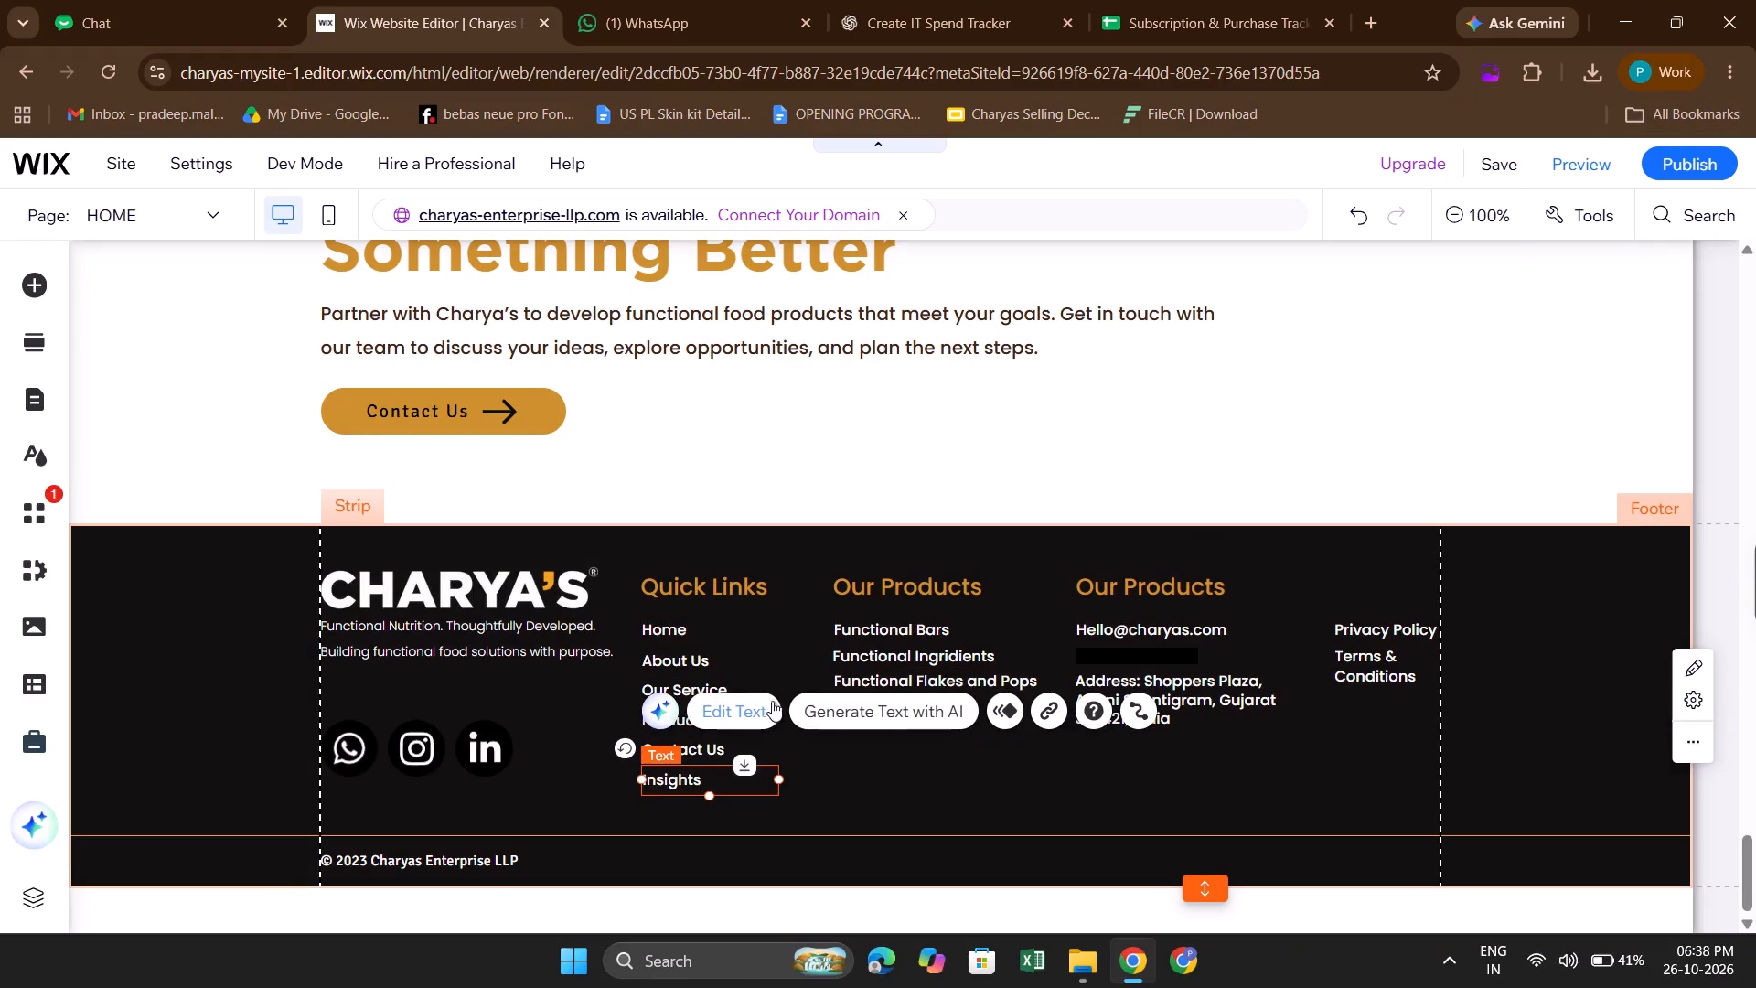
click(1059, 698)
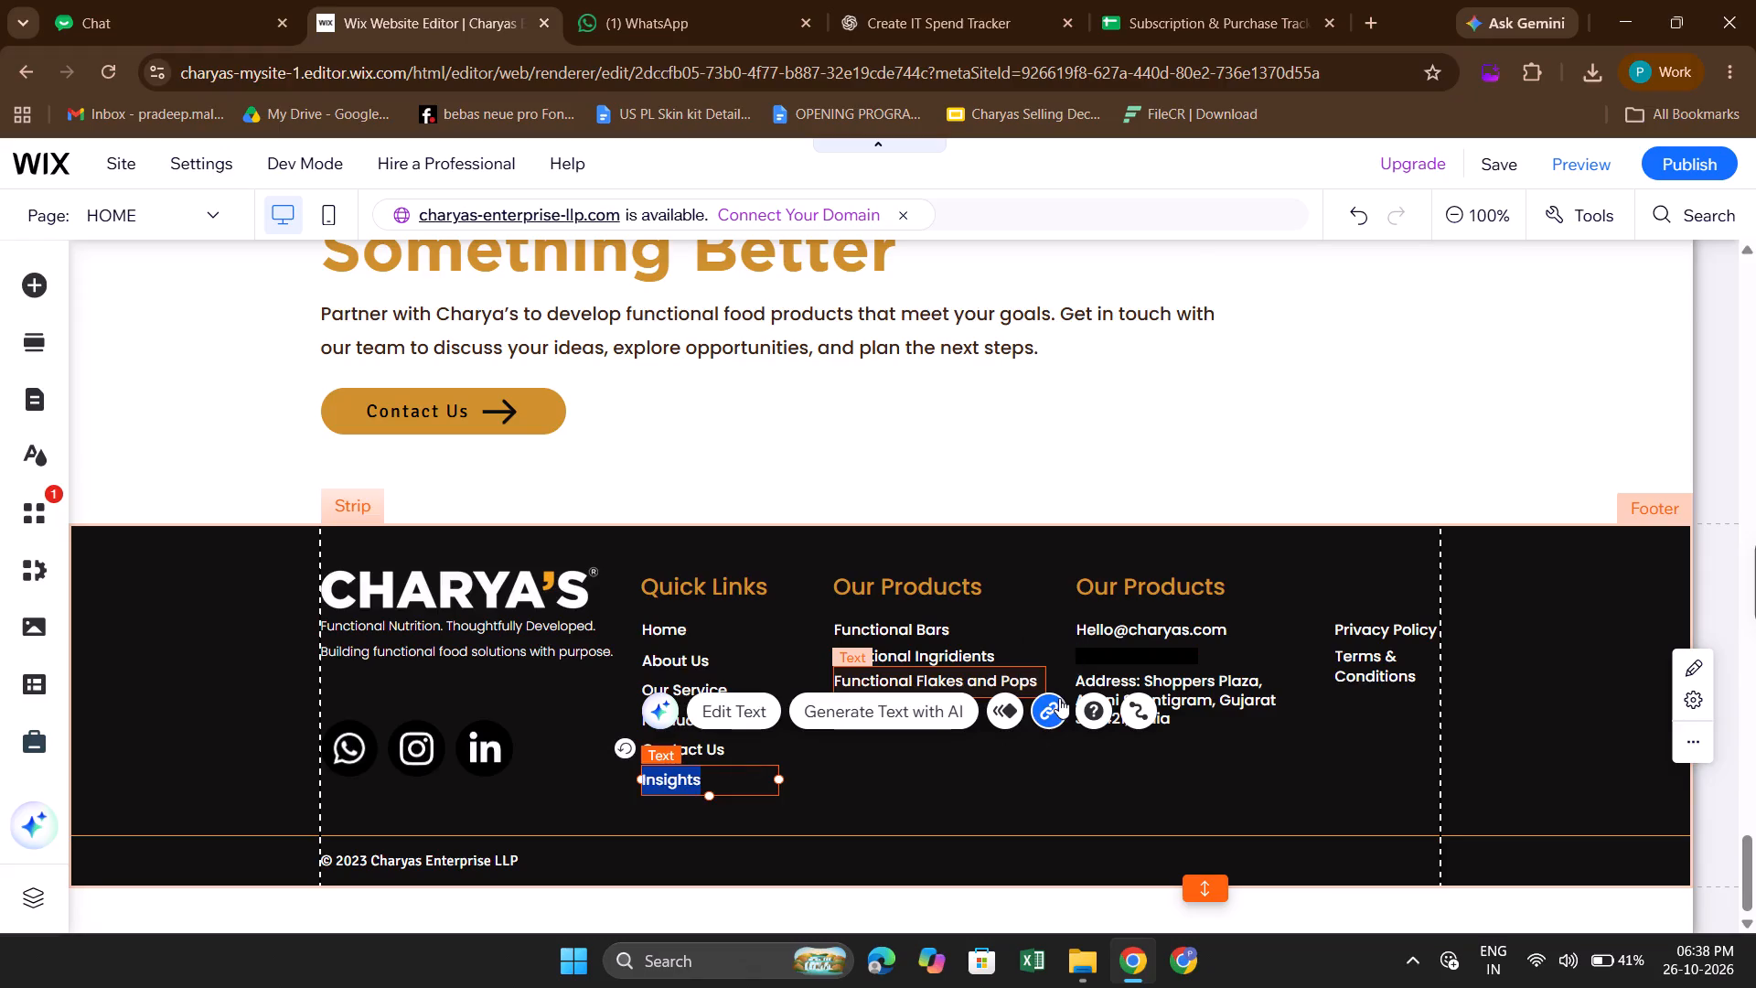
click(925, 381)
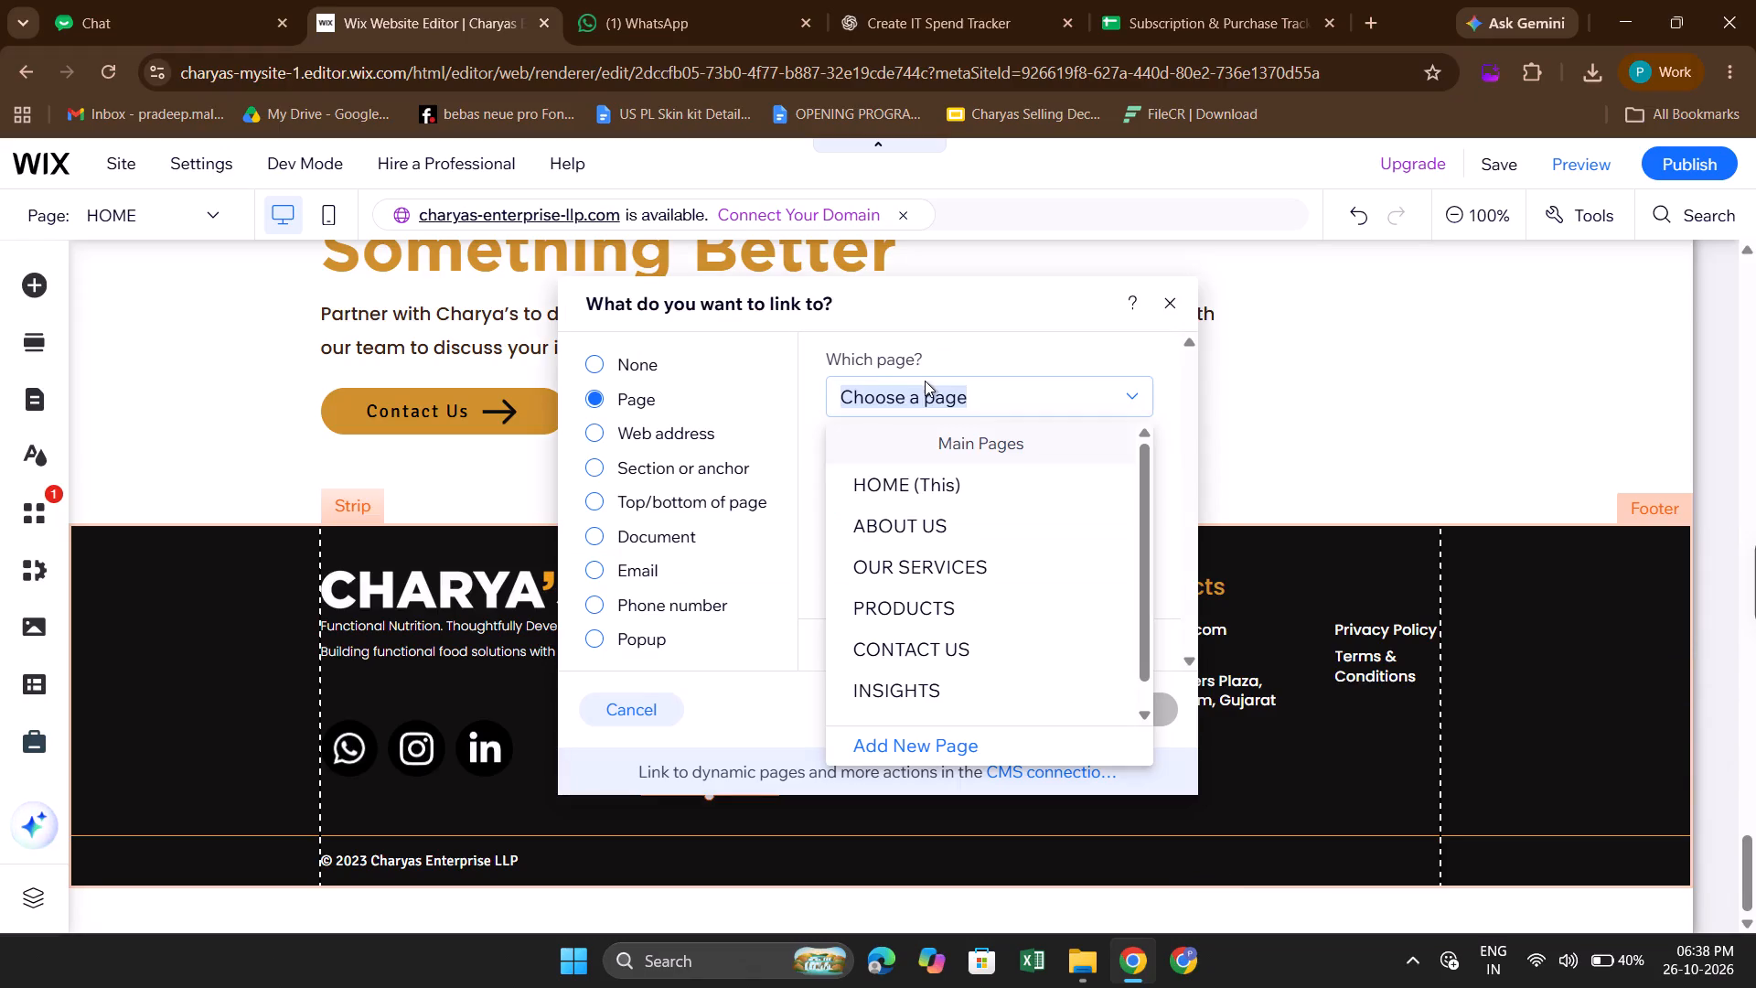
click(1004, 392)
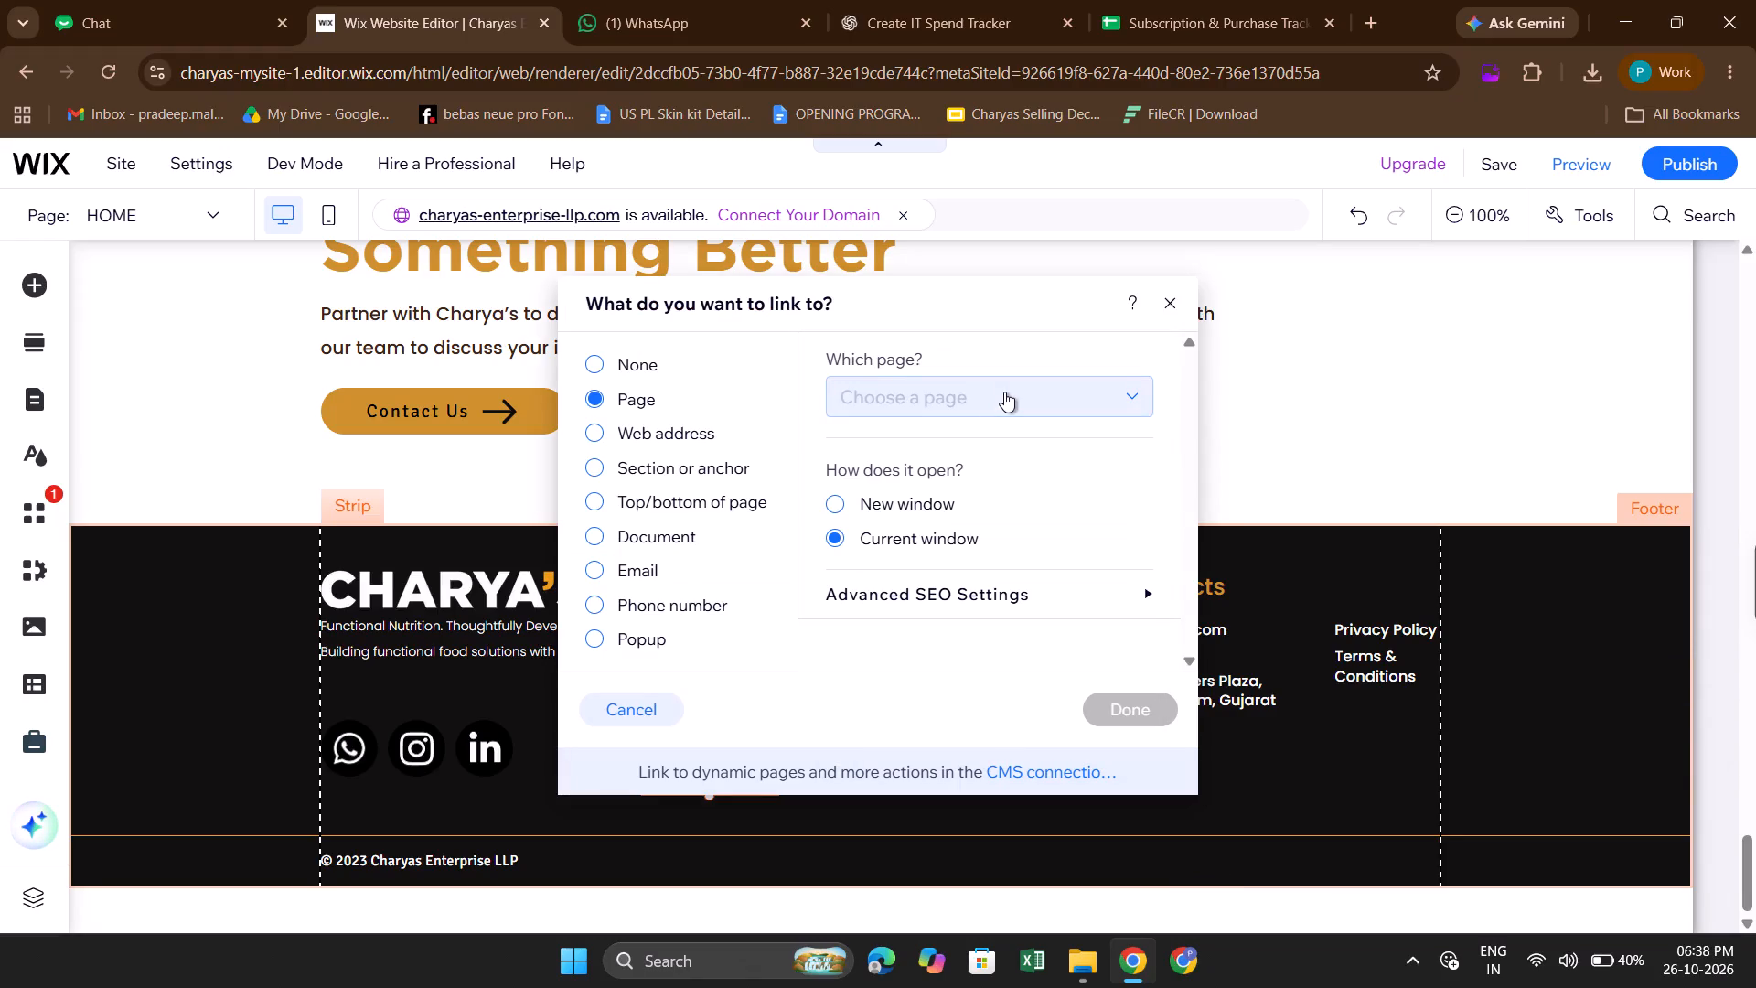
click(980, 406)
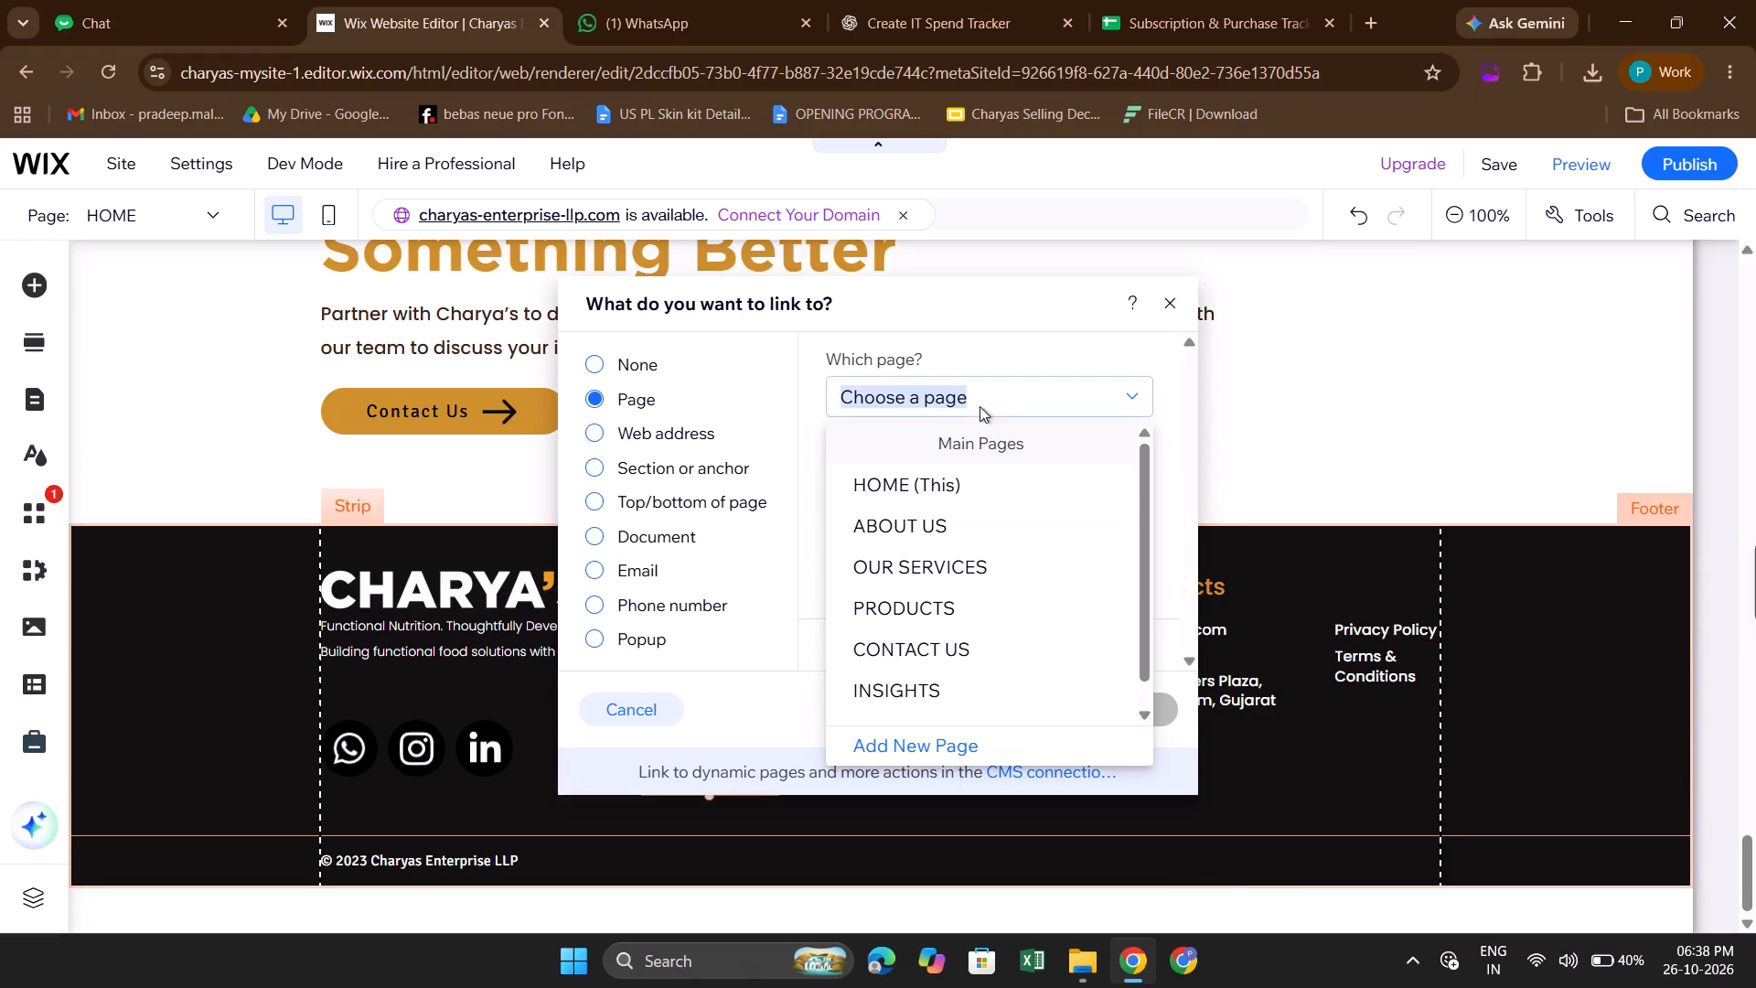
click(935, 686)
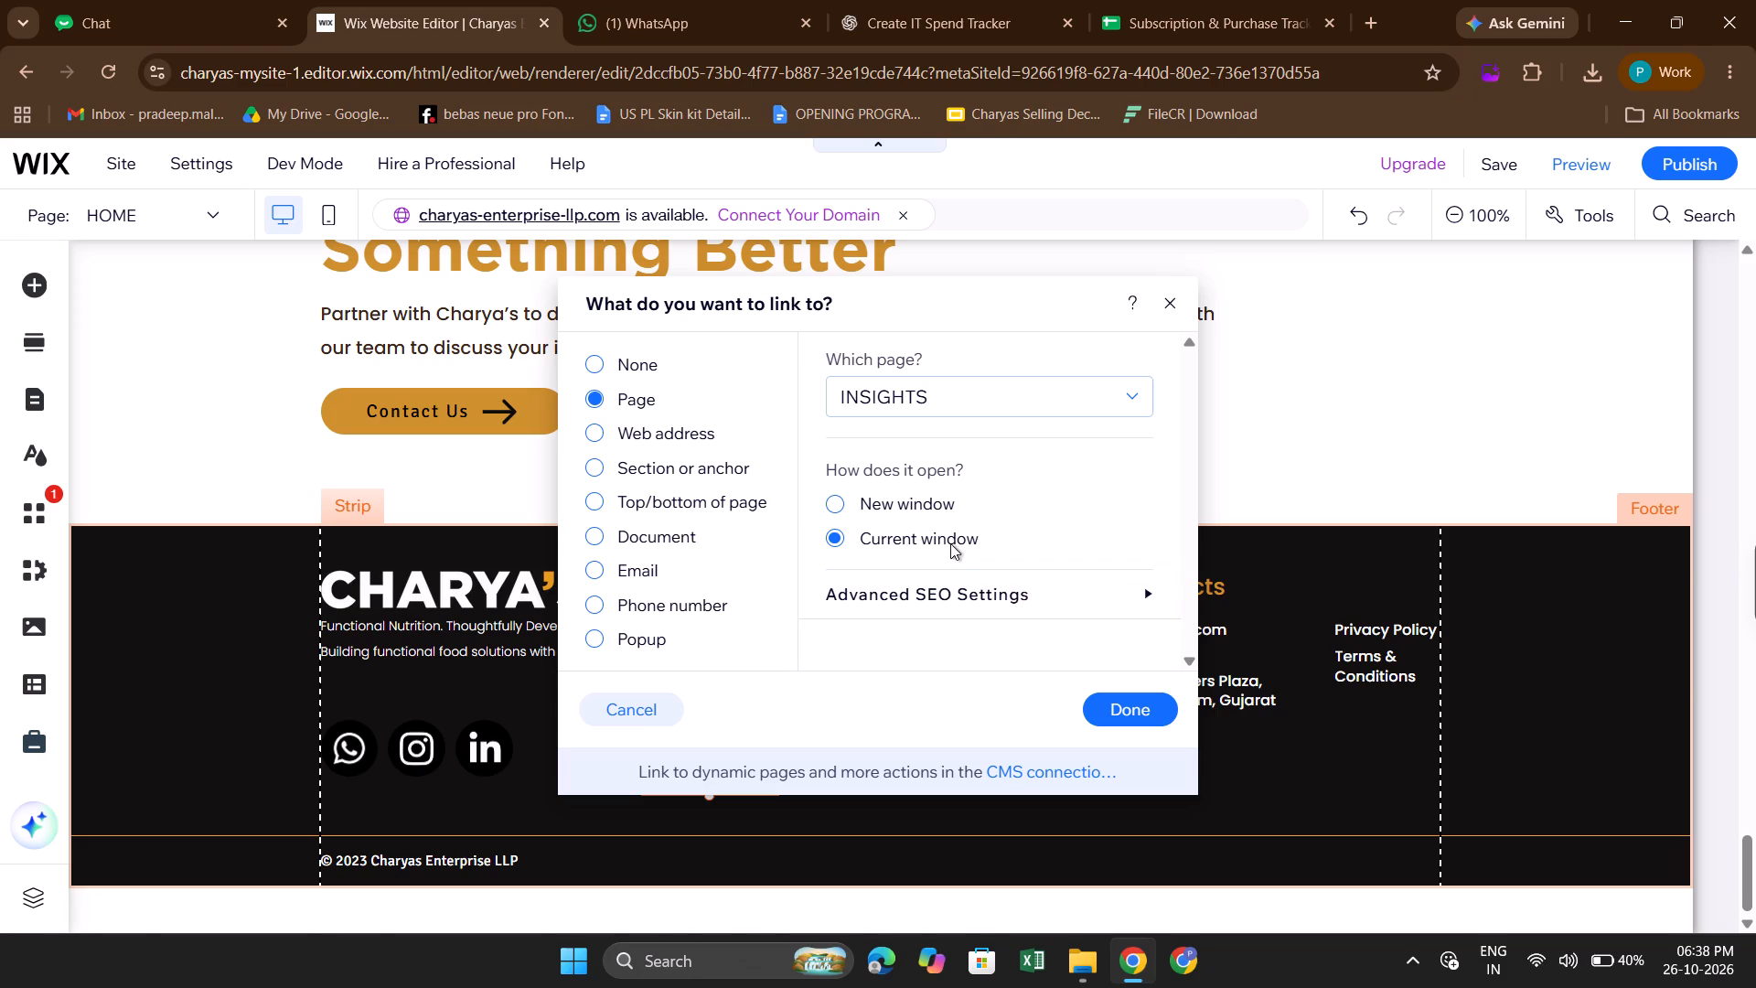
click(1087, 456)
scroll(1087, 456, down, 2)
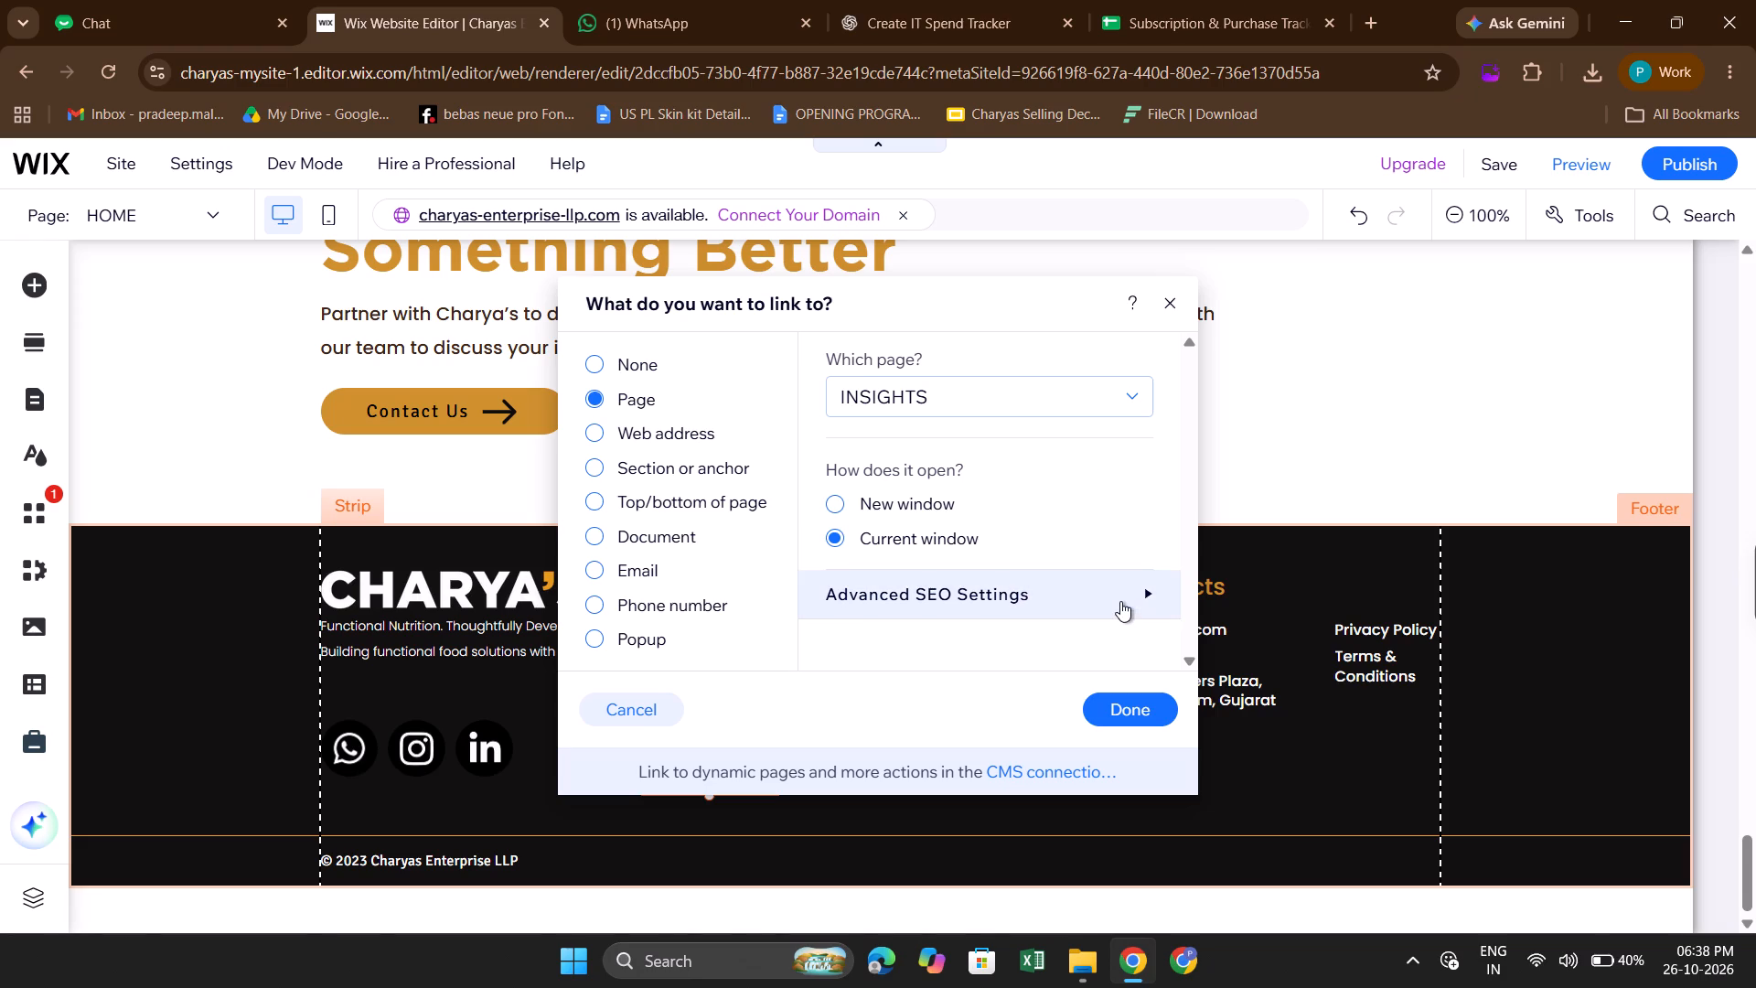
click(1120, 601)
scroll(1130, 504, down, 1)
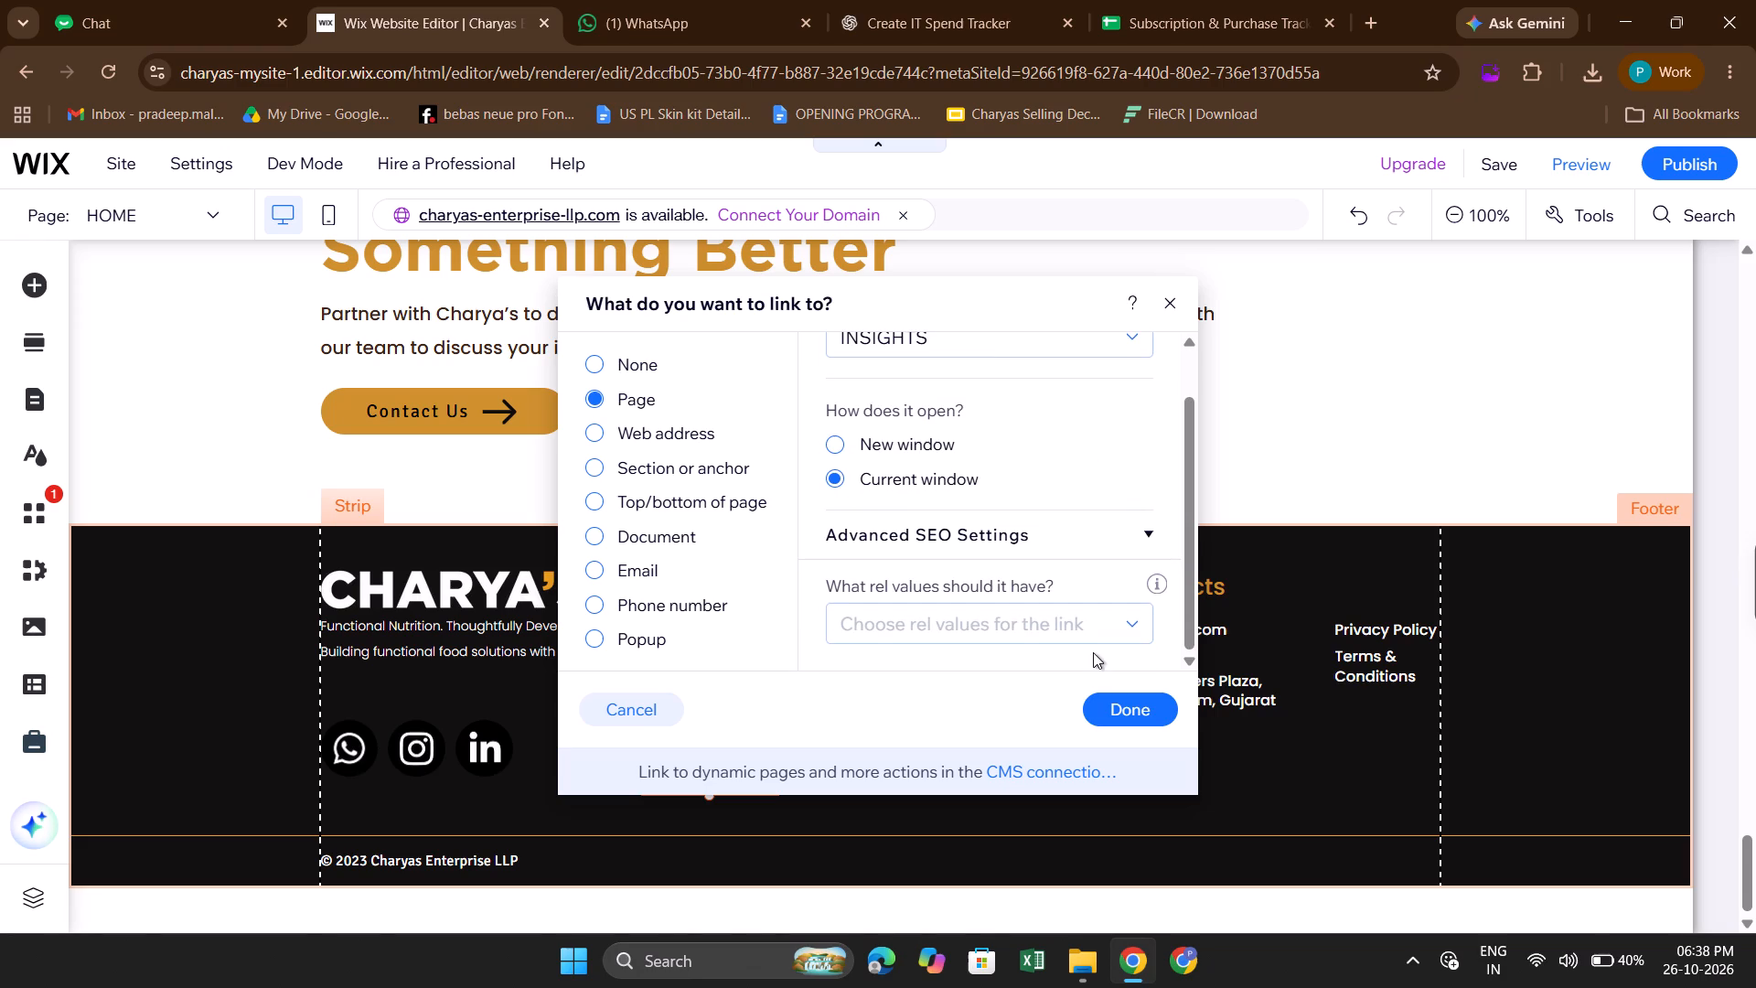
click(1109, 616)
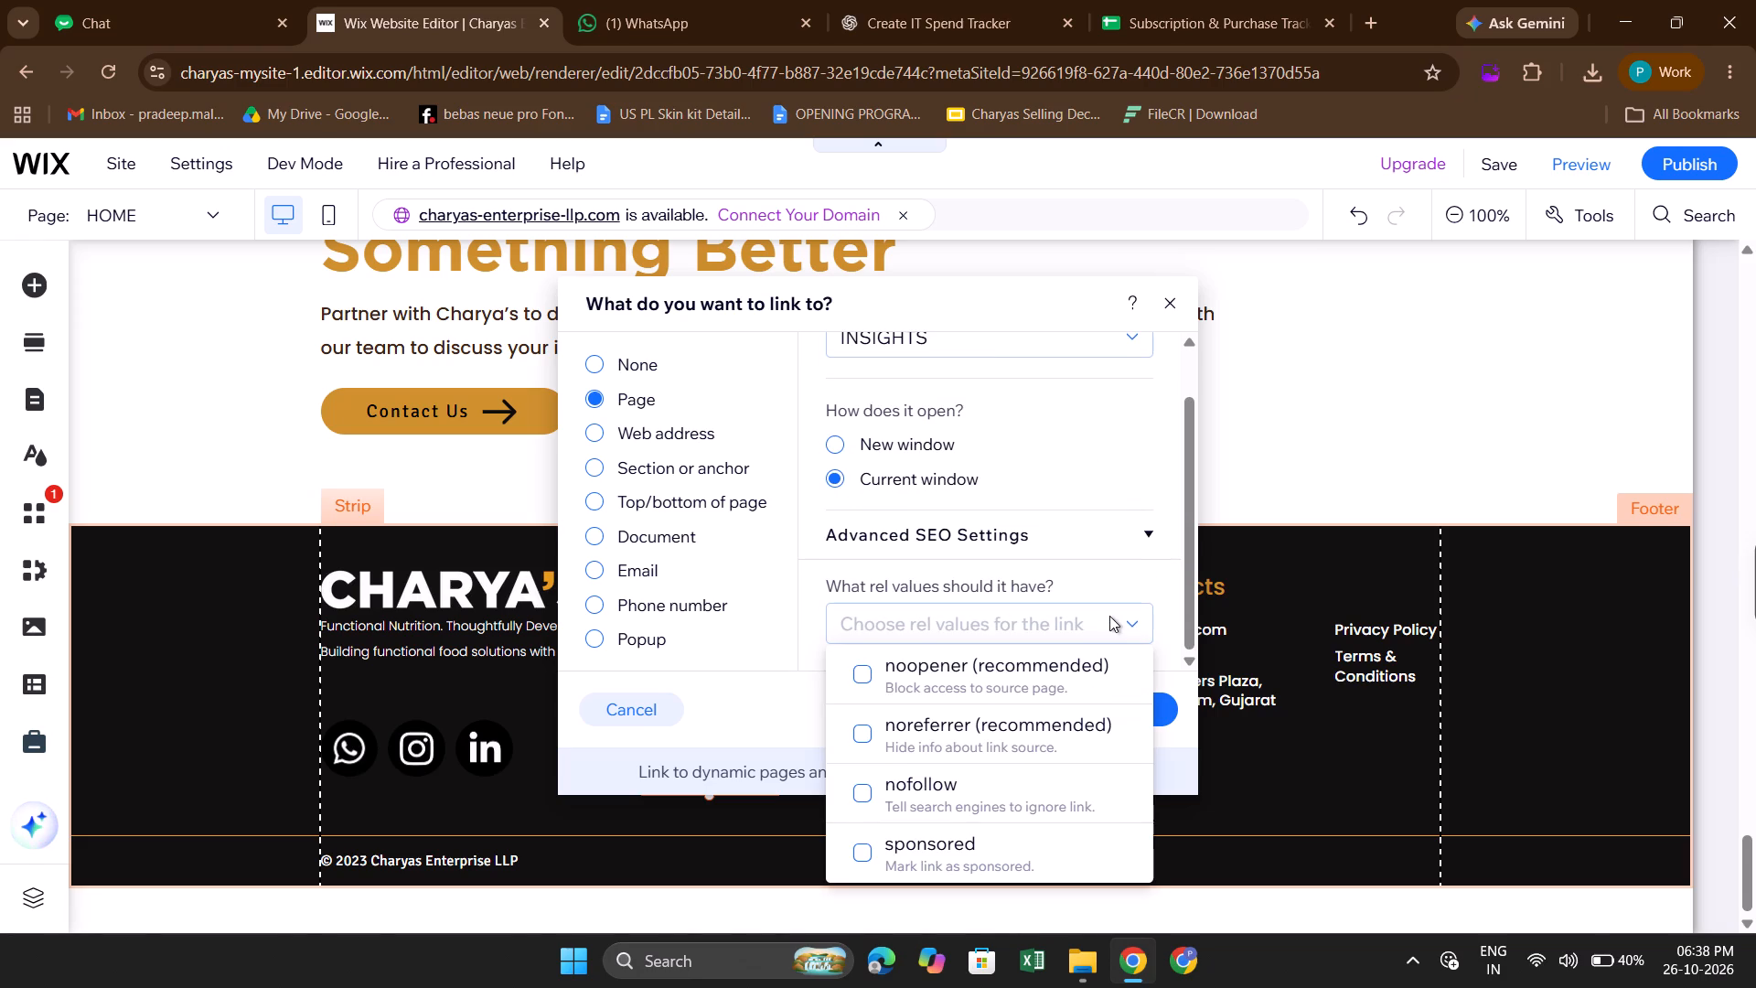
scroll(1041, 743, down, 2)
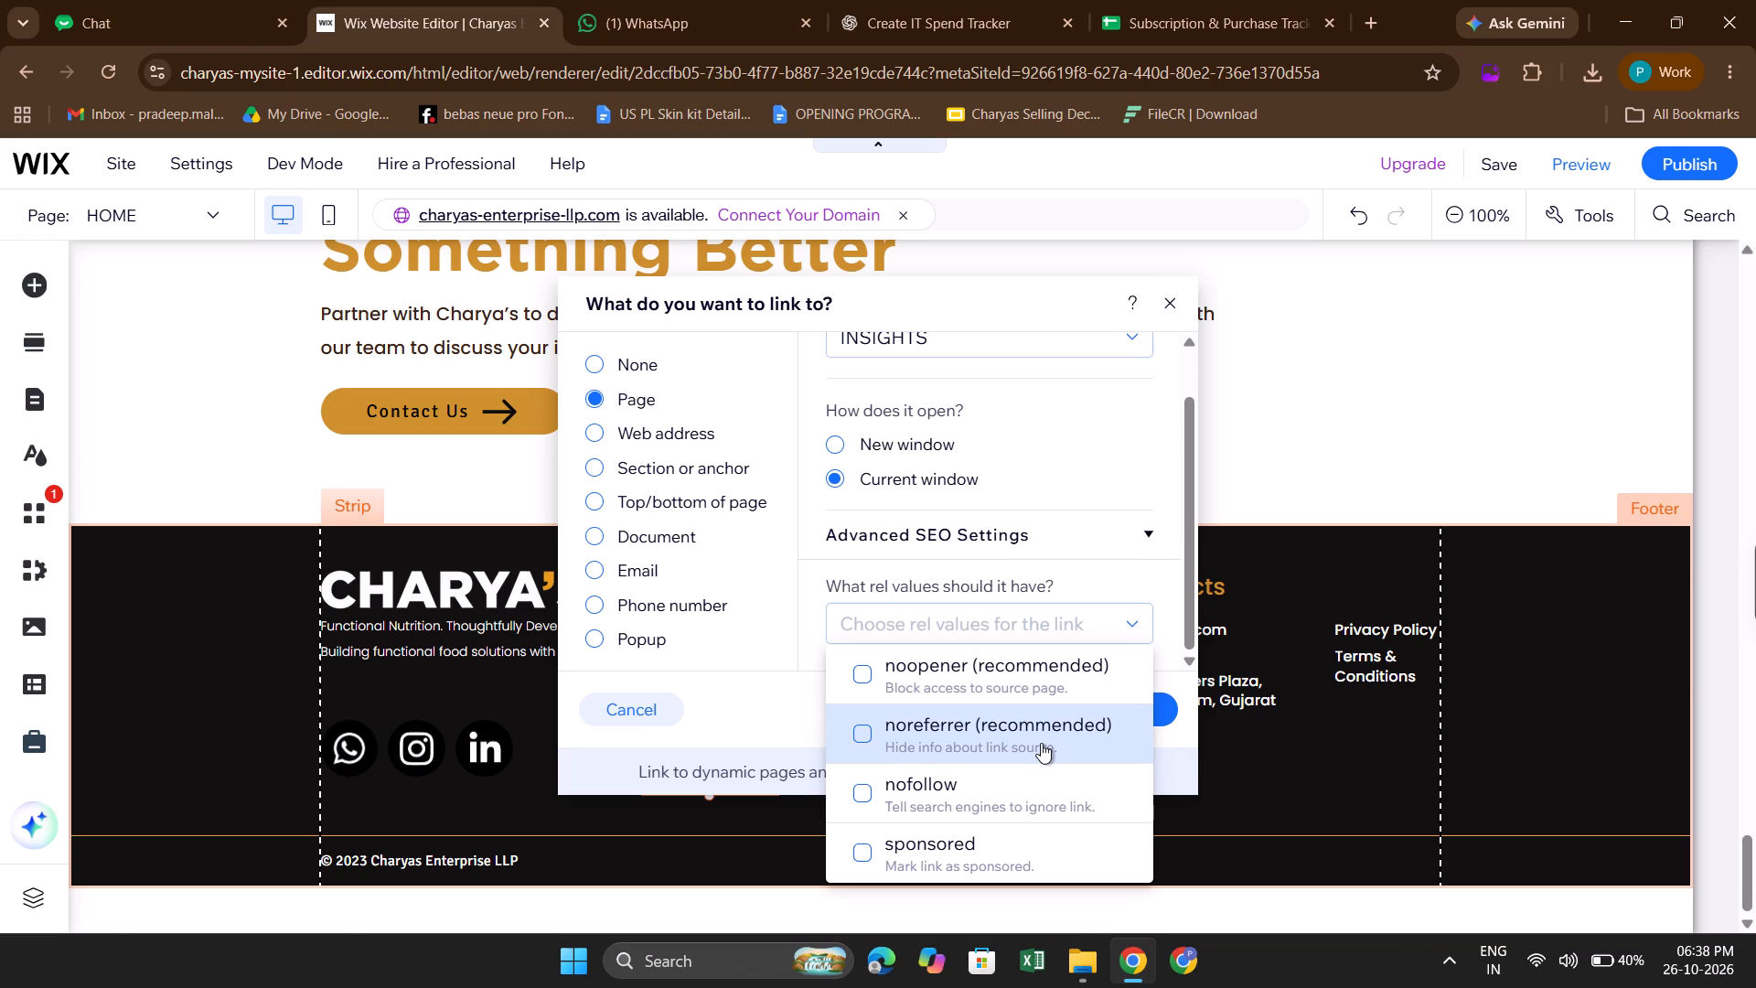
click(1139, 624)
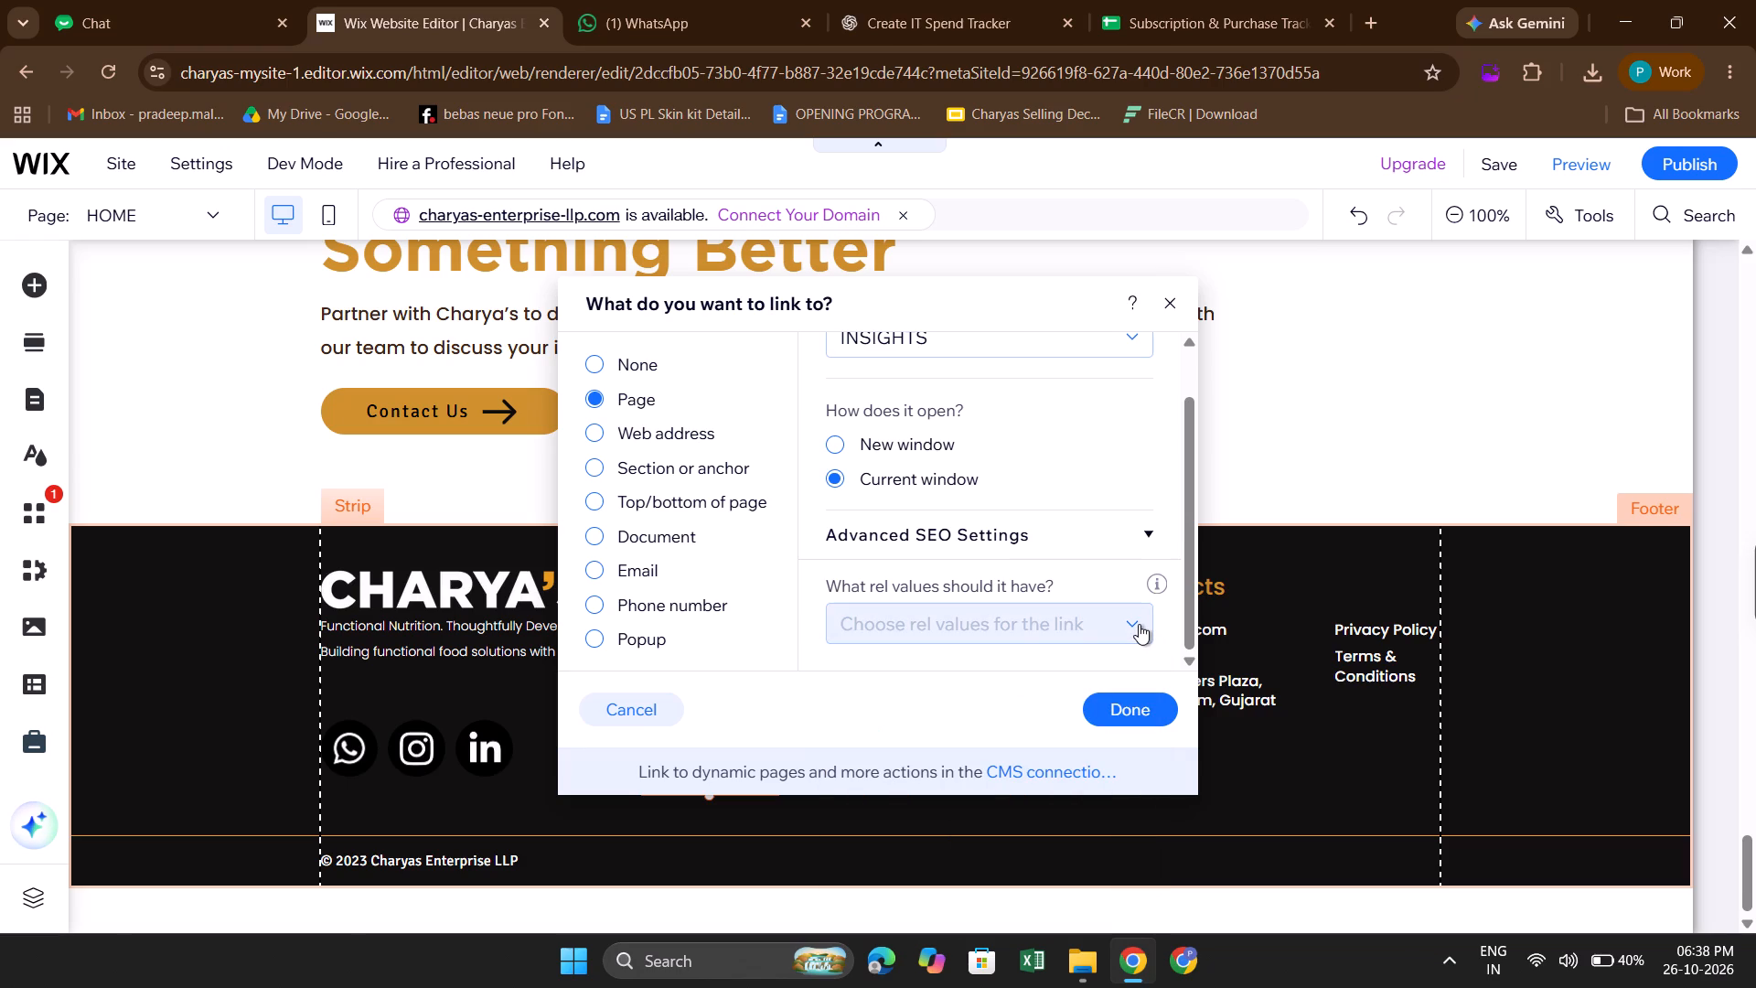
click(1126, 621)
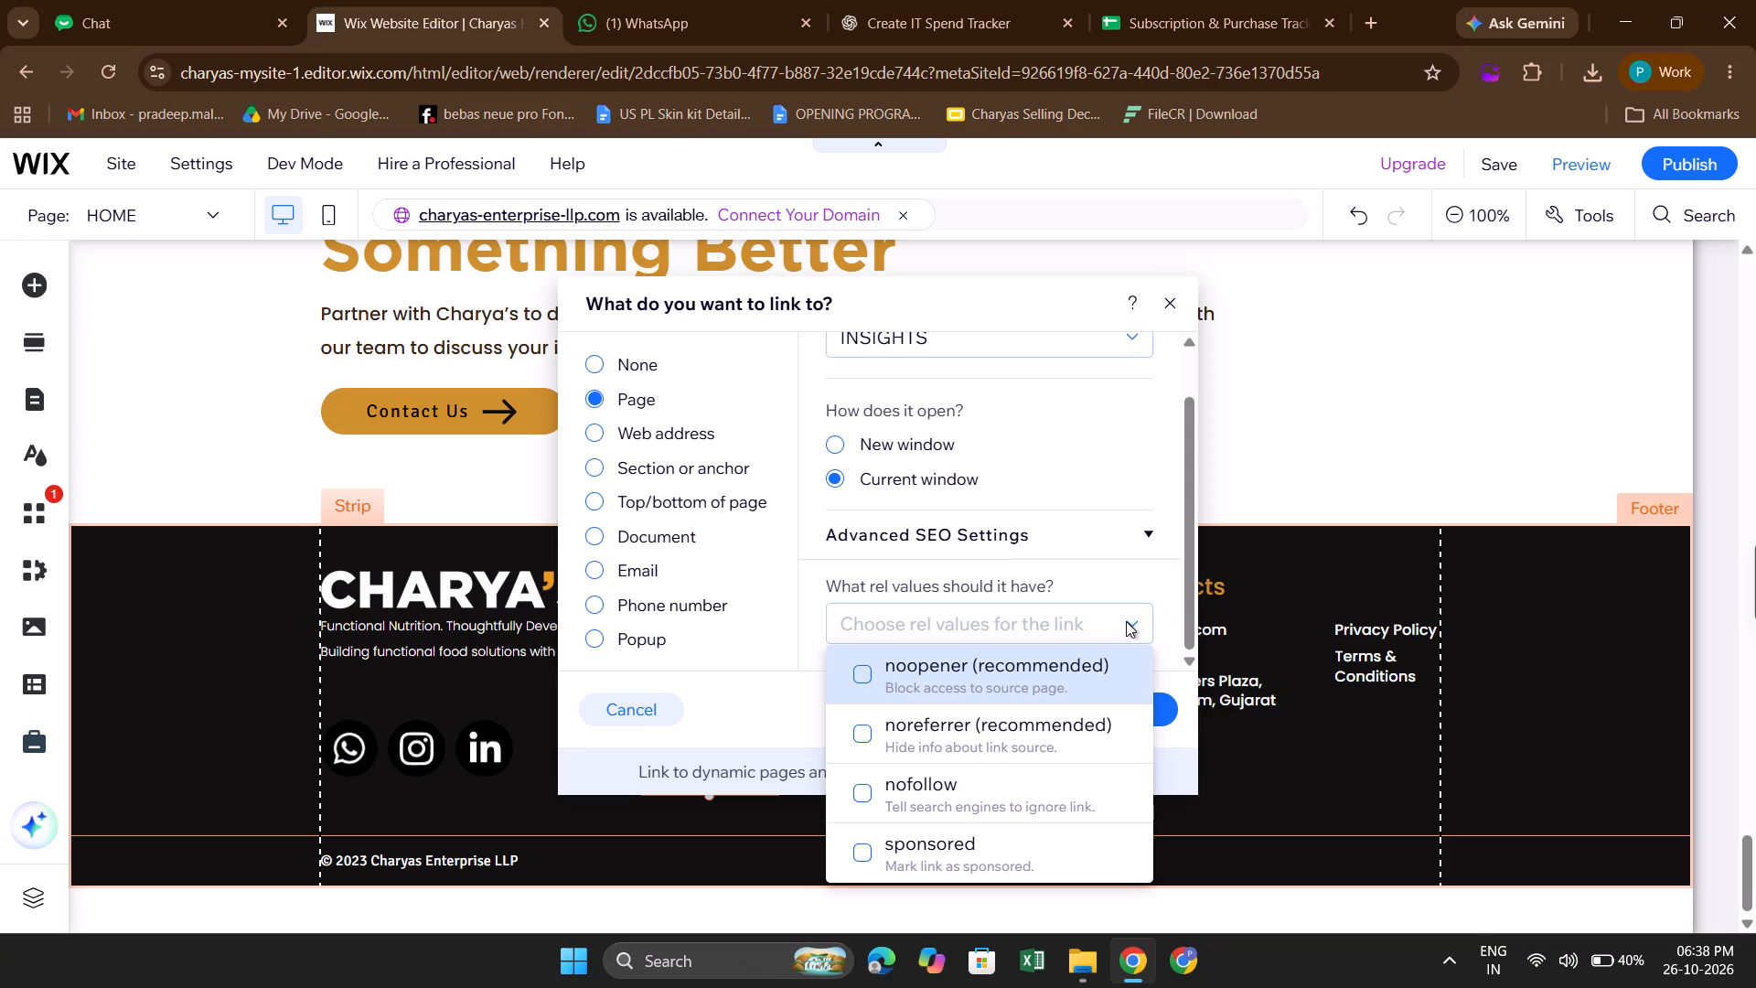
click(1126, 621)
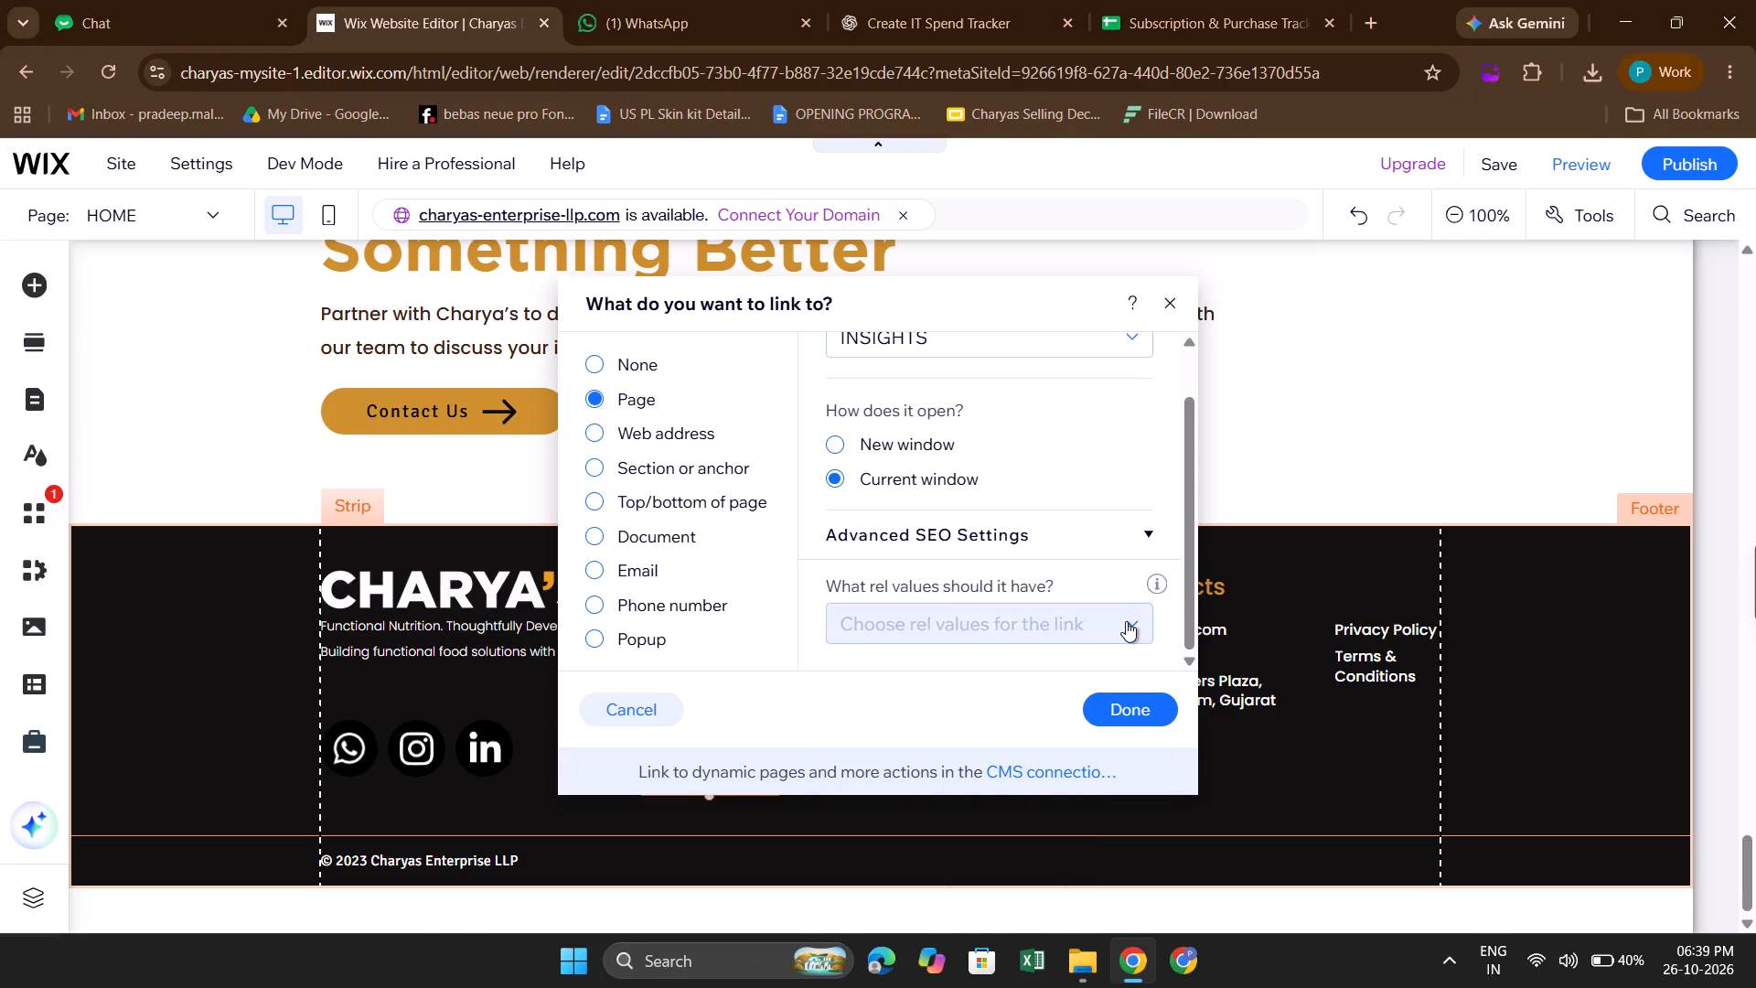
click(1143, 704)
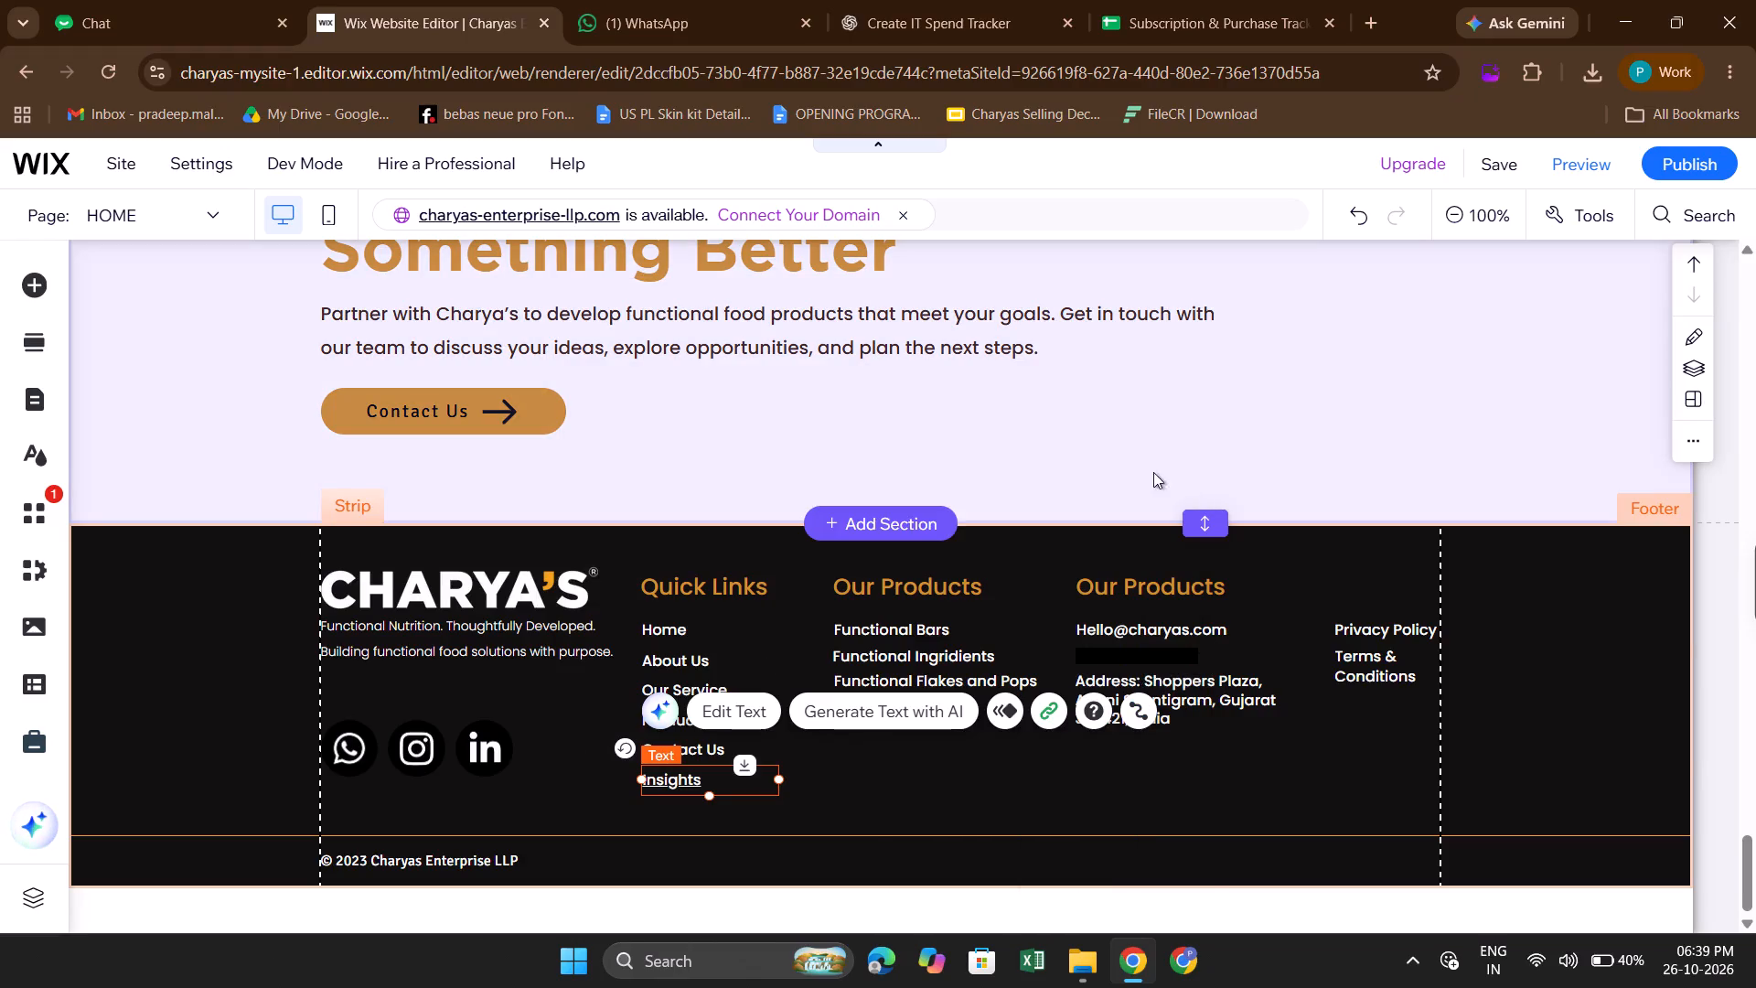
Remove the underline from the footer's "Insights" link text.
click(709, 705)
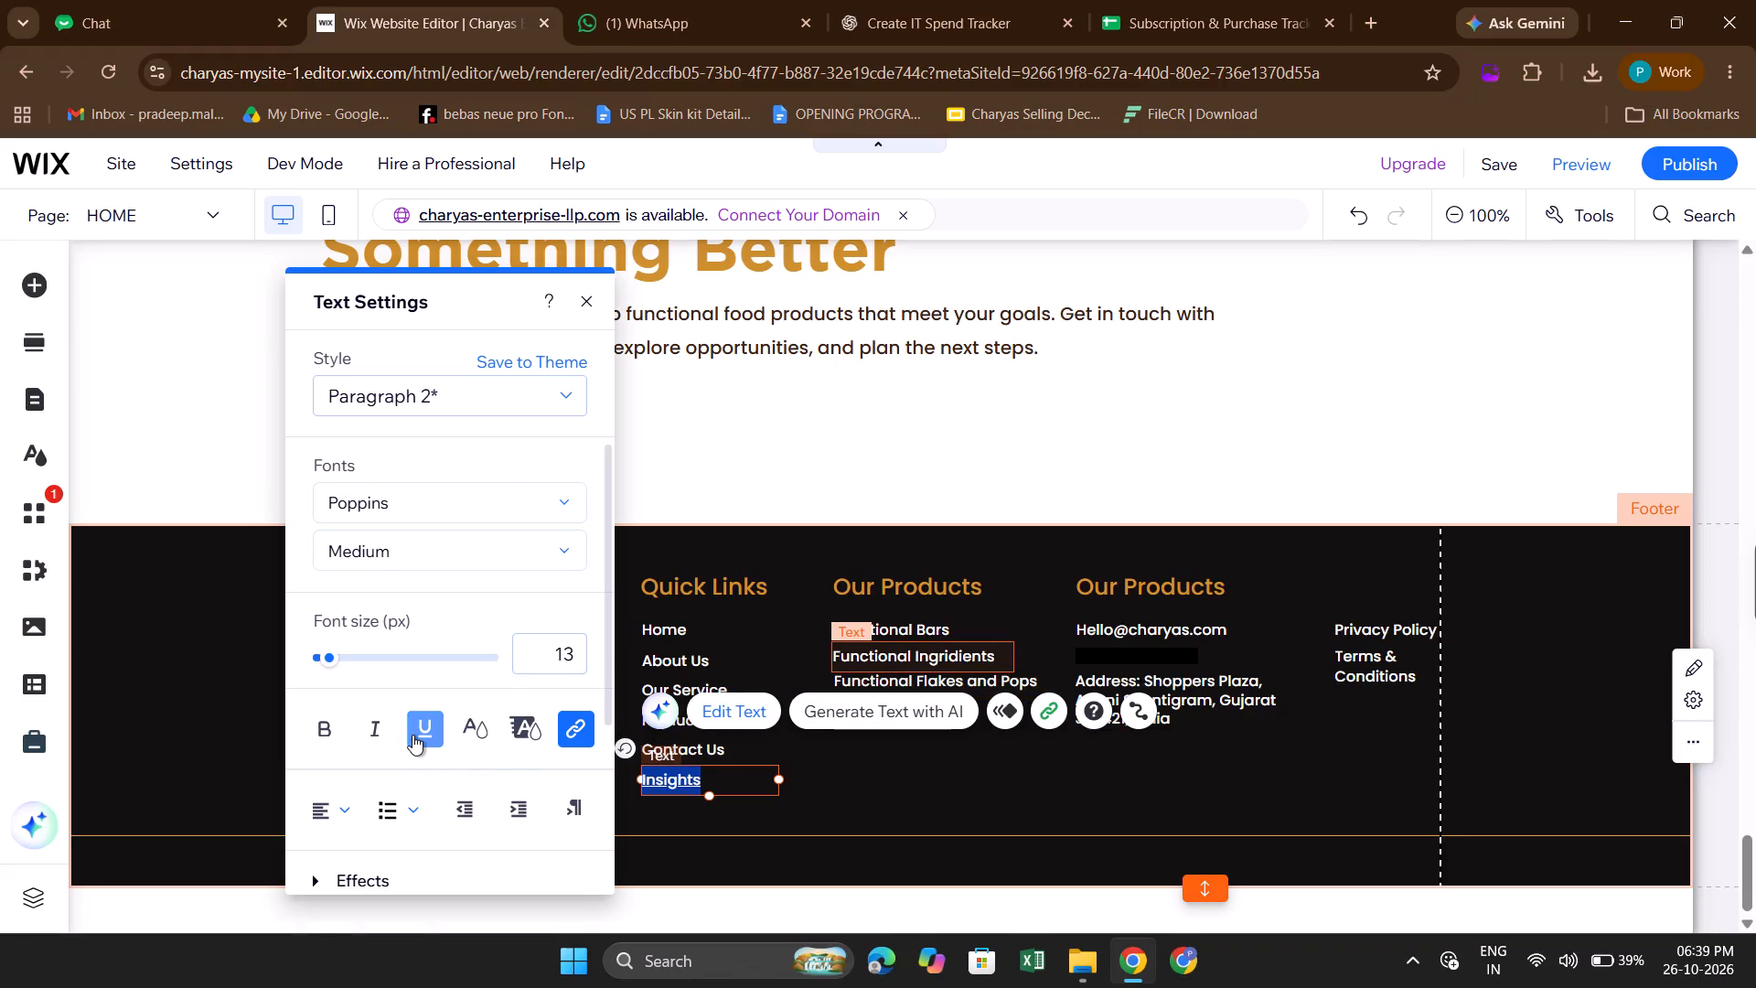
click(414, 735)
click(925, 466)
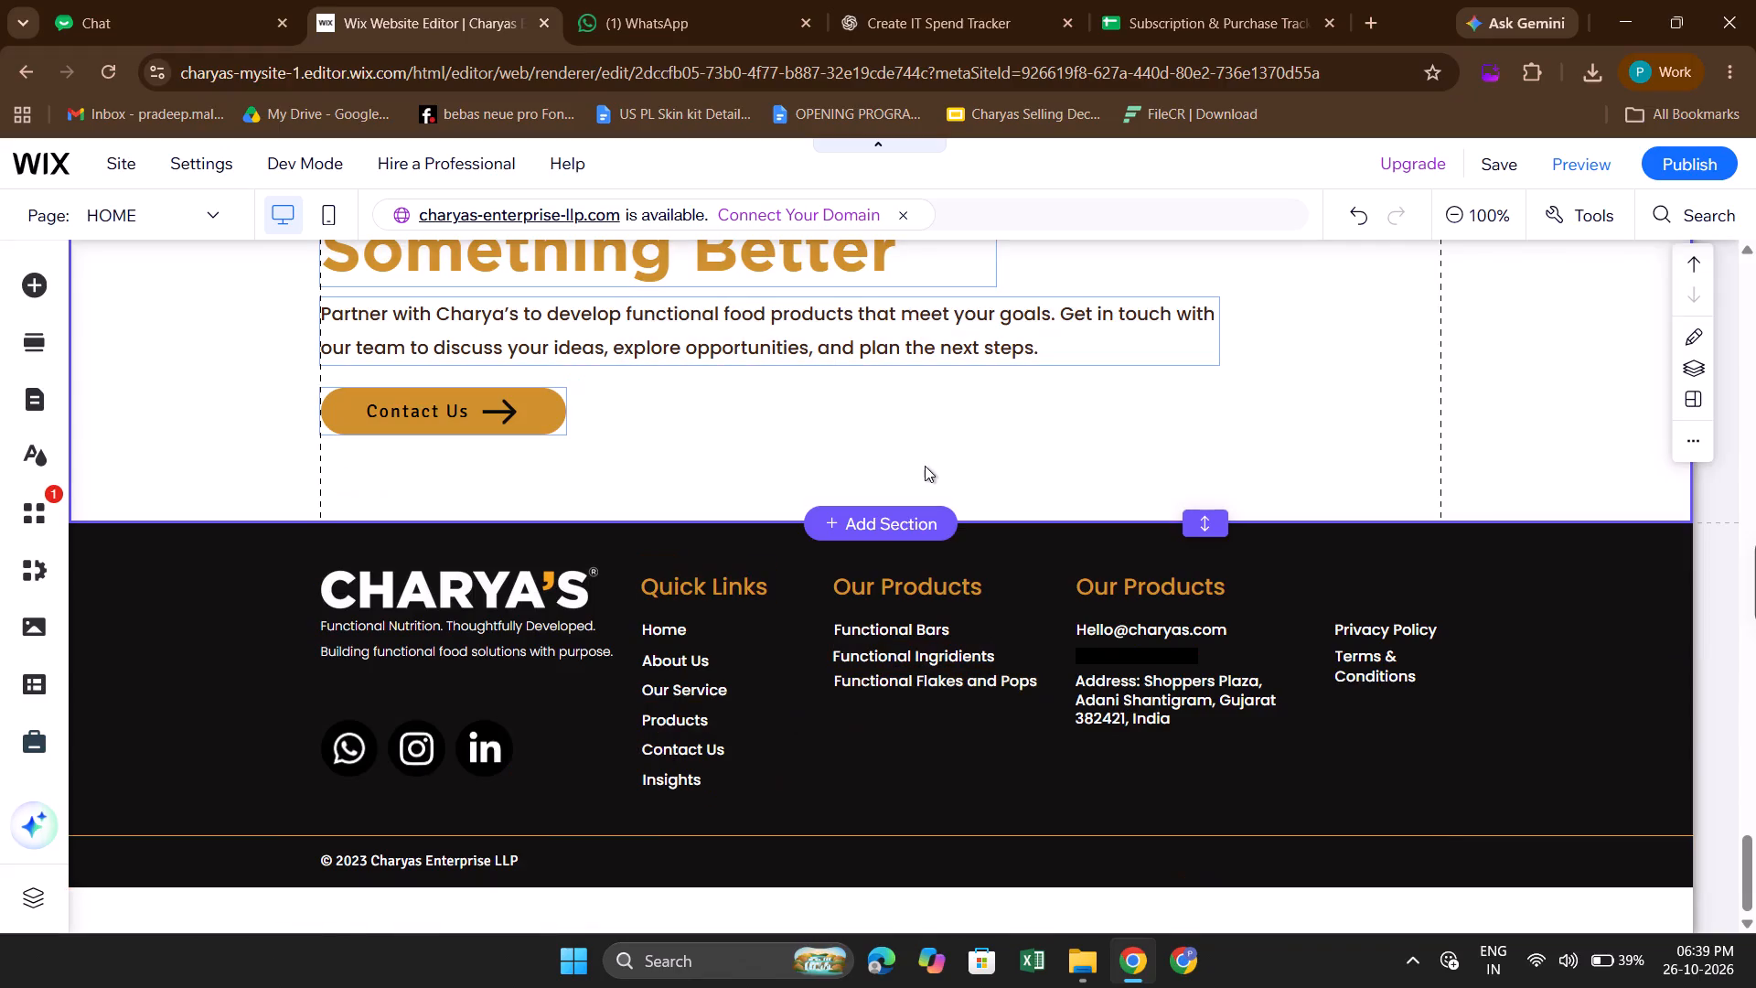
Switch to the mobile layout and examine the spacing of the HOME page's sections around the "Why Work With Us?" cards.
scroll(925, 466, up, 5)
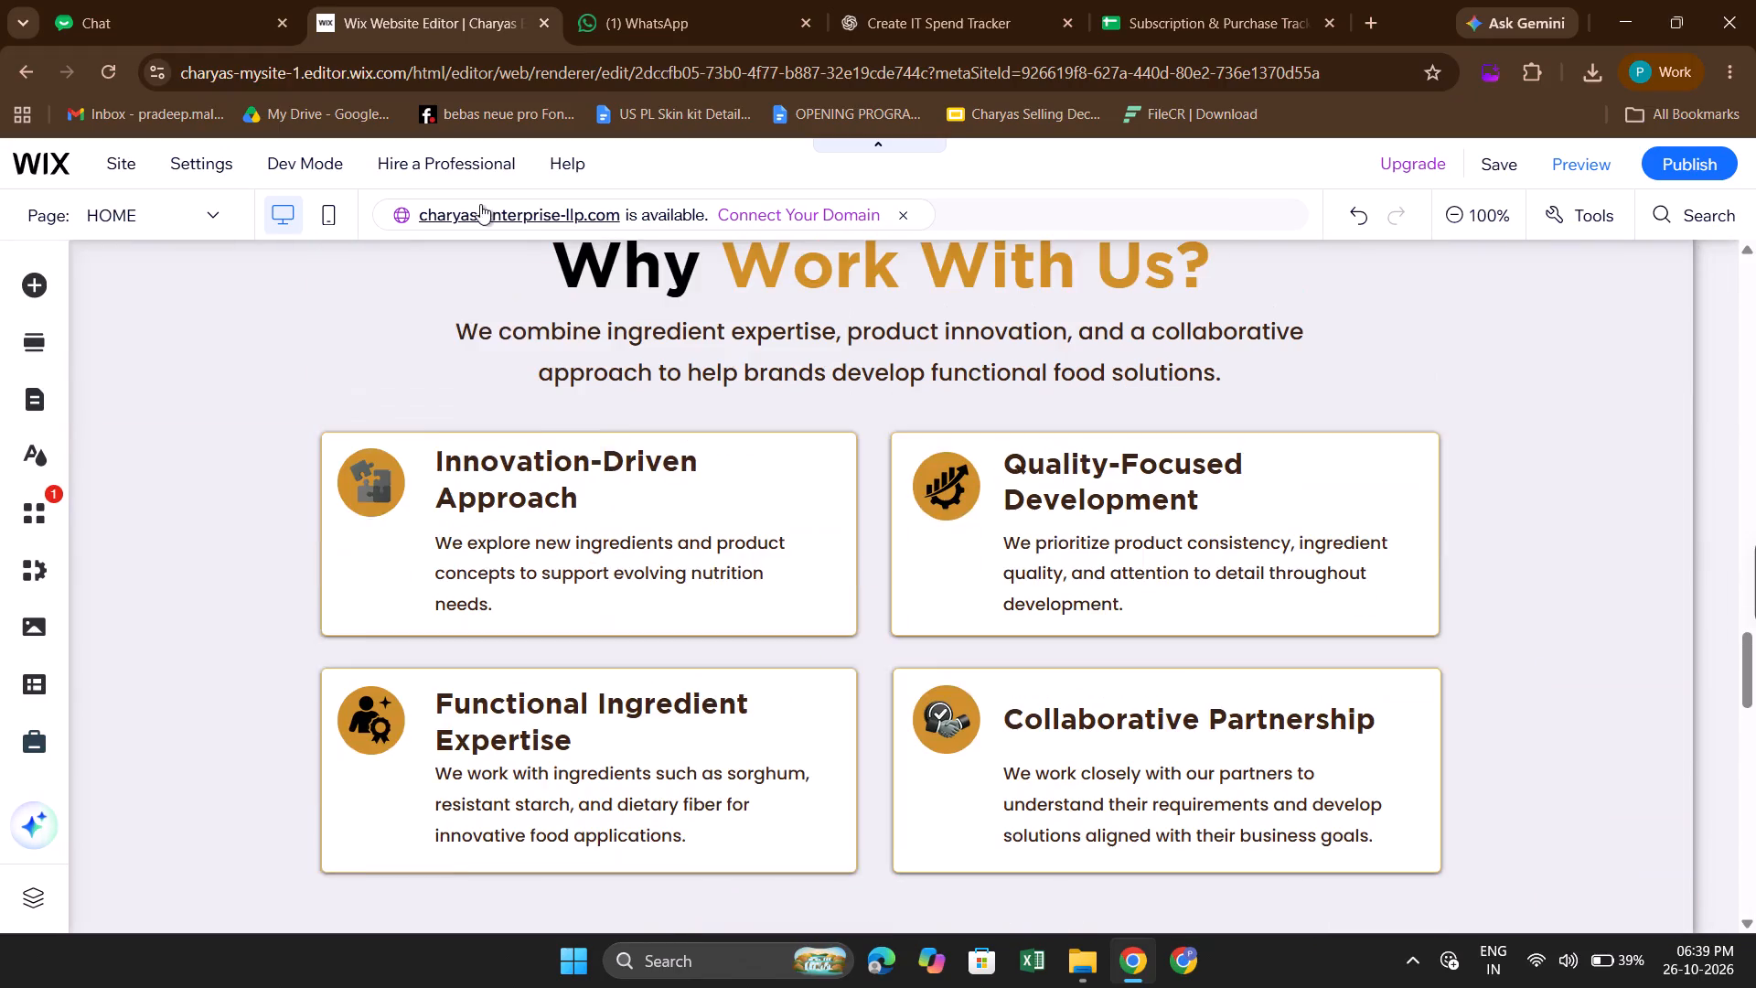
click(323, 209)
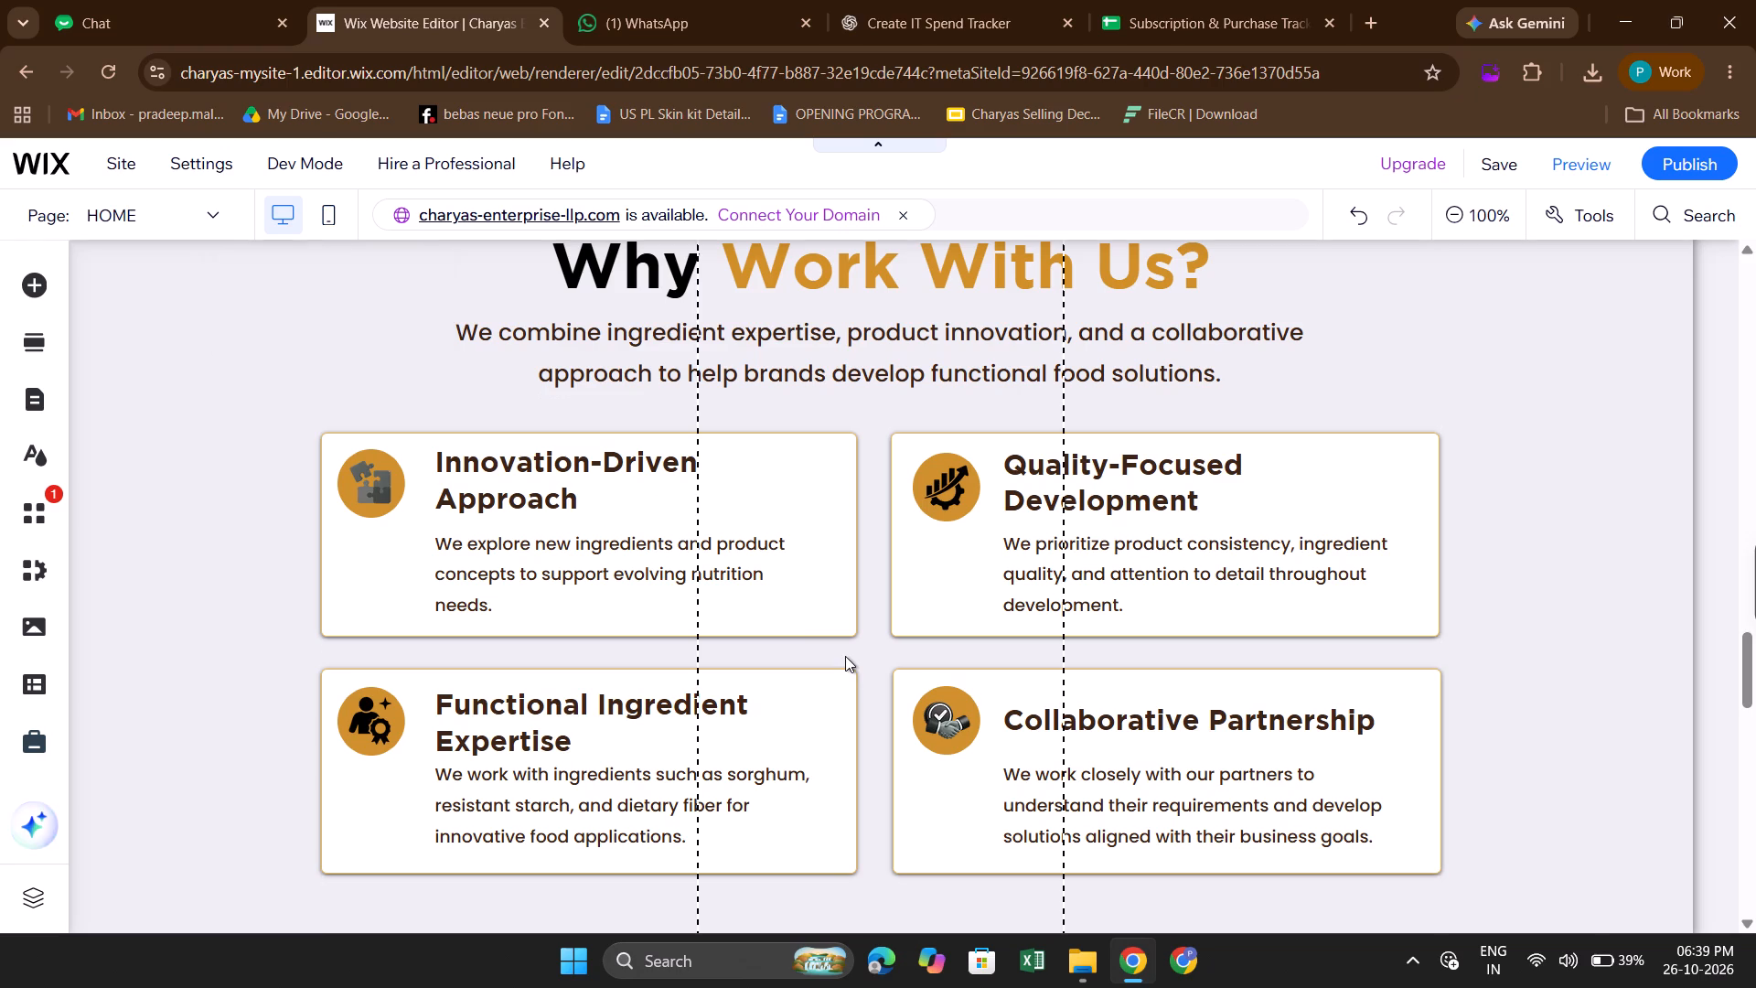
scroll(845, 656, down, 1)
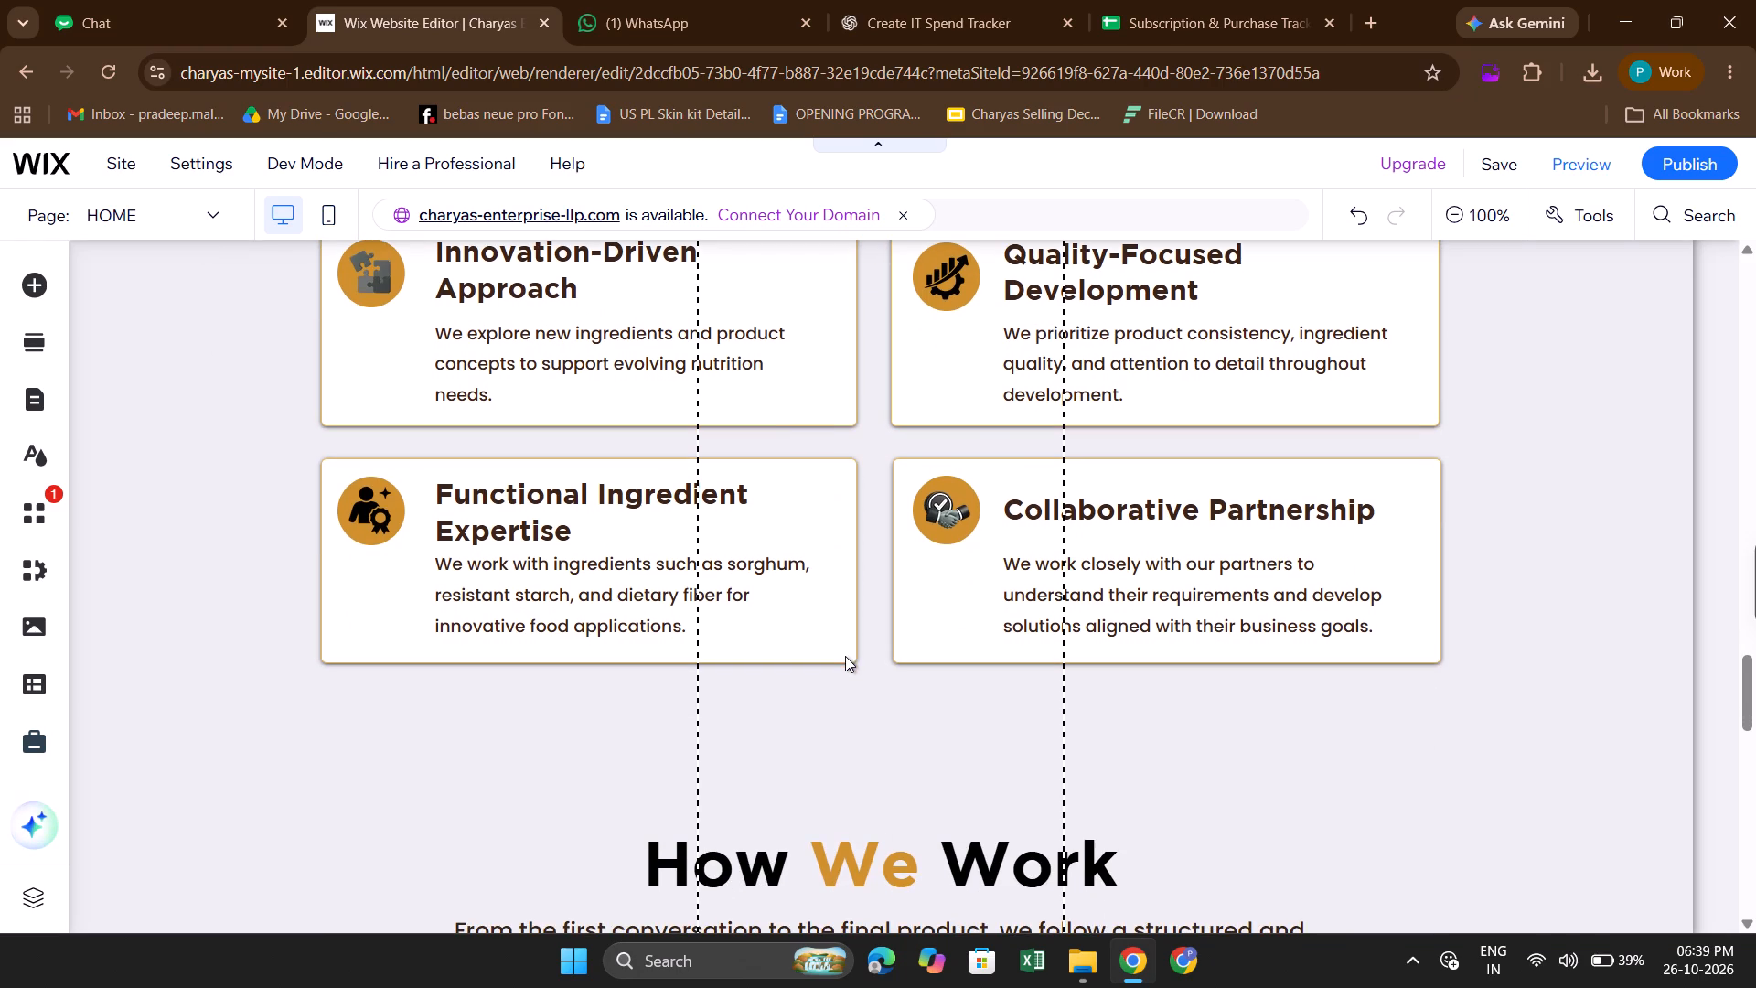
scroll(845, 656, down, 5)
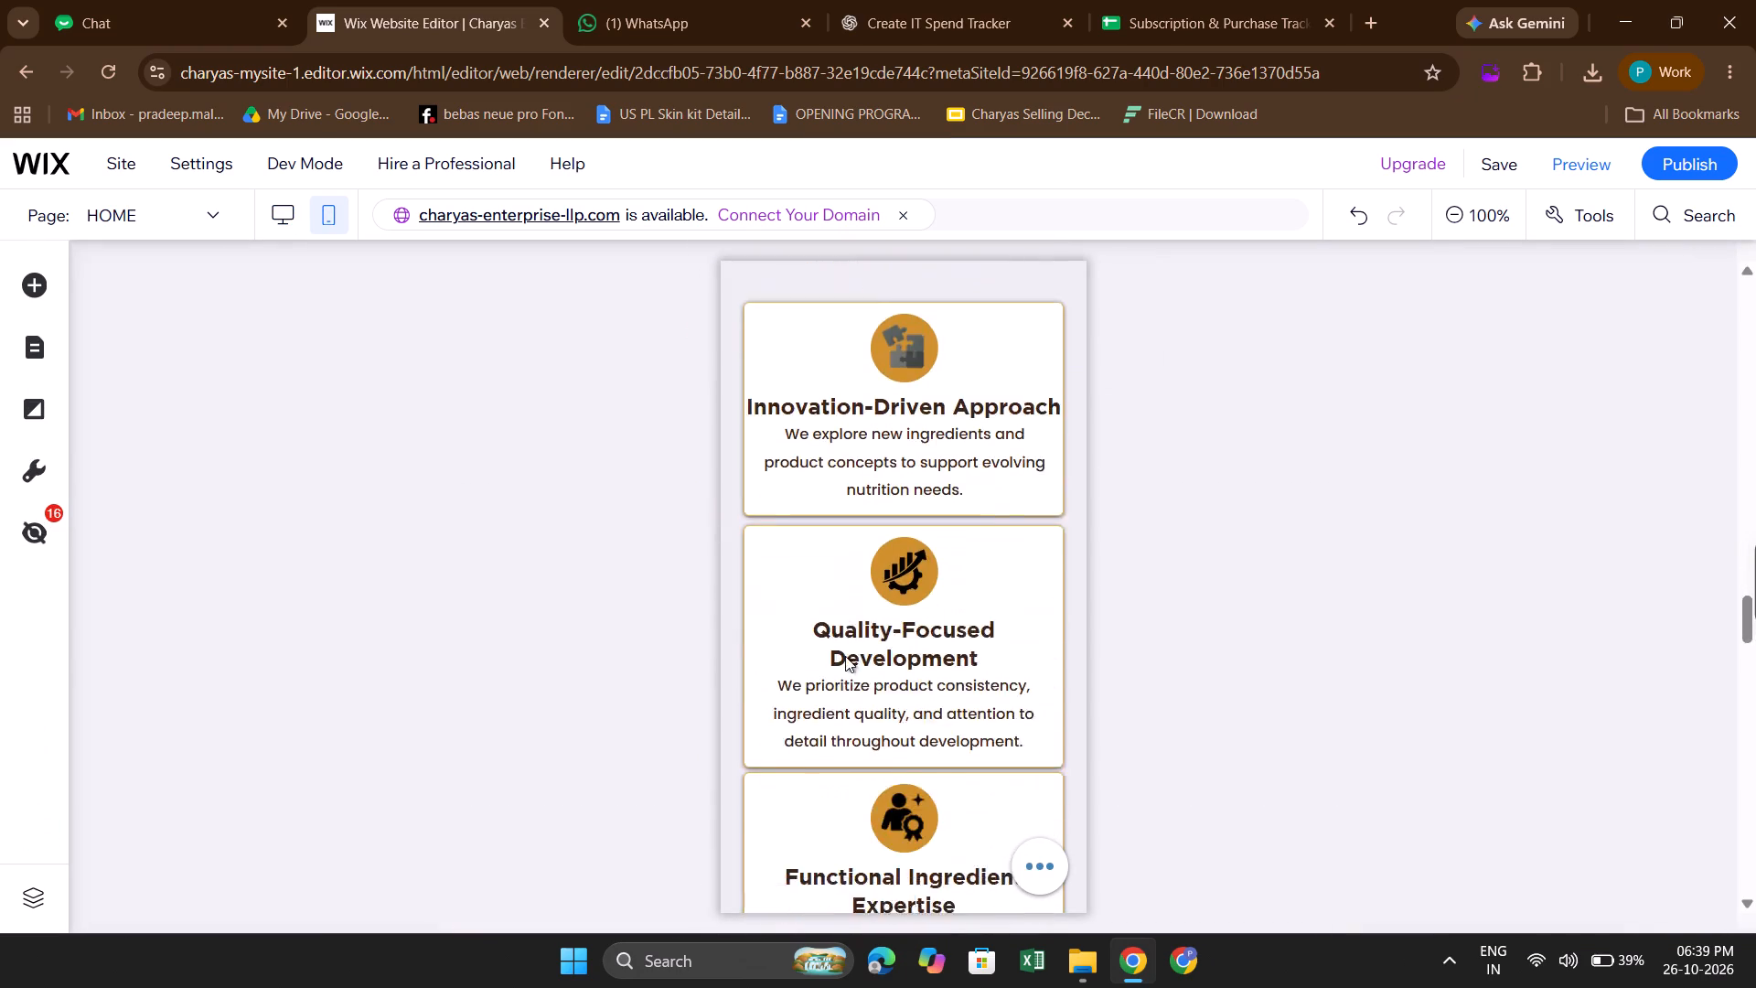
scroll(845, 656, down, 4)
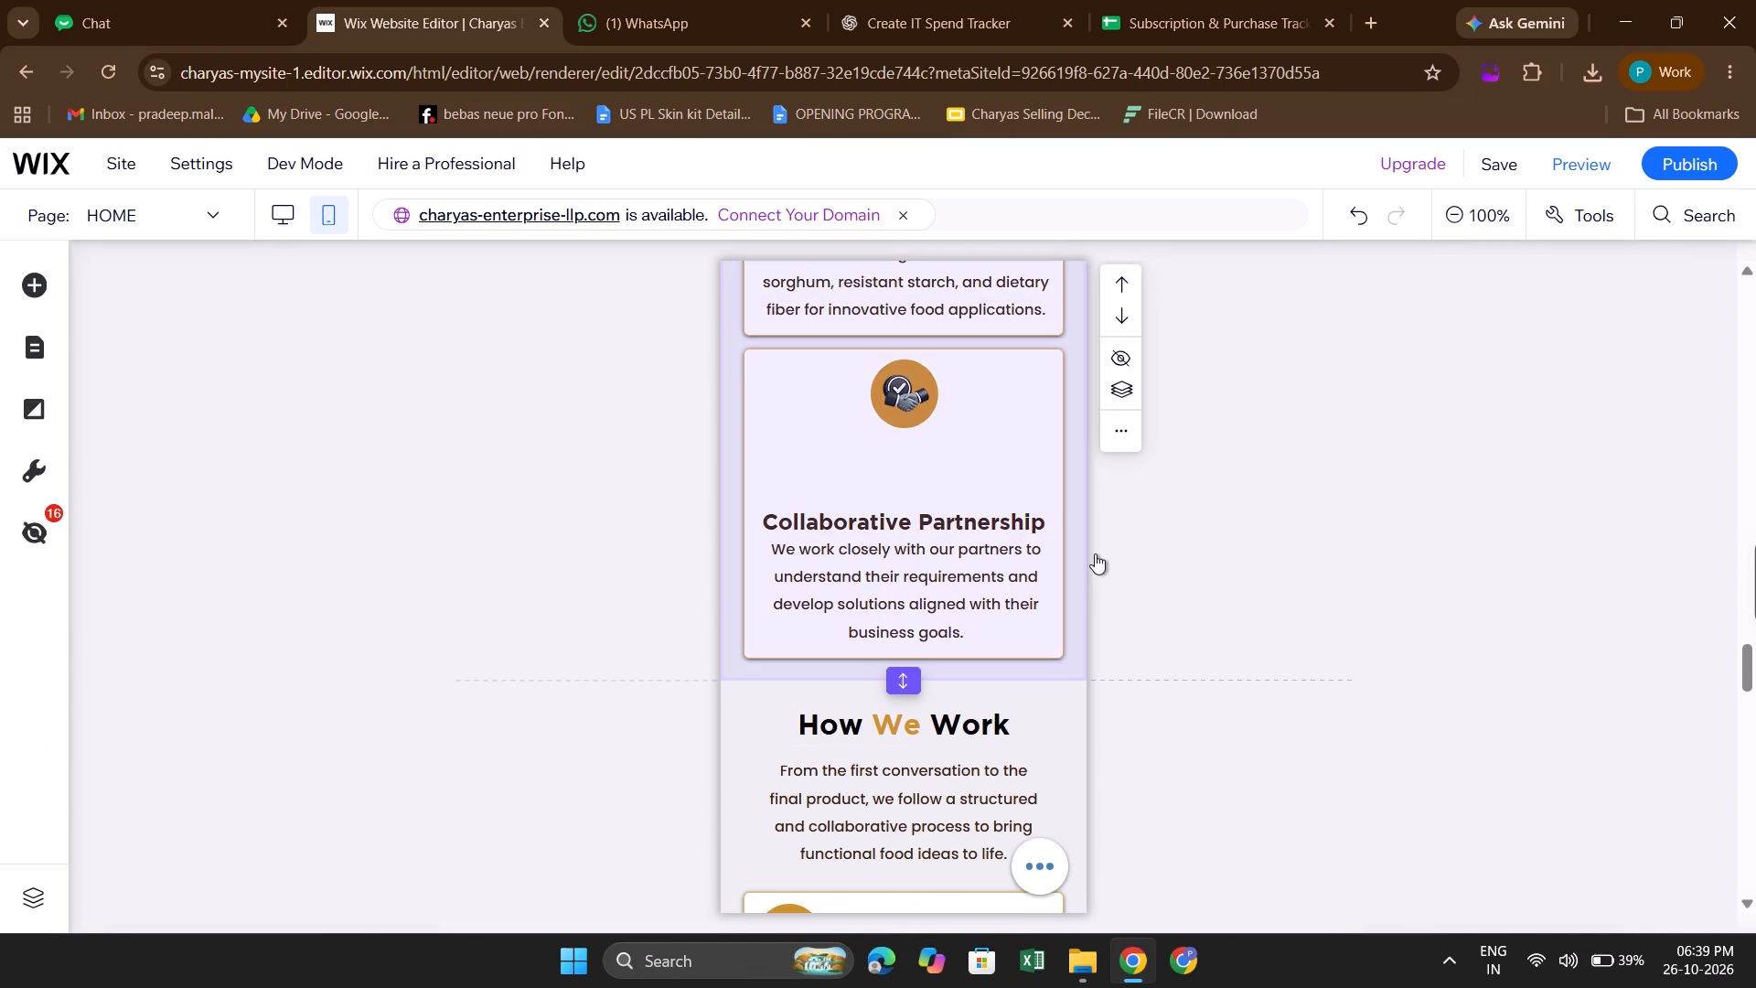
click(1095, 553)
click(1214, 532)
scroll(1214, 532, up, 4)
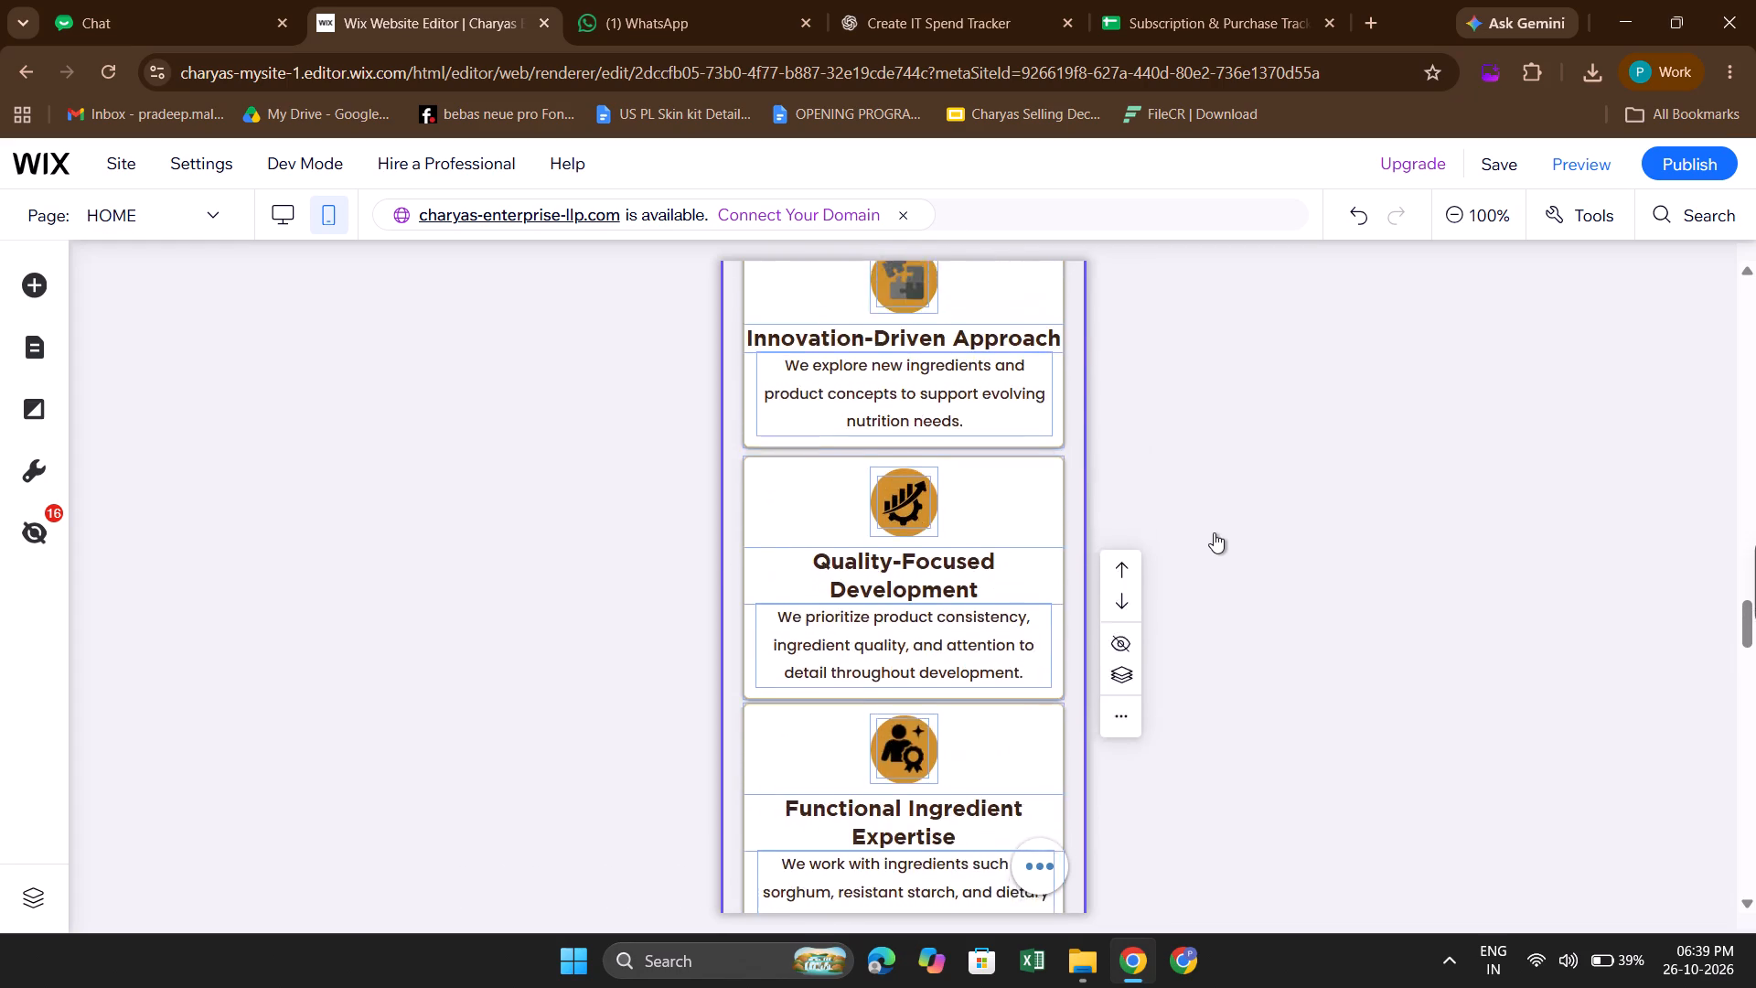
scroll(1214, 532, up, 3)
scroll(1214, 532, down, 4)
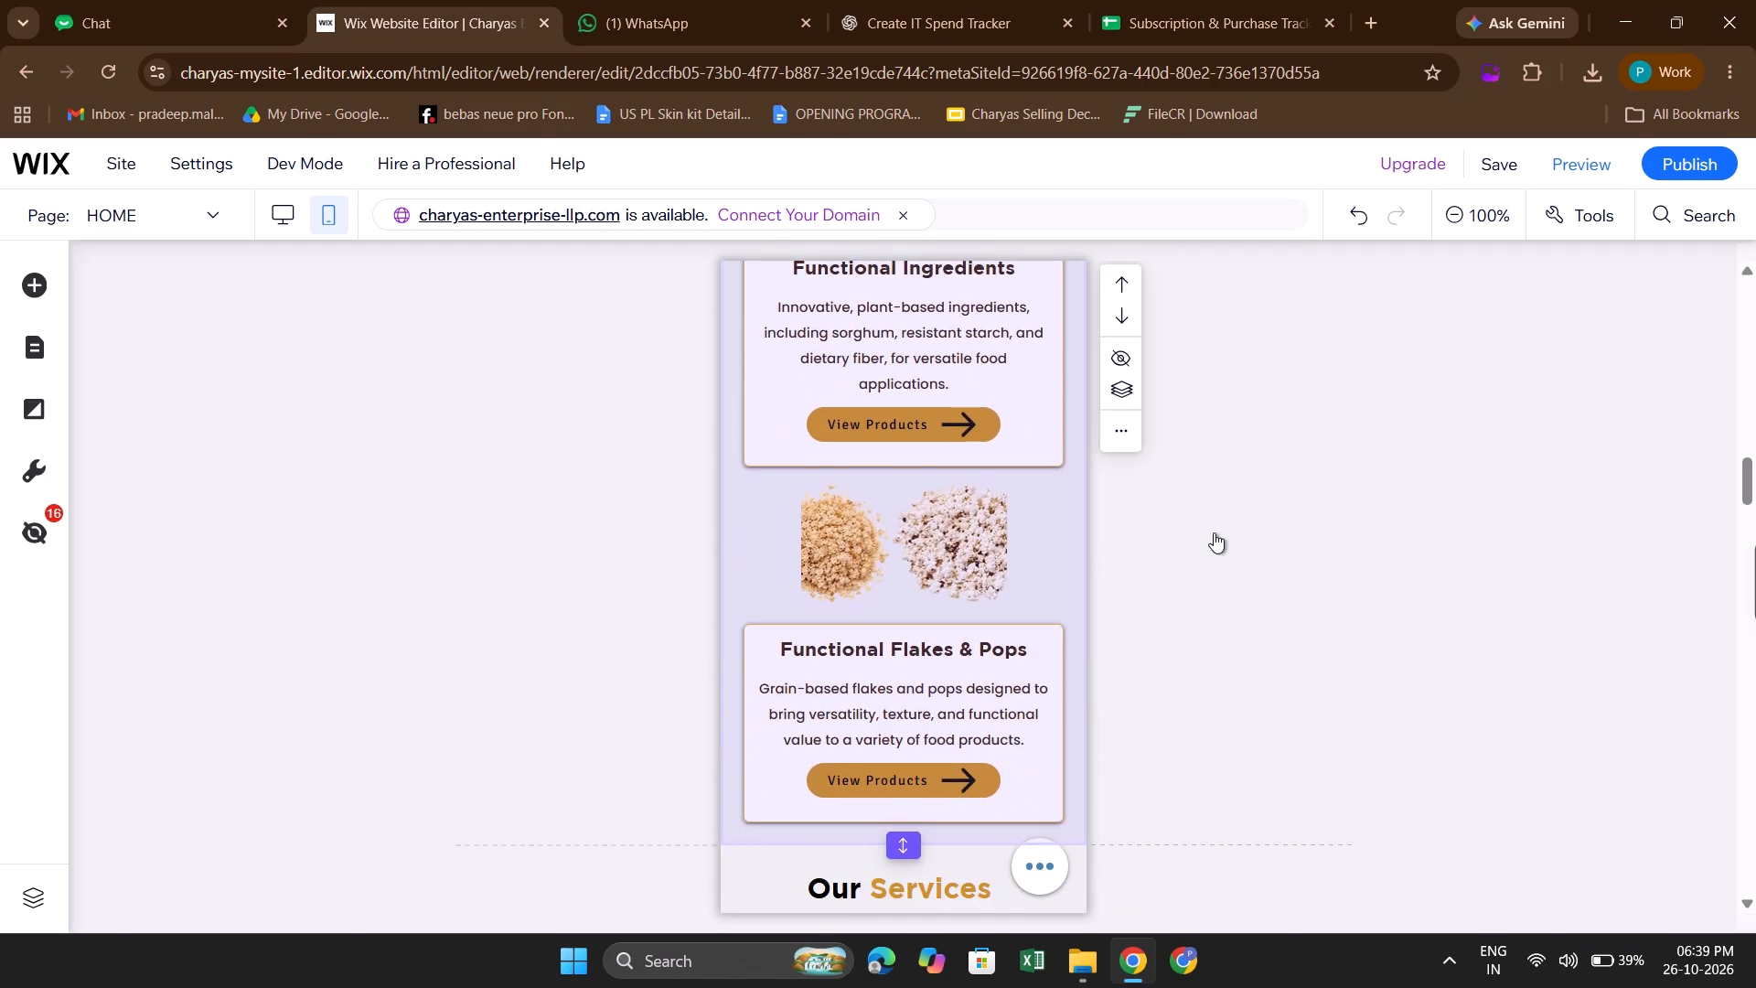
scroll(1214, 532, down, 7)
scroll(1012, 639, down, 2)
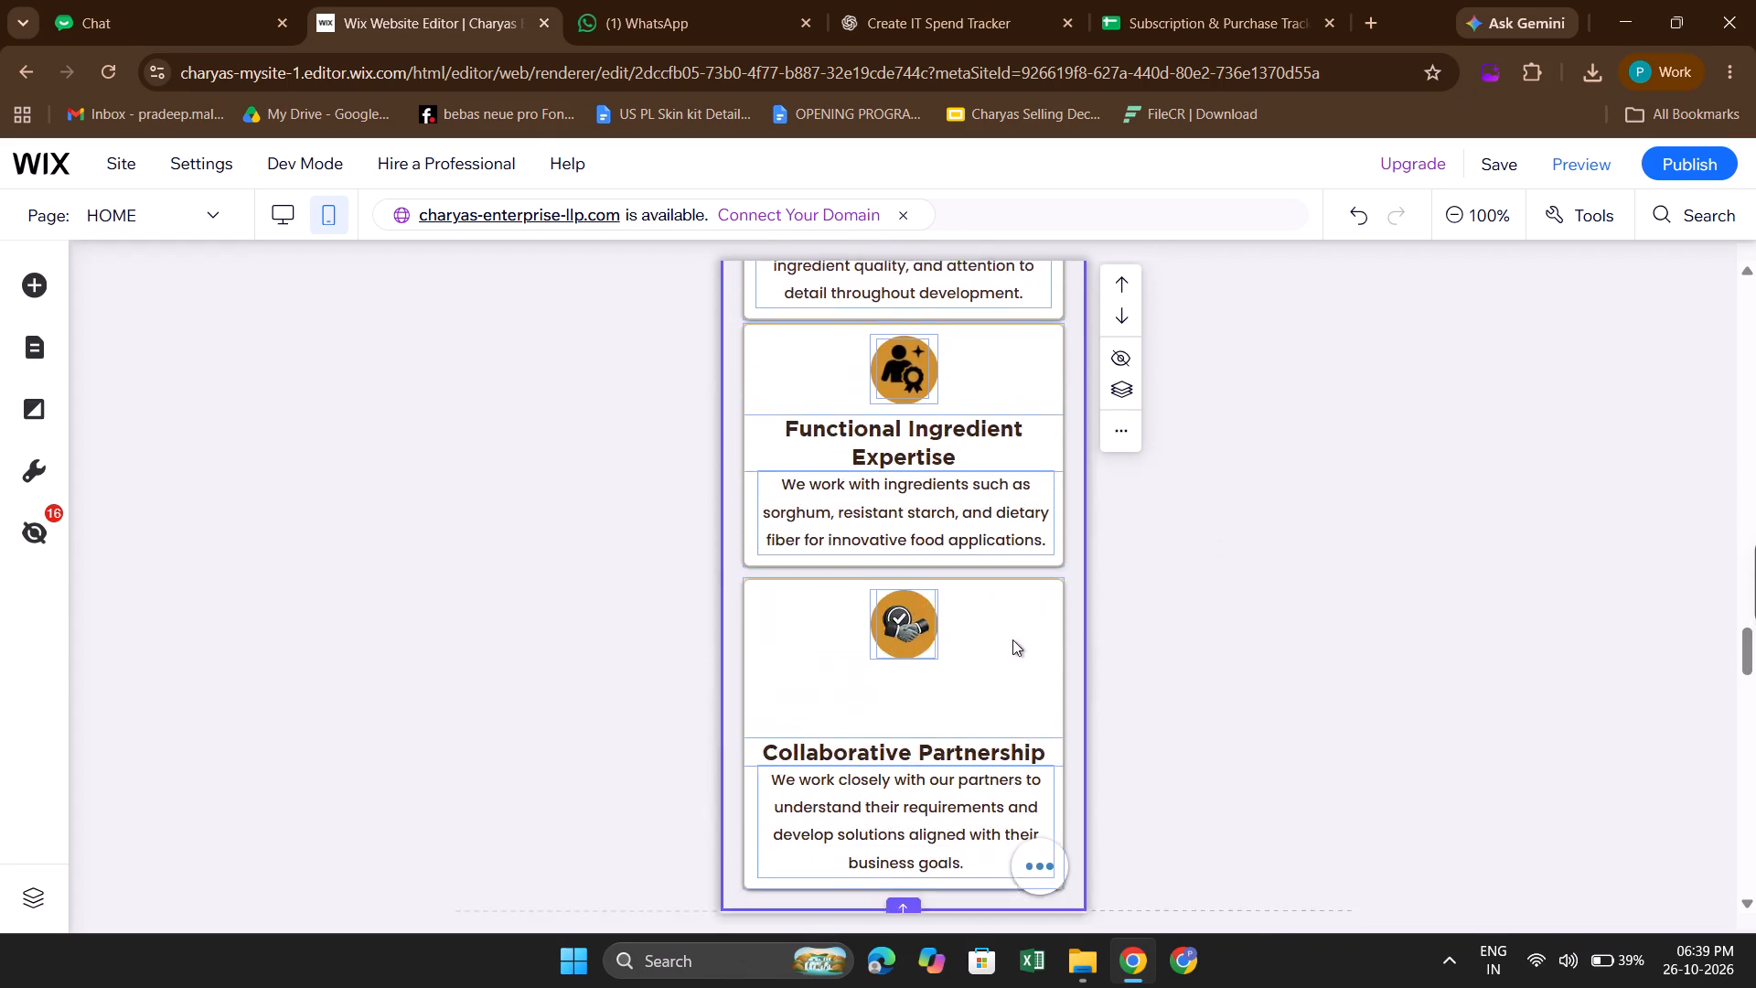
Move the "Collaborative Partnership" heading and its description up together so they sit just below the card's icon.
scroll(1012, 639, down, 2)
click(954, 560)
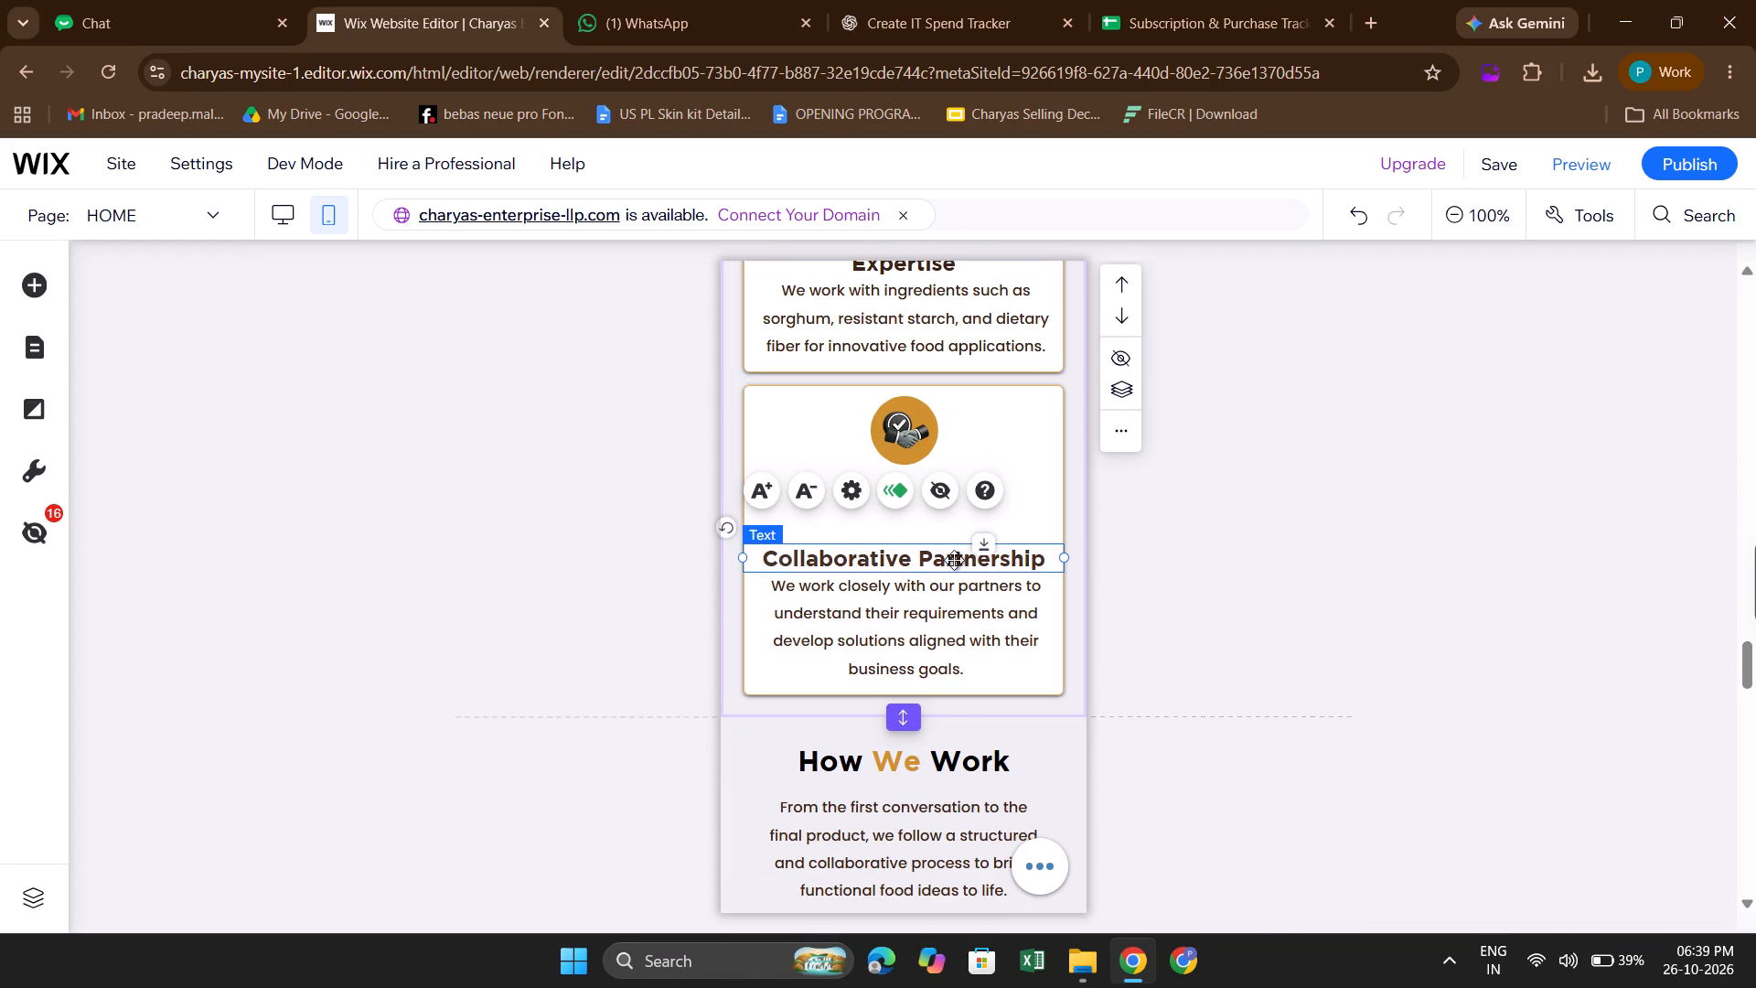
shift+click(915, 624)
key(shift+Up)
key(shift+Up)
key(shift+Up)
key(shift+Up)
key(shift+Up)
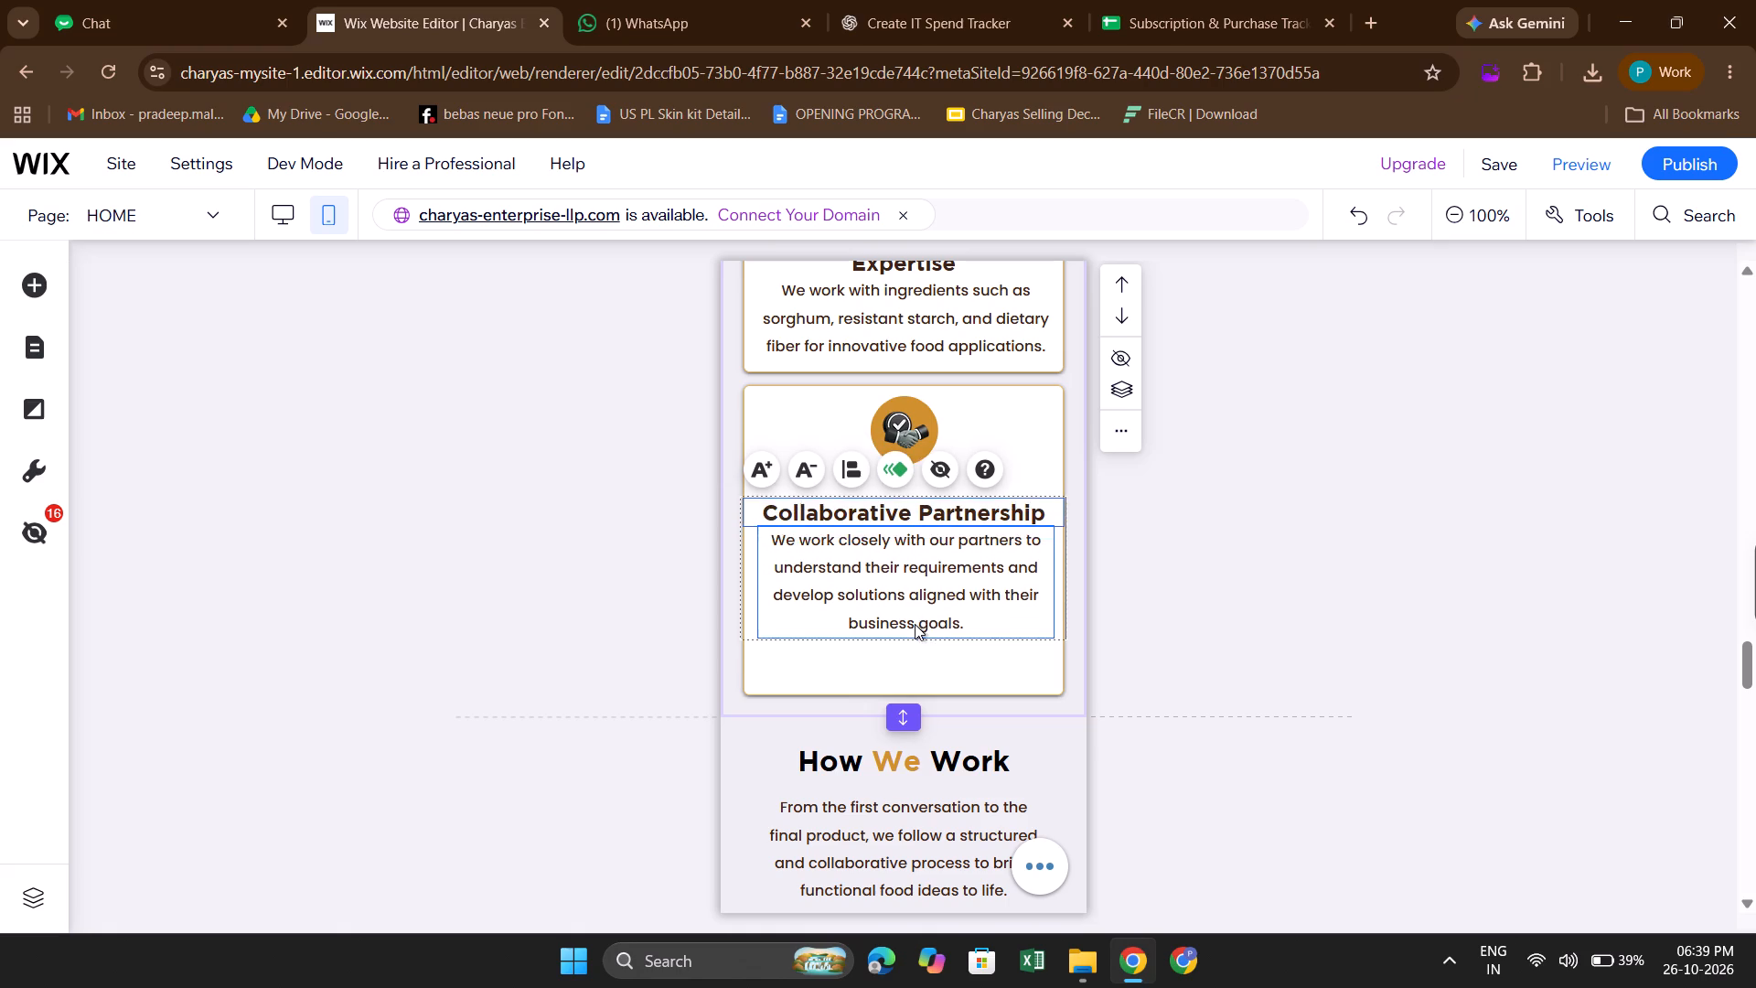
key(shift+Up)
key(Up)
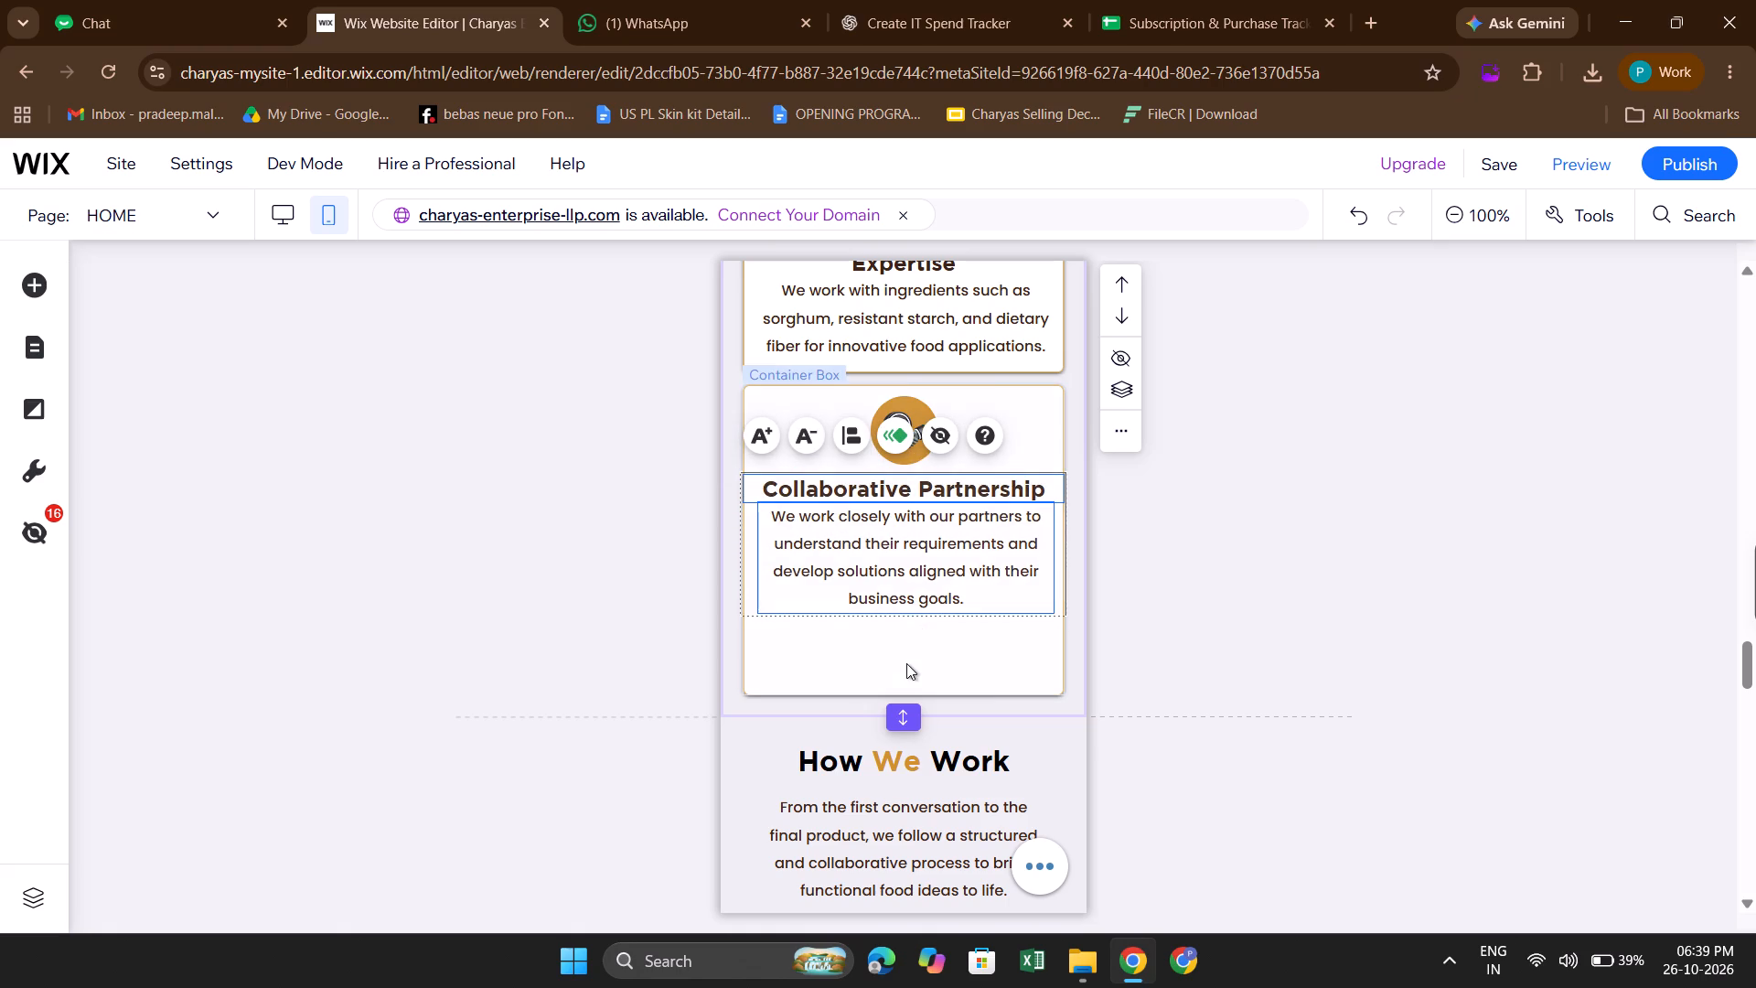
Set the empty space below the description in the "Collaborative Partnership" card to 20 px.
click(906, 663)
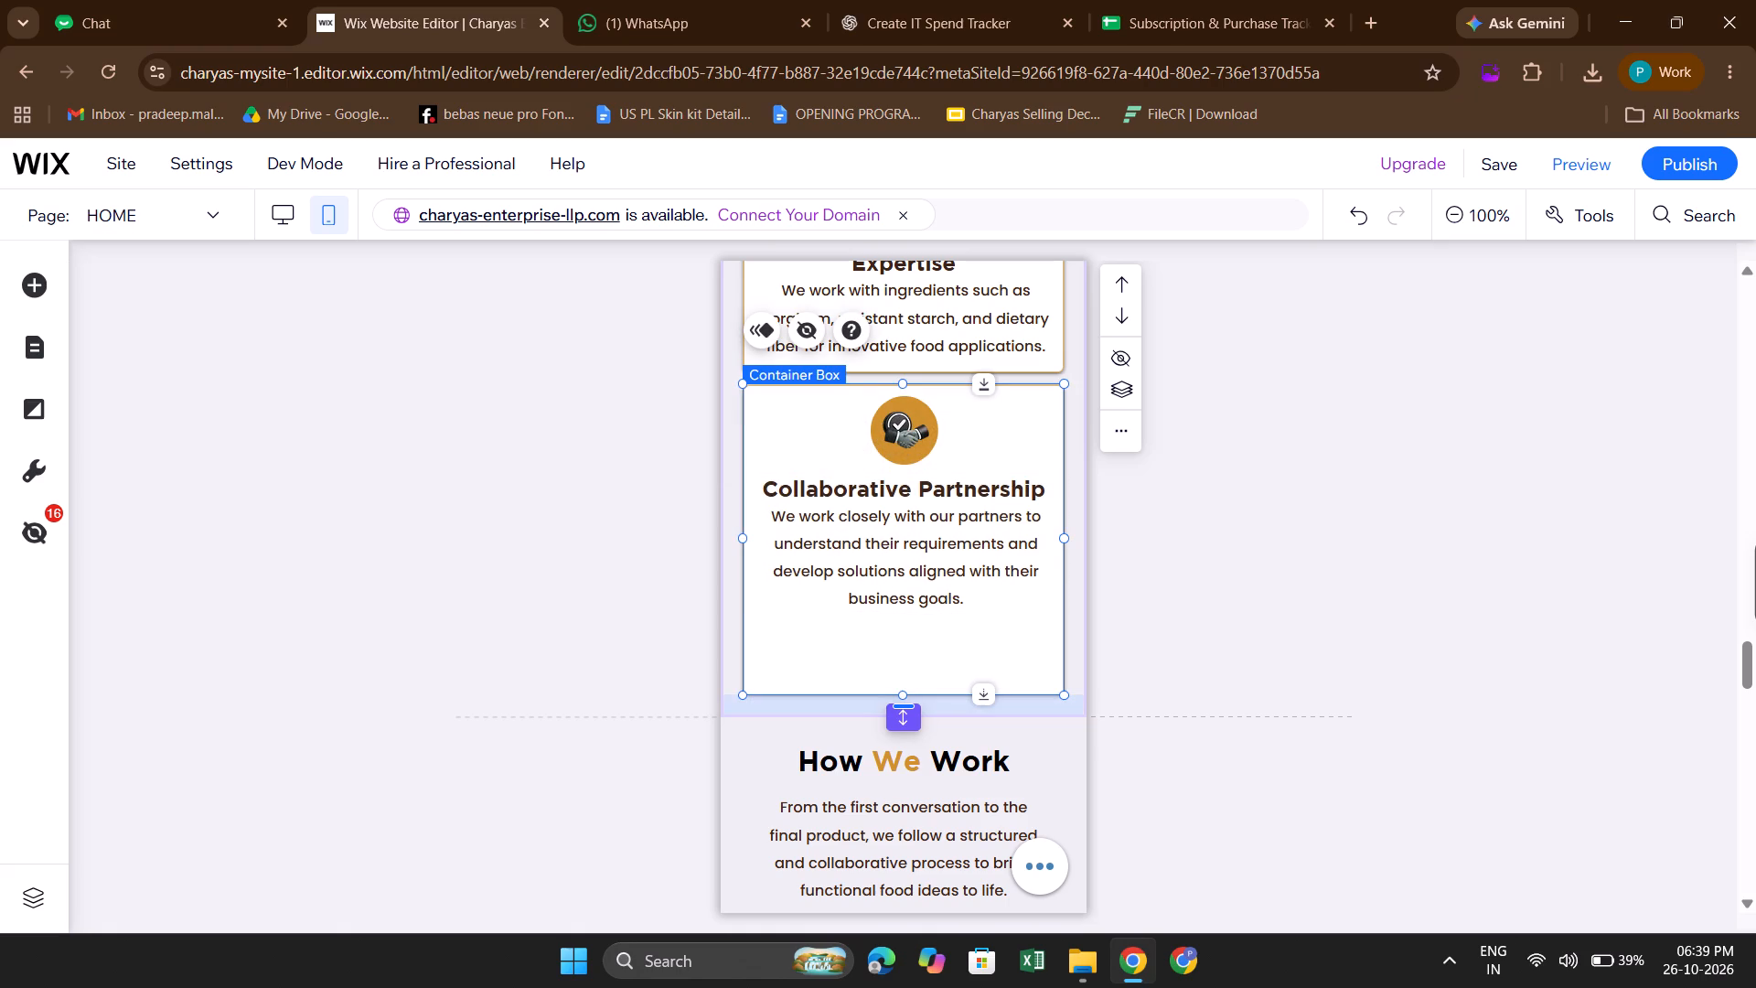
click(901, 657)
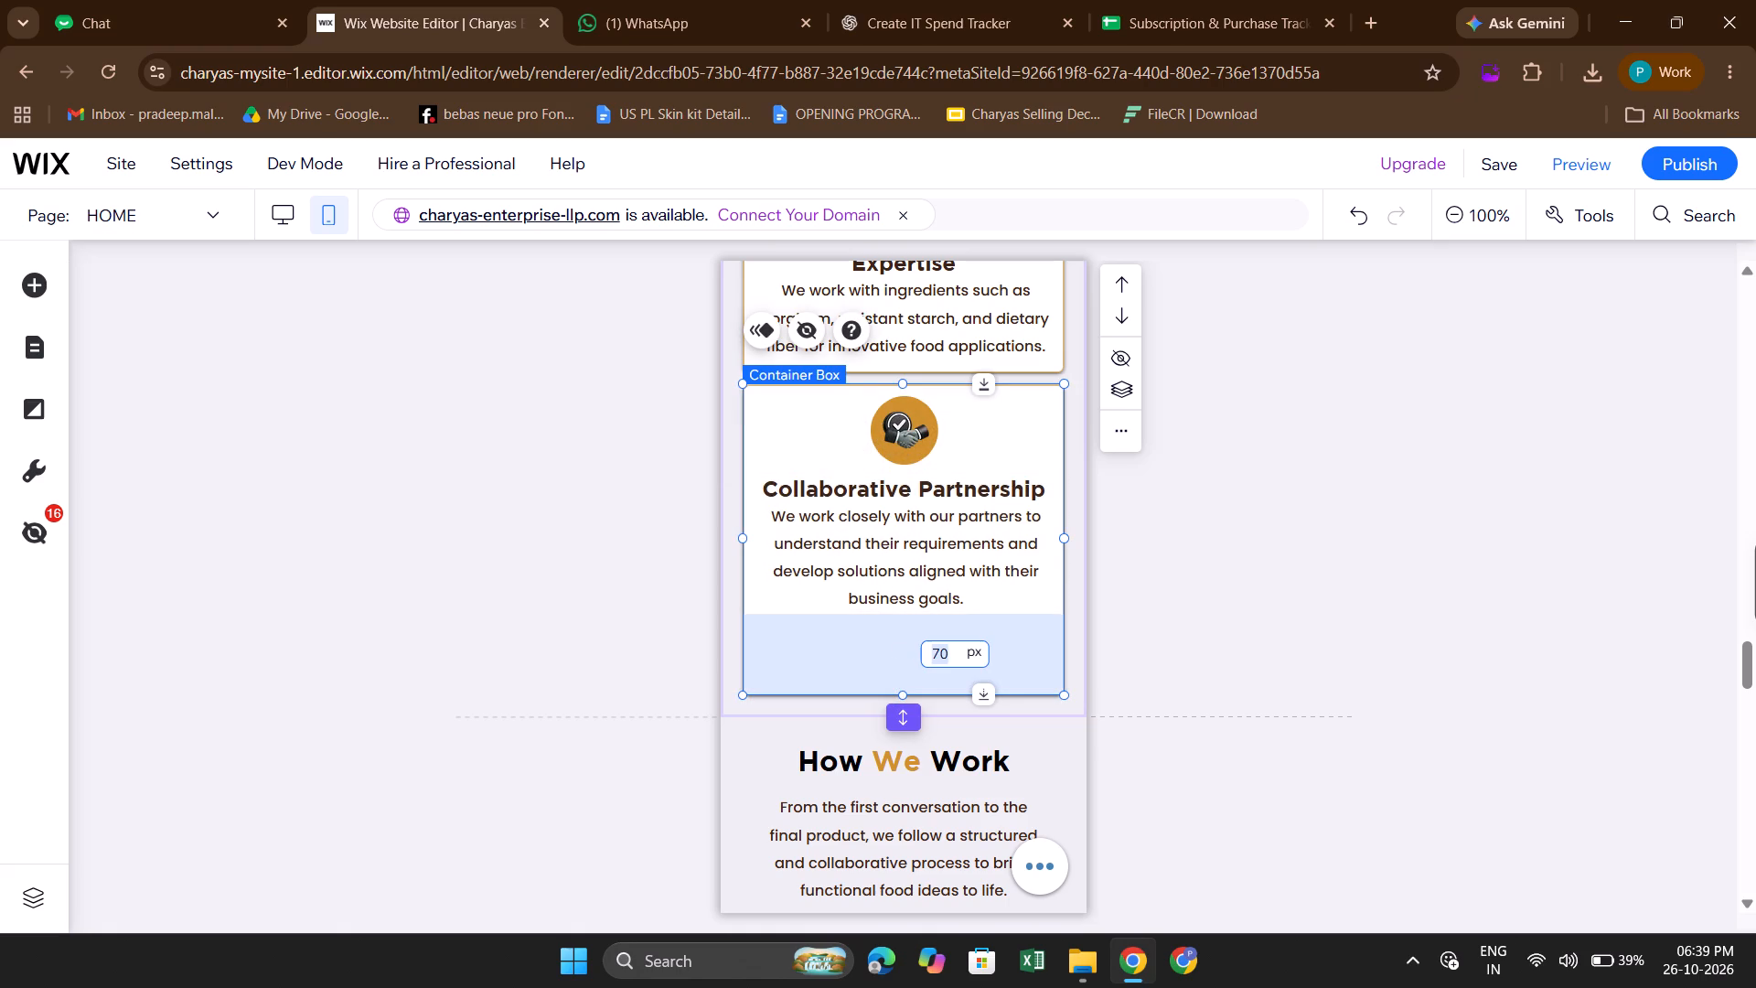
text(20)
key(Return)
click(1182, 685)
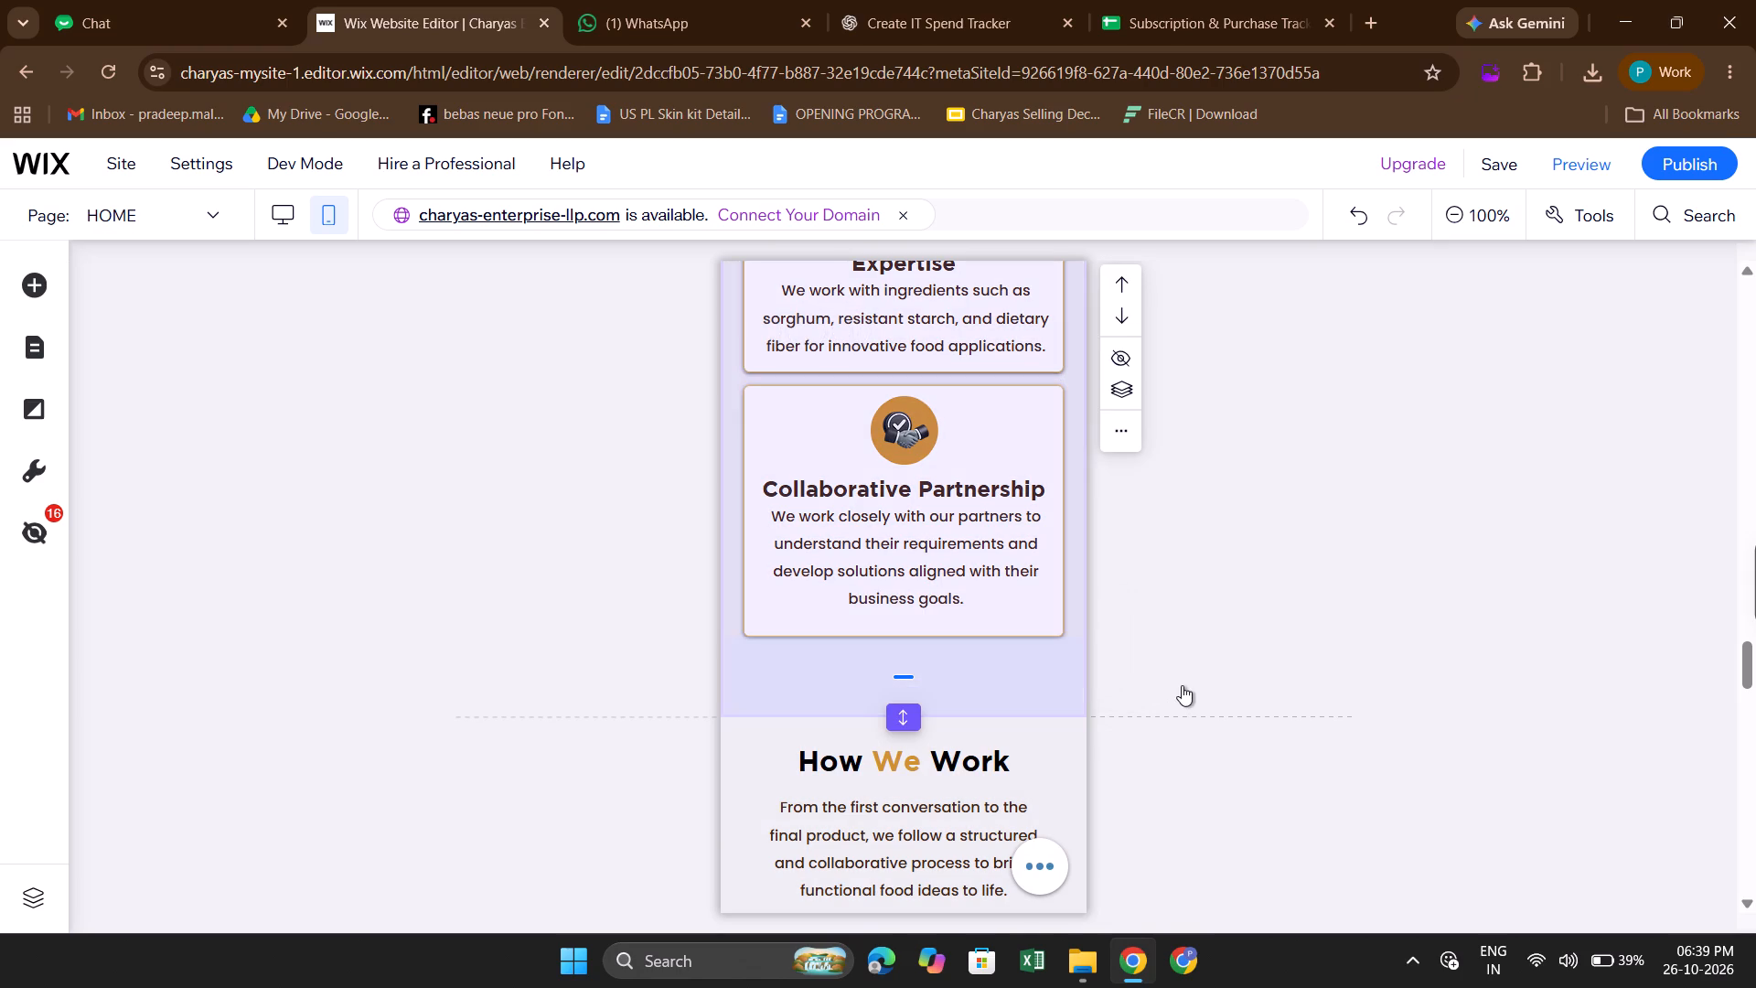
Set the section's gap below the "Collaborative Partnership" card, above "How We Work", to 1 px.
click(907, 676)
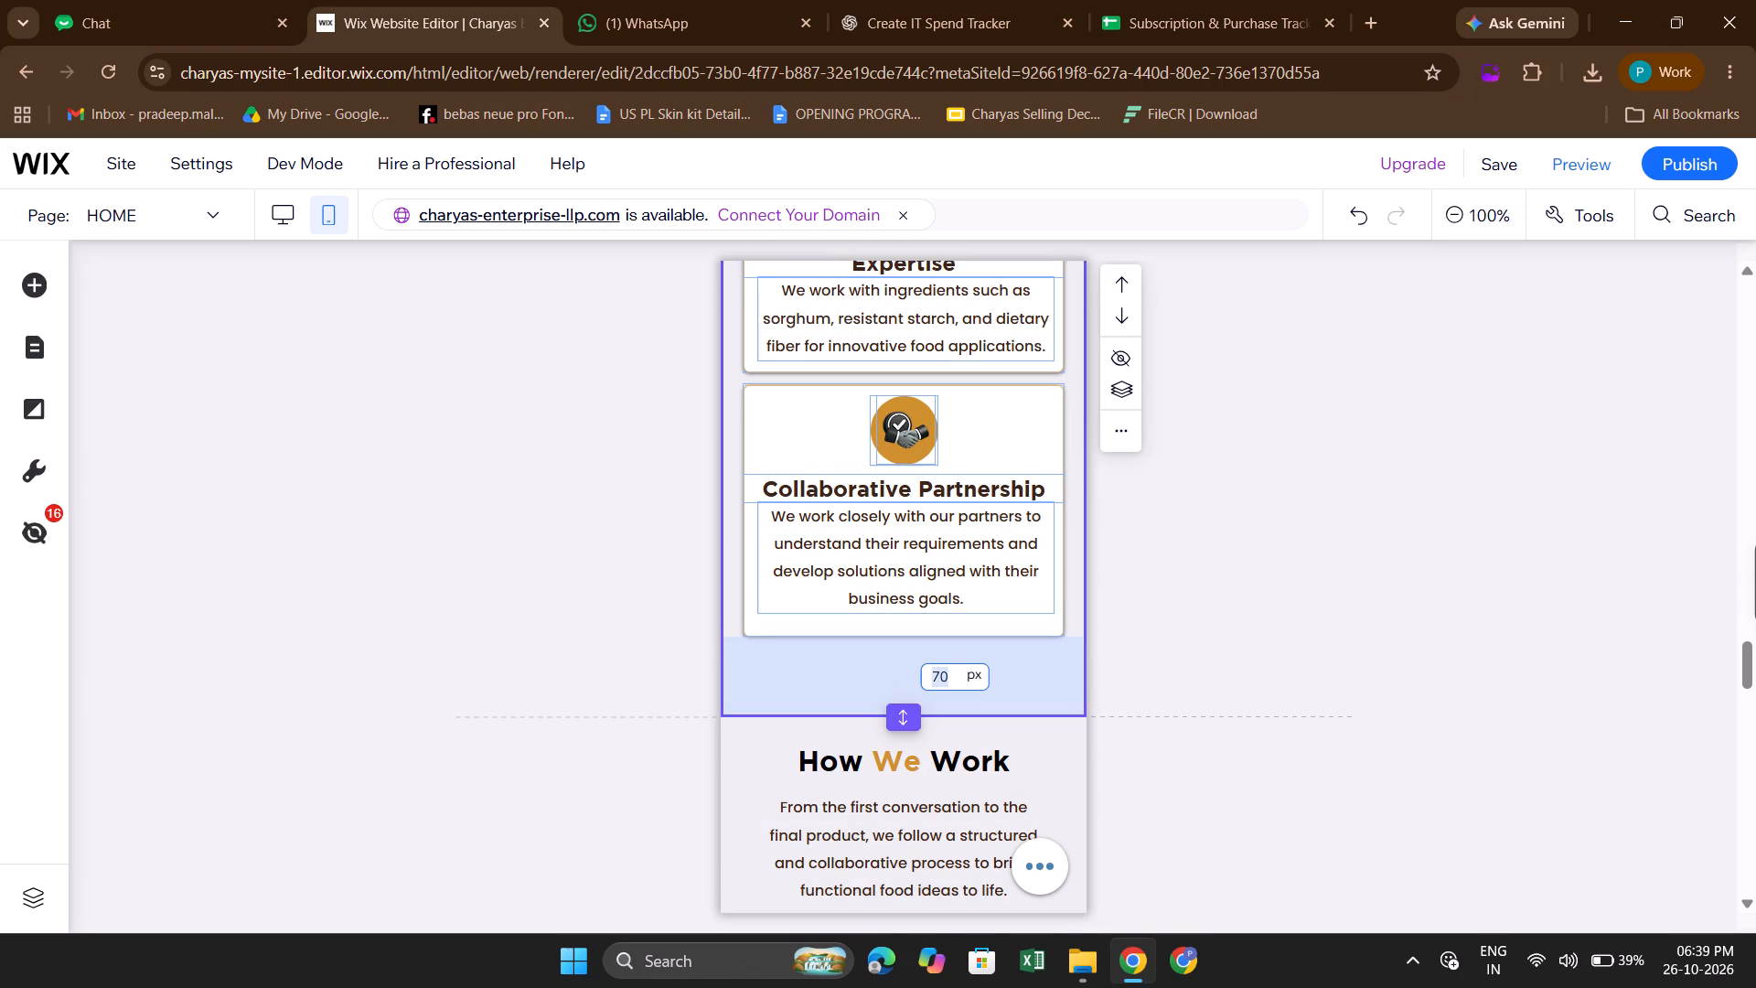
key(1)
key(Return)
click(605, 716)
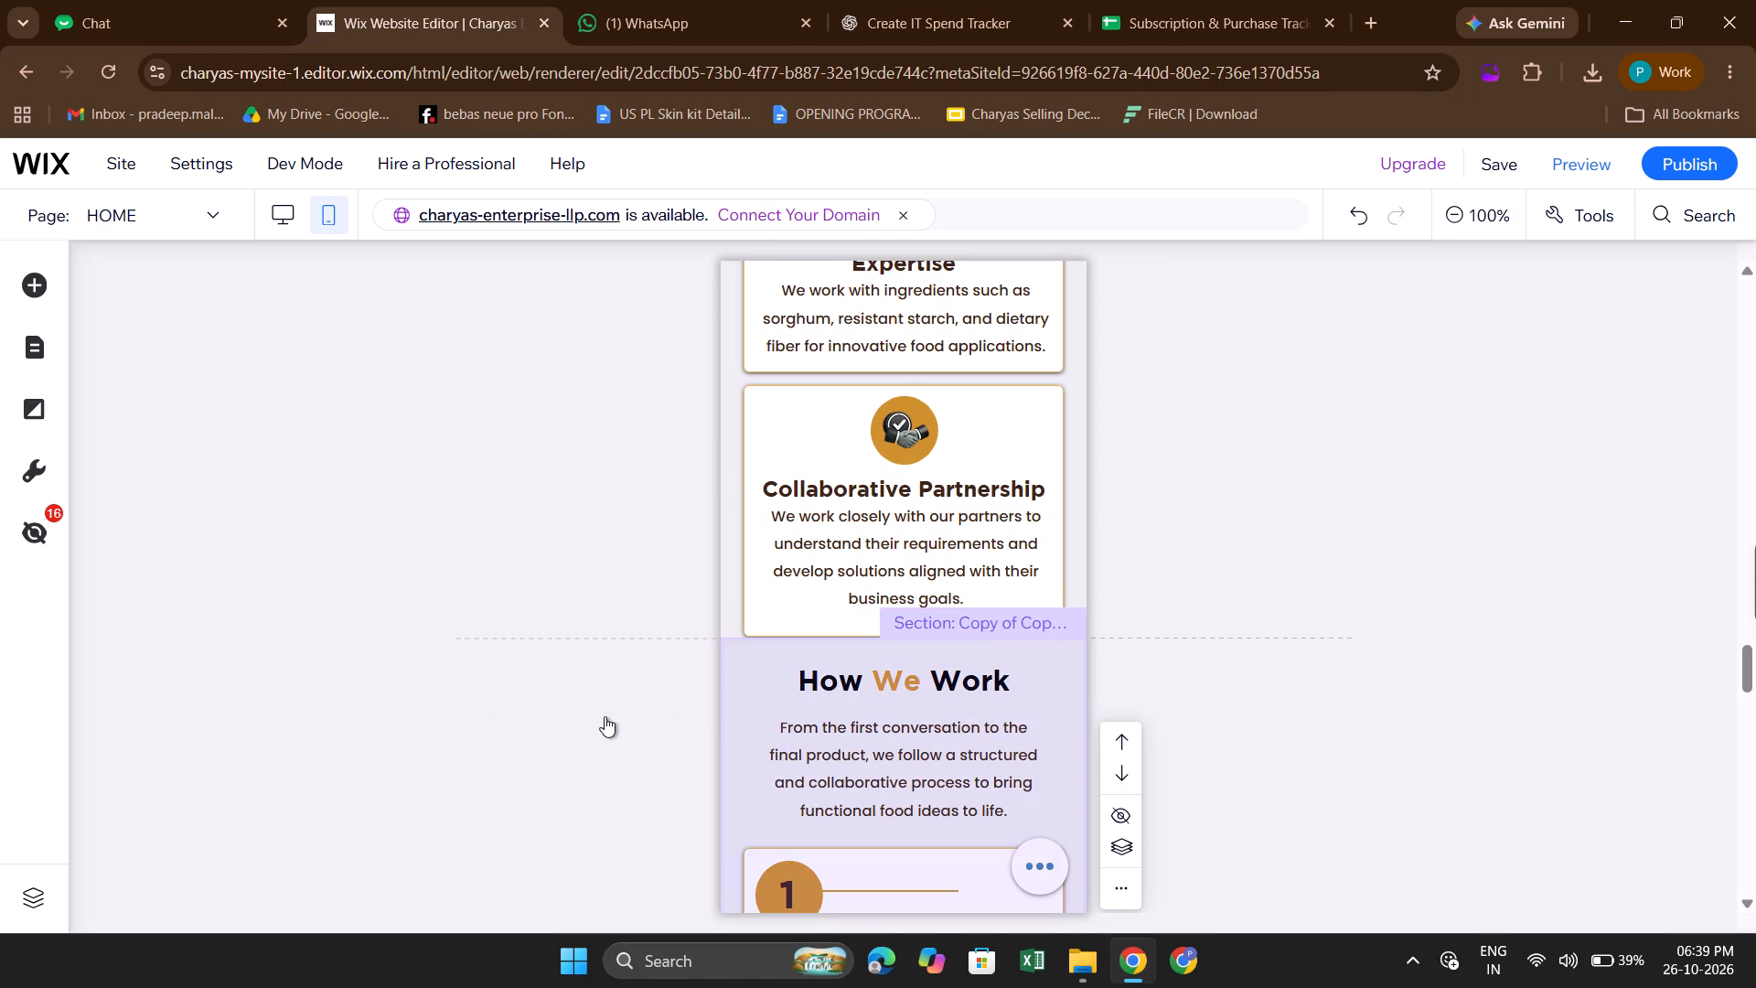
scroll(910, 733, down, 1)
click(1251, 561)
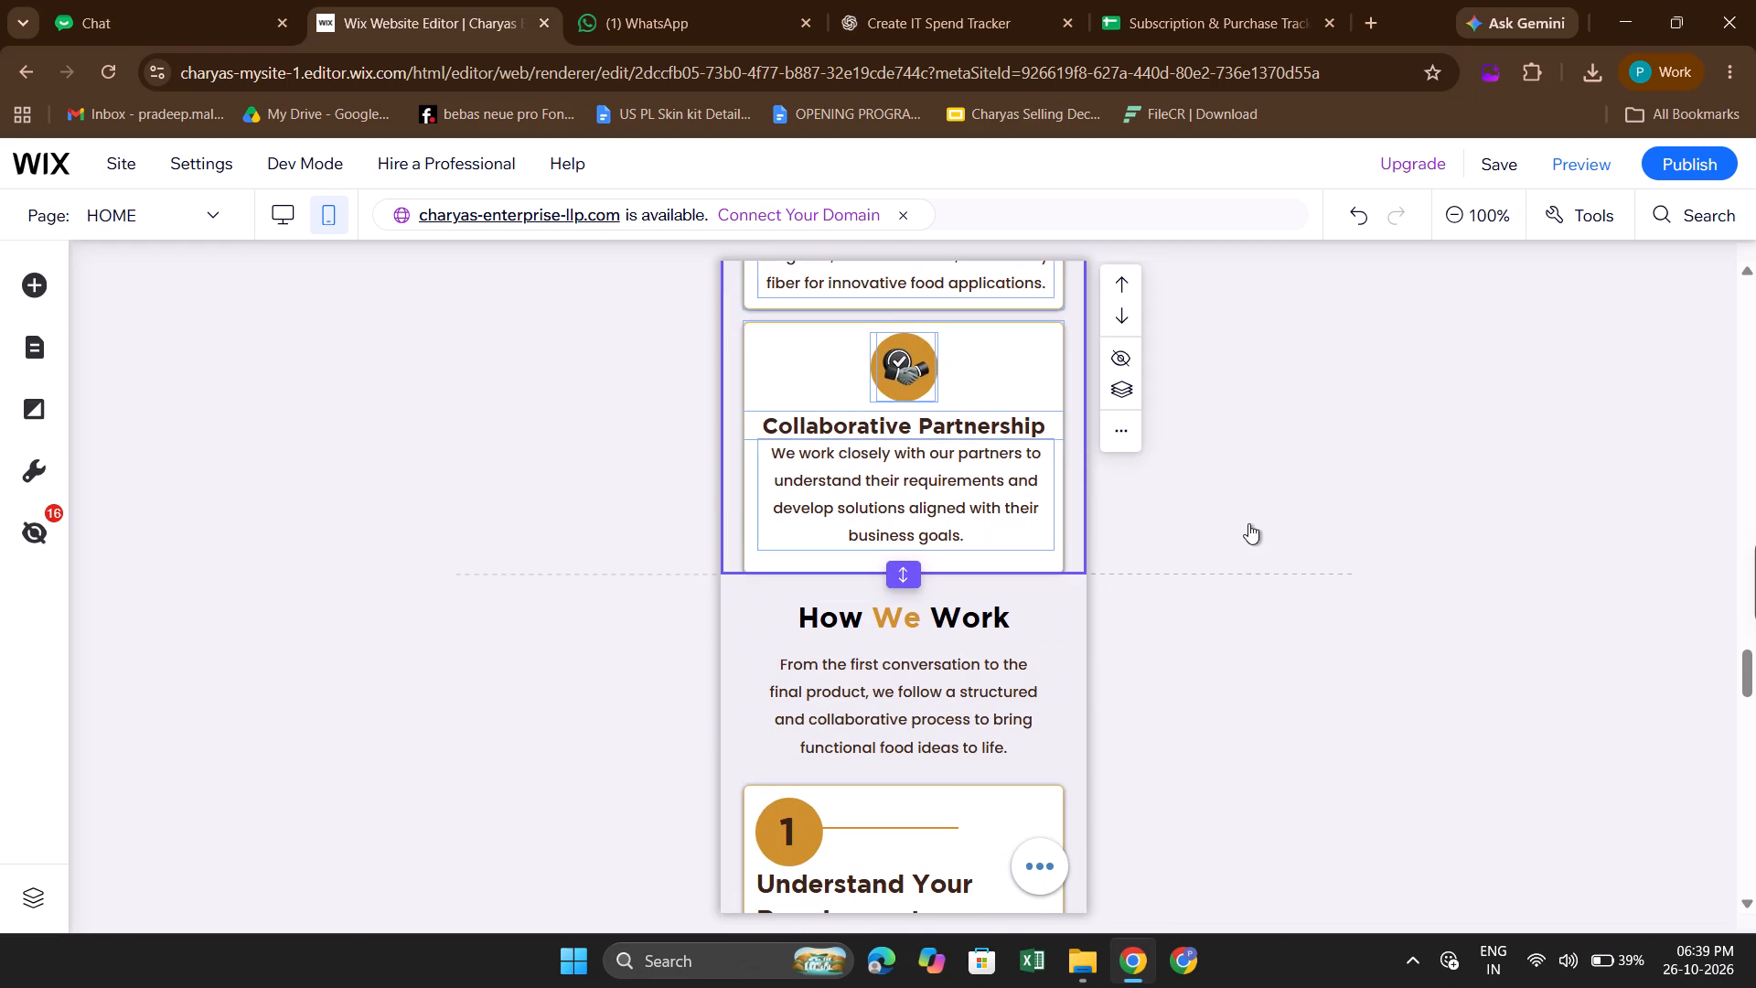
Set the empty space below the description in the "Collaborative Partnership" card to 10 px.
click(1248, 500)
click(915, 552)
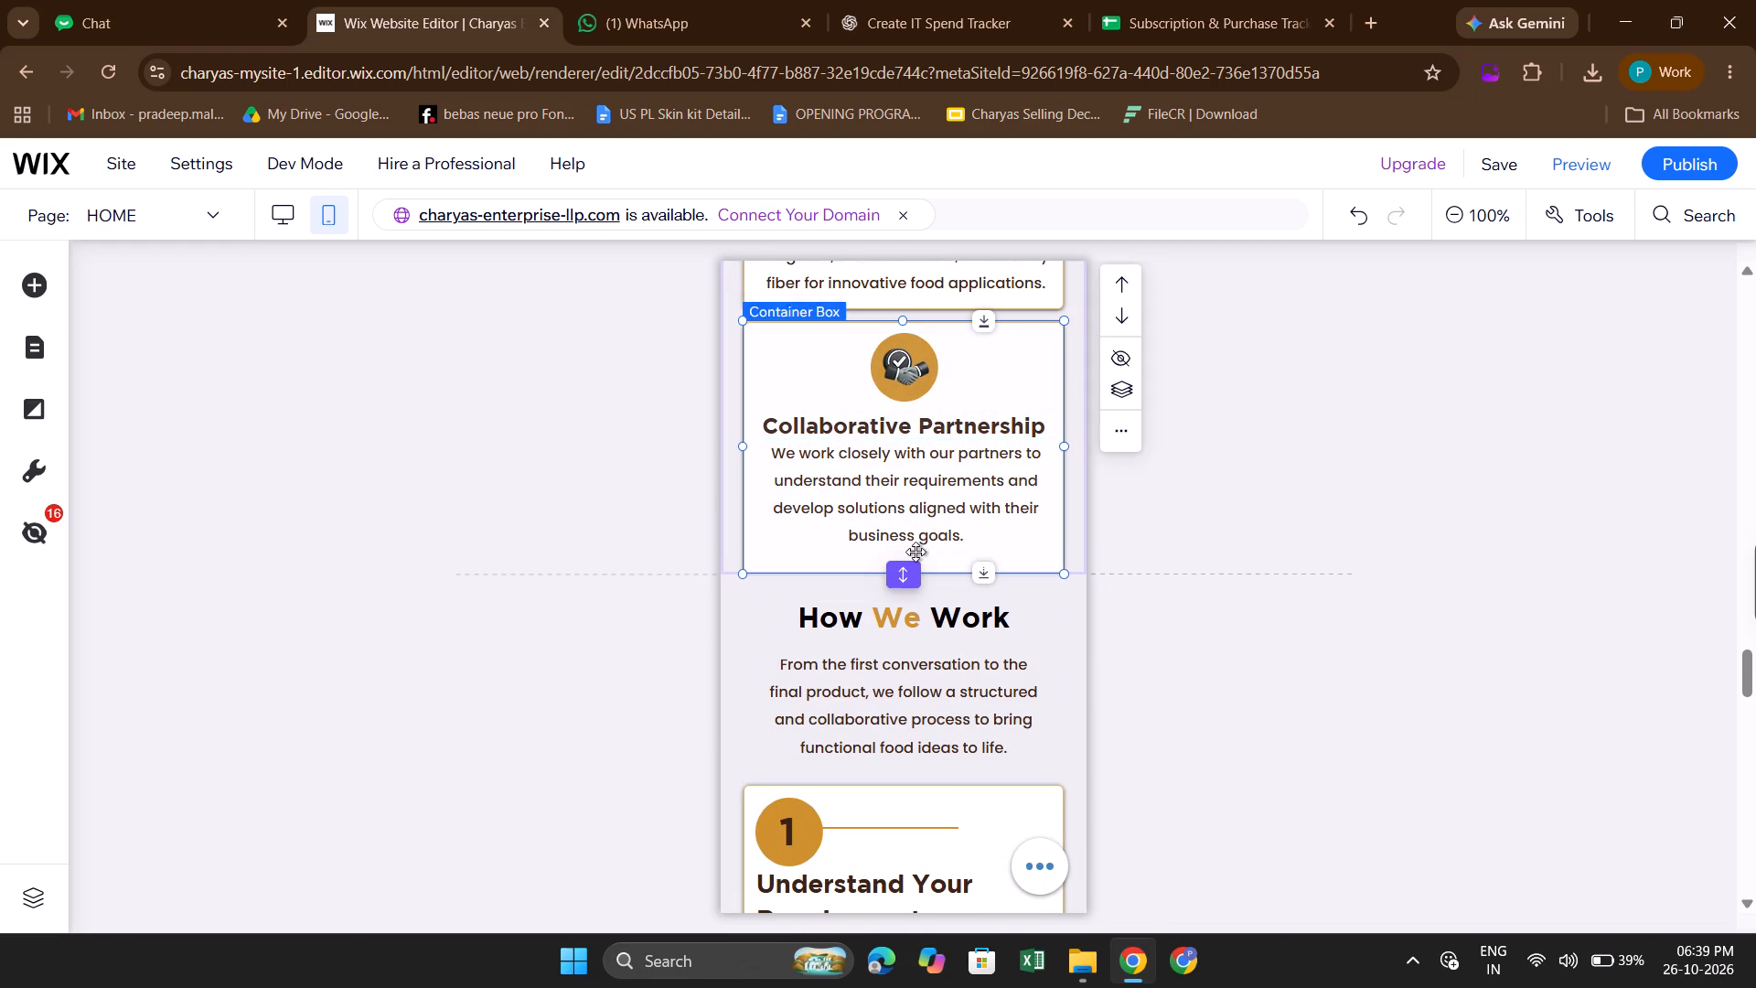
click(908, 556)
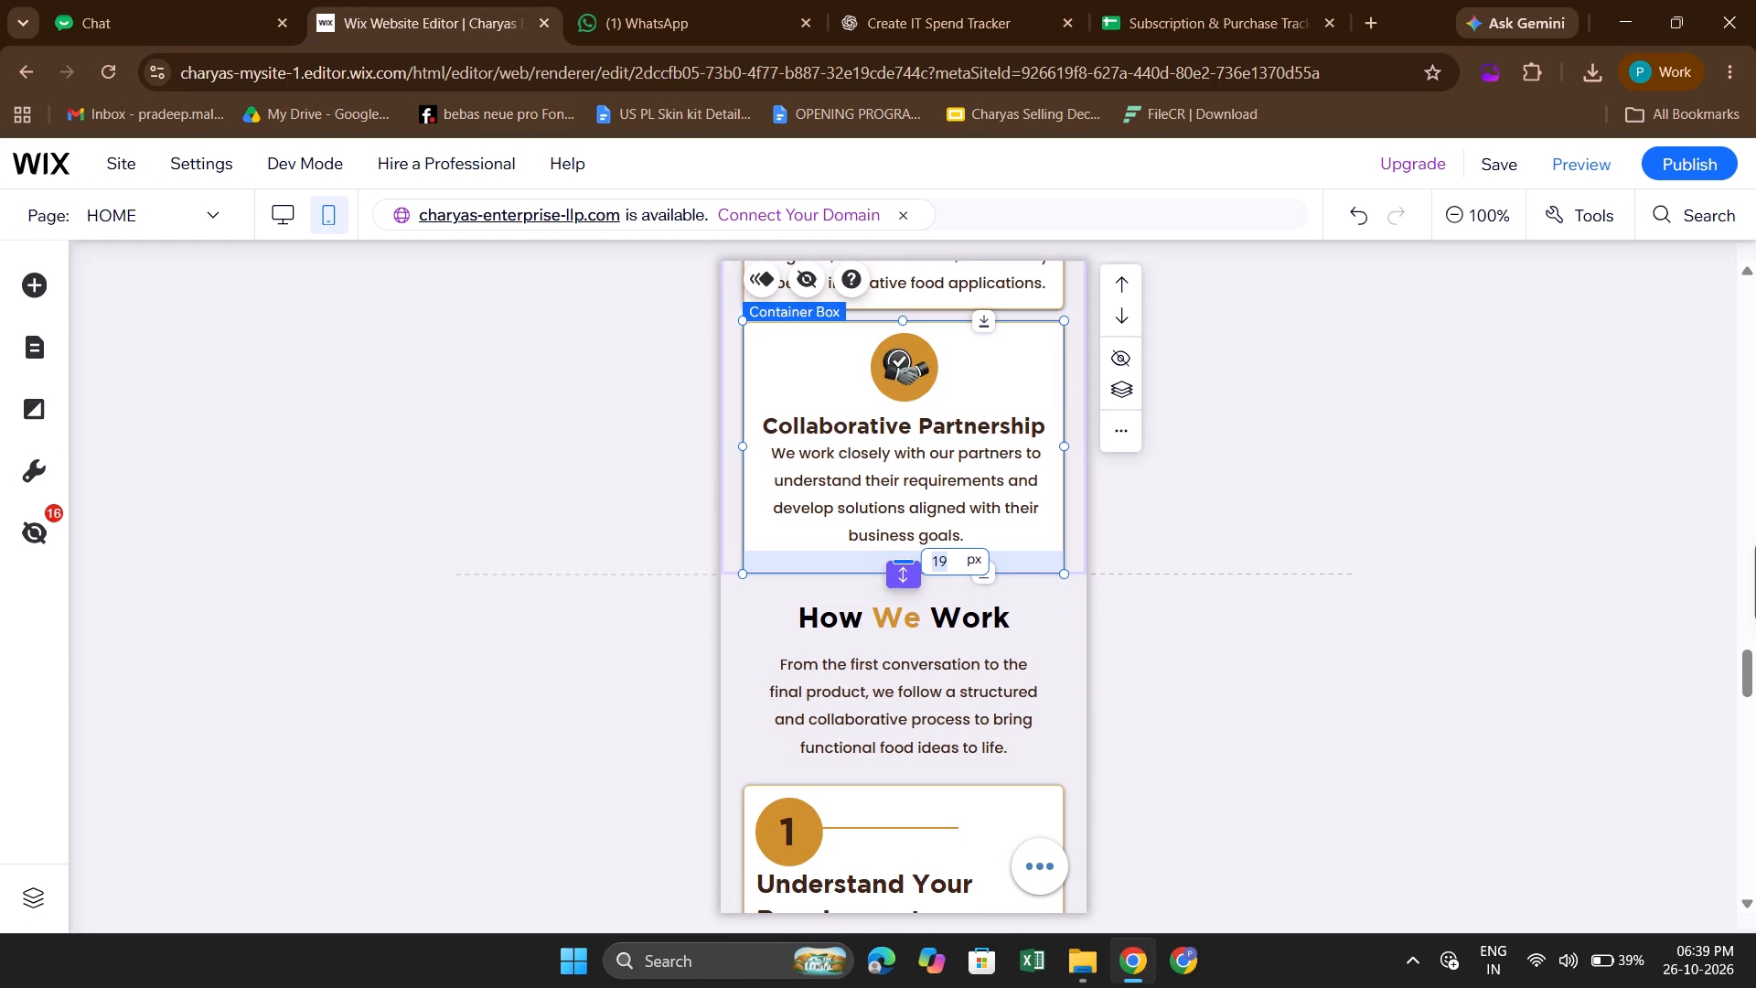
text(10)
key(Return)
Raise the section's bottom edge to meet the "Collaborative Partnership" card, closing the gap above "How We Work".
scroll(929, 673, down, 1)
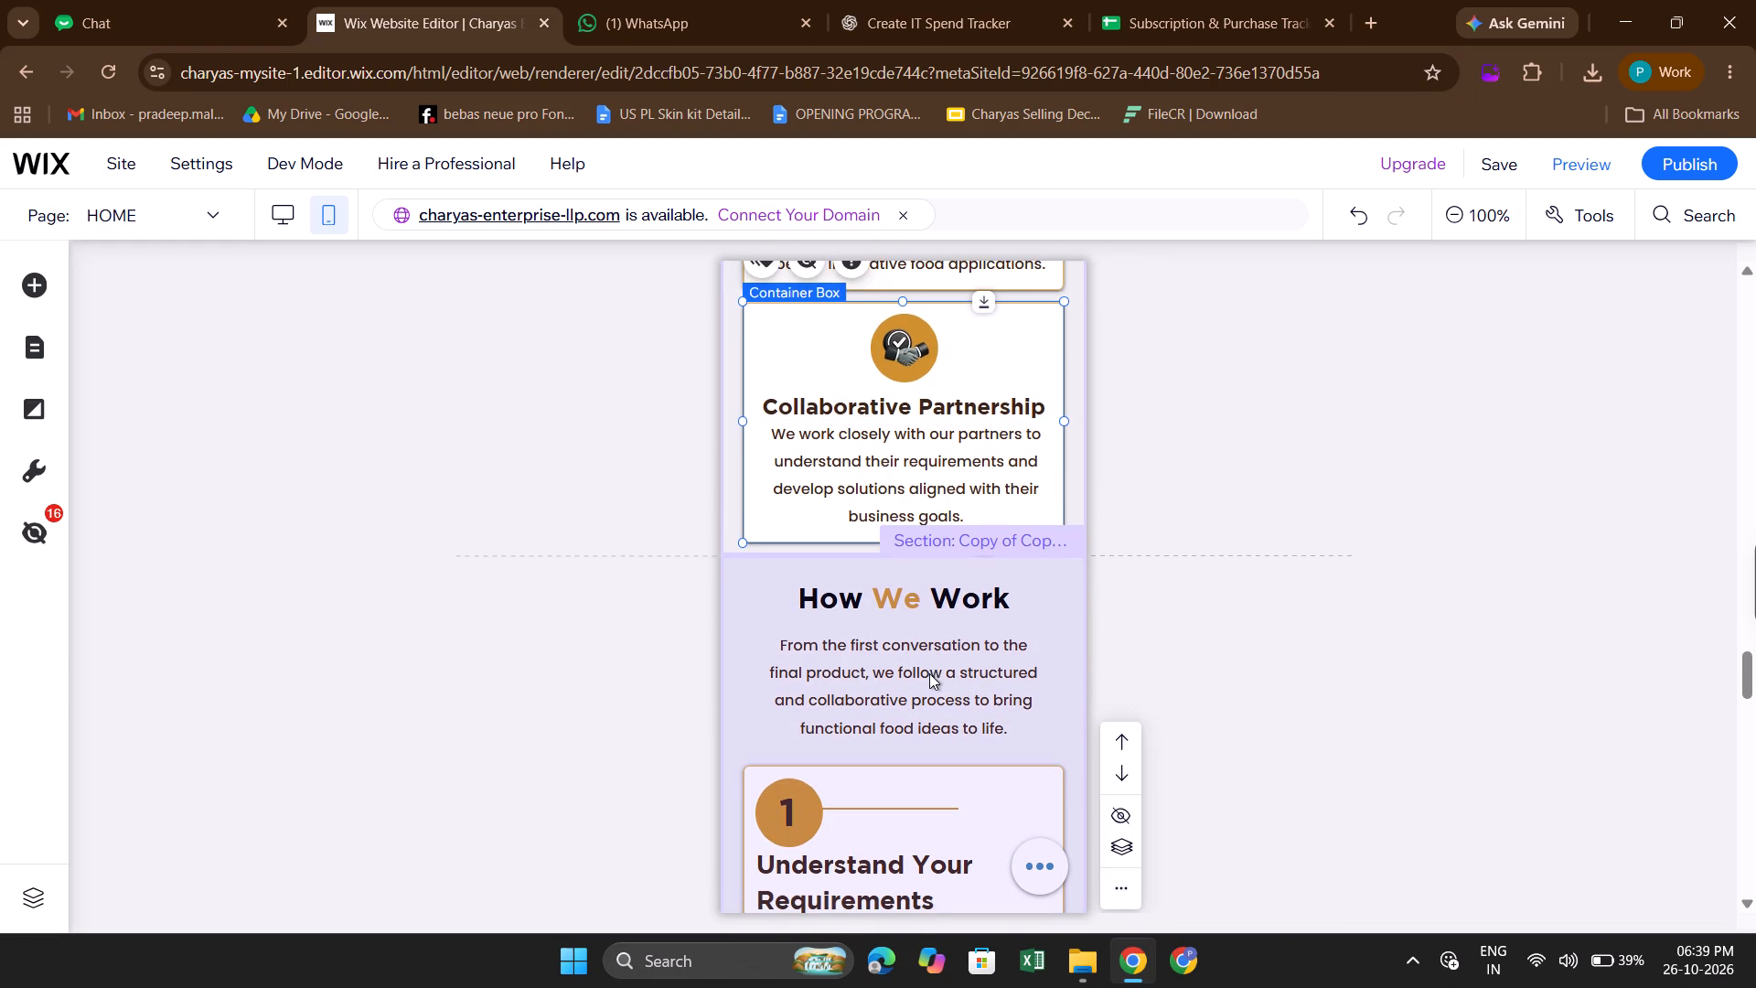
click(852, 547)
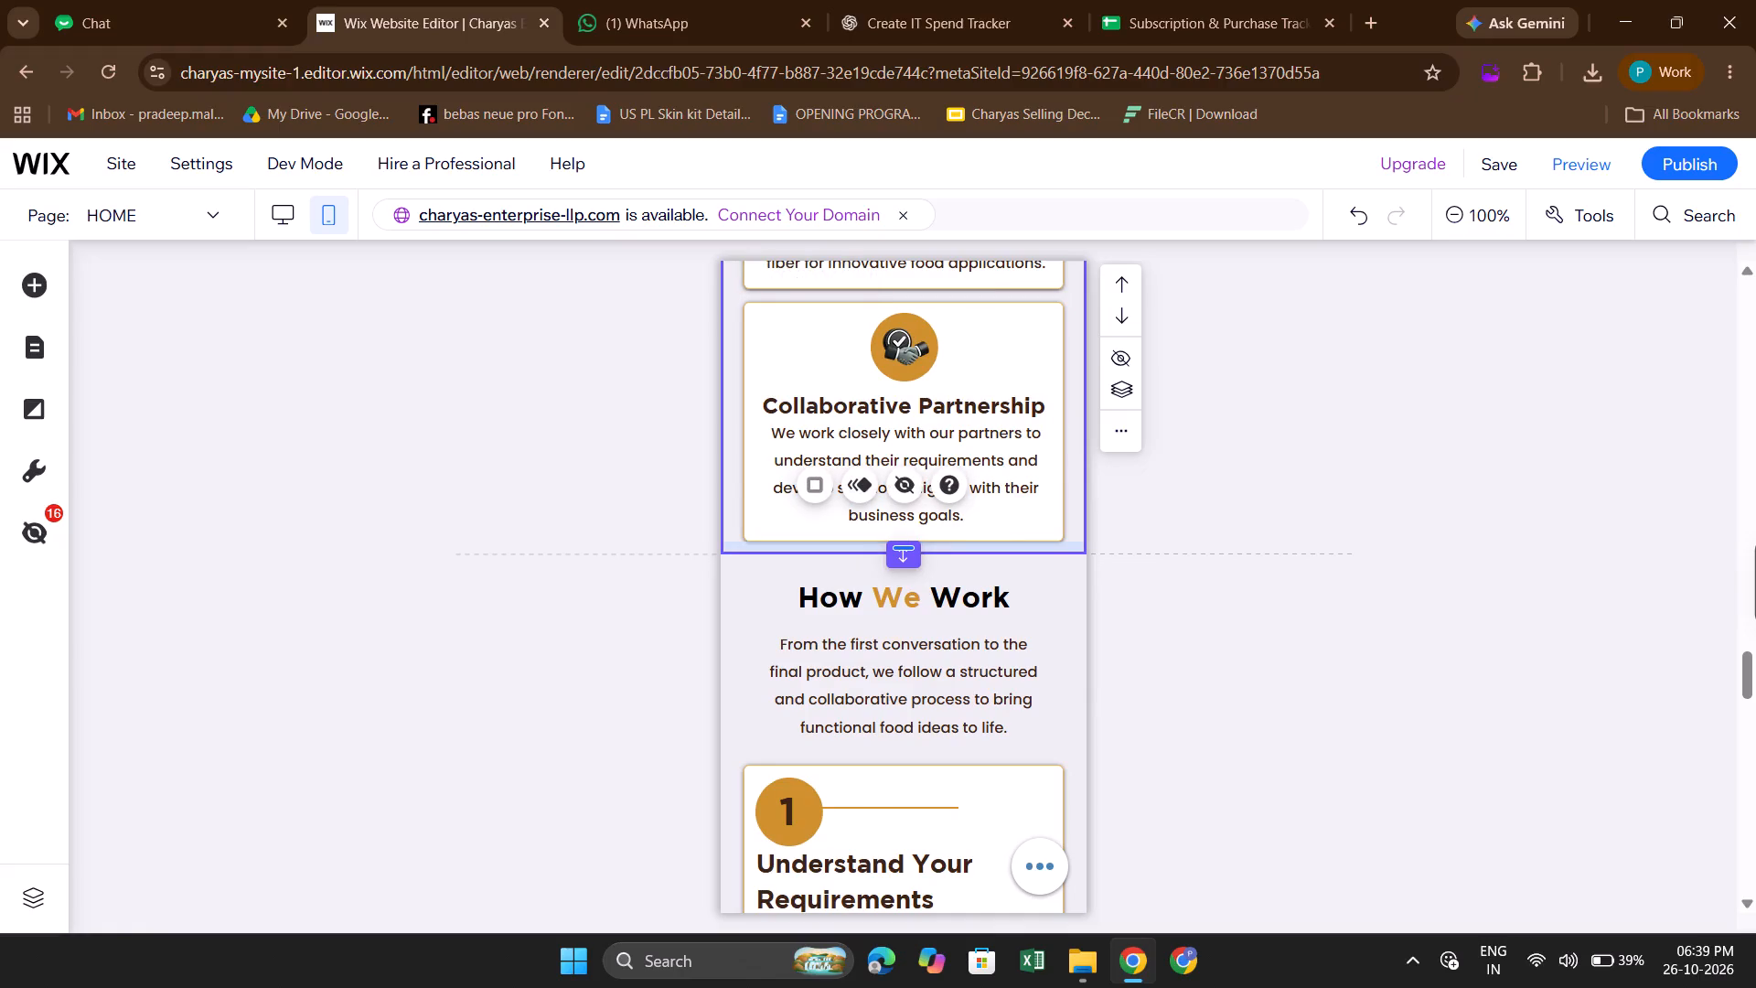
drag(905, 545, 905, 533)
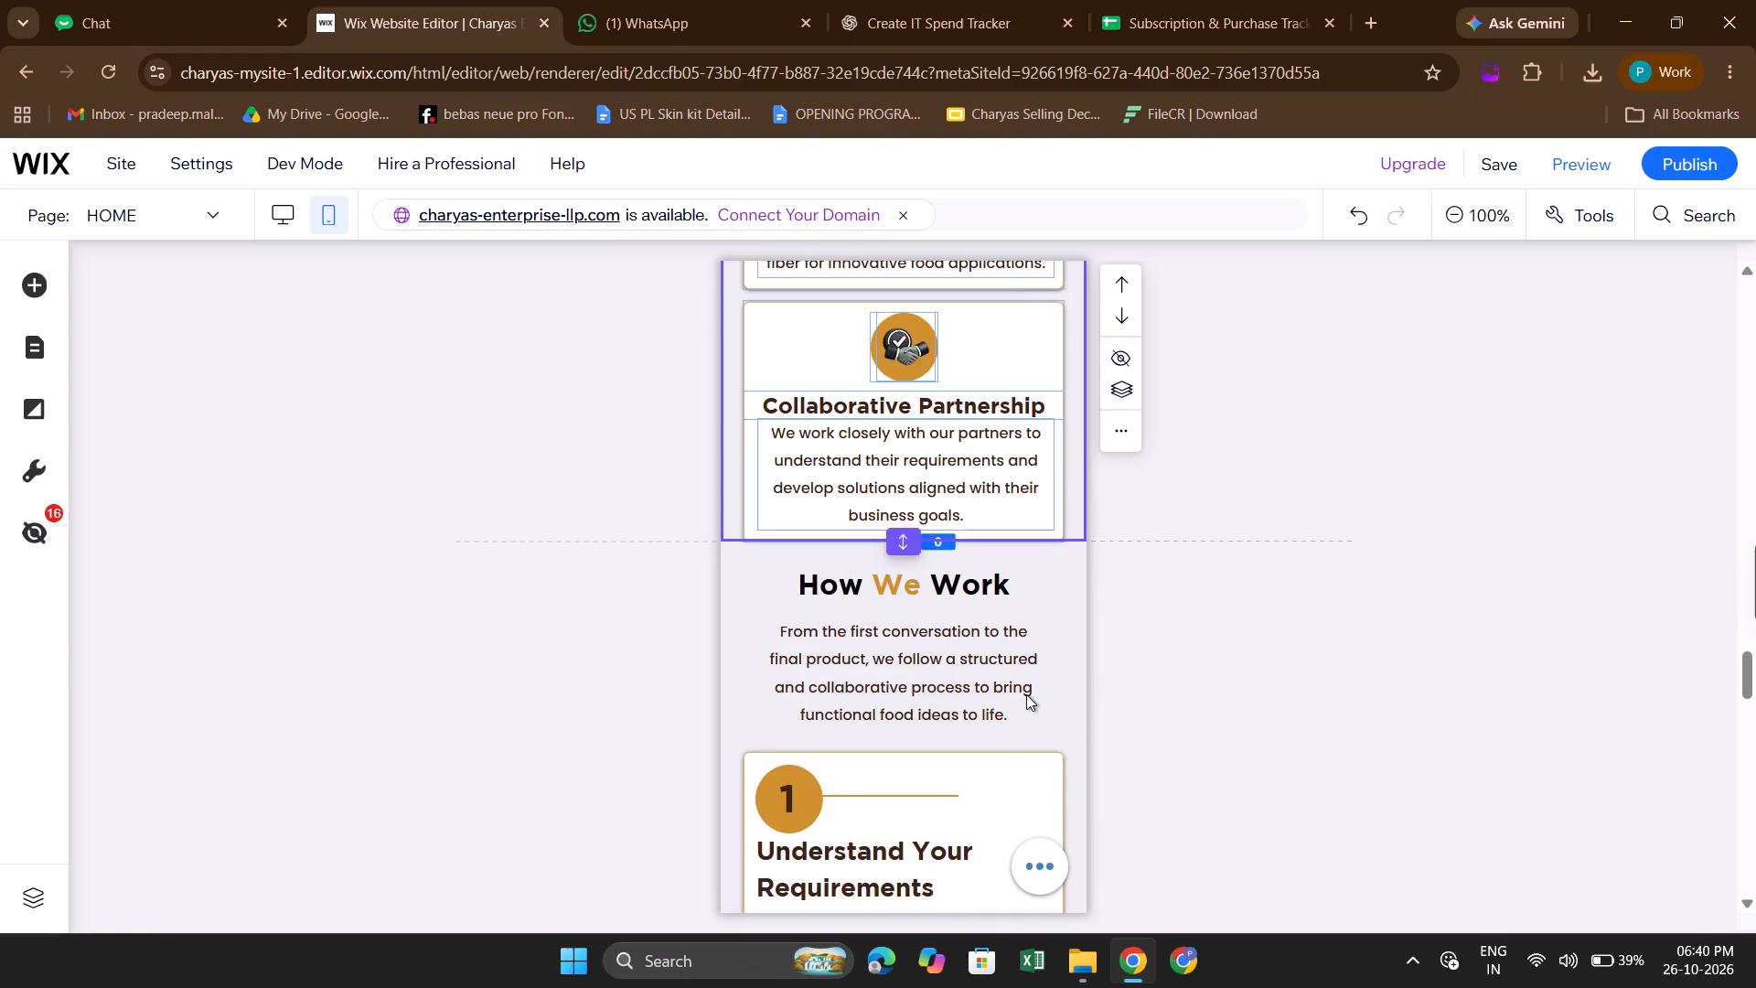
click(1026, 694)
Reduce the footer's "Insights" quick link text size to 12 px.
scroll(1026, 694, down, 4)
scroll(1193, 631, down, 2)
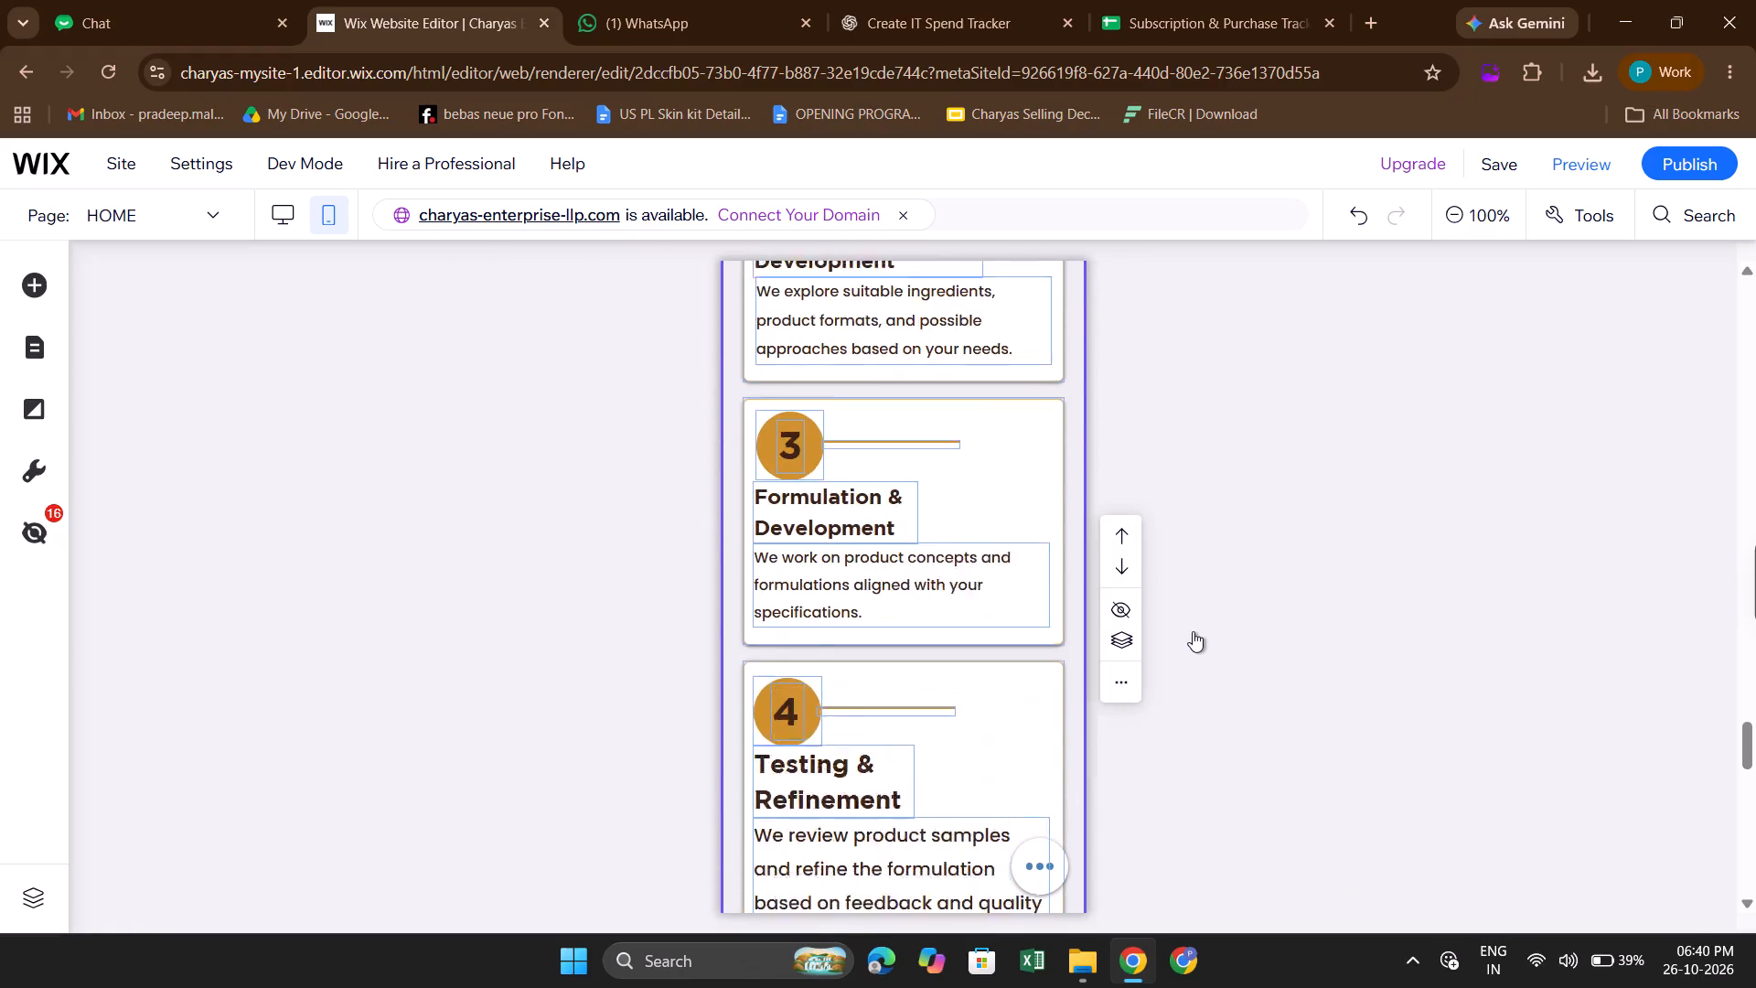
scroll(1193, 631, down, 2)
scroll(959, 753, down, 4)
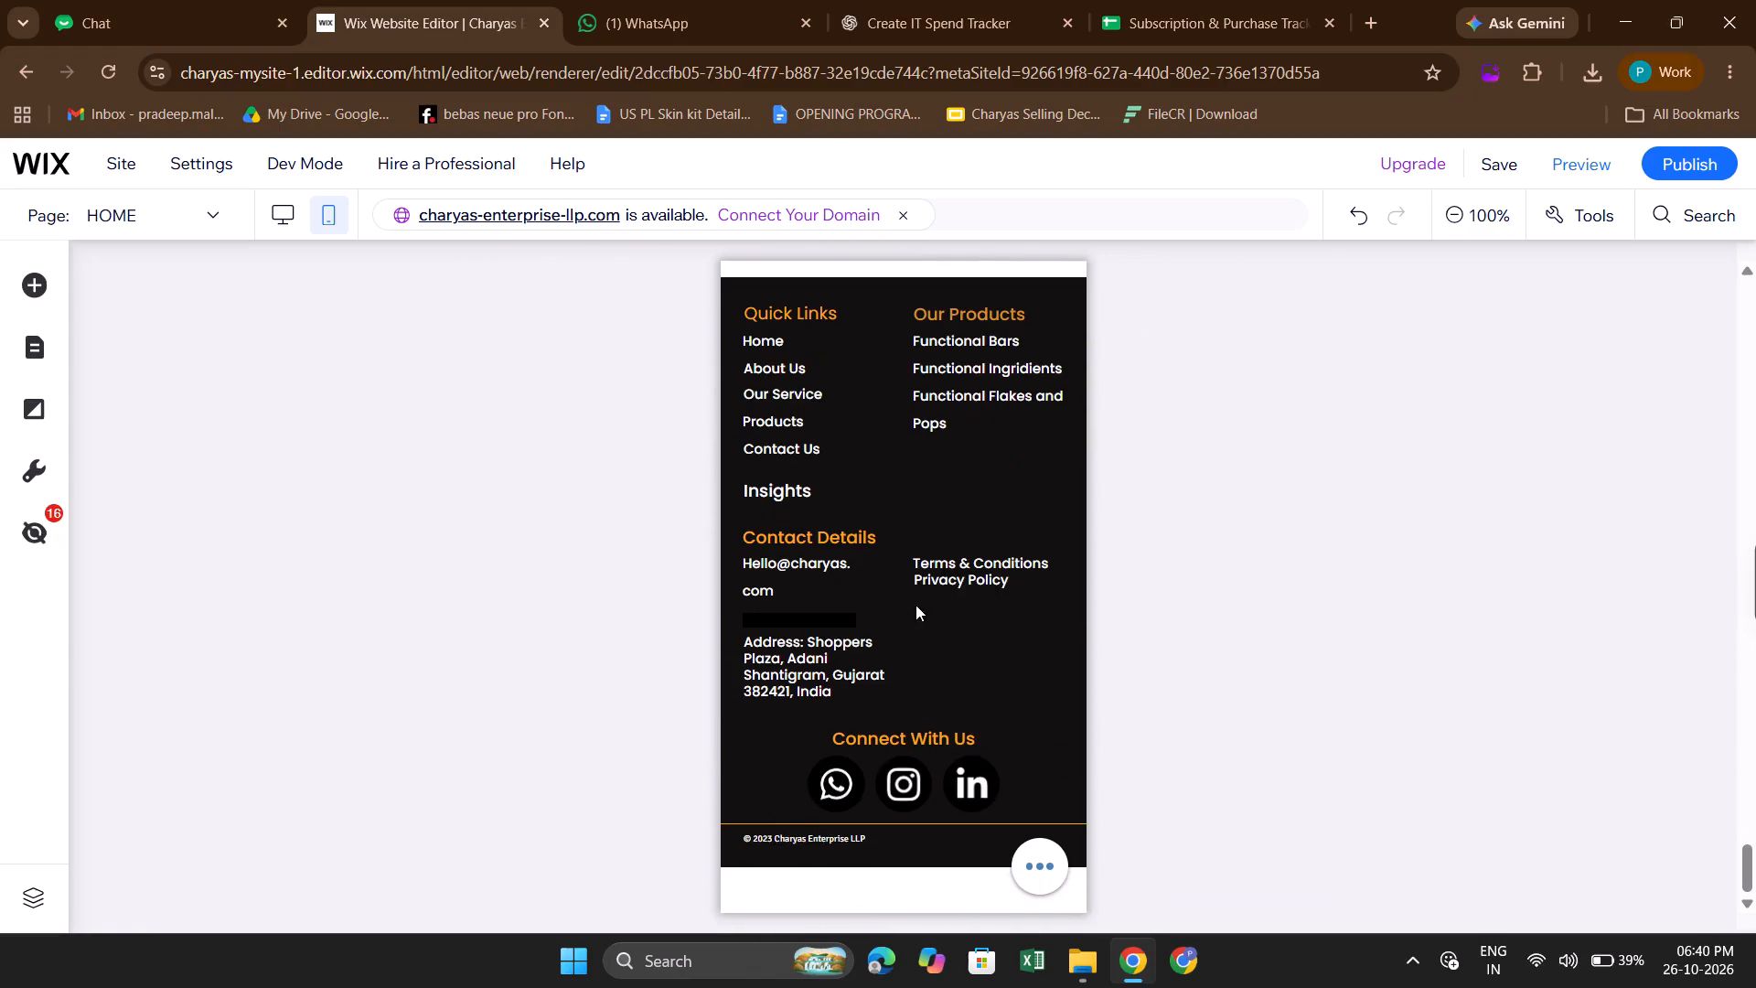
scroll(918, 586, up, 1)
click(793, 529)
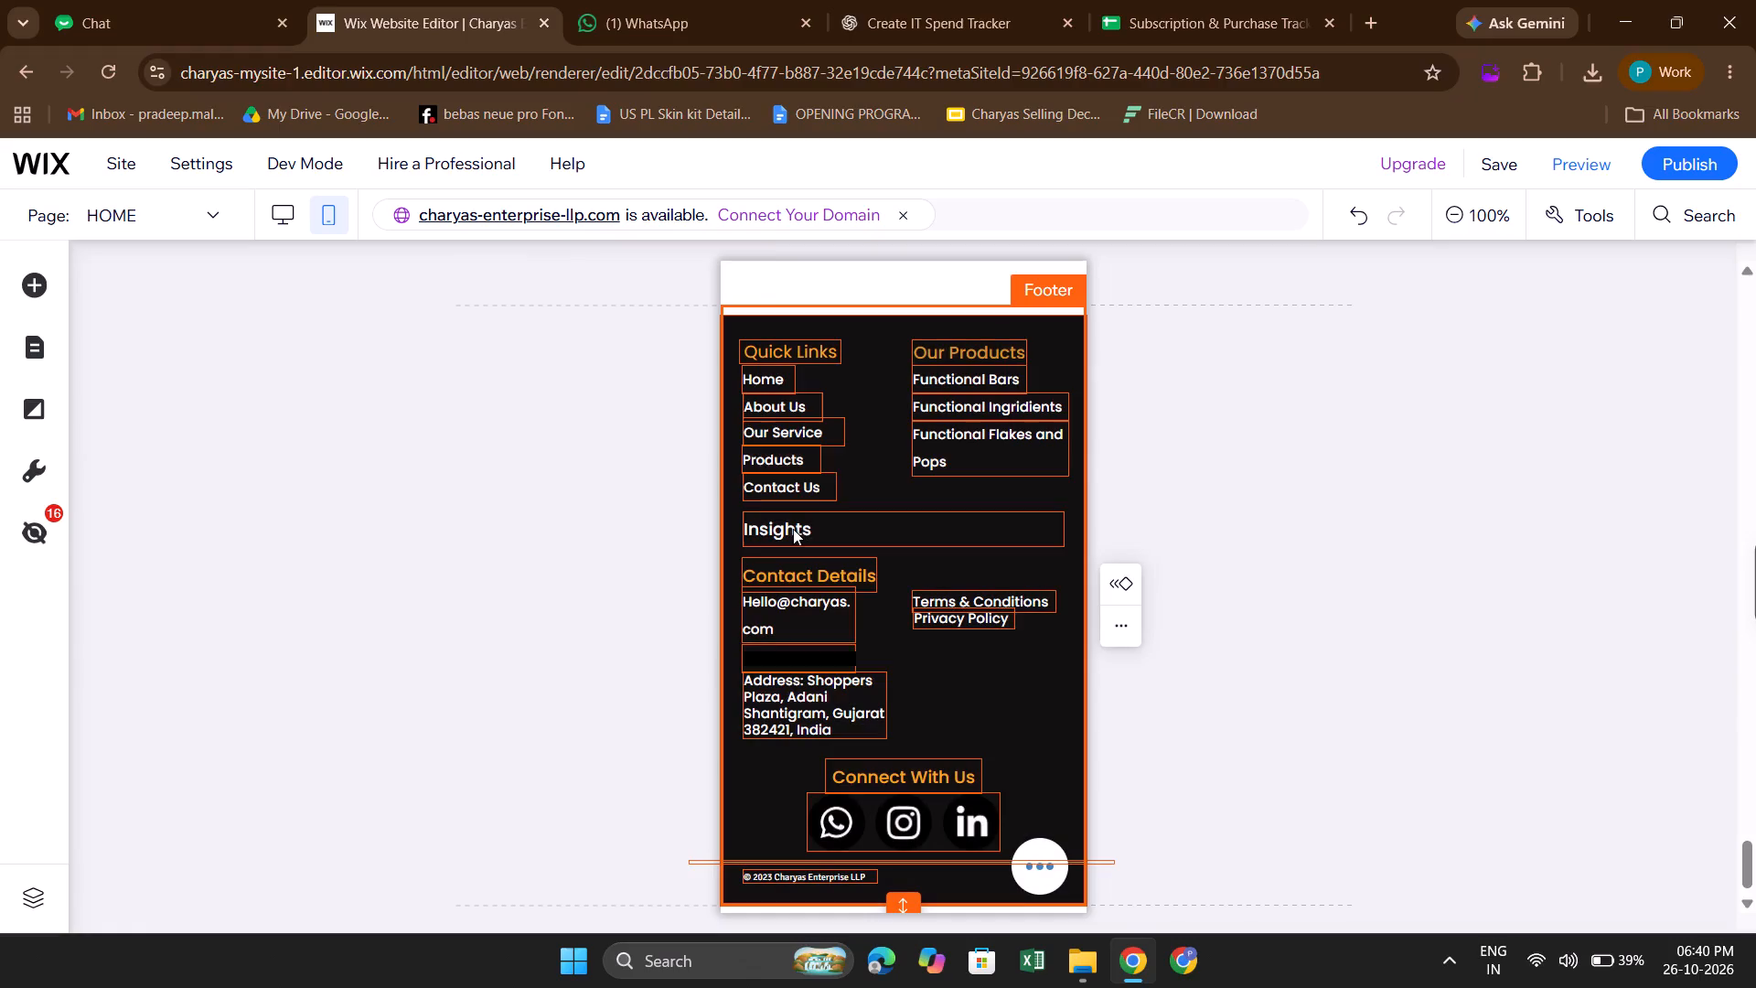
click(801, 480)
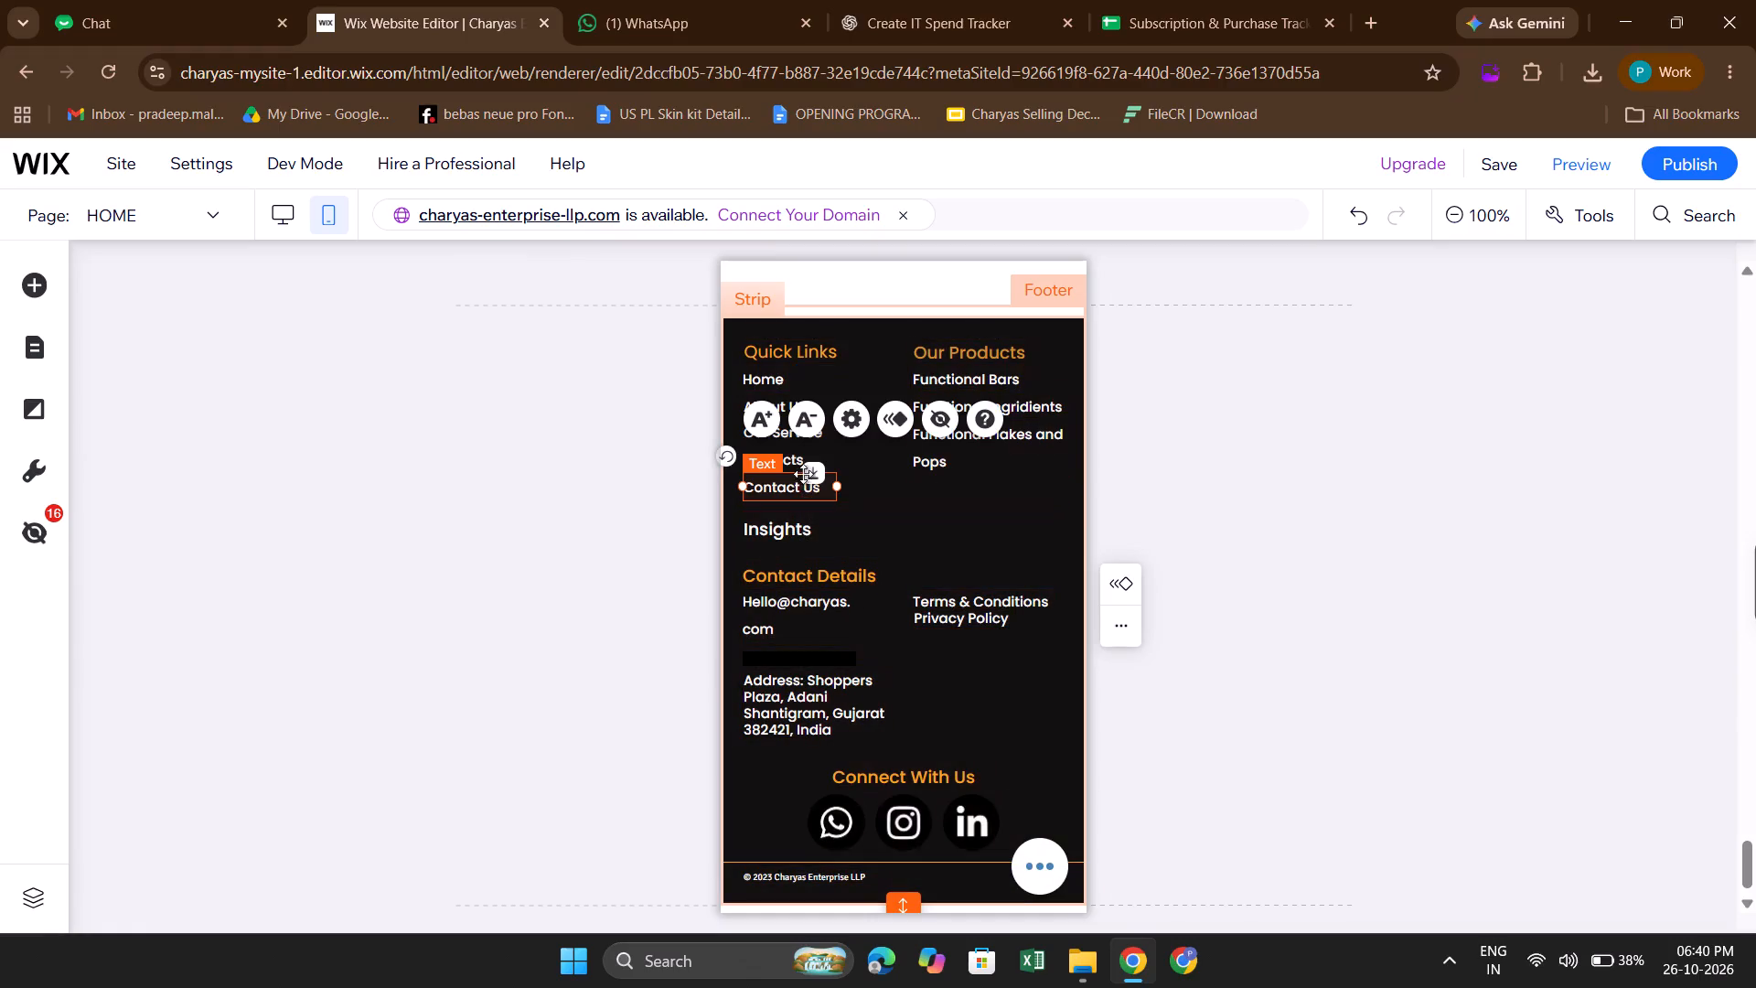
click(774, 521)
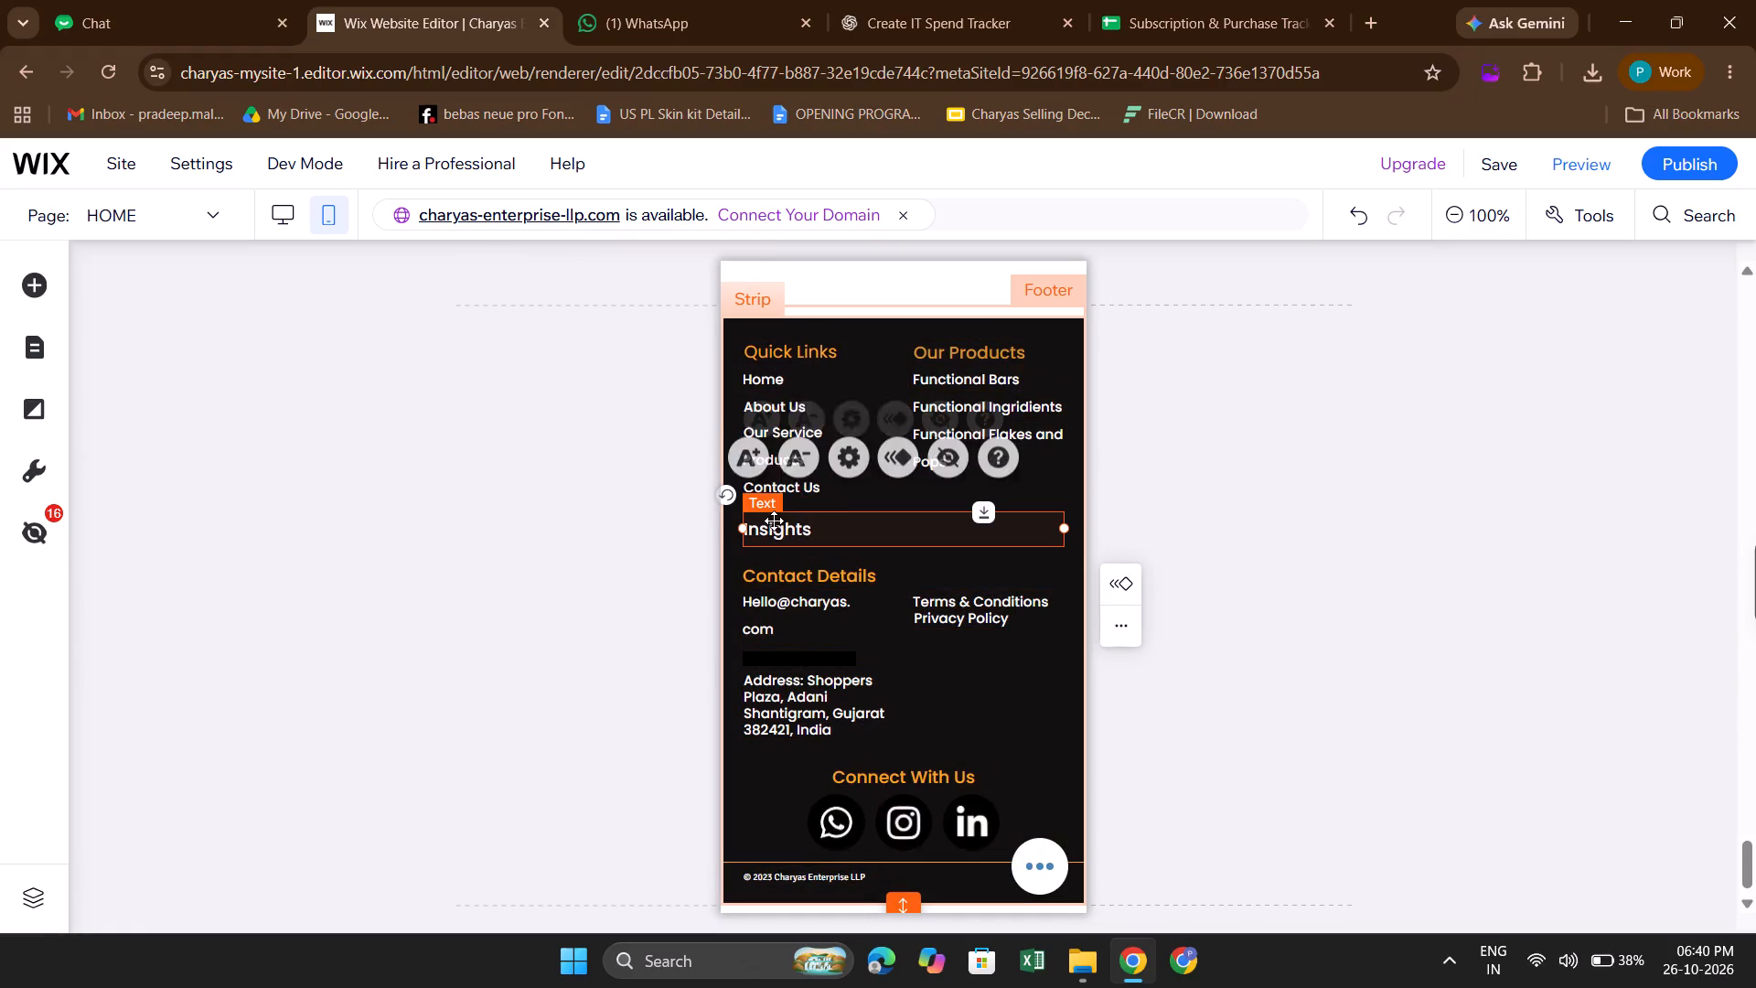
triple_click(801, 463)
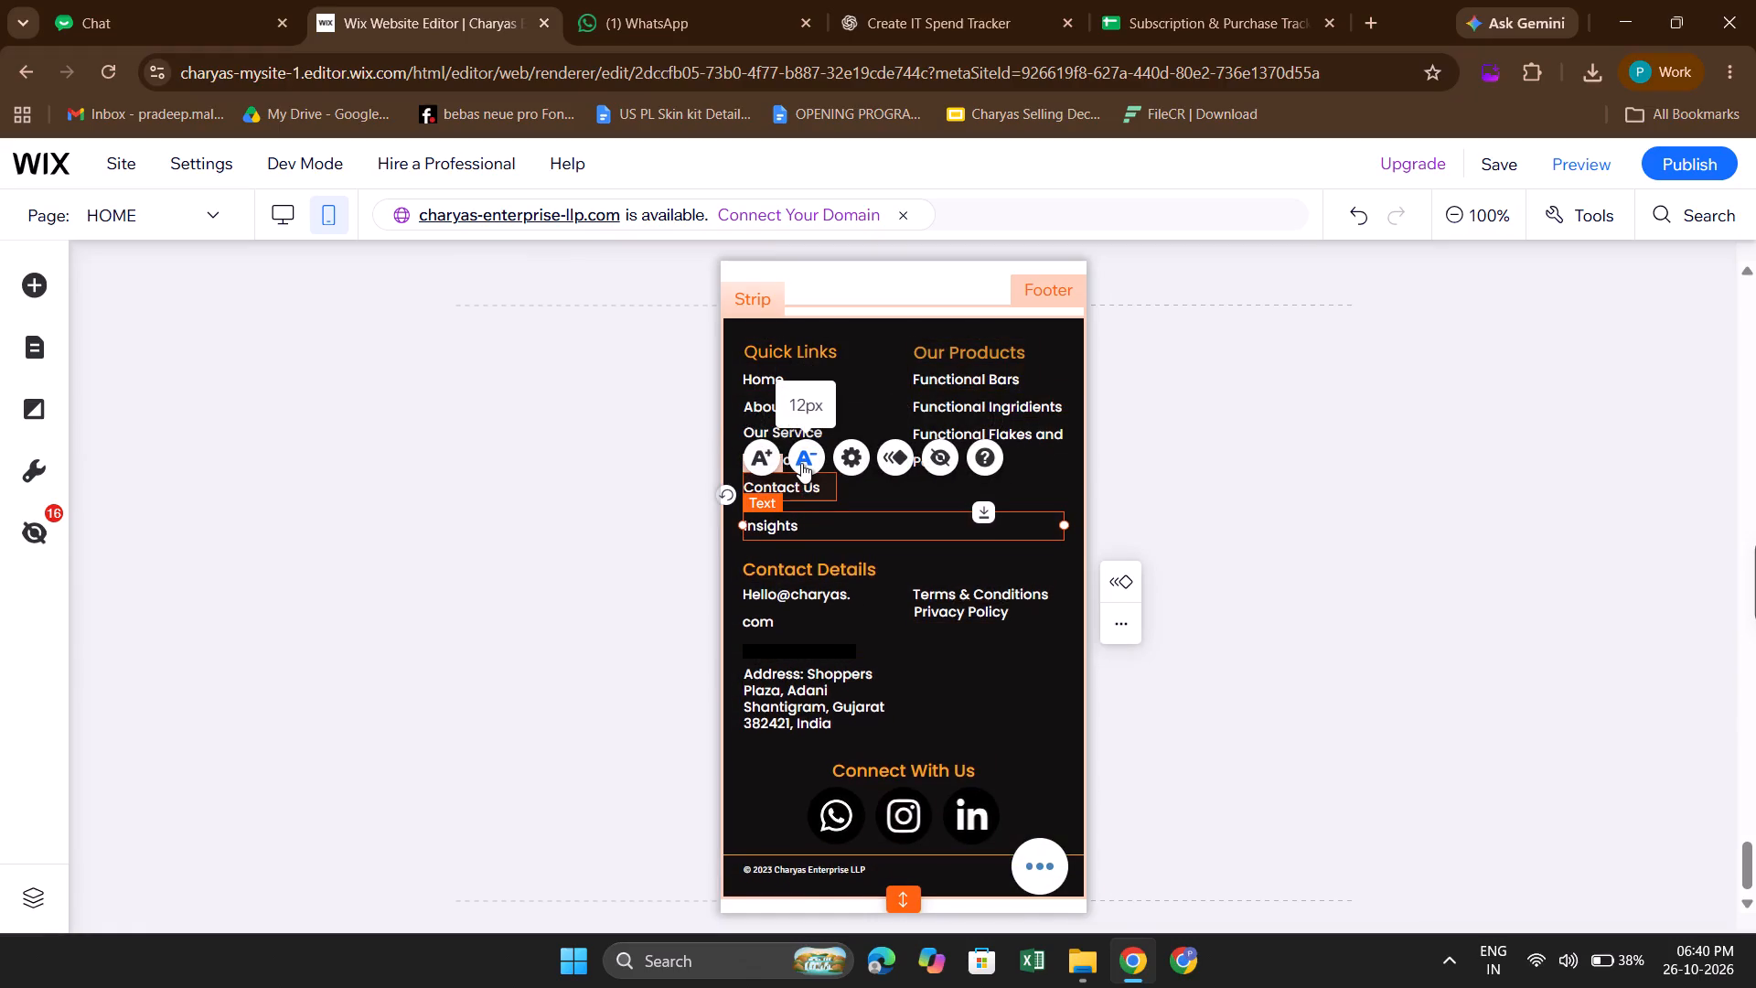
Narrow the "Insights" text box to fit its word and move it up directly below "Contact Us", matching the other links' spacing.
drag(1065, 529, 878, 537)
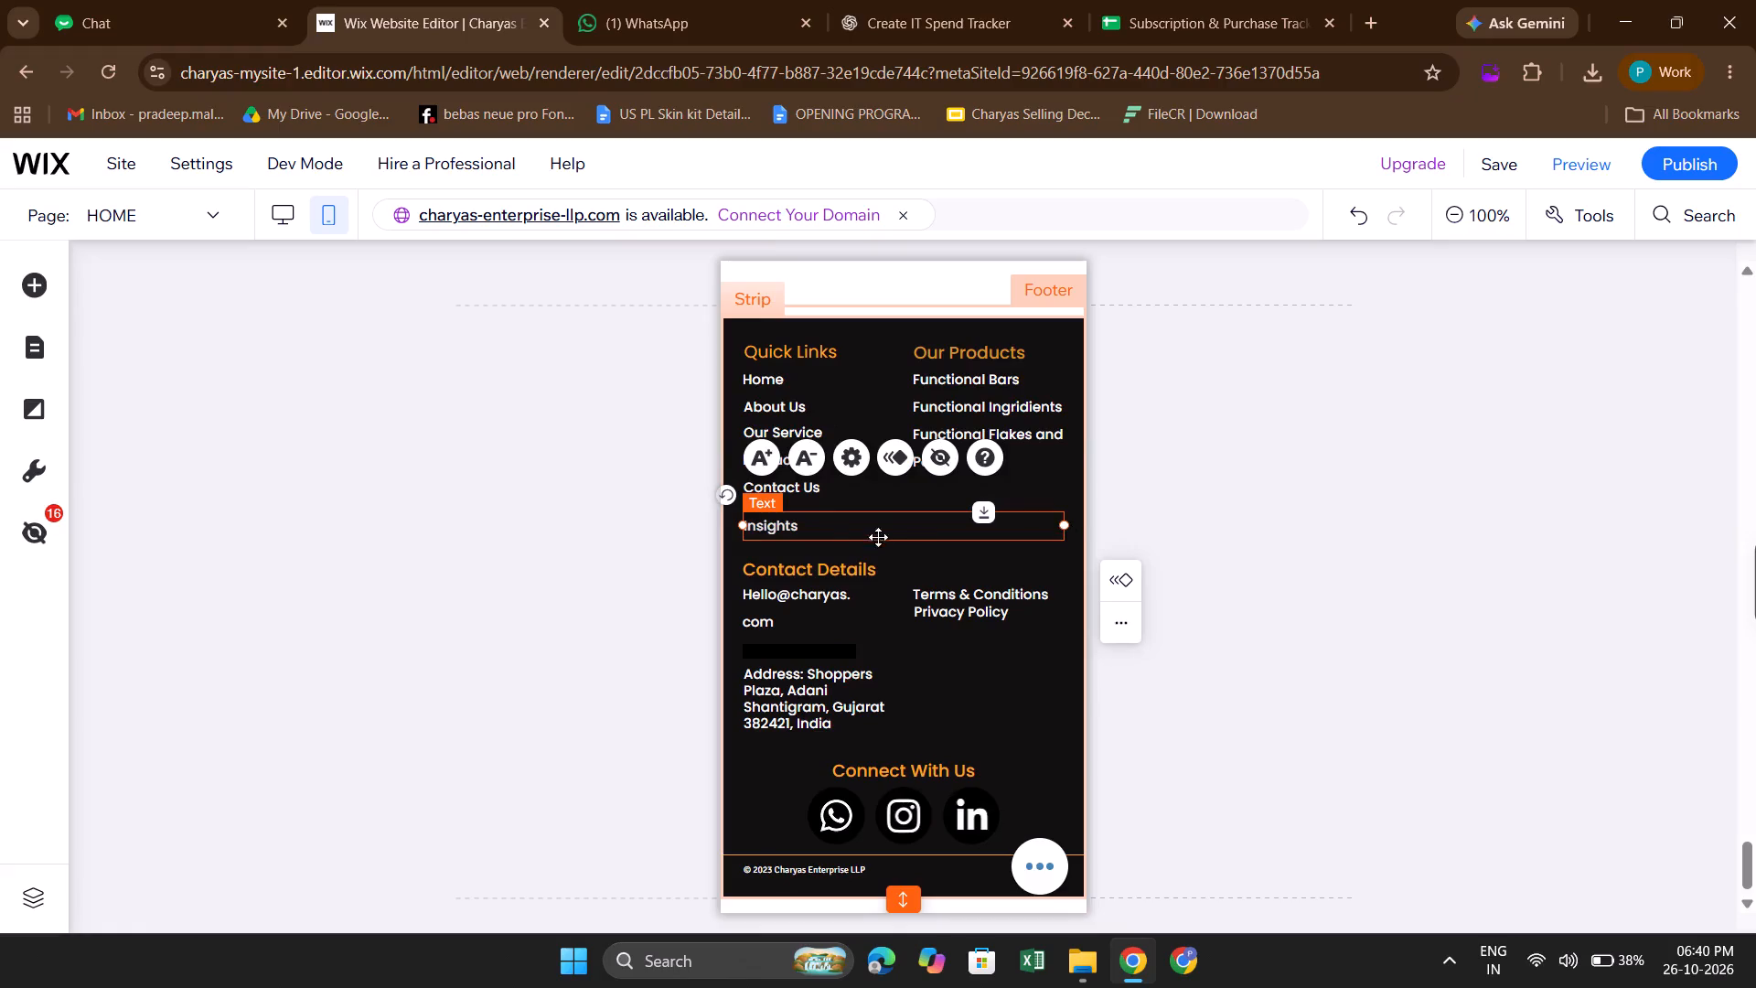
drag(878, 537, 808, 532)
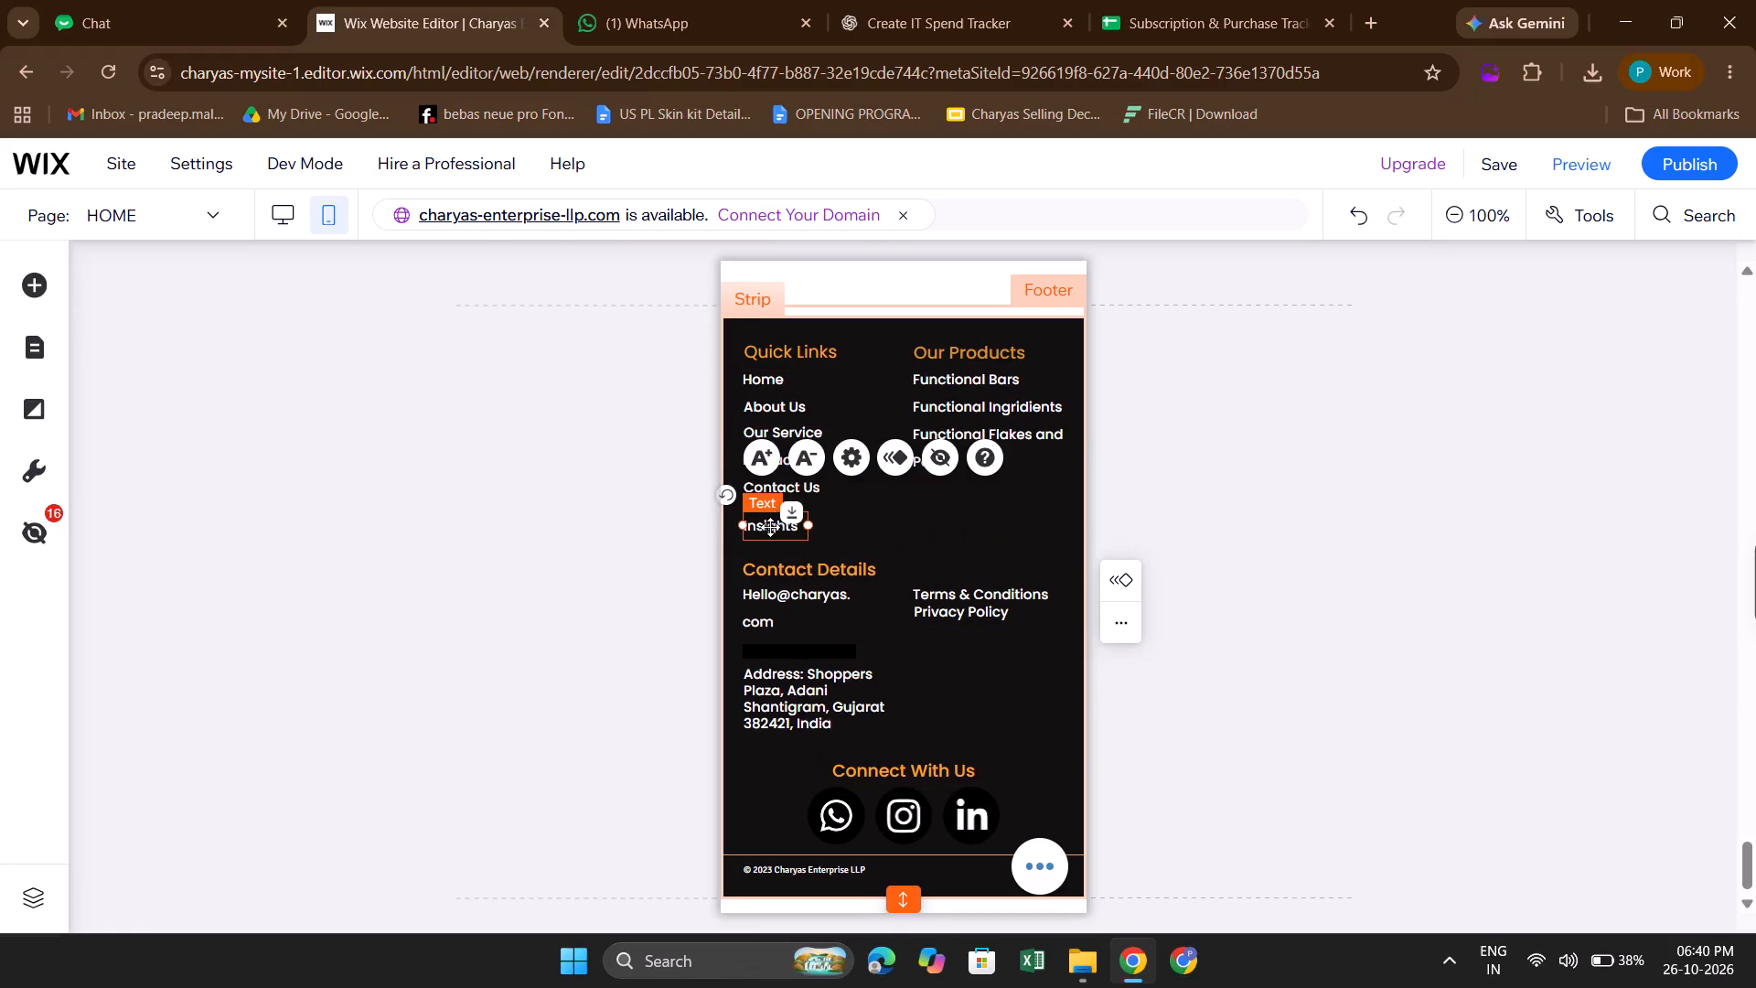
click(768, 529)
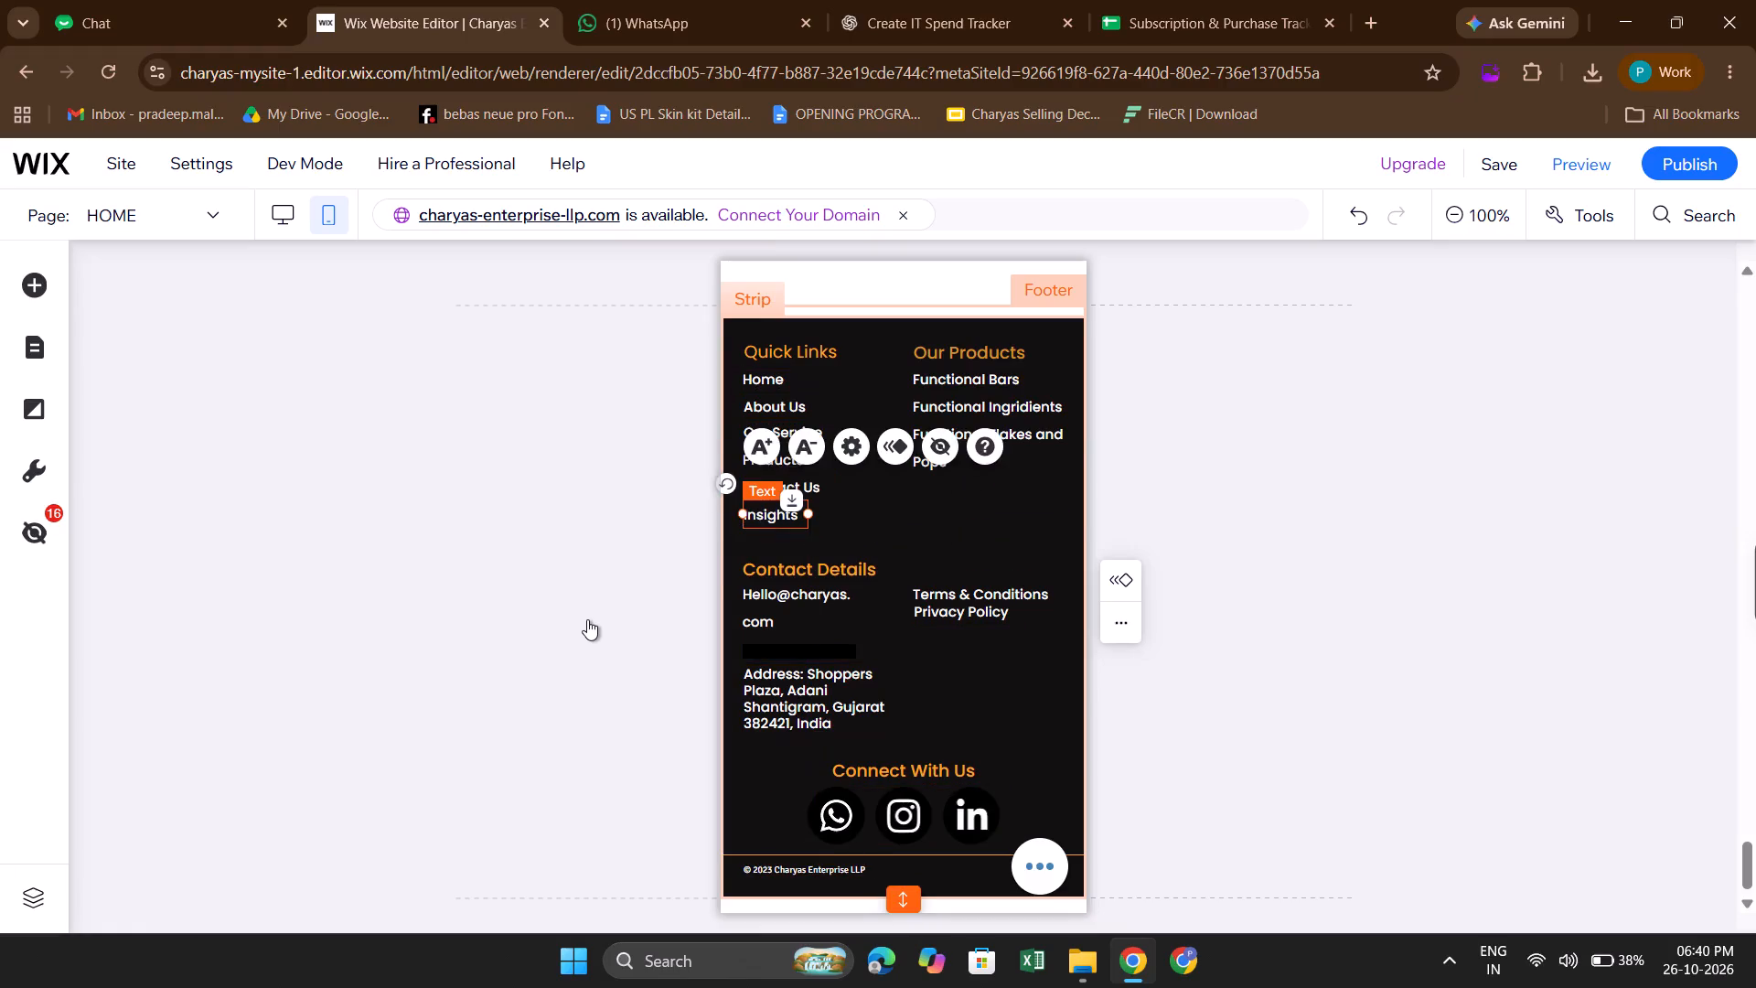
click(587, 619)
Examine the footer's links and the HOME page sections above it for remaining mobile layout problems.
click(787, 741)
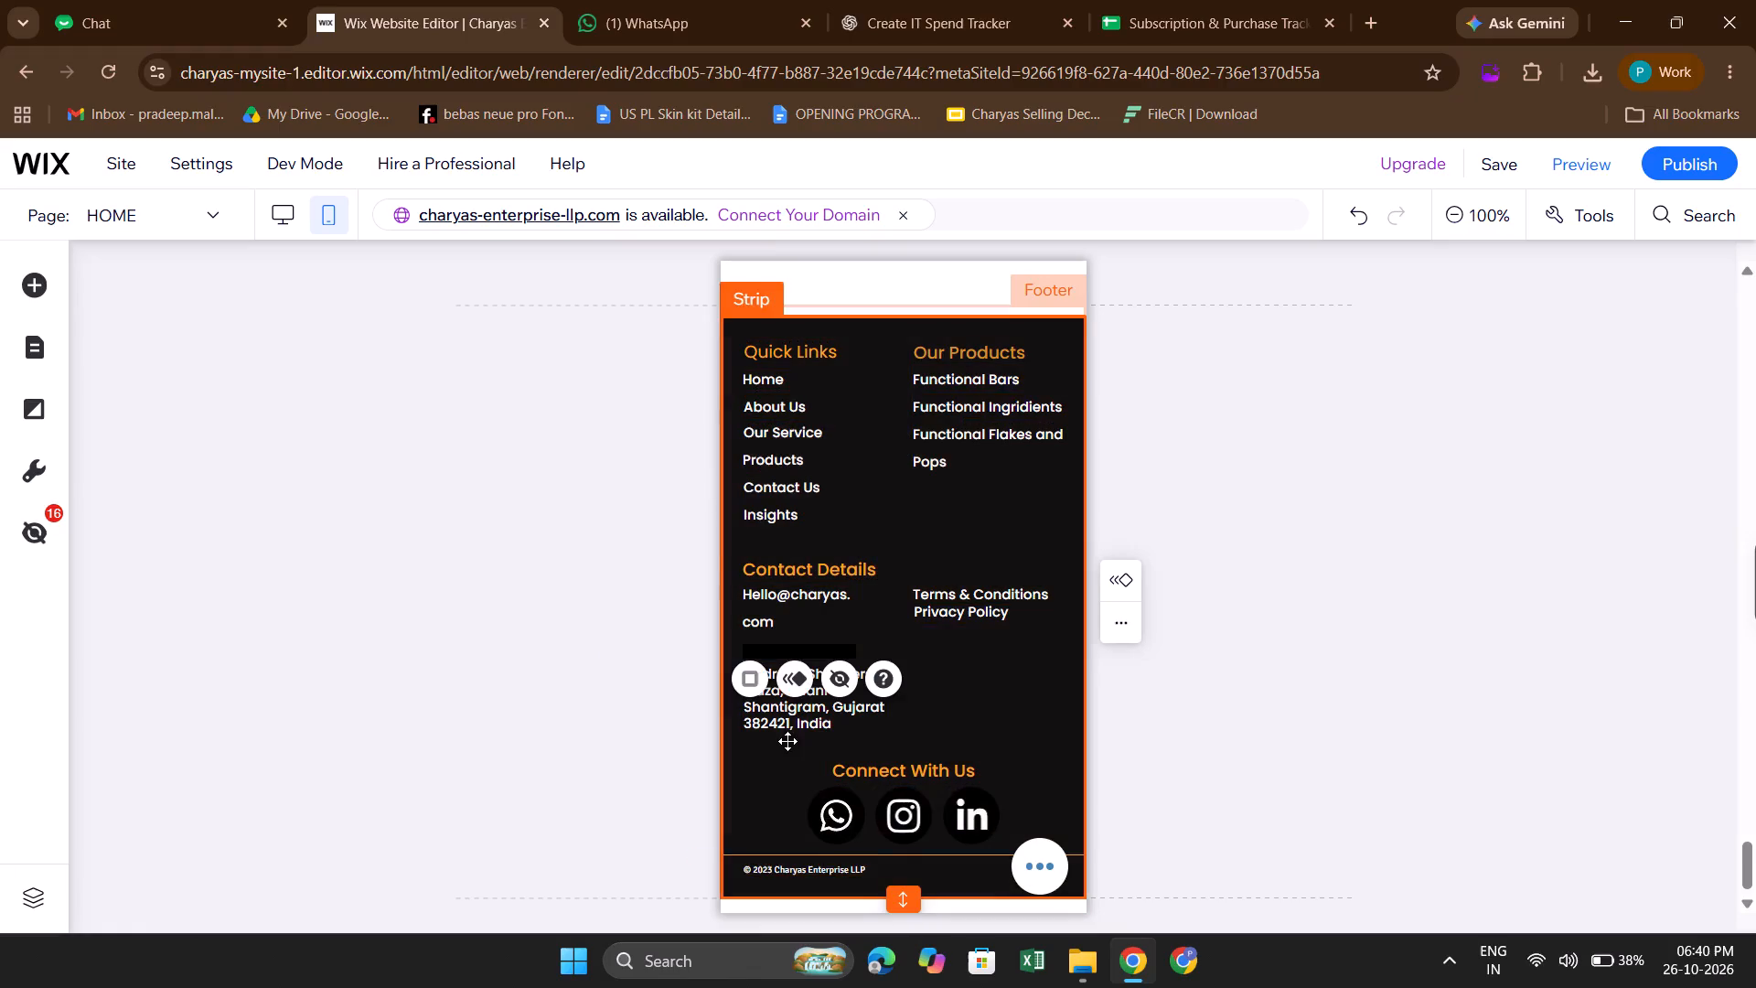
scroll(787, 741, up, 2)
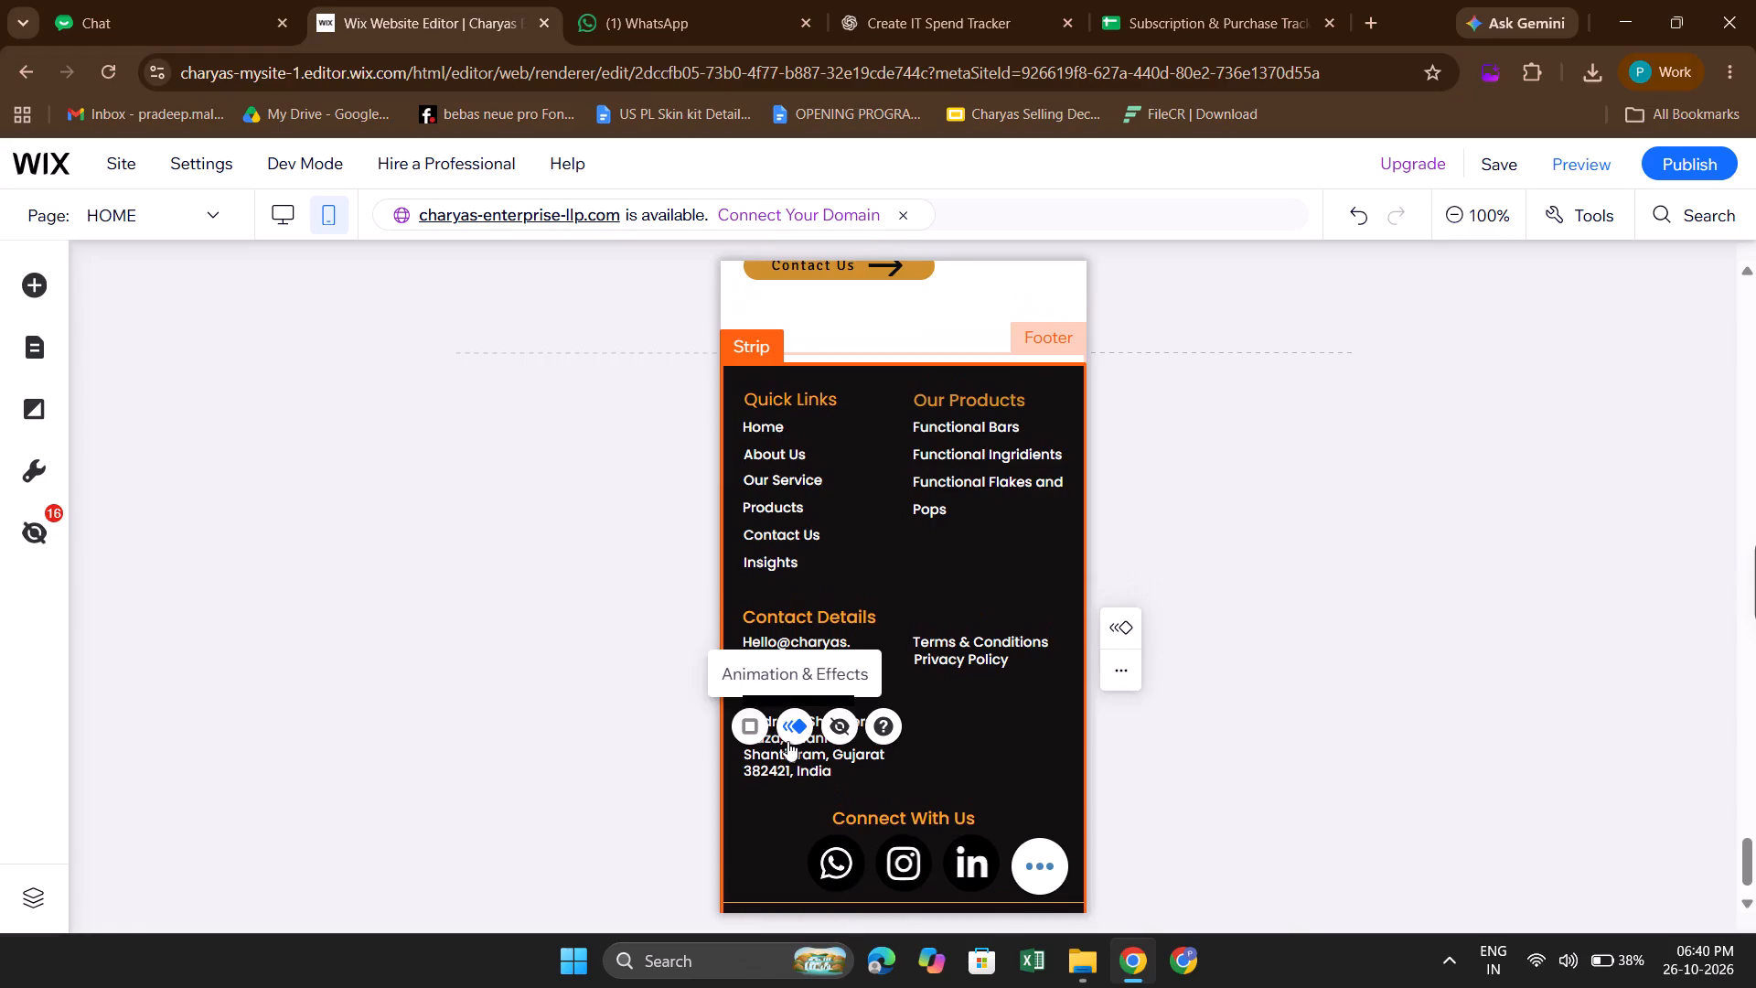
click(786, 572)
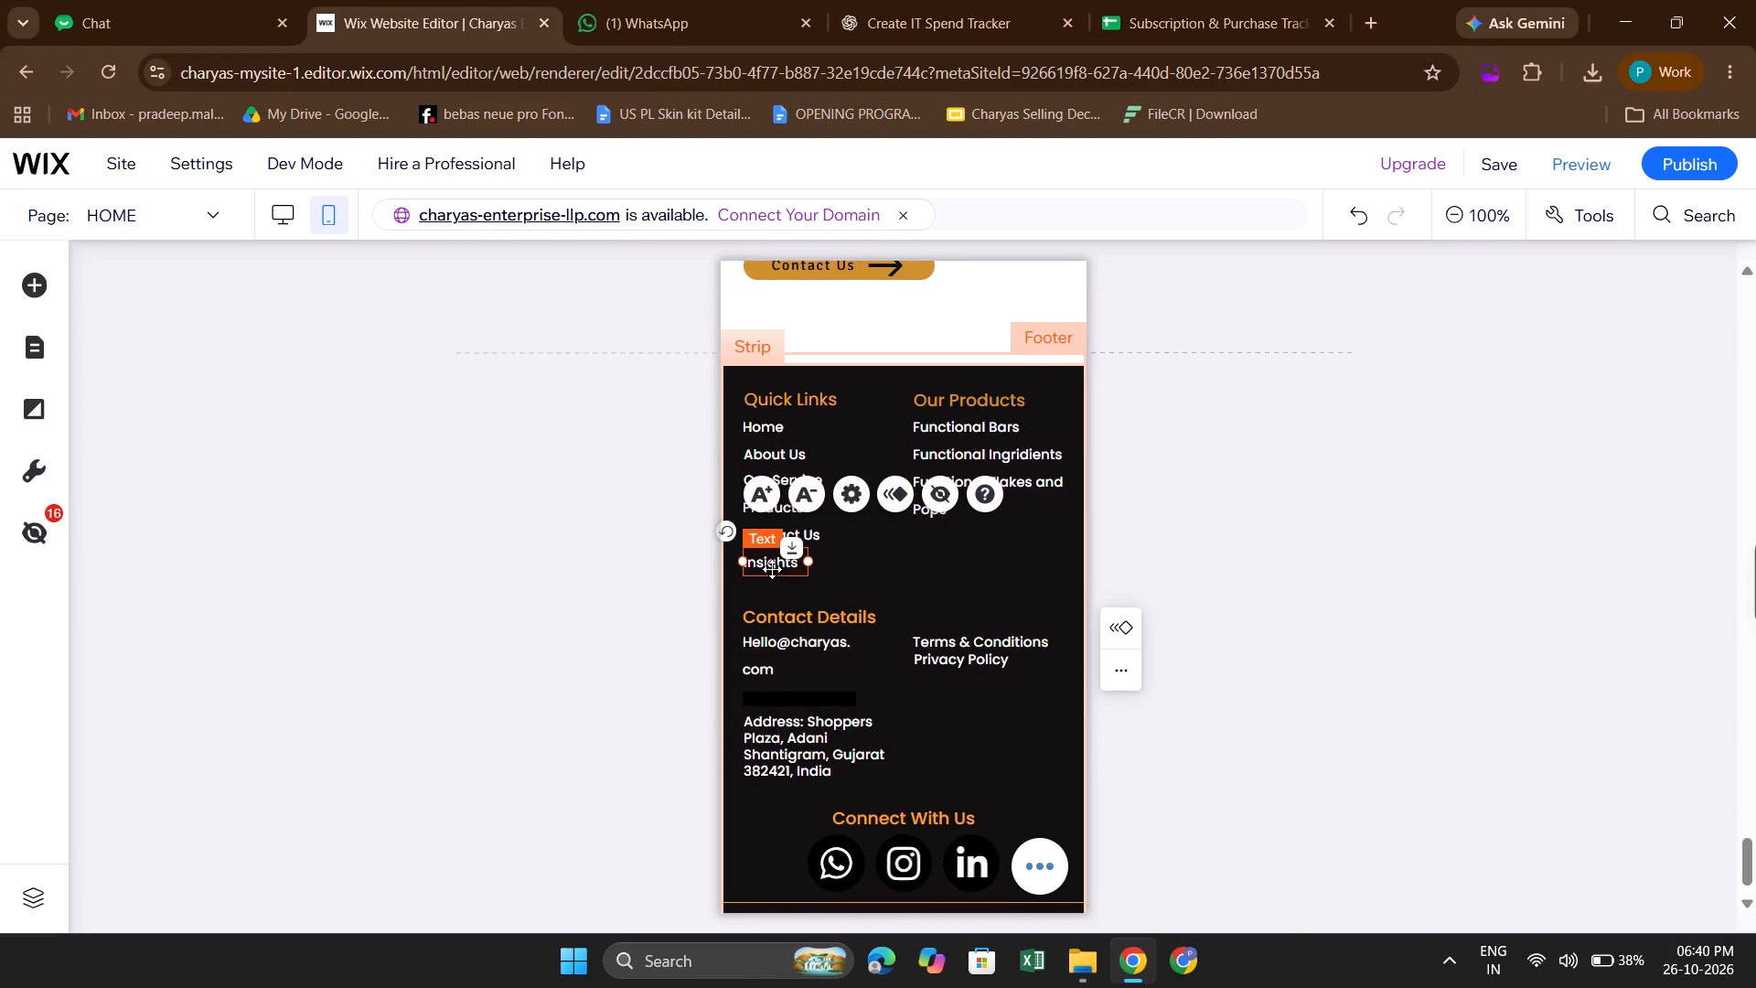
click(772, 569)
click(593, 628)
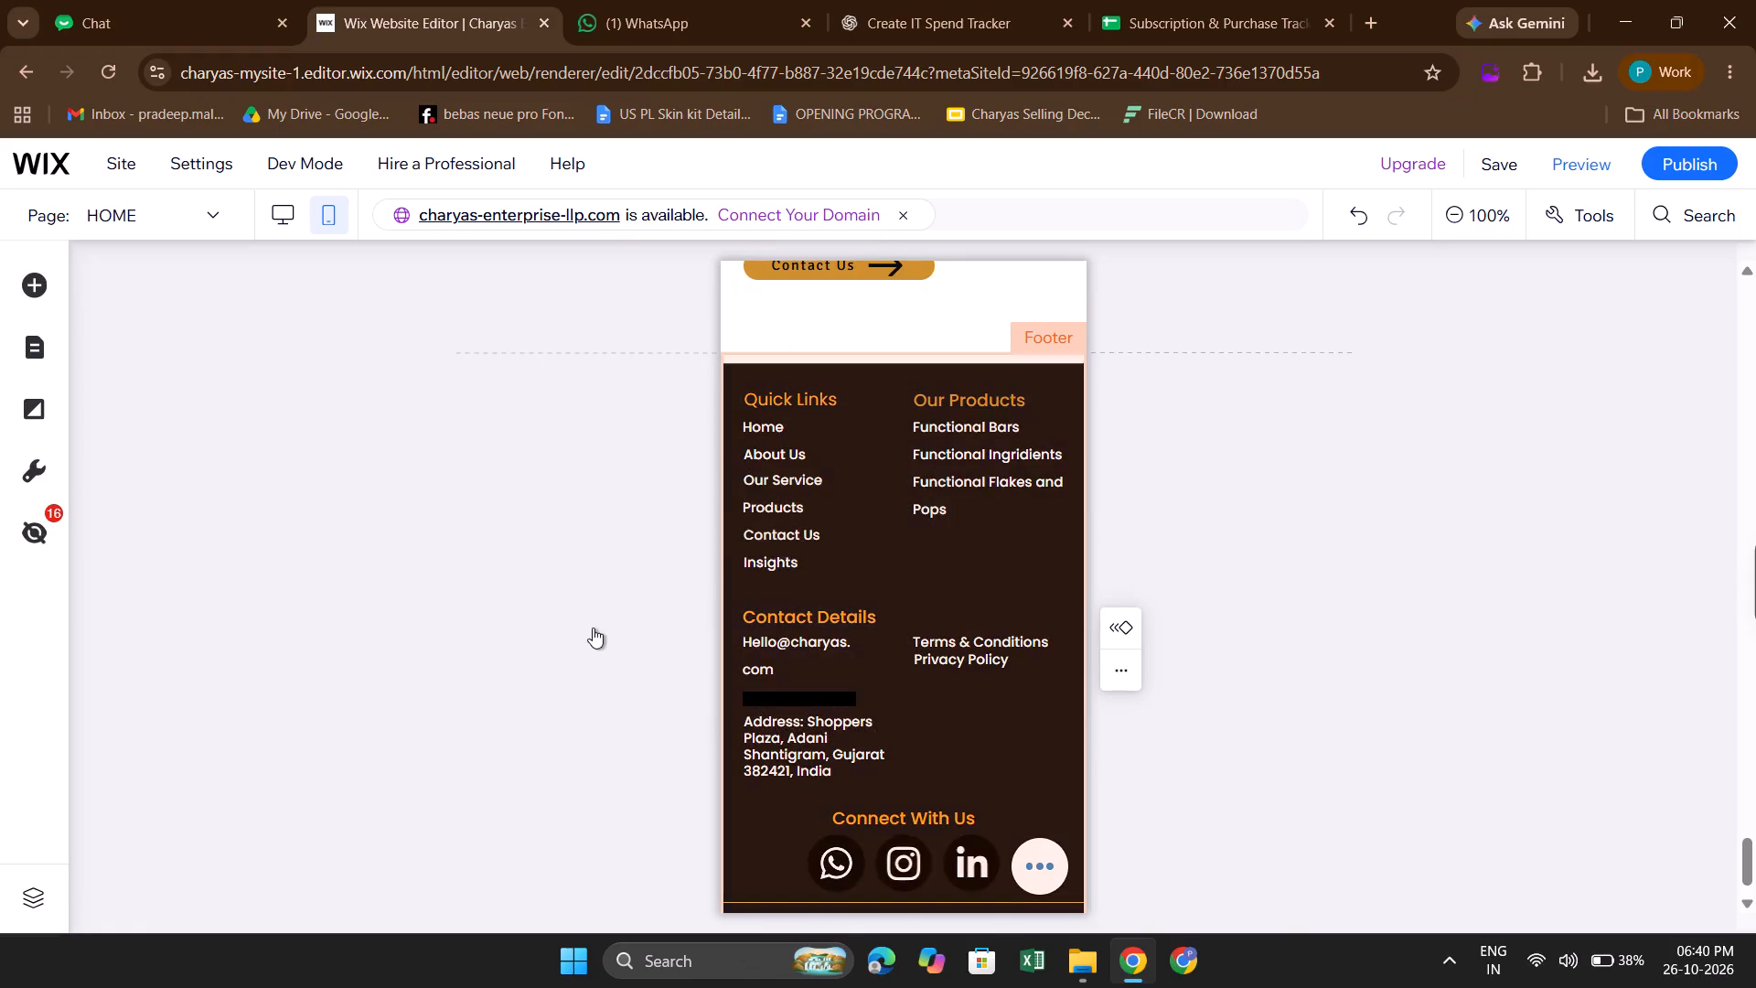
click(974, 530)
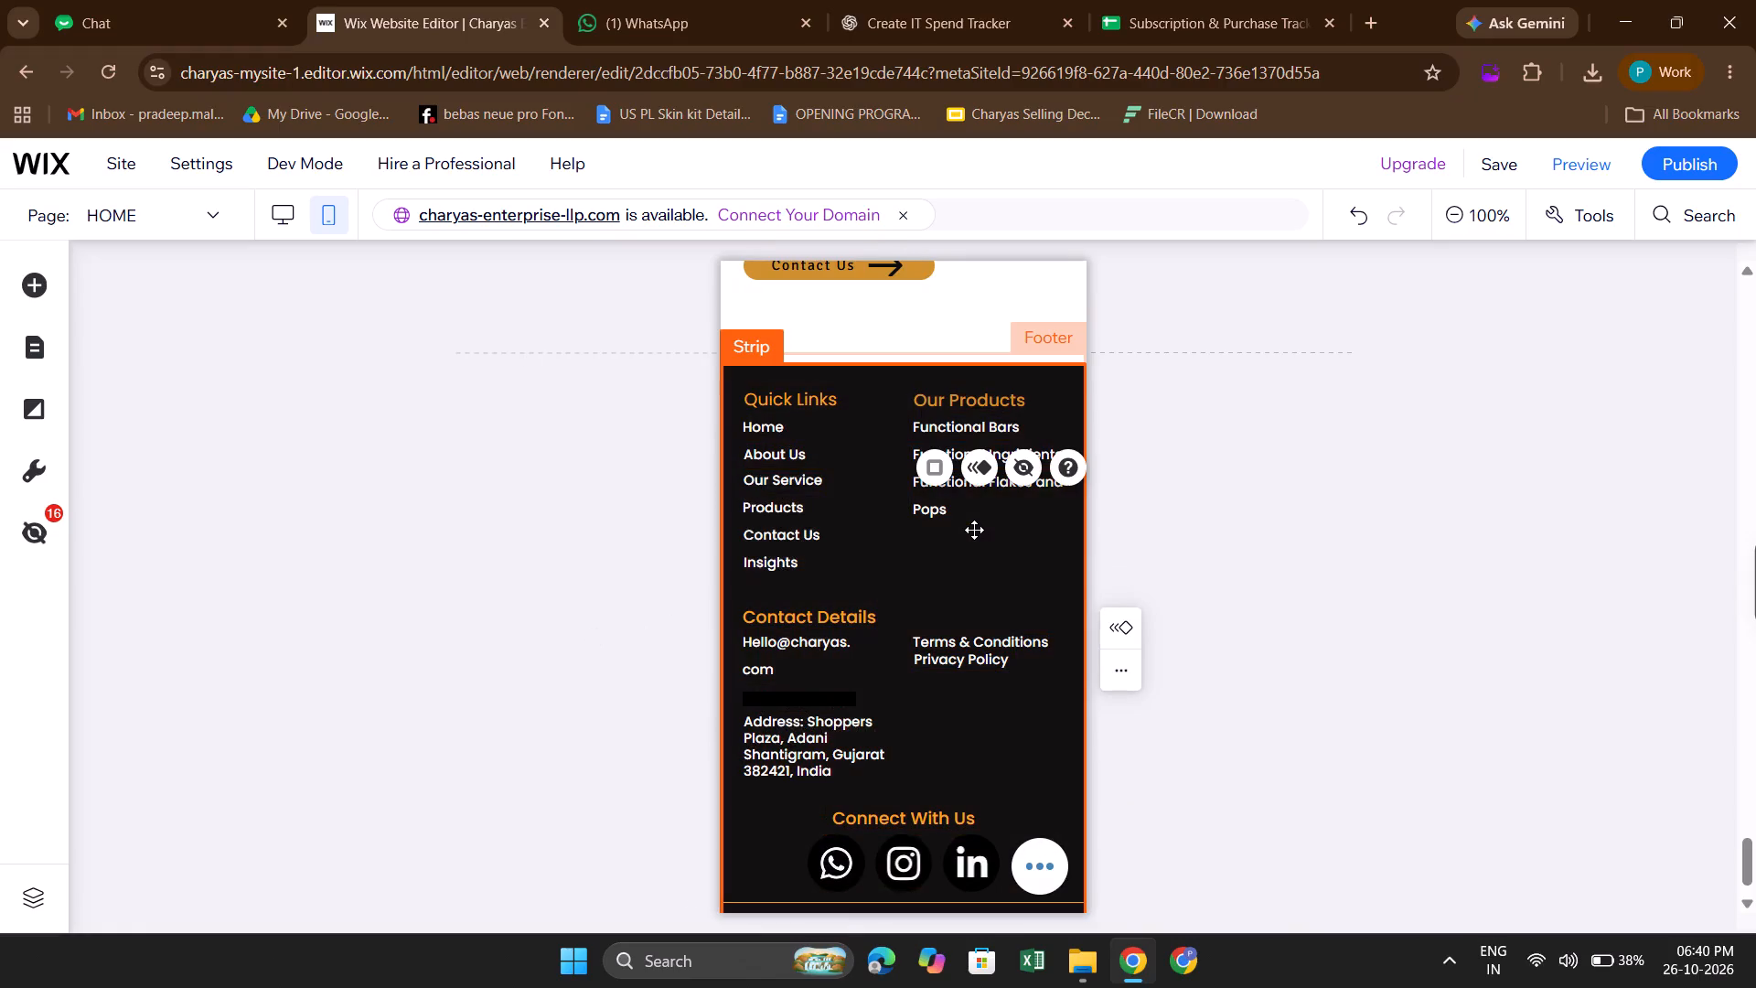
scroll(974, 530, up, 1)
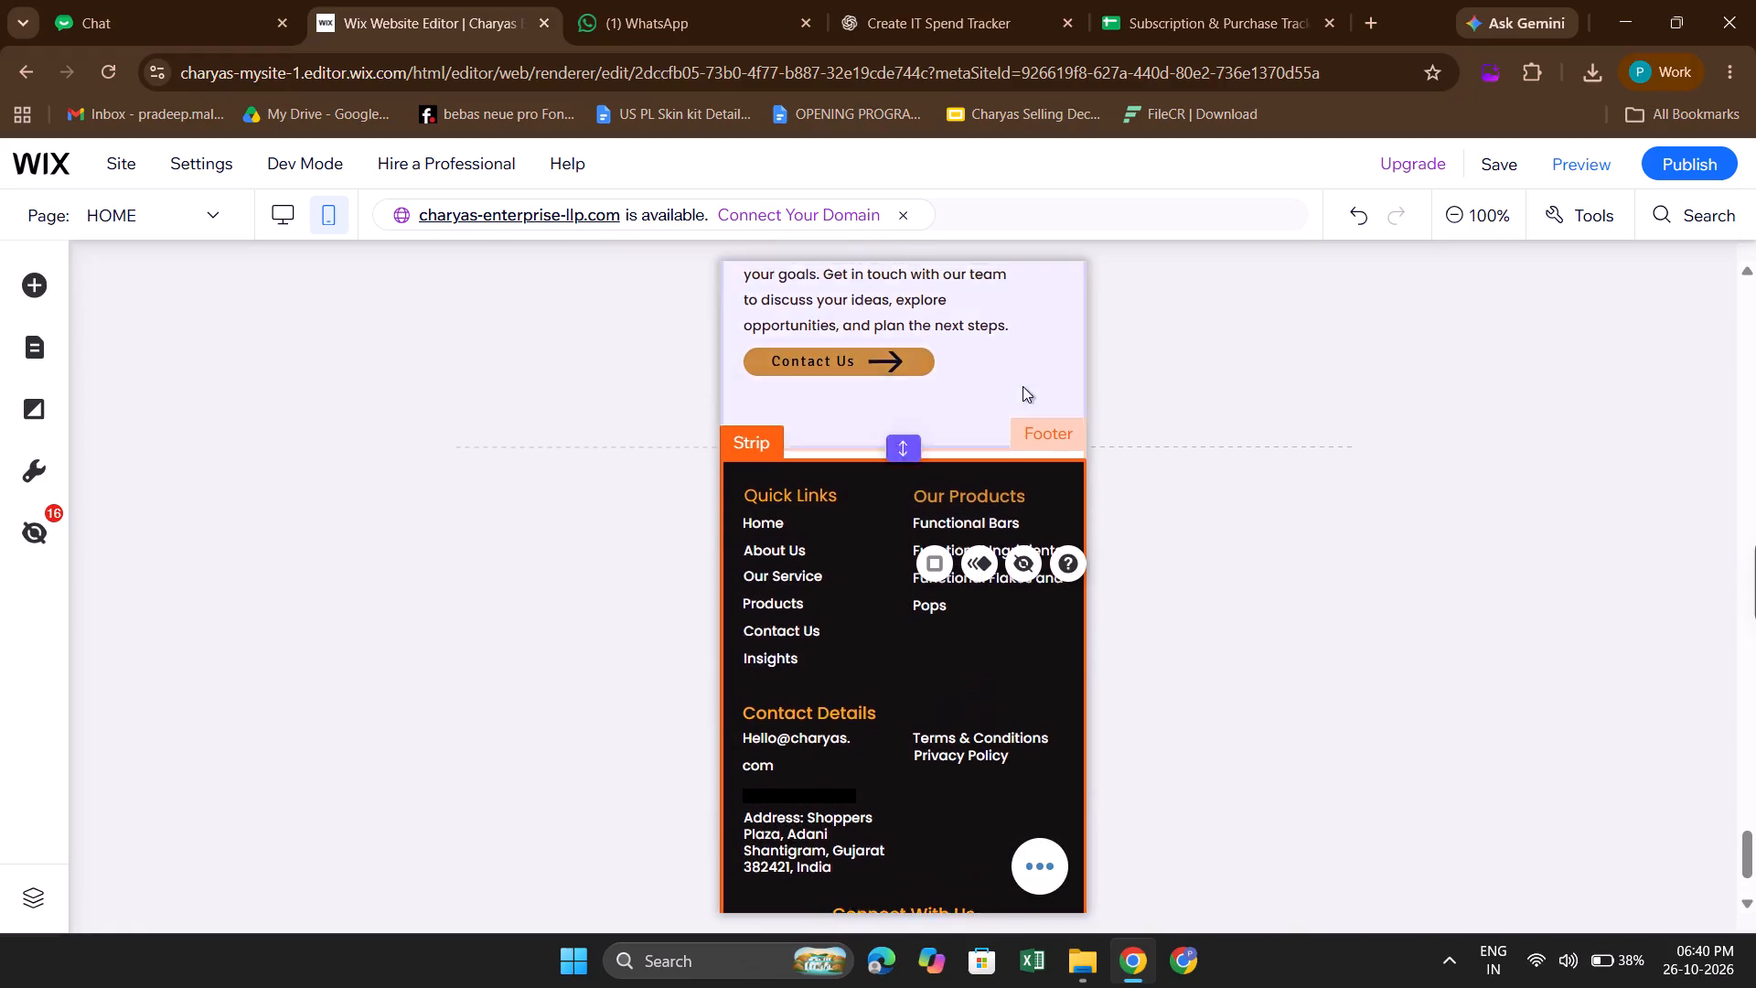
scroll(1023, 386, up, 2)
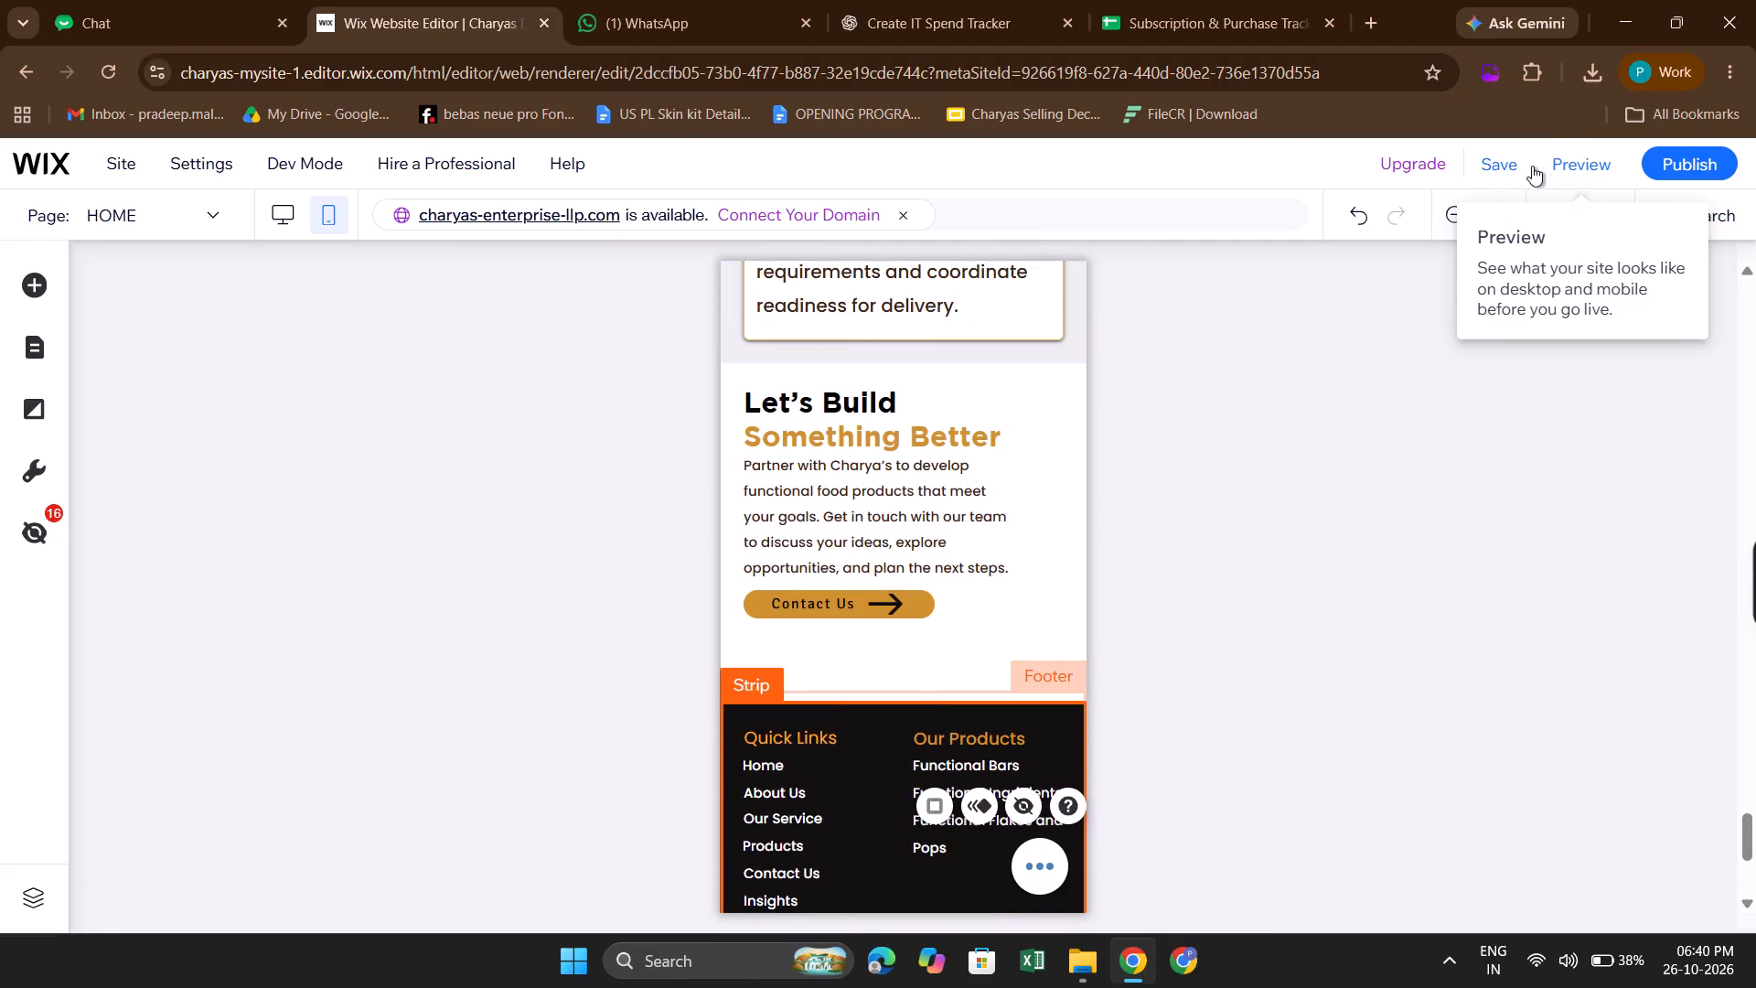
scroll(1308, 491, up, 3)
scroll(528, 603, up, 3)
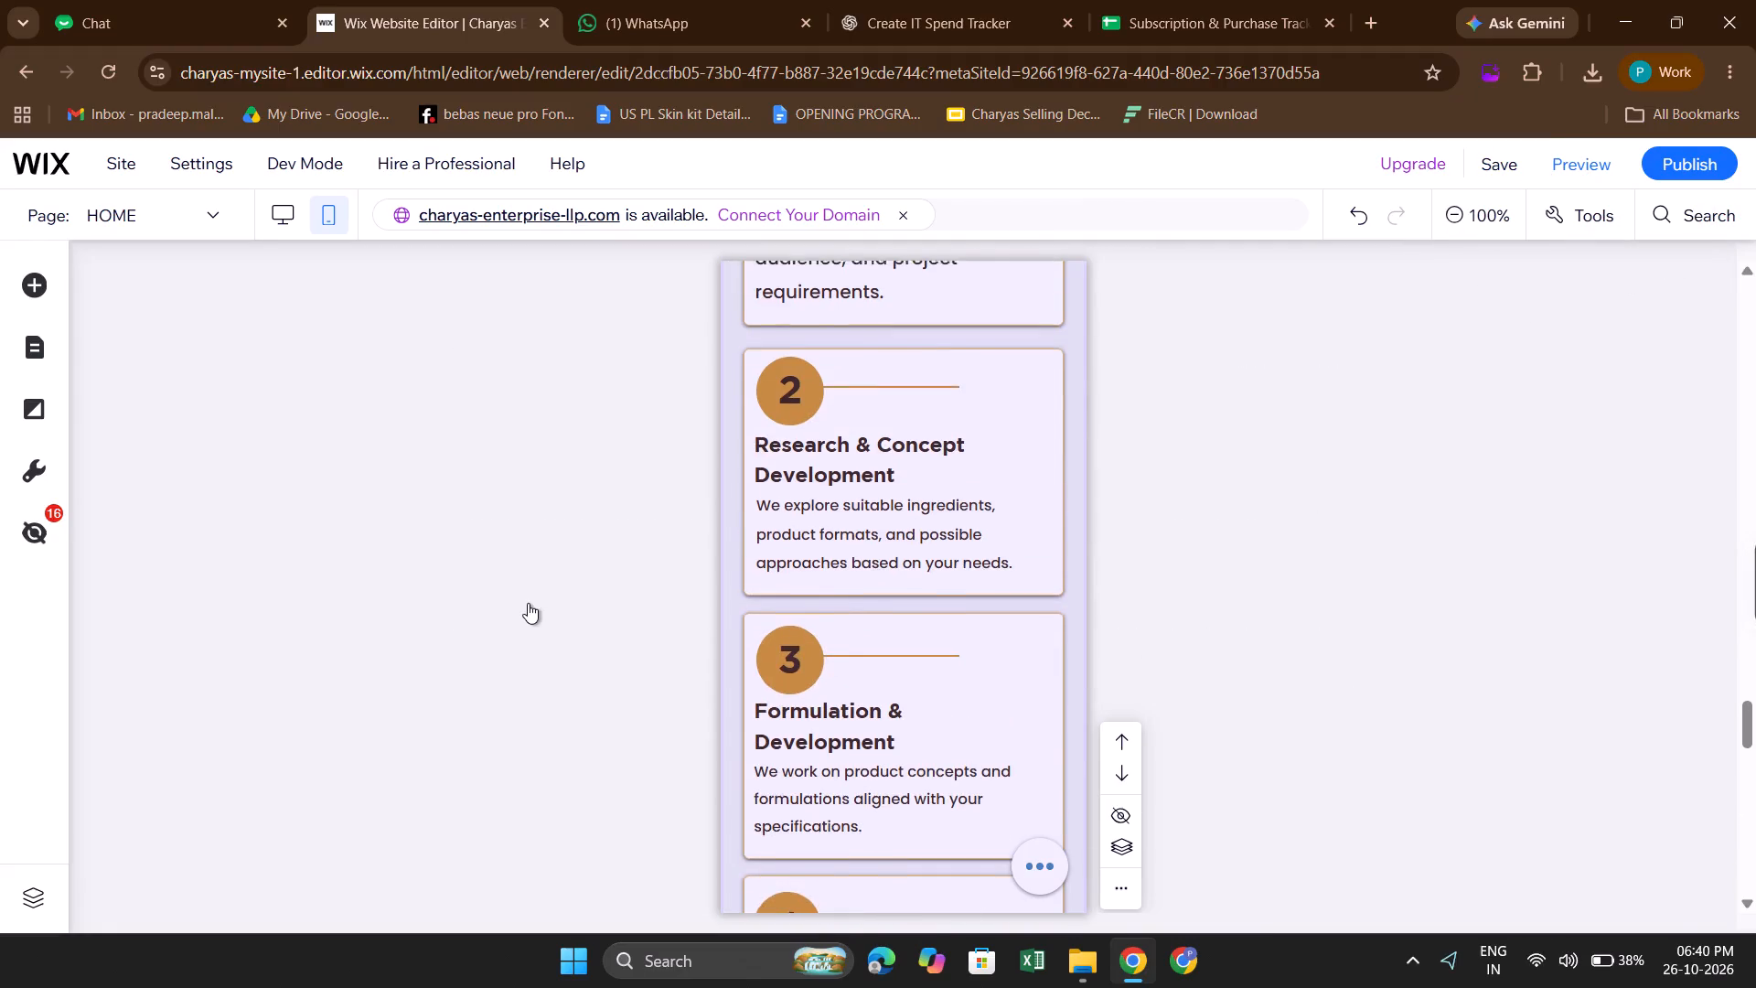
scroll(528, 603, up, 8)
scroll(578, 485, up, 5)
scroll(578, 485, down, 7)
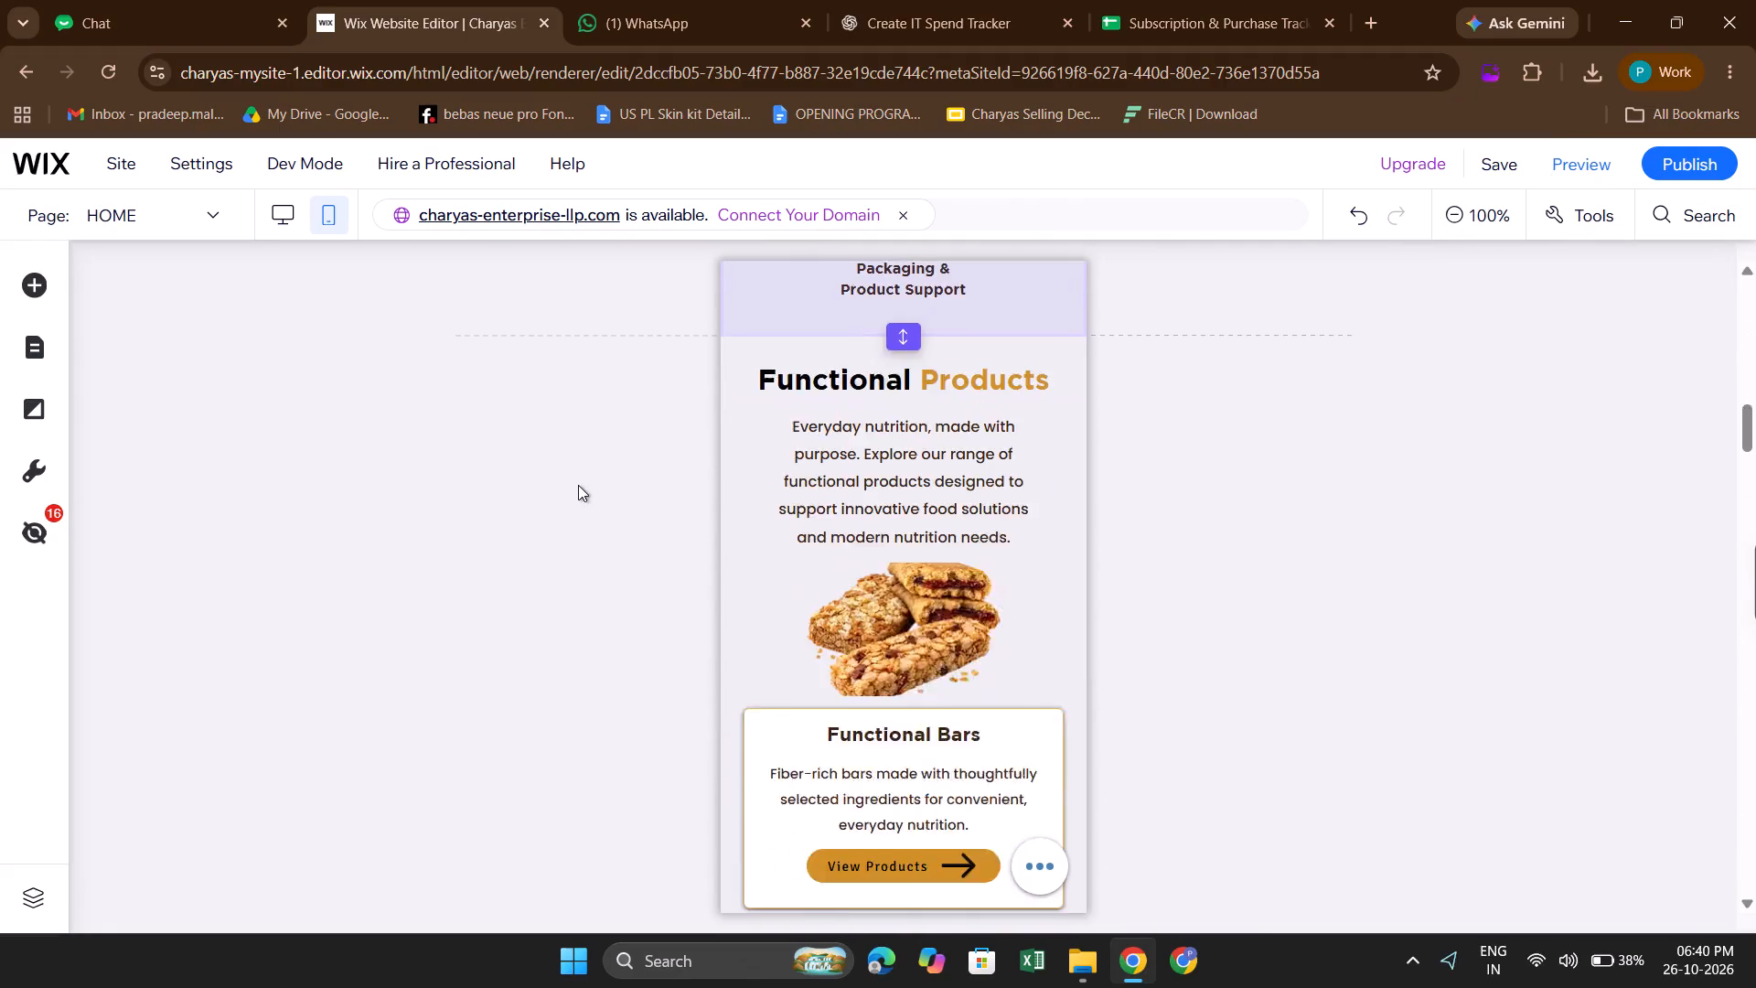
Extend the crop of the image above the "Functional Bars" card to about 180 × 144 px so all the bars show.
scroll(578, 485, down, 1)
scroll(539, 694, right, 1)
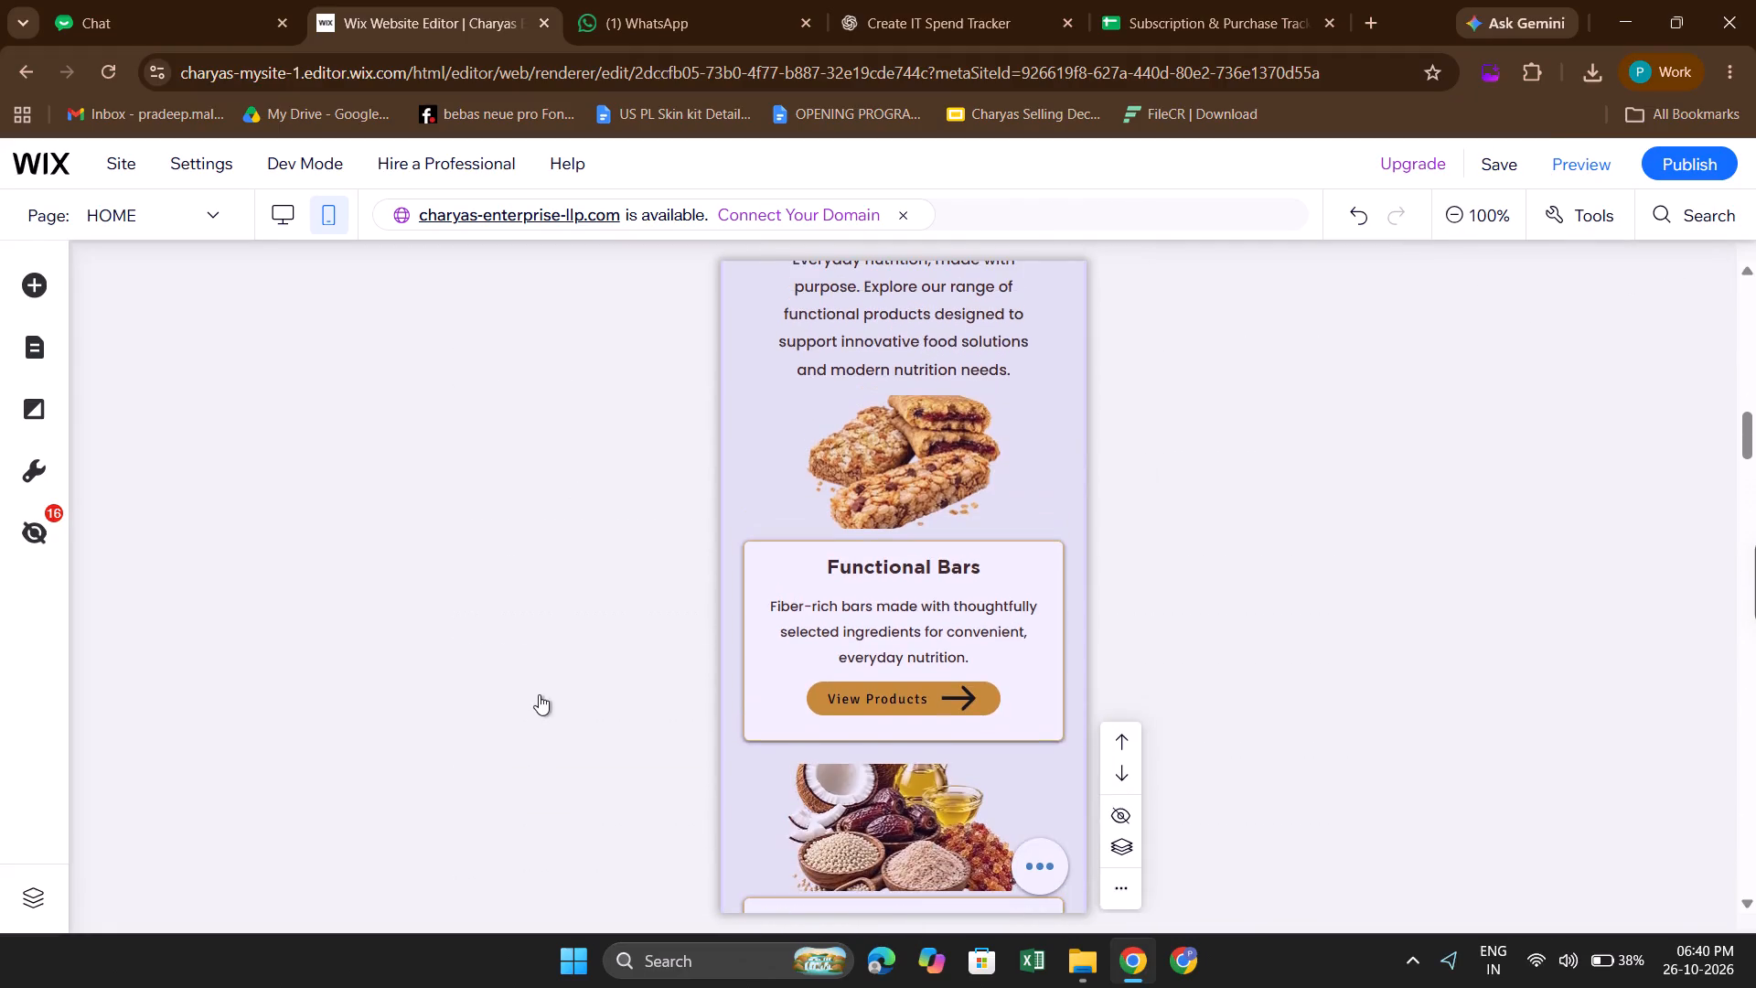
click(939, 456)
click(939, 456)
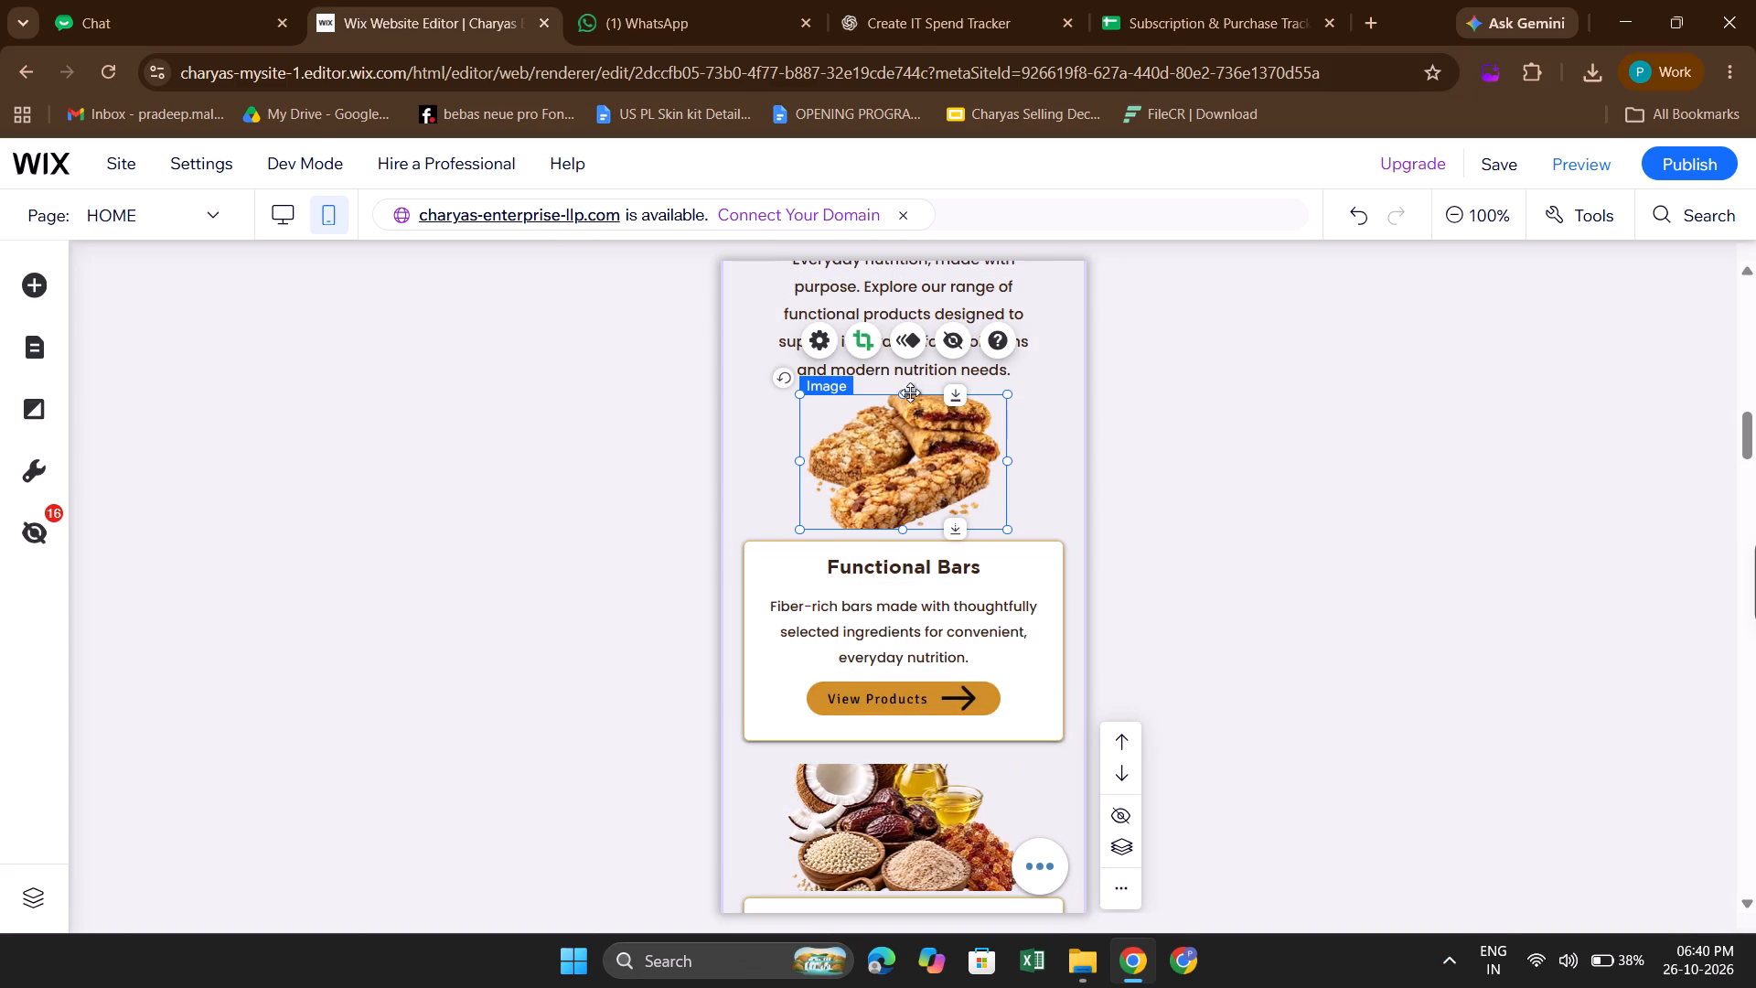
click(864, 341)
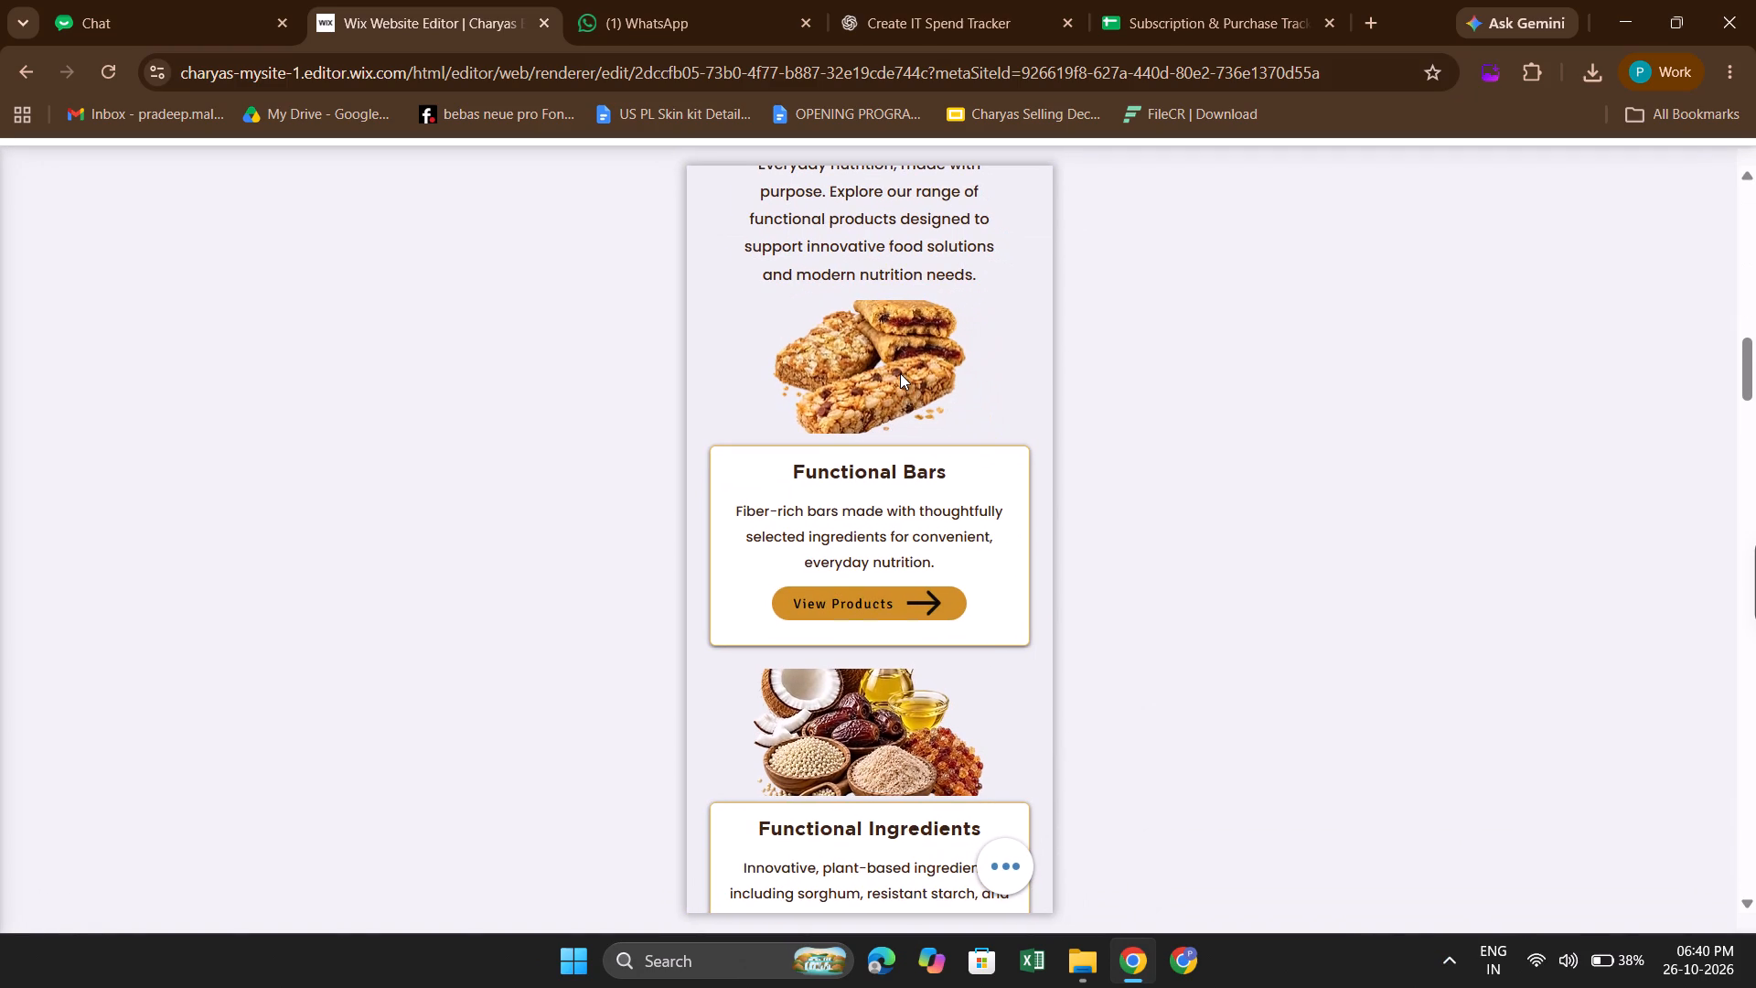
click(908, 364)
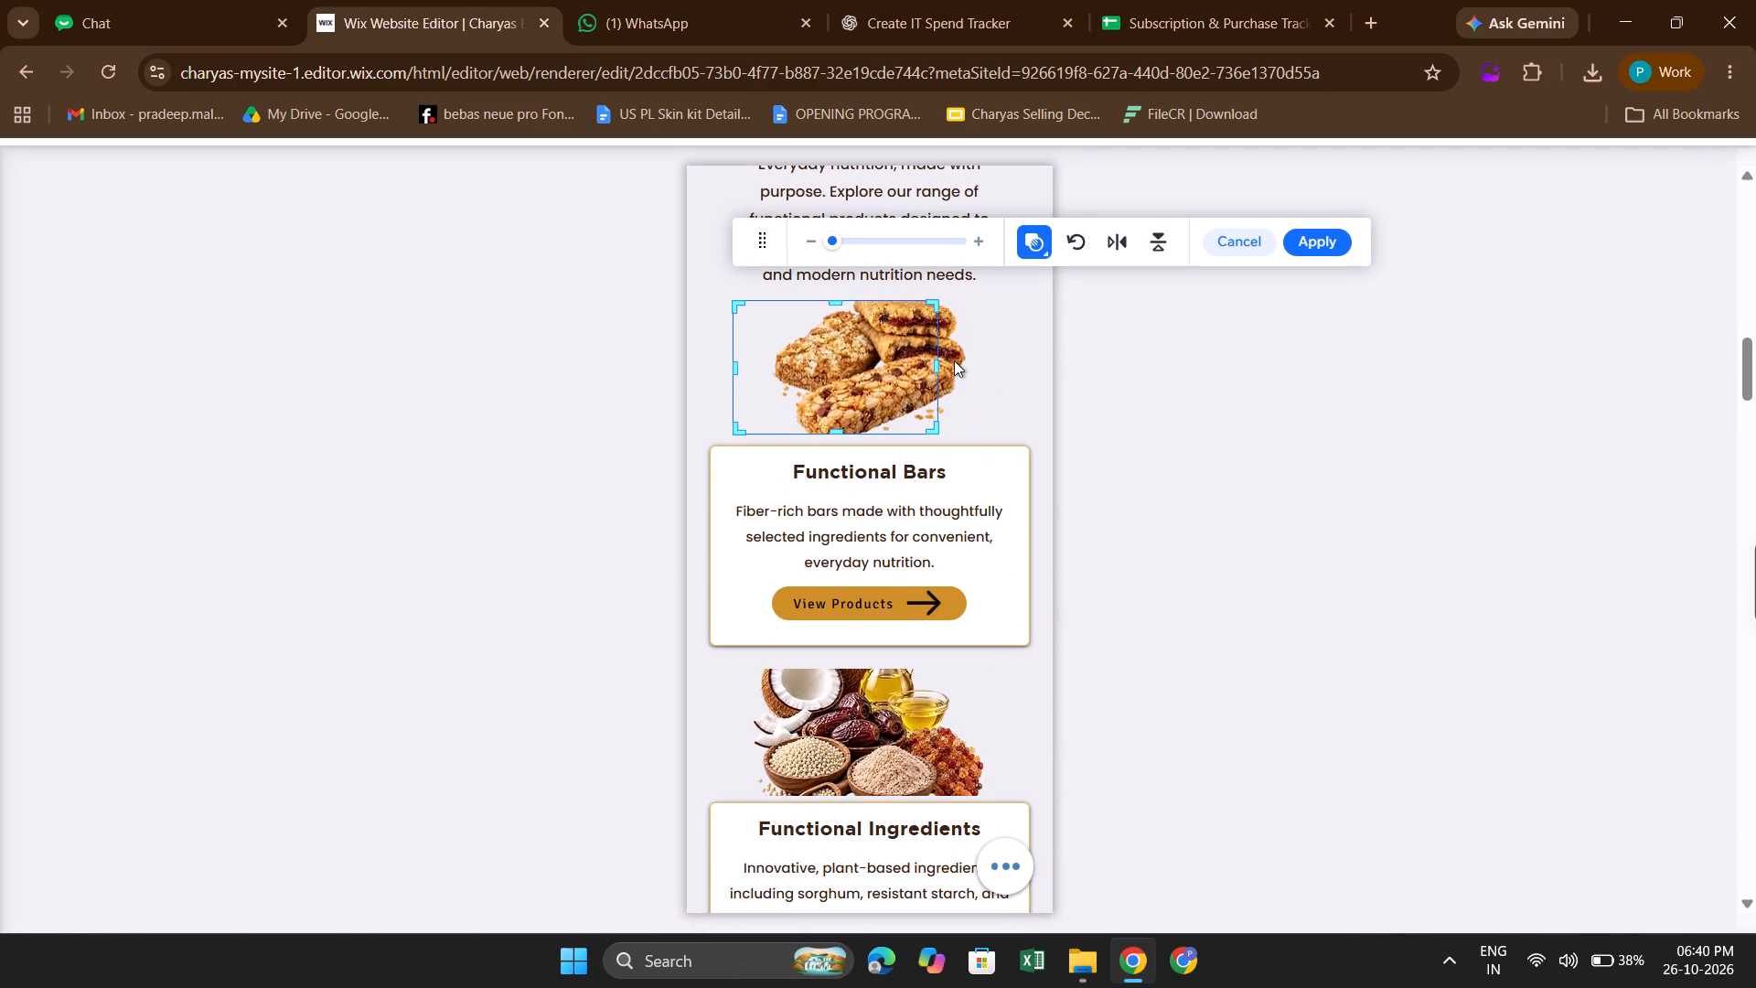
drag(931, 364, 967, 360)
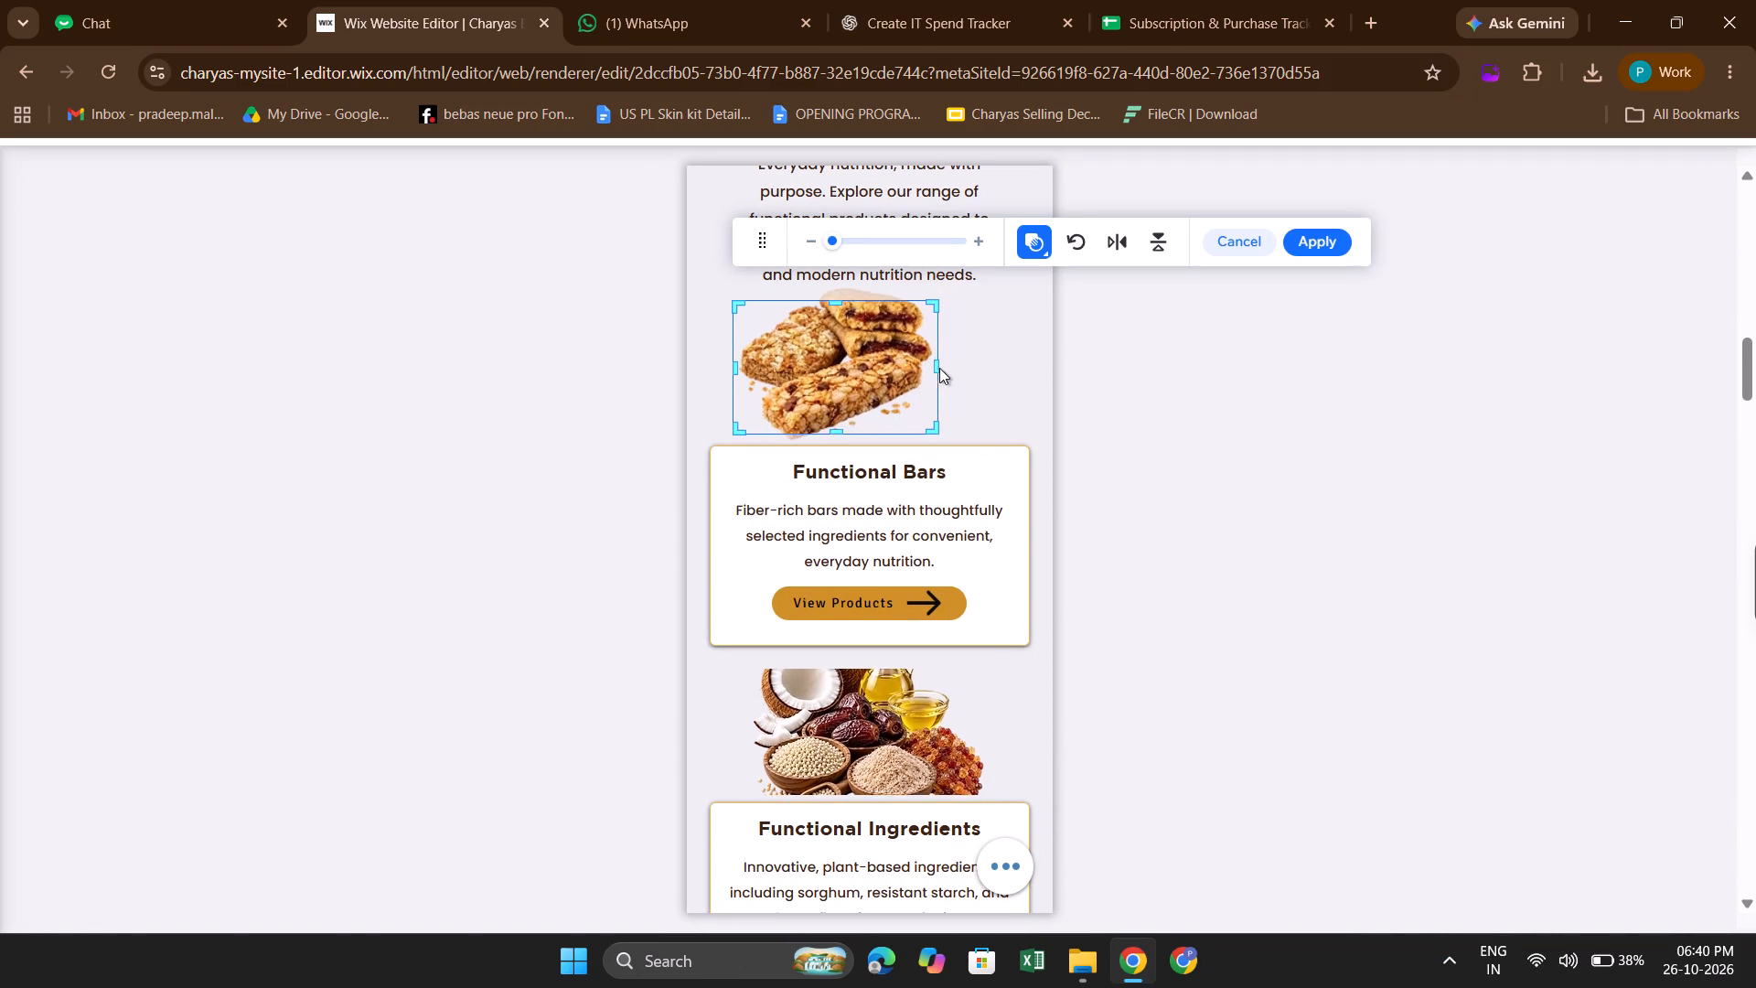
drag(937, 365, 972, 366)
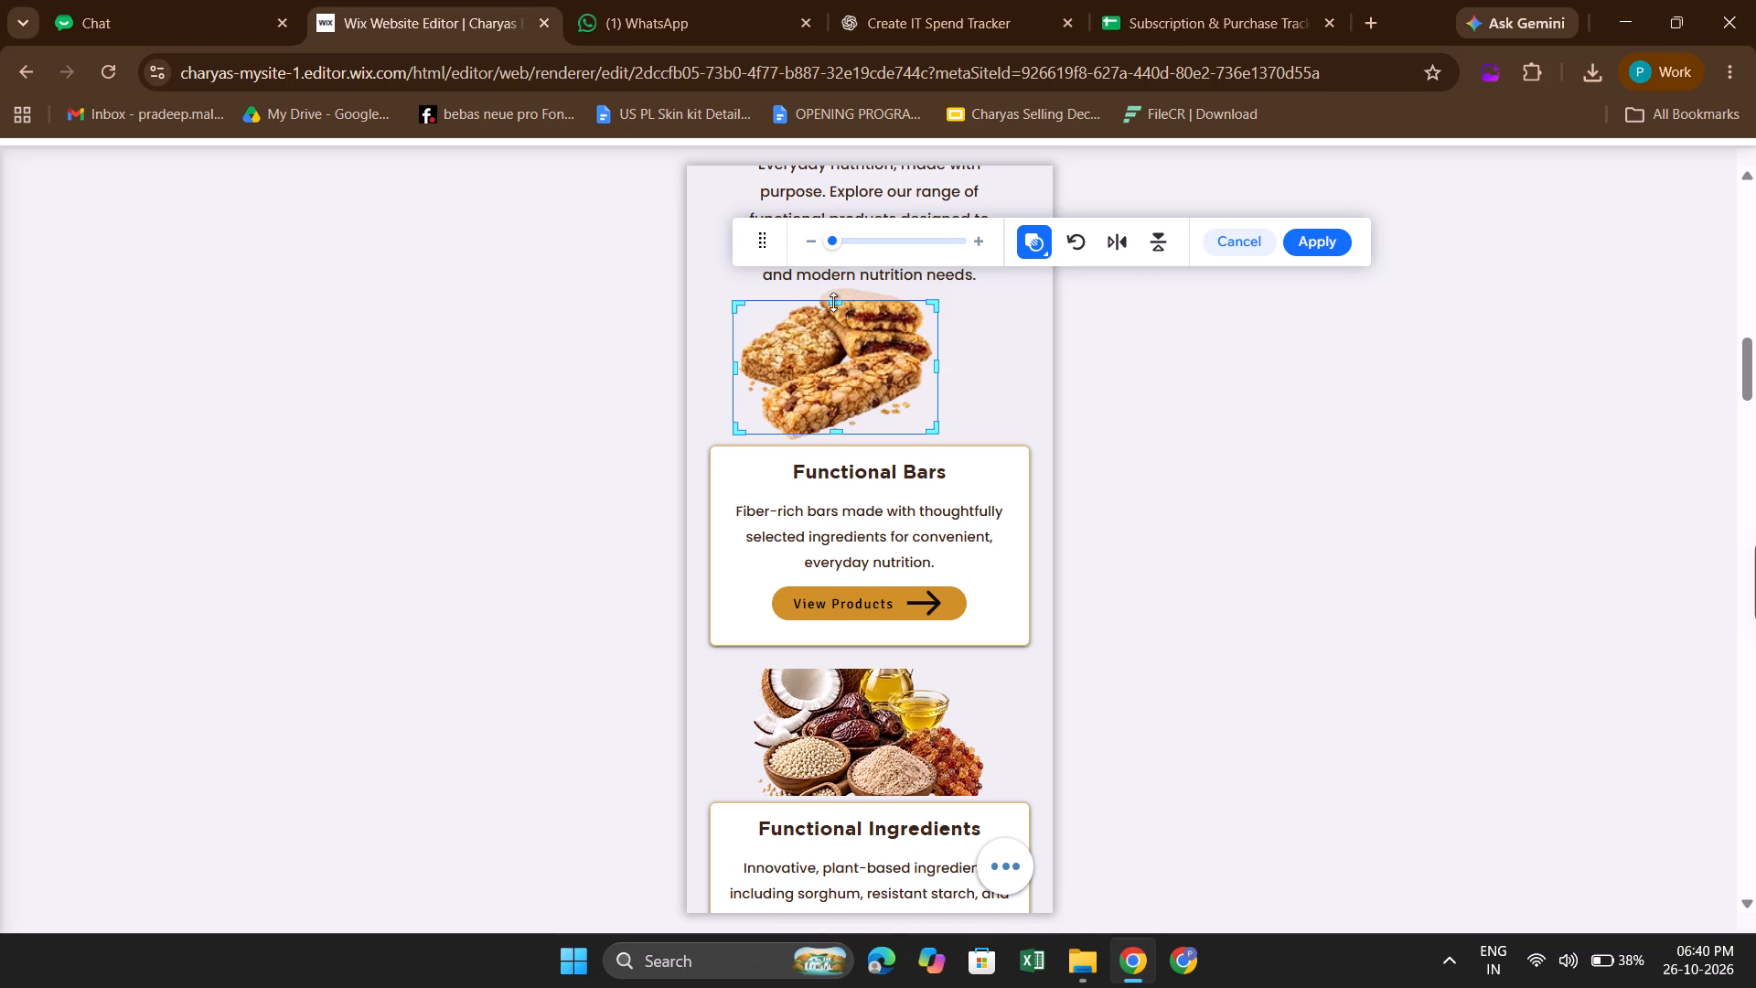
drag(834, 304, 830, 285)
drag(841, 432, 841, 446)
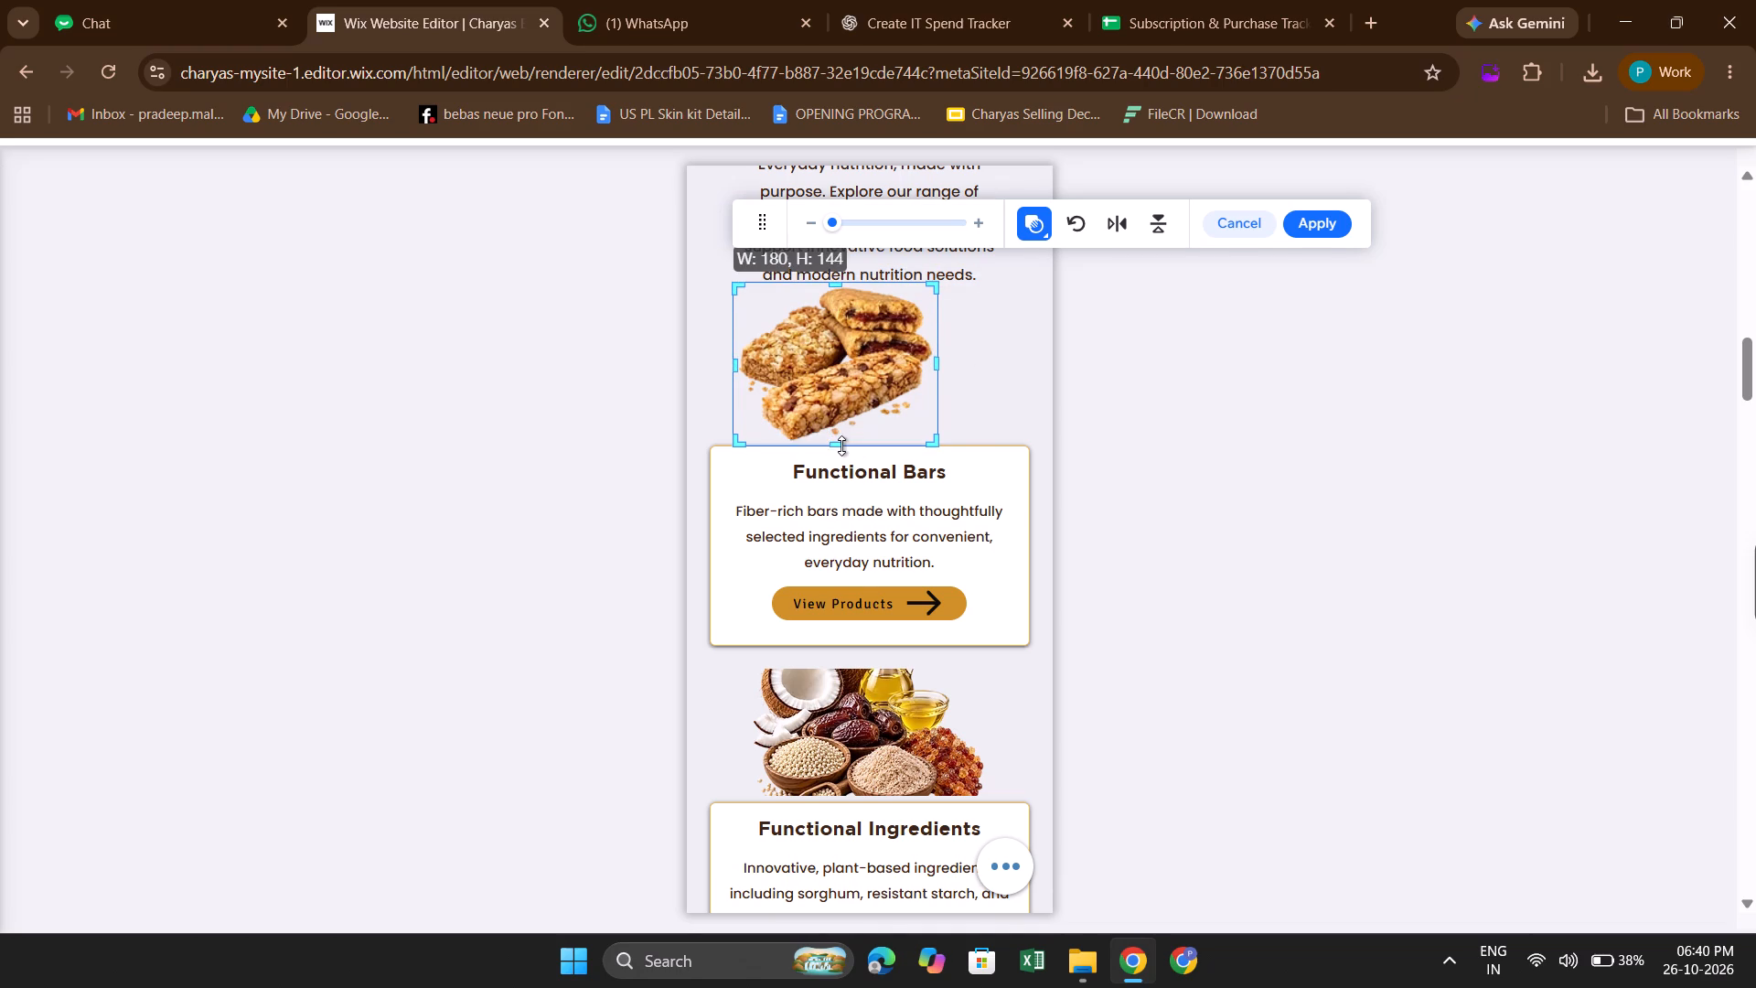
drag(841, 446, 841, 446)
click(1336, 228)
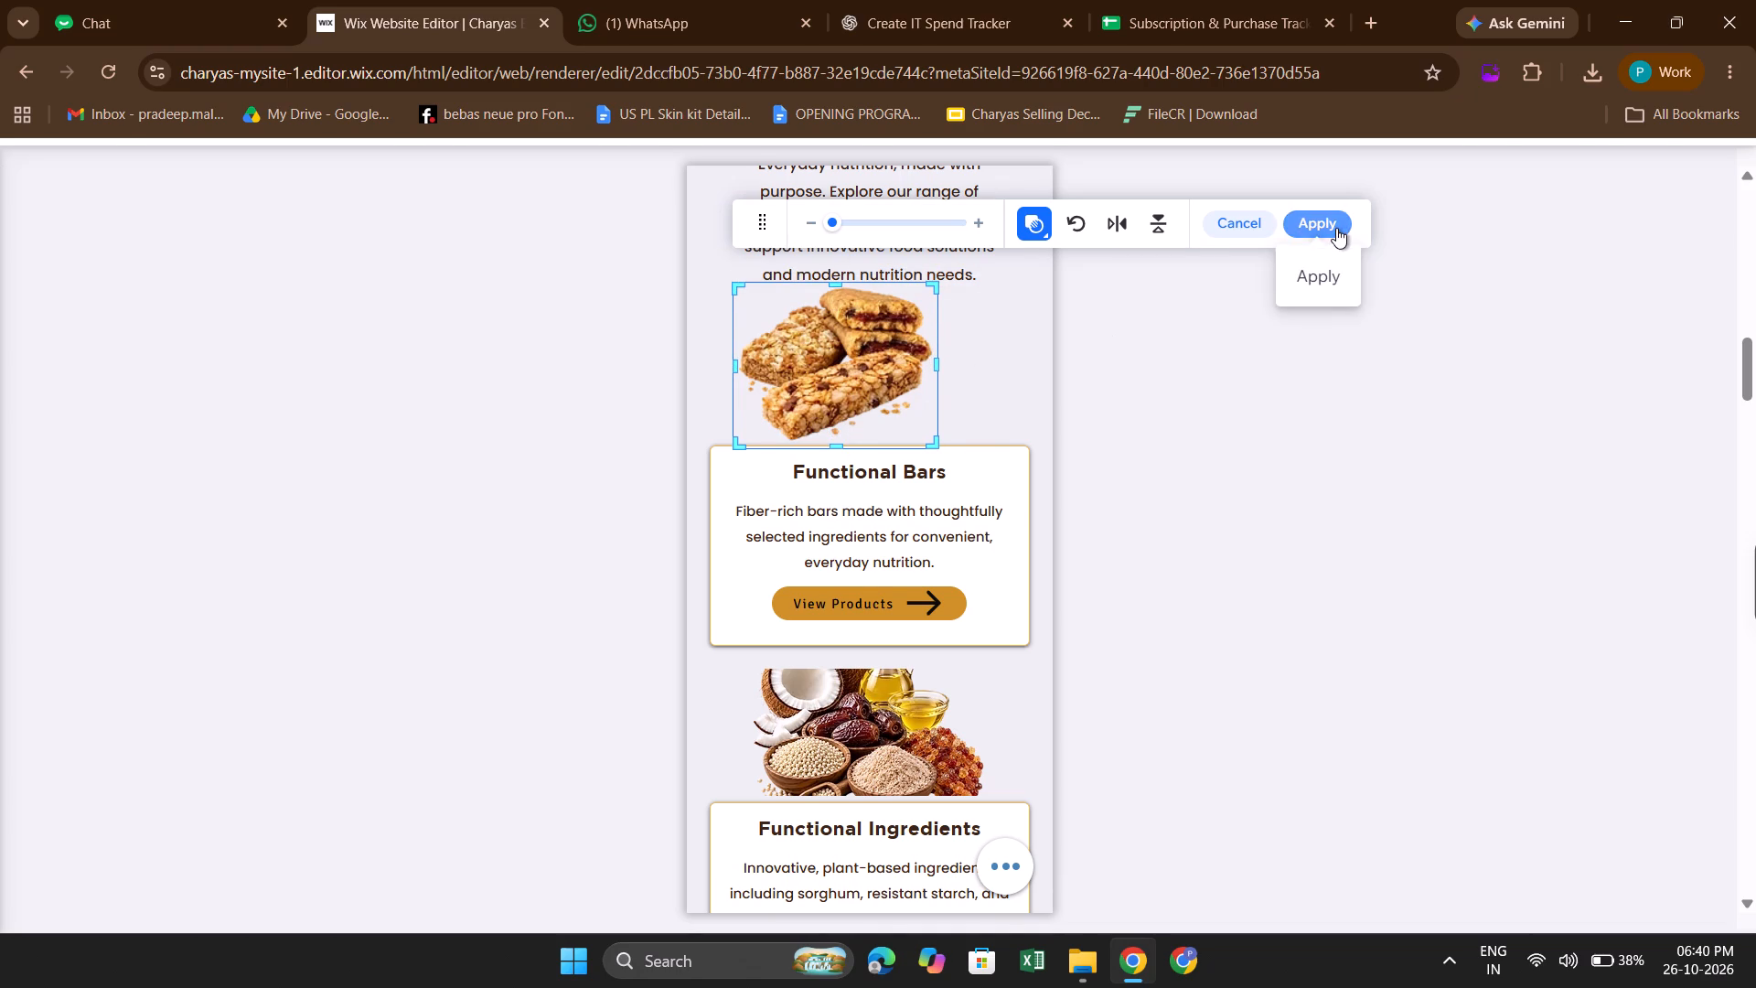
Shrink the bars image slightly and position it between the "Functional Products" description and the "Functional Bars" card.
drag(766, 377, 804, 393)
drag(864, 474, 865, 466)
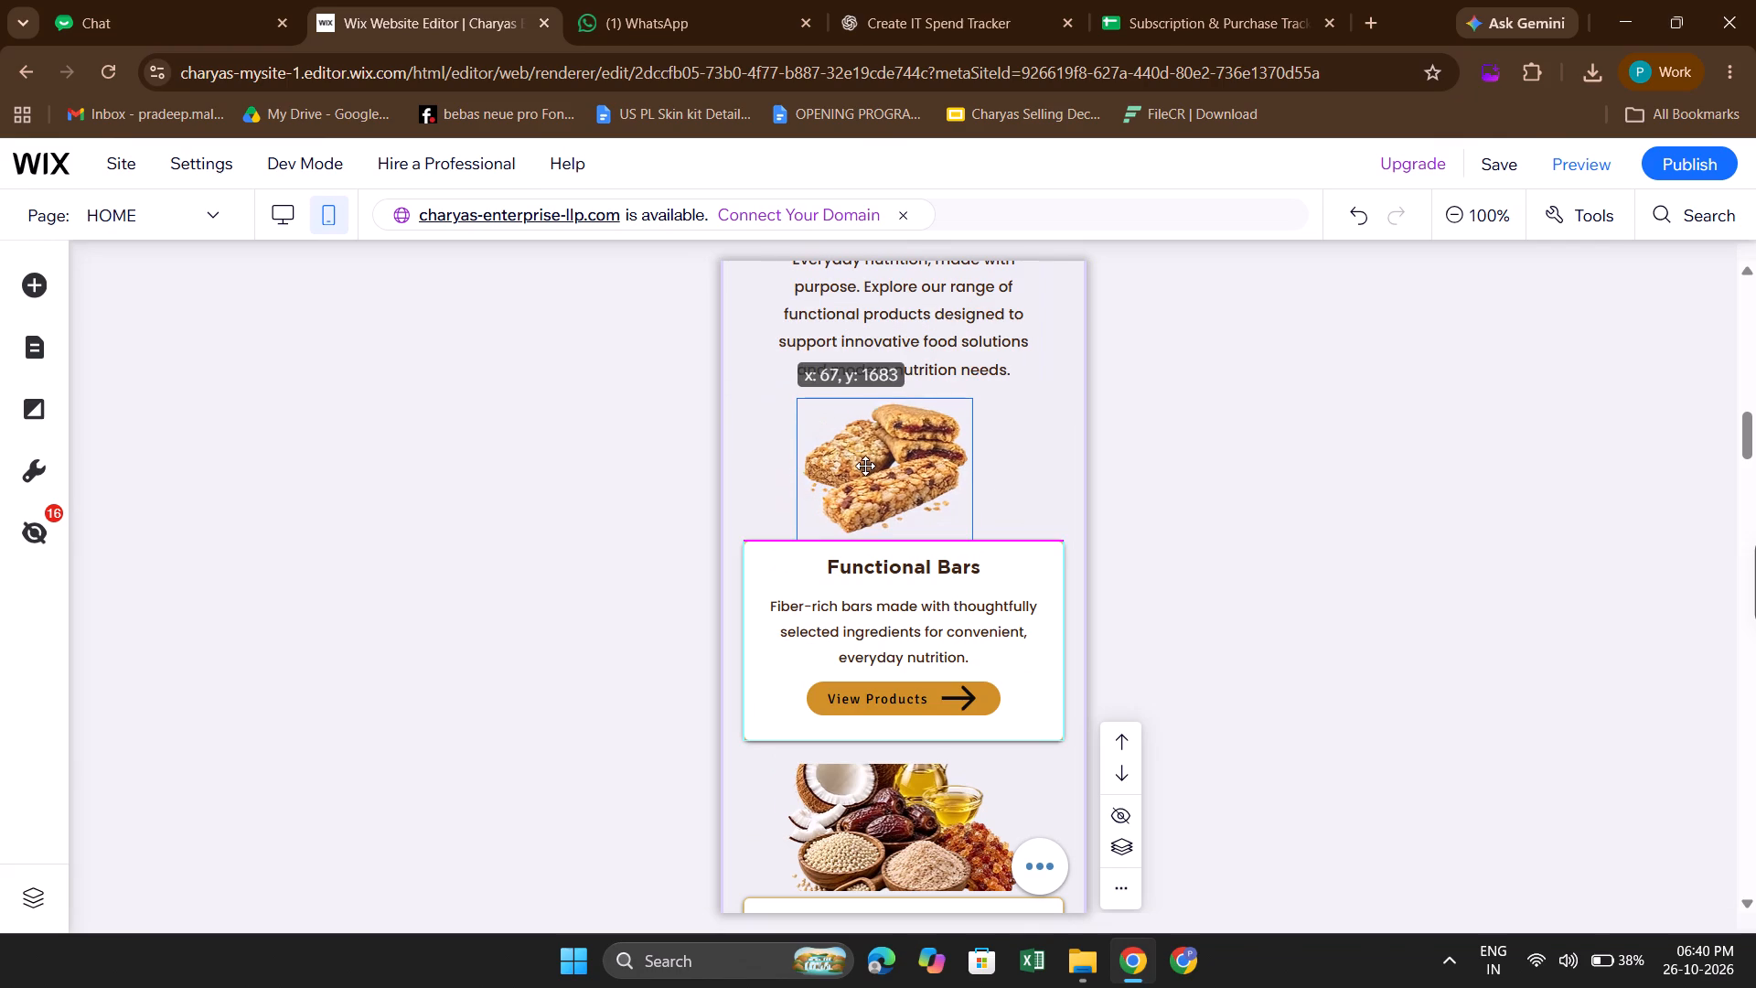
drag(865, 466, 865, 465)
click(1151, 612)
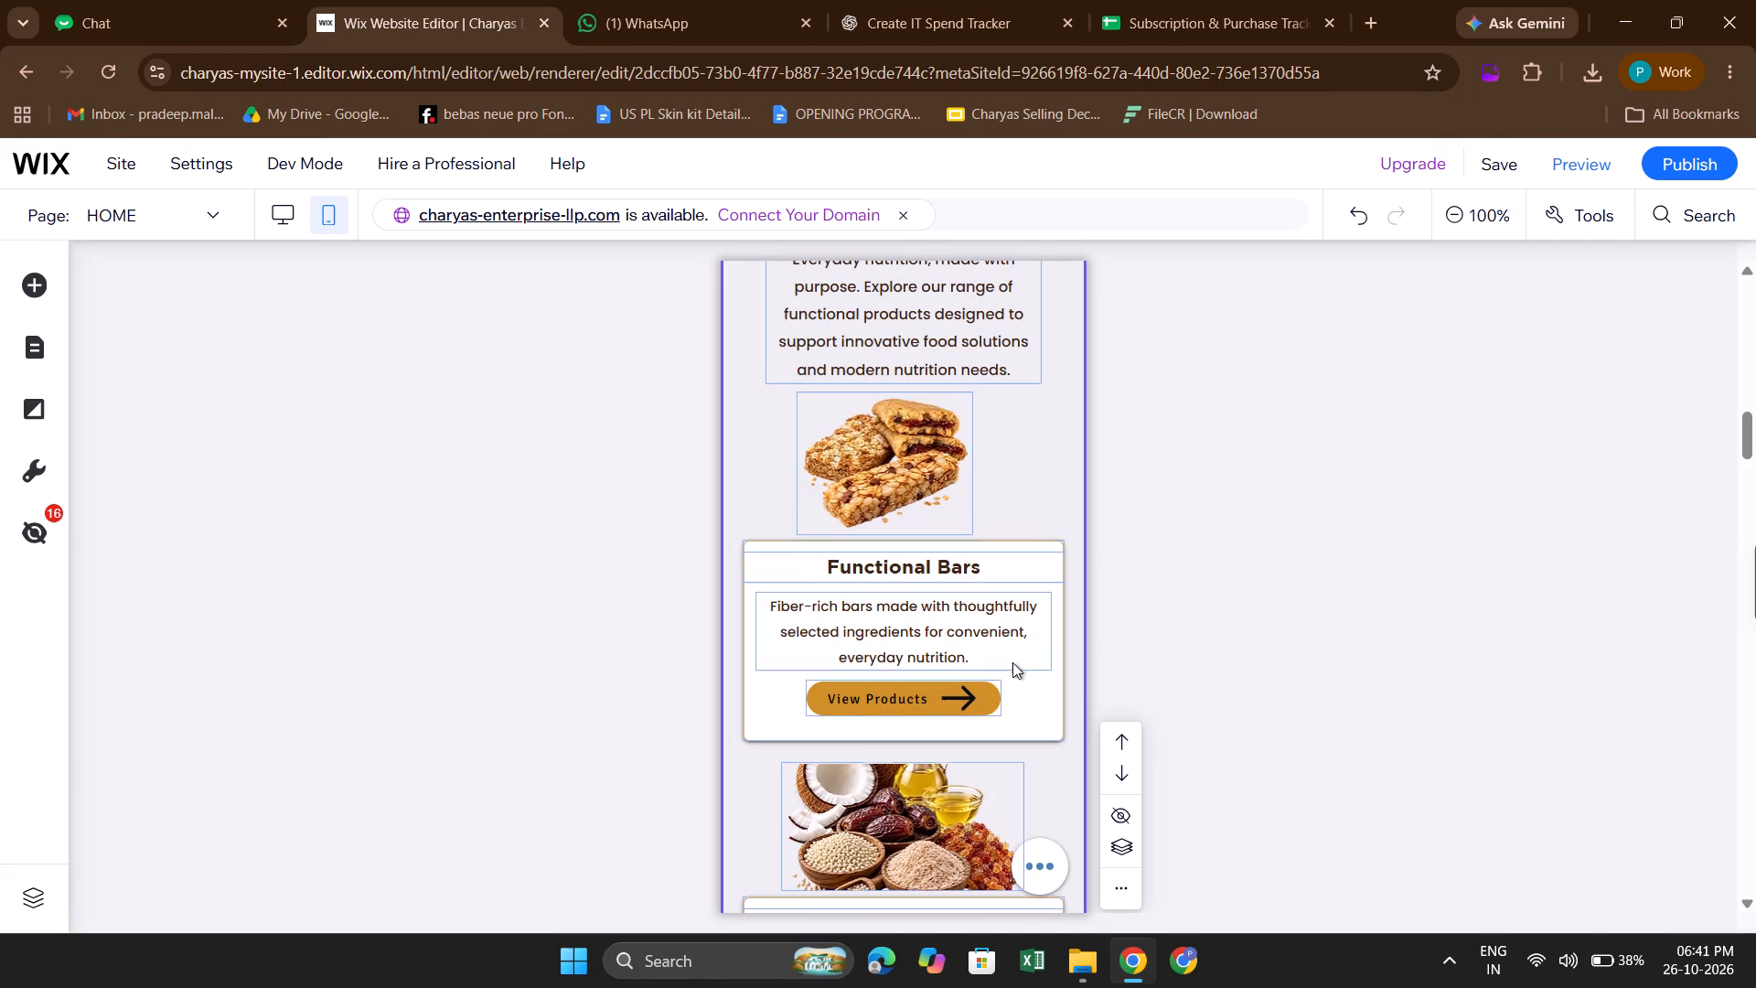
Extend the crop of the image above the "Functional Ingredients" card upward and downward so the whole ingredients picture shows.
scroll(1012, 662, down, 2)
click(906, 621)
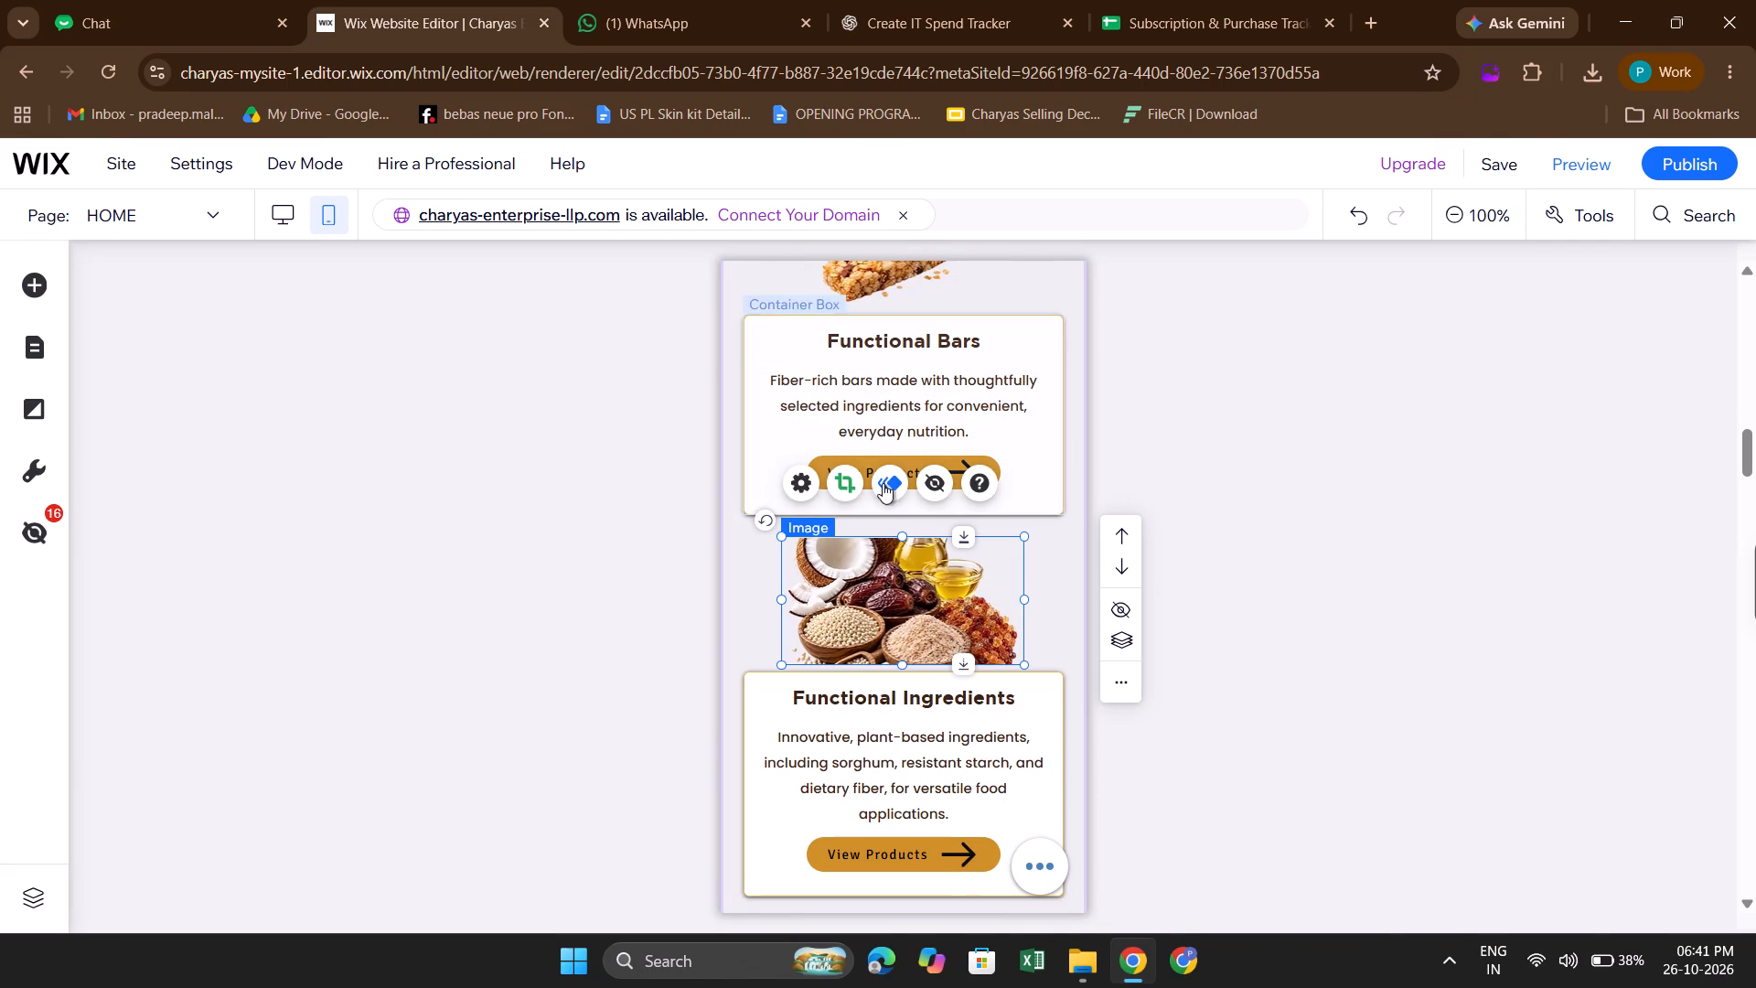
click(857, 481)
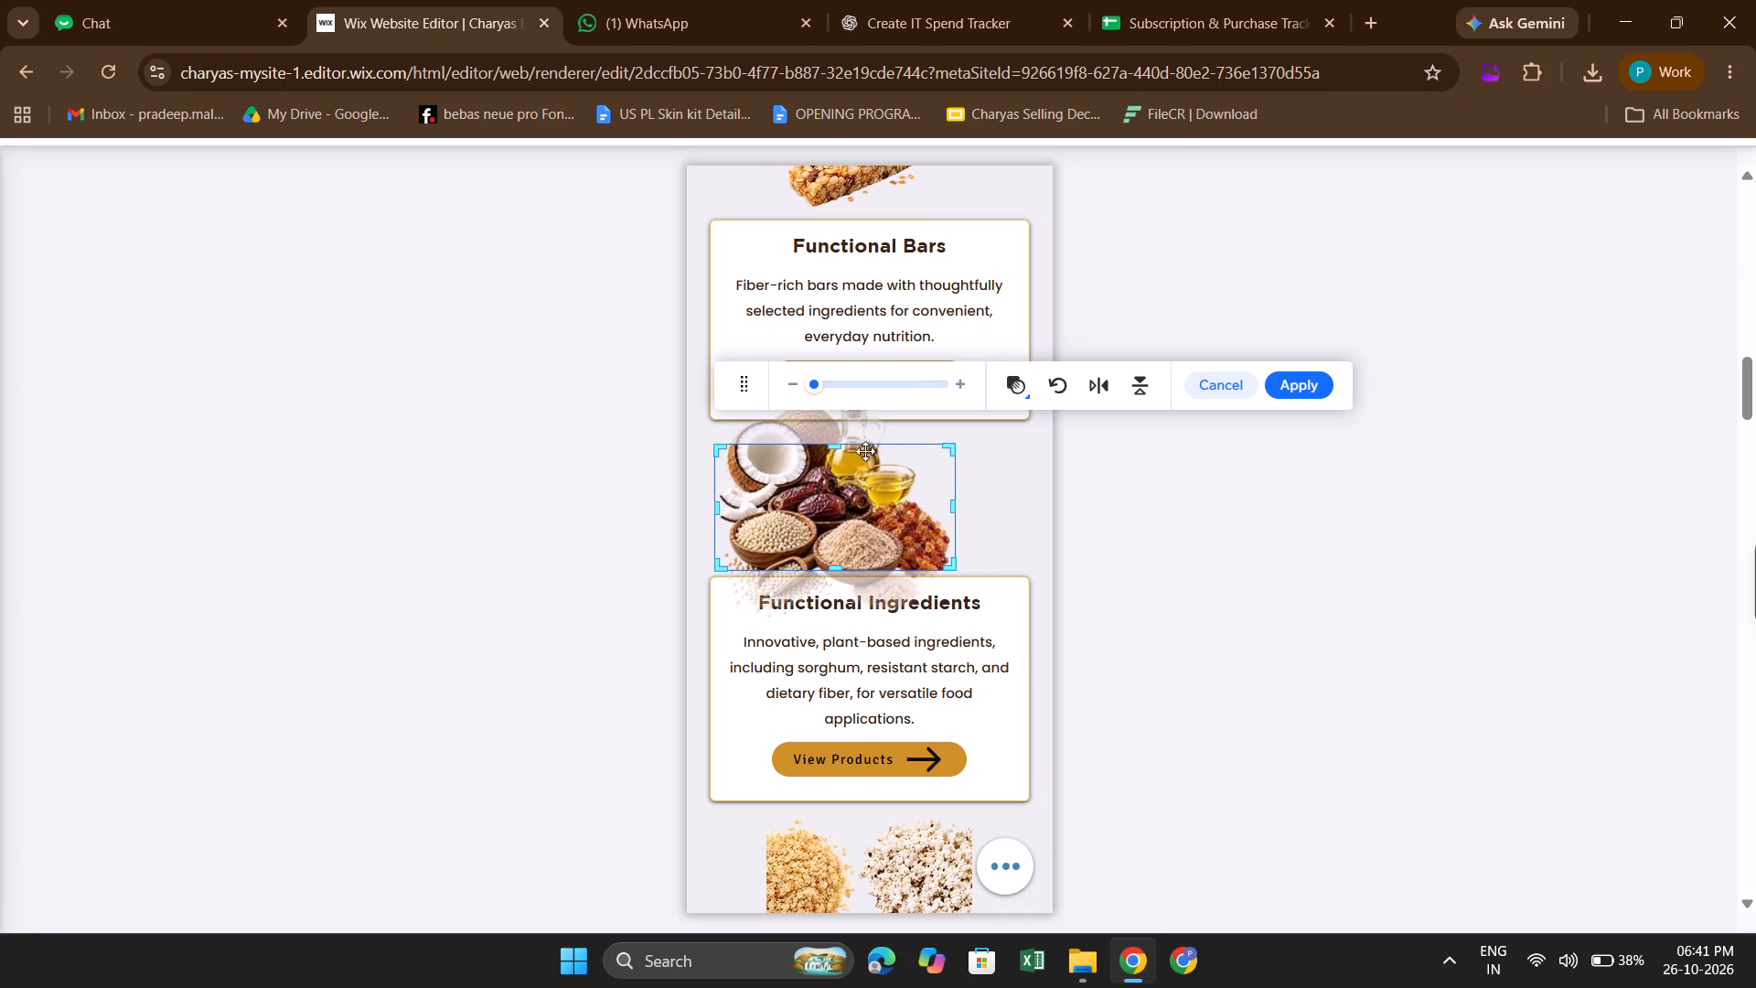
drag(836, 445, 842, 338)
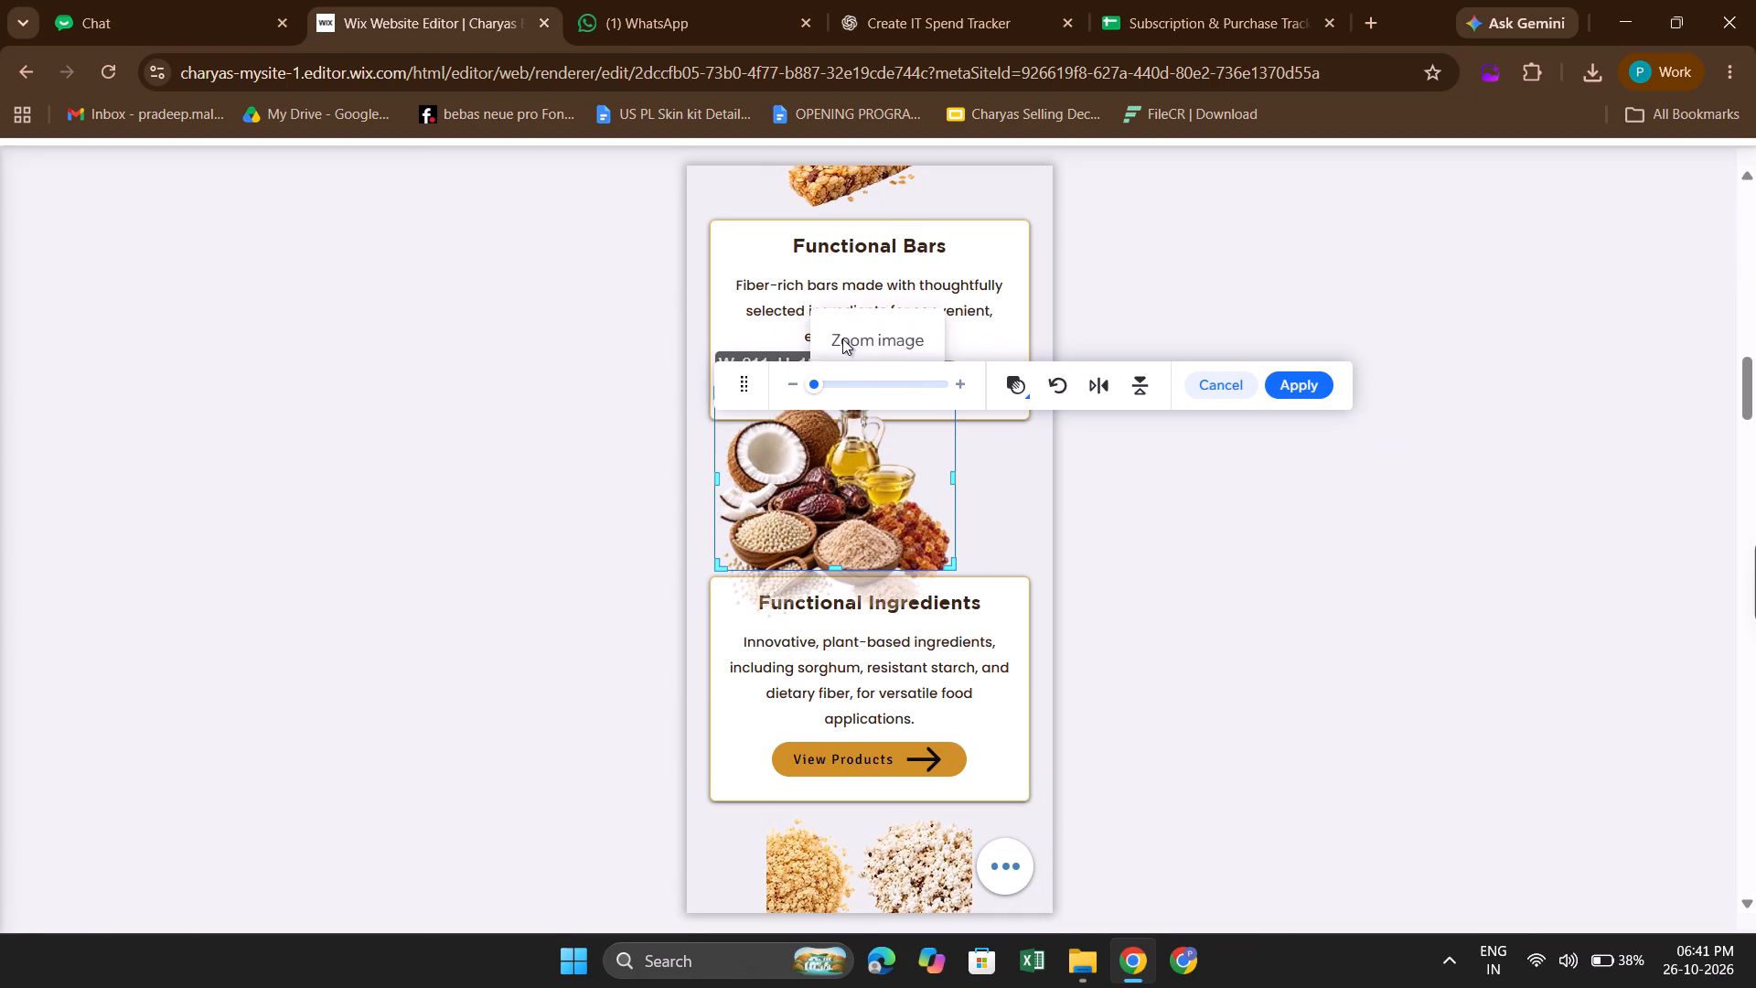
drag(842, 338, 841, 331)
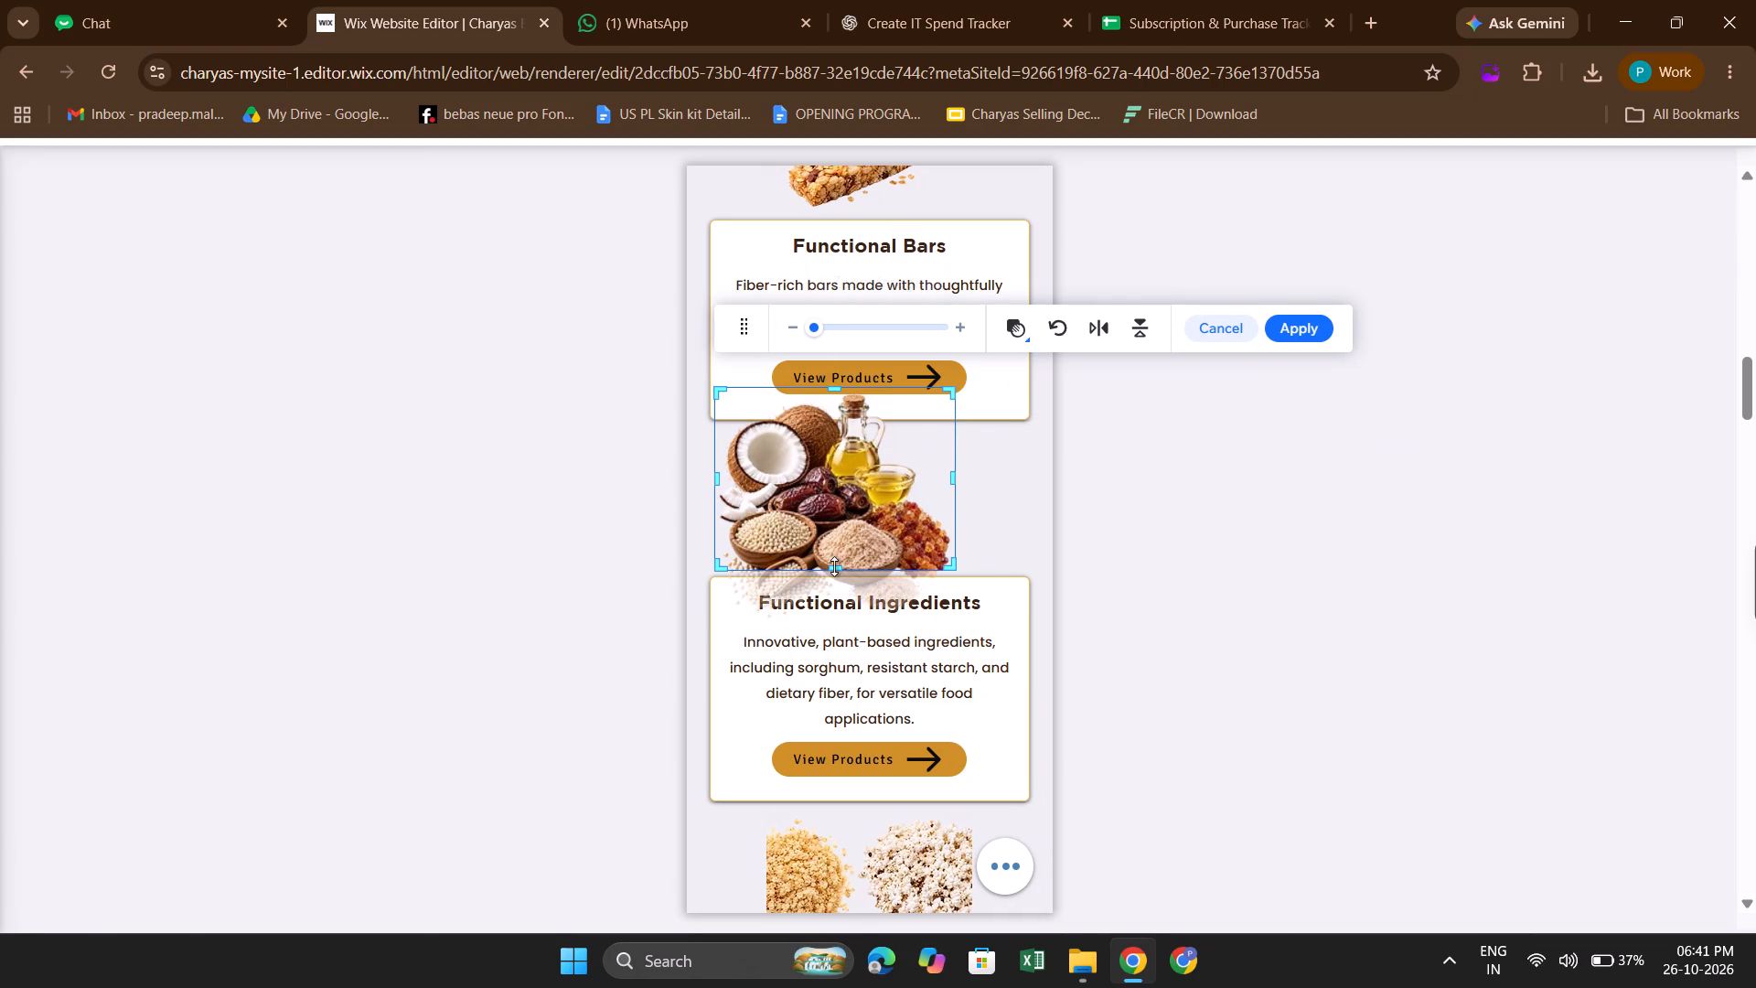
drag(834, 566, 861, 686)
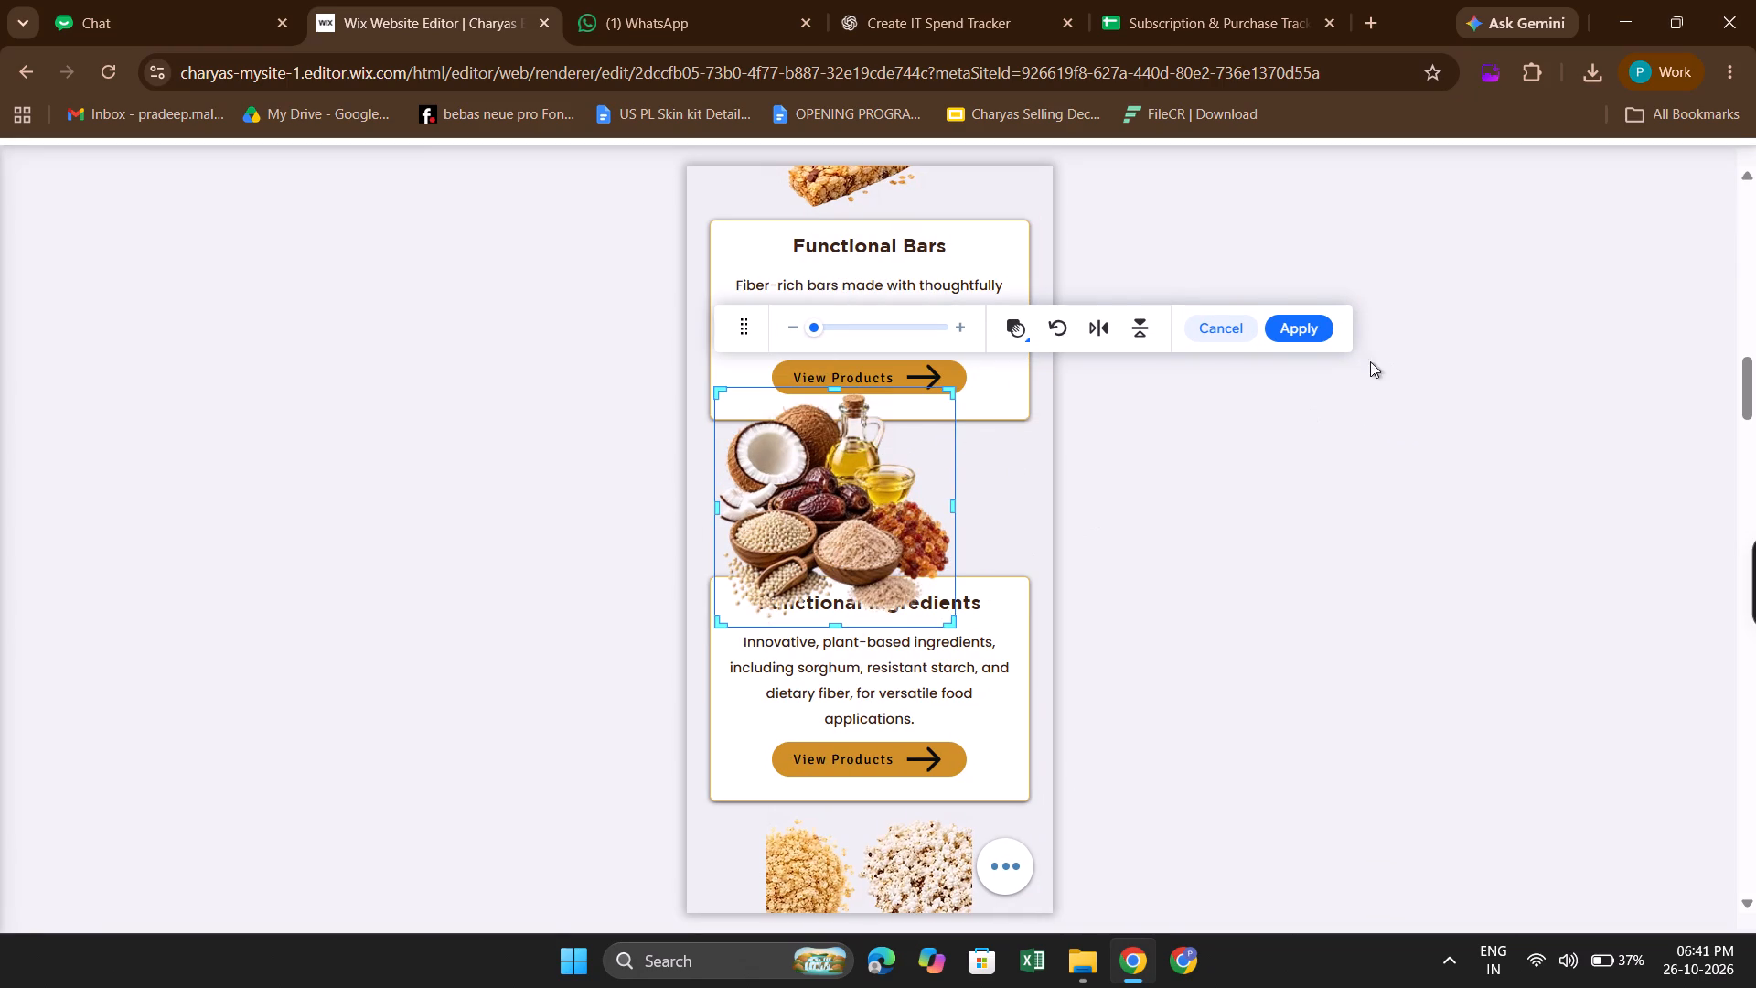
click(1302, 327)
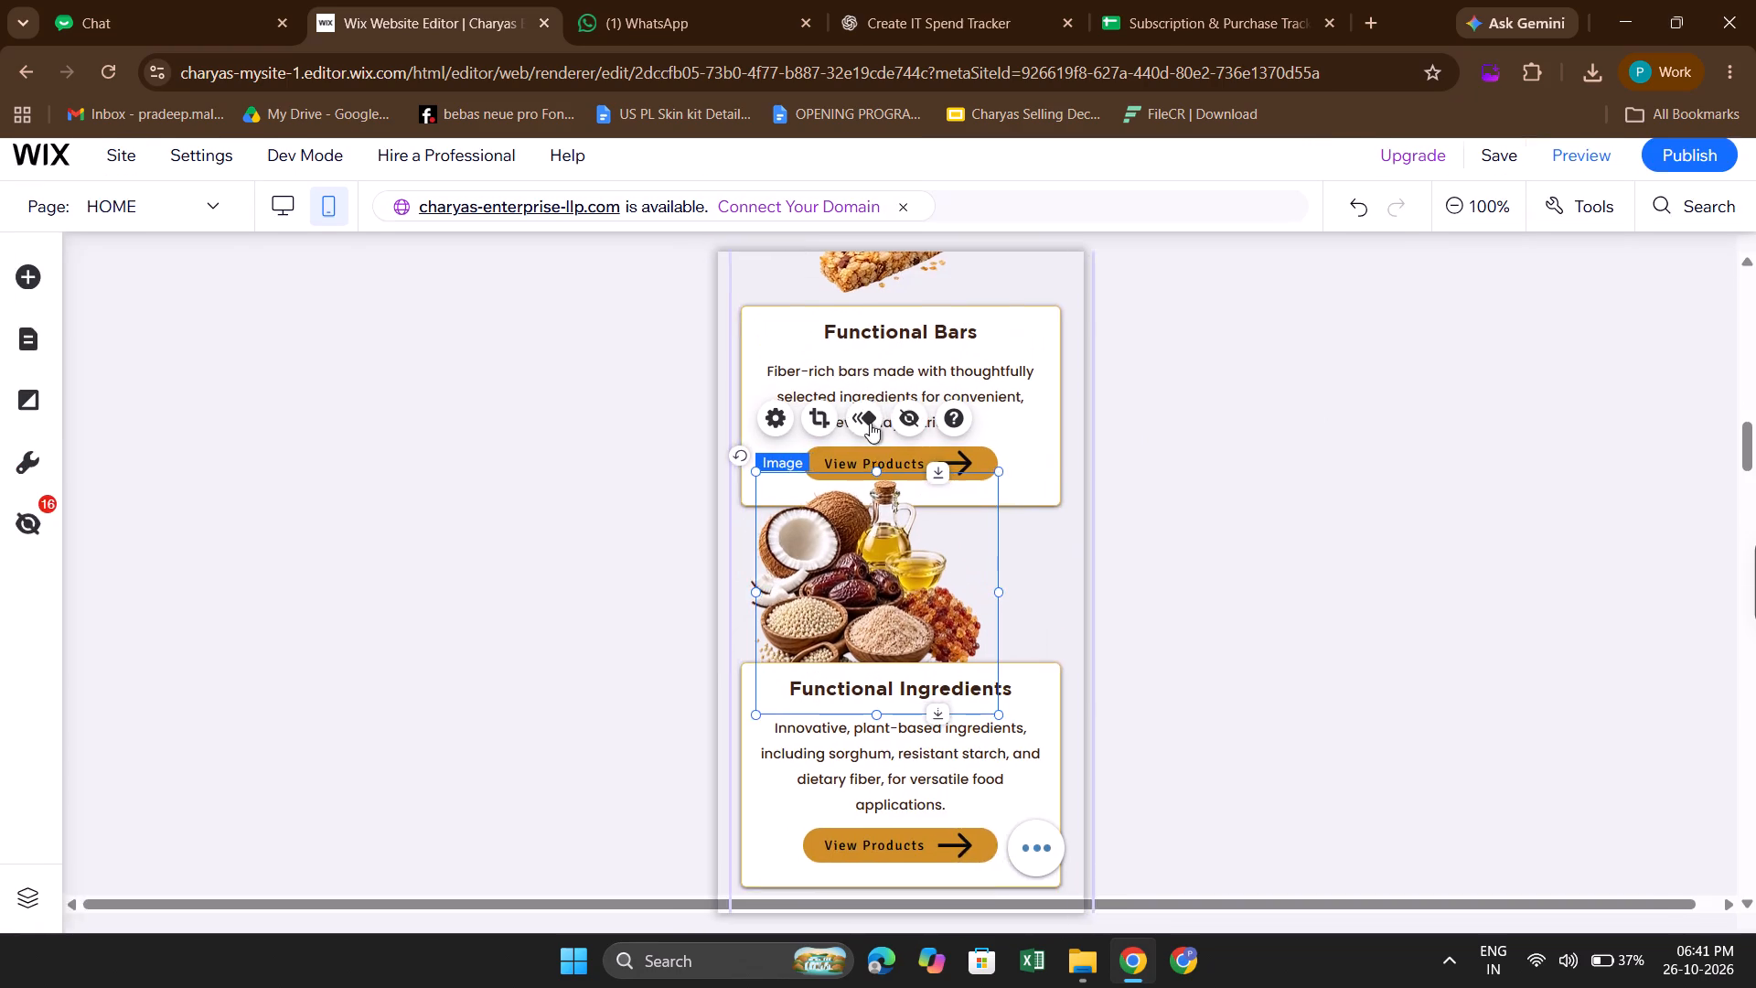
Shrink the ingredients image and centre it between the "Functional Bars" and "Functional Ingredients" cards, at about x 100, y 2000.
drag(750, 480, 827, 526)
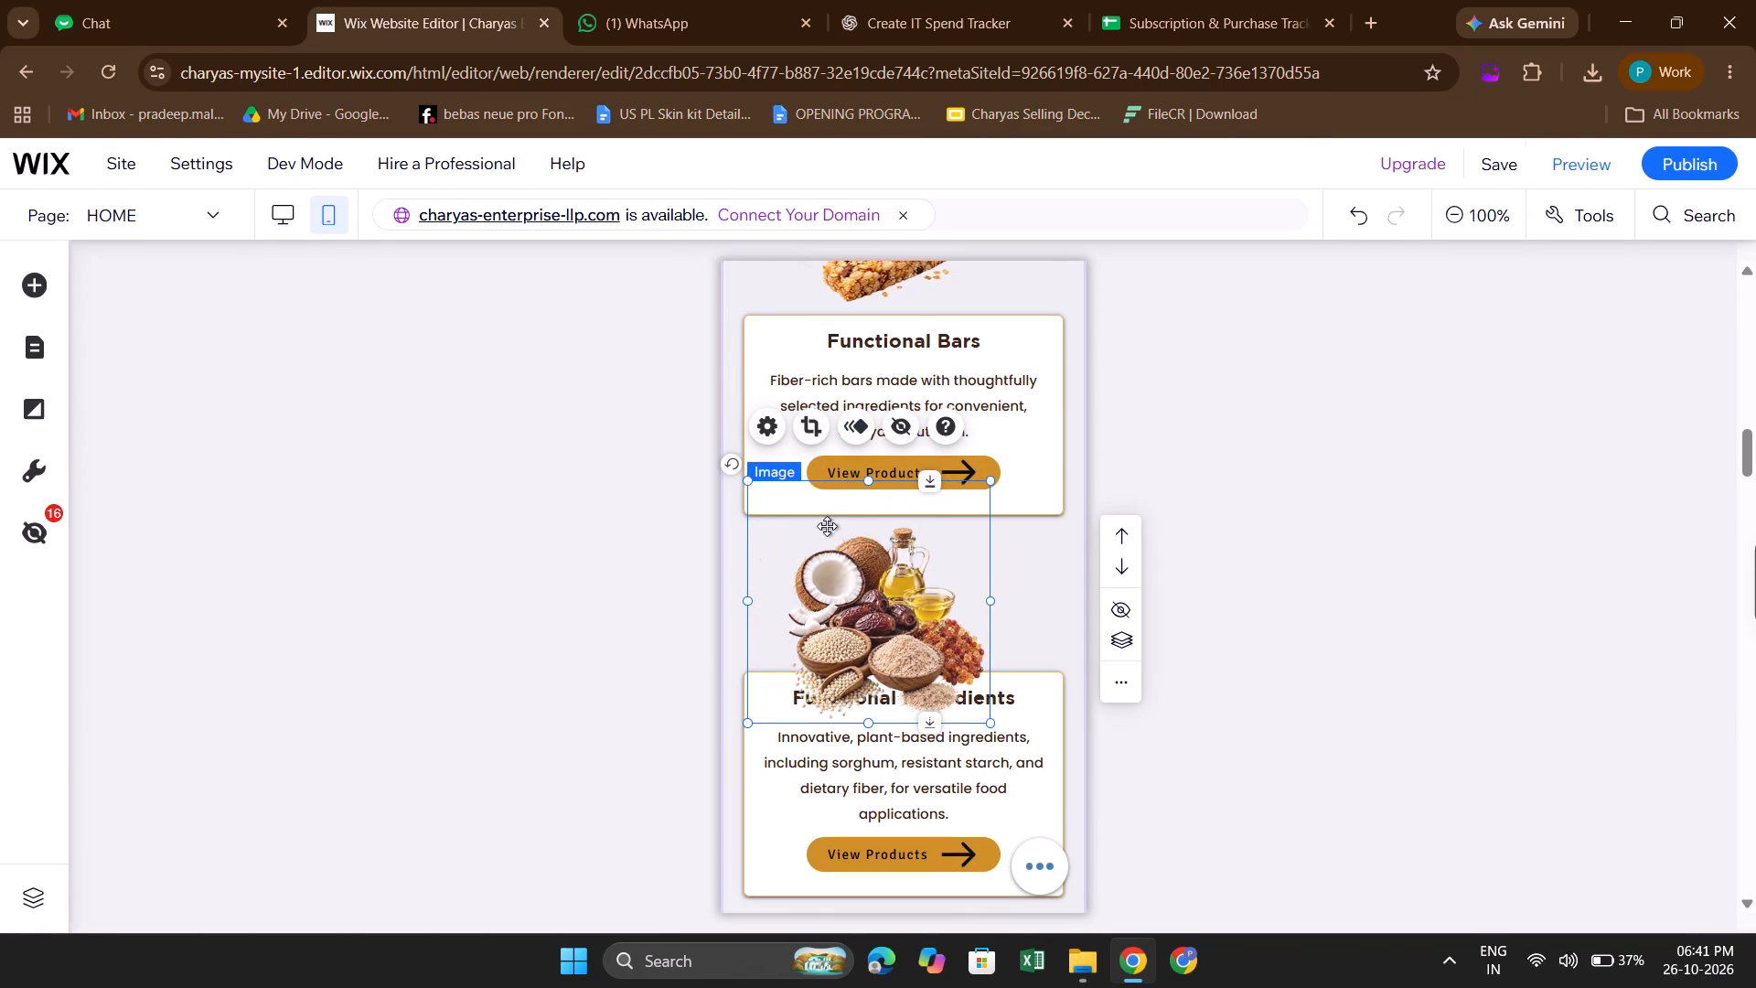
drag(827, 526, 835, 533)
drag(873, 611, 873, 595)
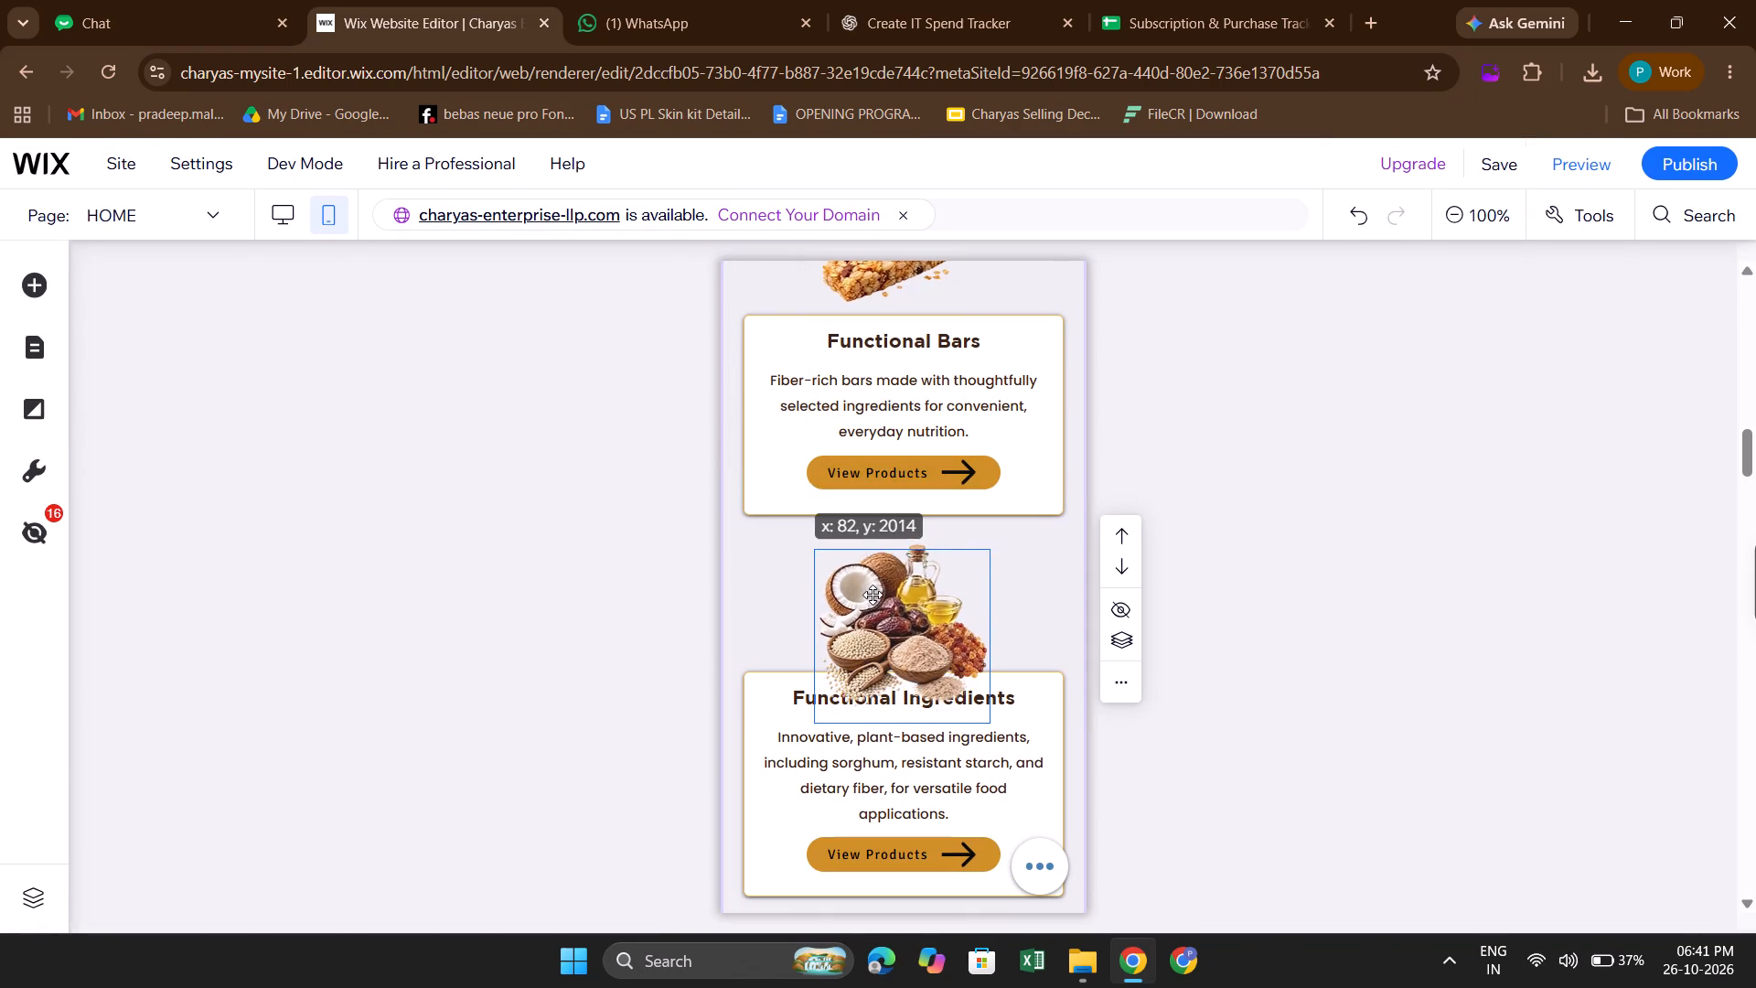
drag(873, 595, 871, 586)
drag(817, 525, 854, 564)
drag(921, 648, 897, 619)
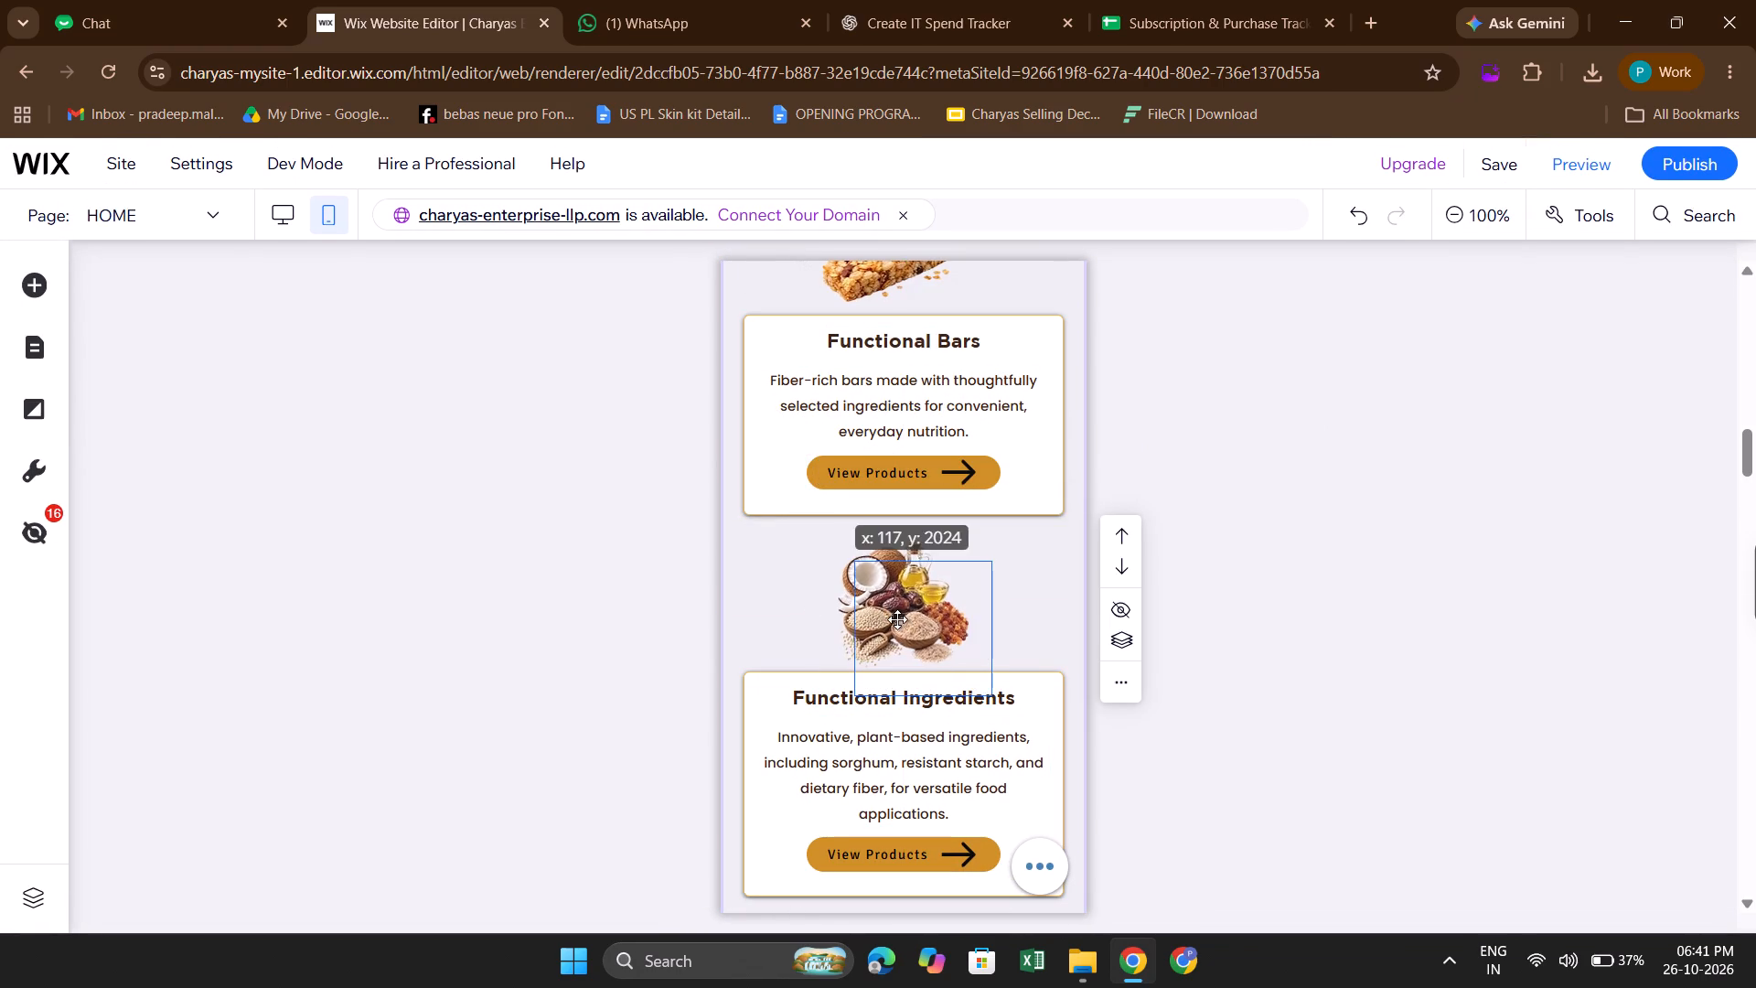
drag(897, 619, 899, 618)
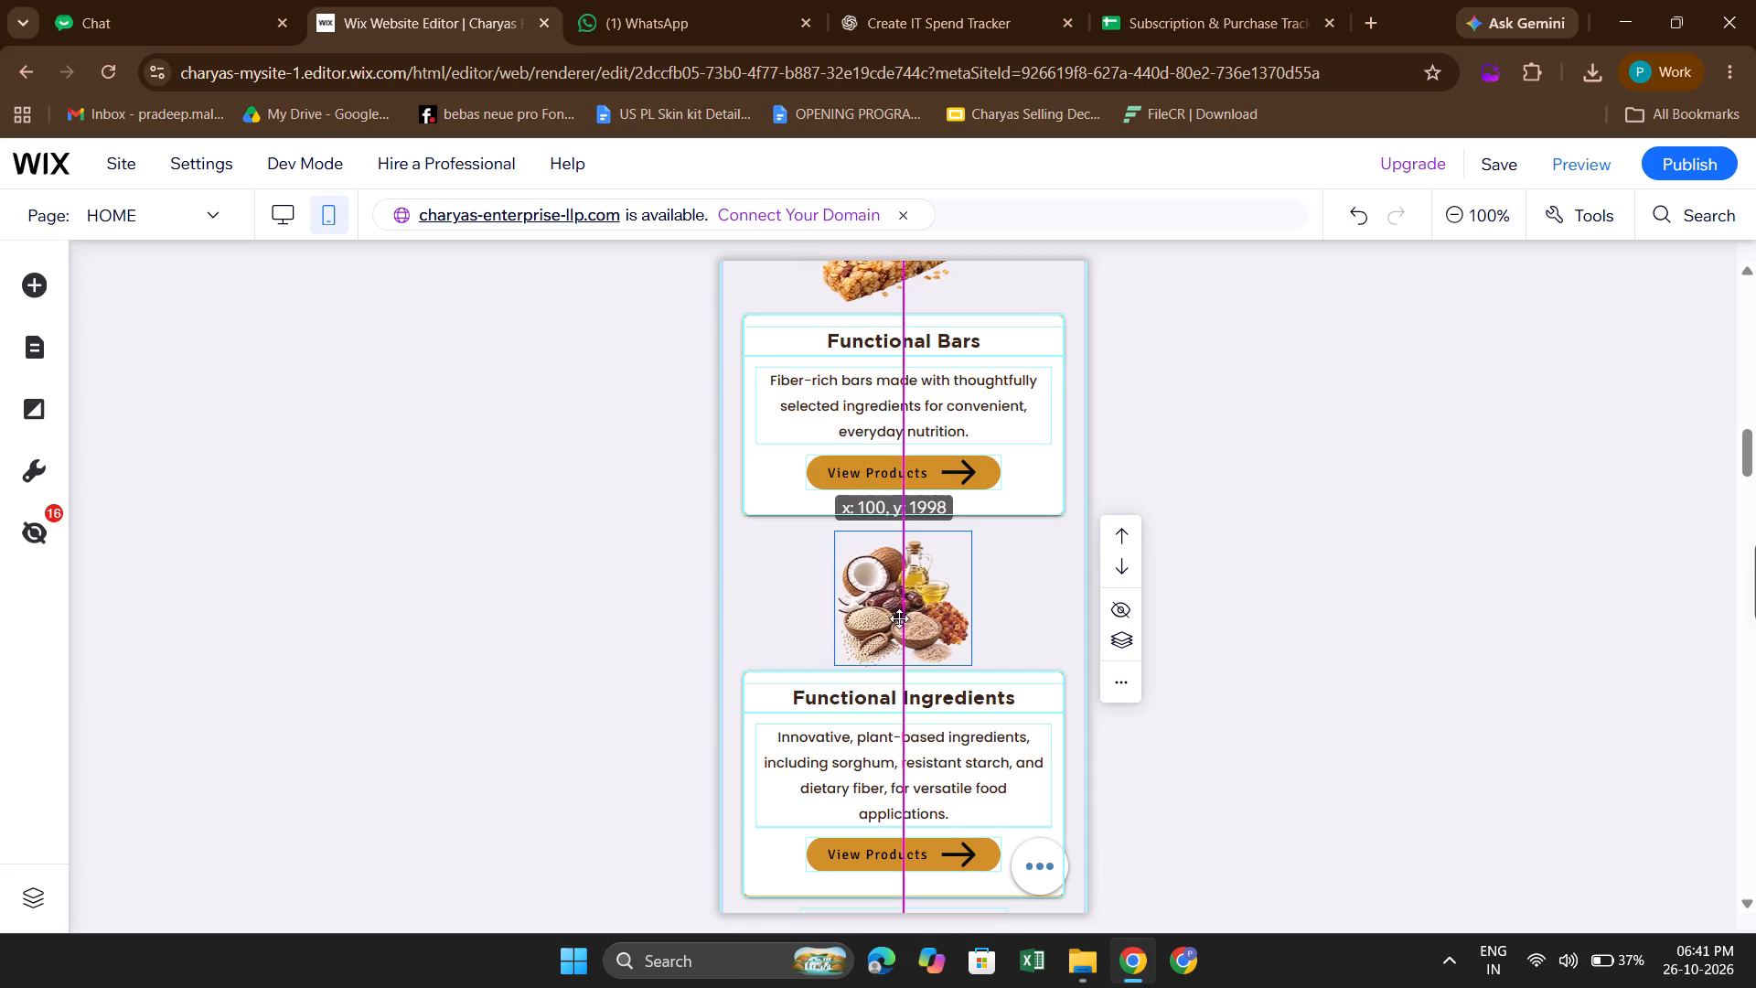
drag(899, 618, 899, 621)
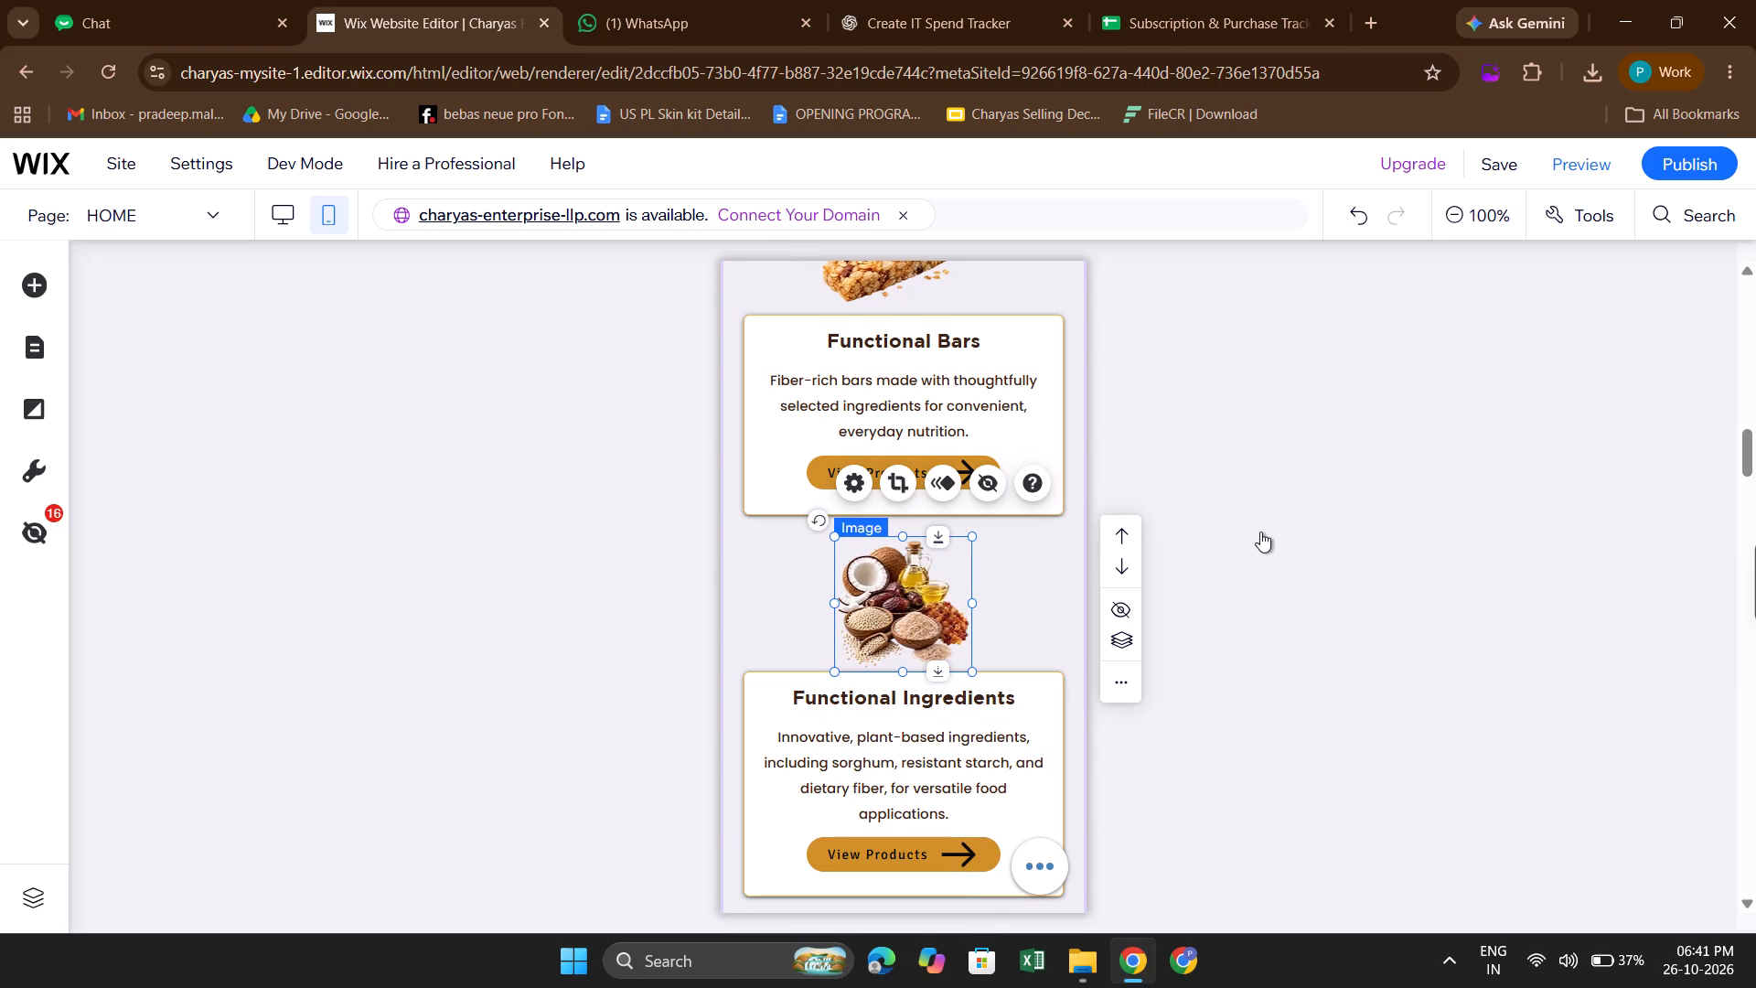
click(1260, 532)
click(1026, 573)
Widen the crop of the image above the "Functional Flakes & Pops" card to about 260 × 120 px so both piles show fully.
scroll(1026, 573, down, 2)
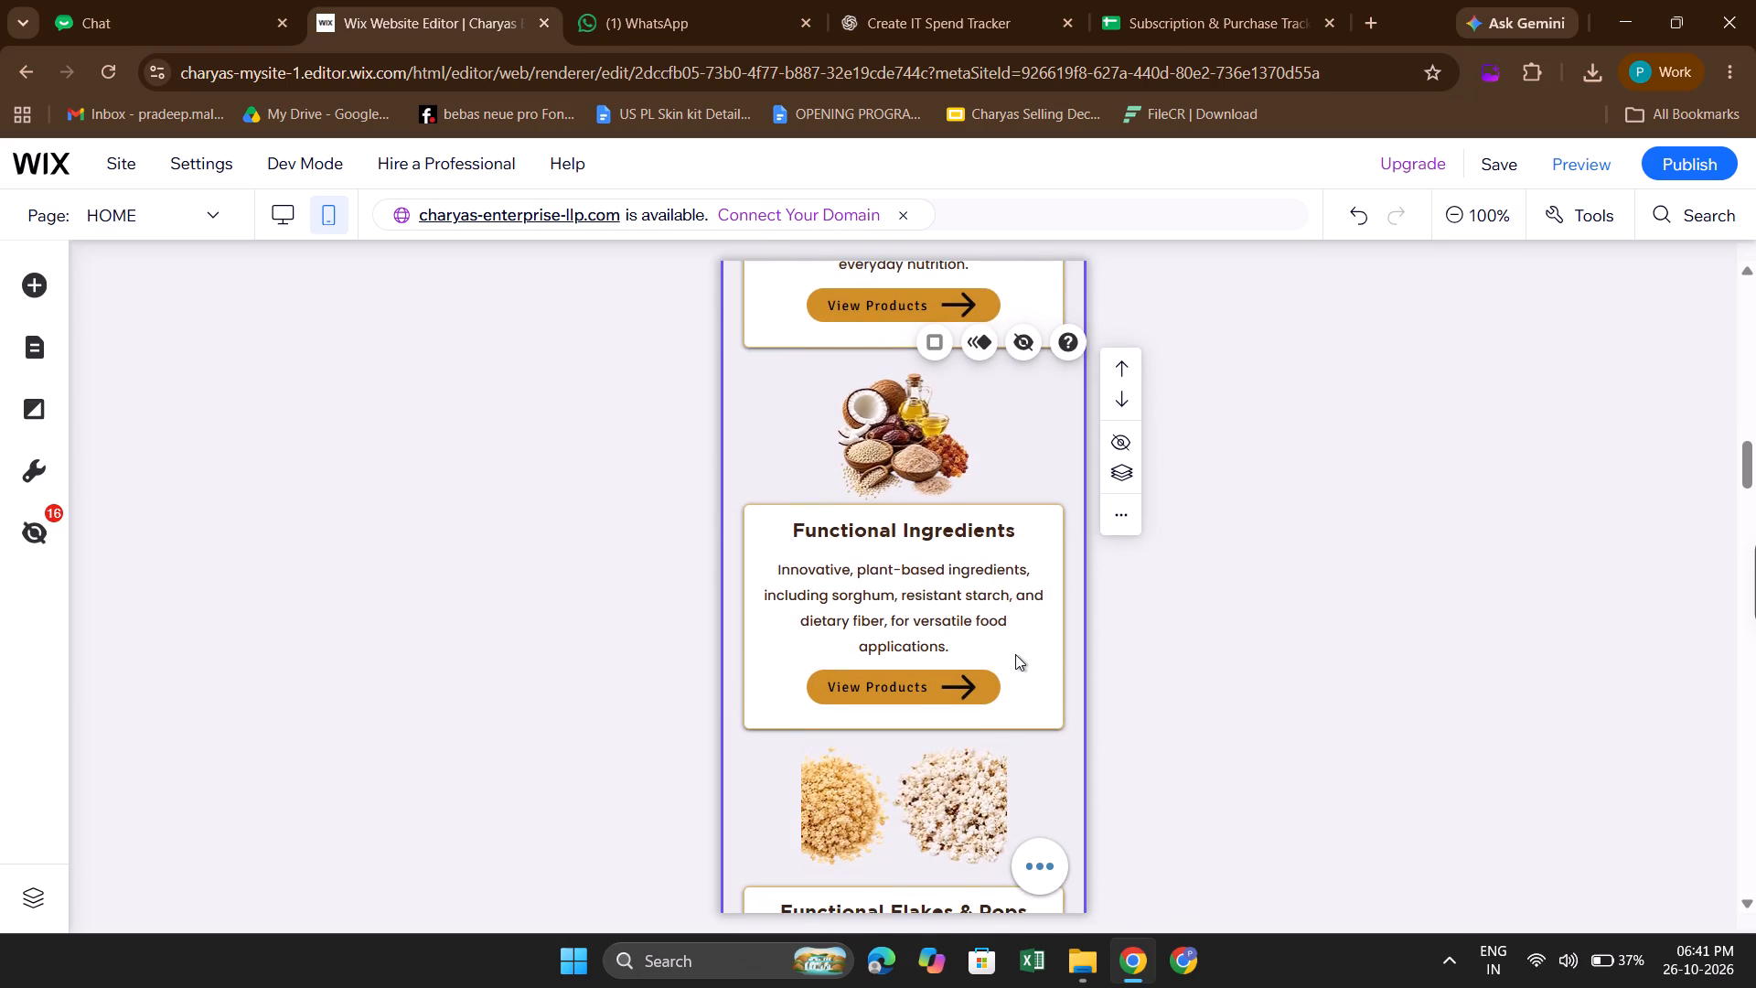
scroll(1015, 654, down, 1)
click(976, 654)
click(976, 654)
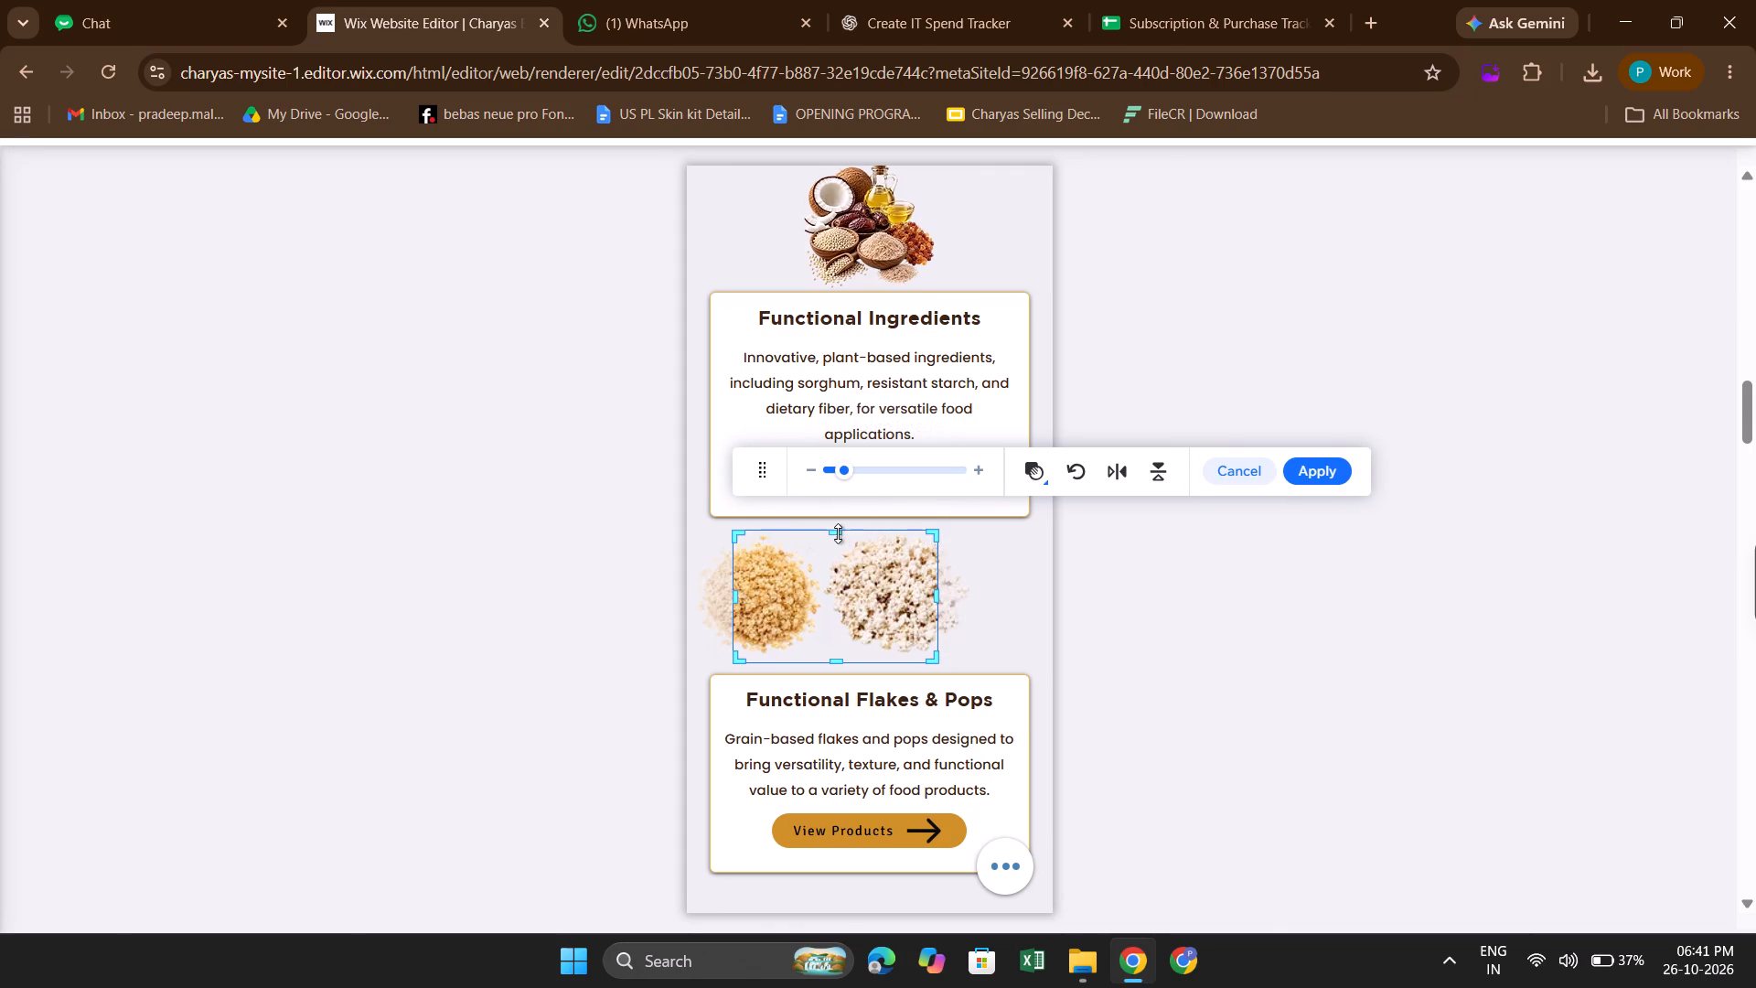
drag(834, 532, 832, 467)
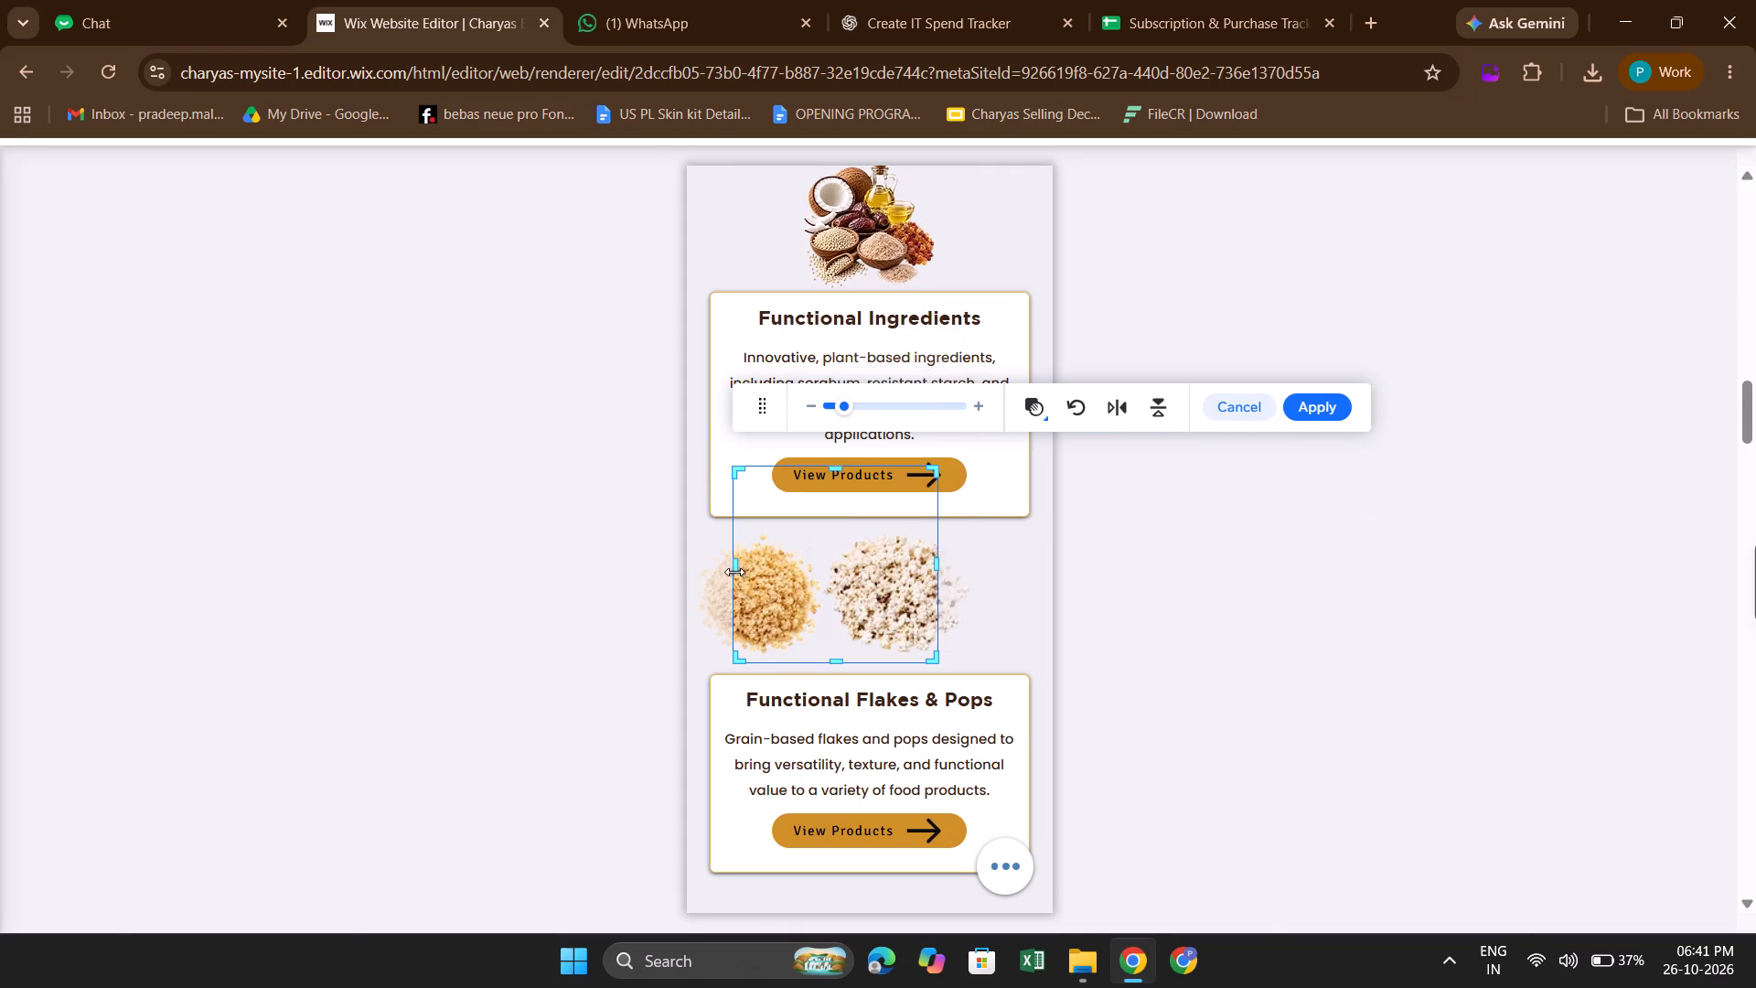
drag(733, 566, 681, 581)
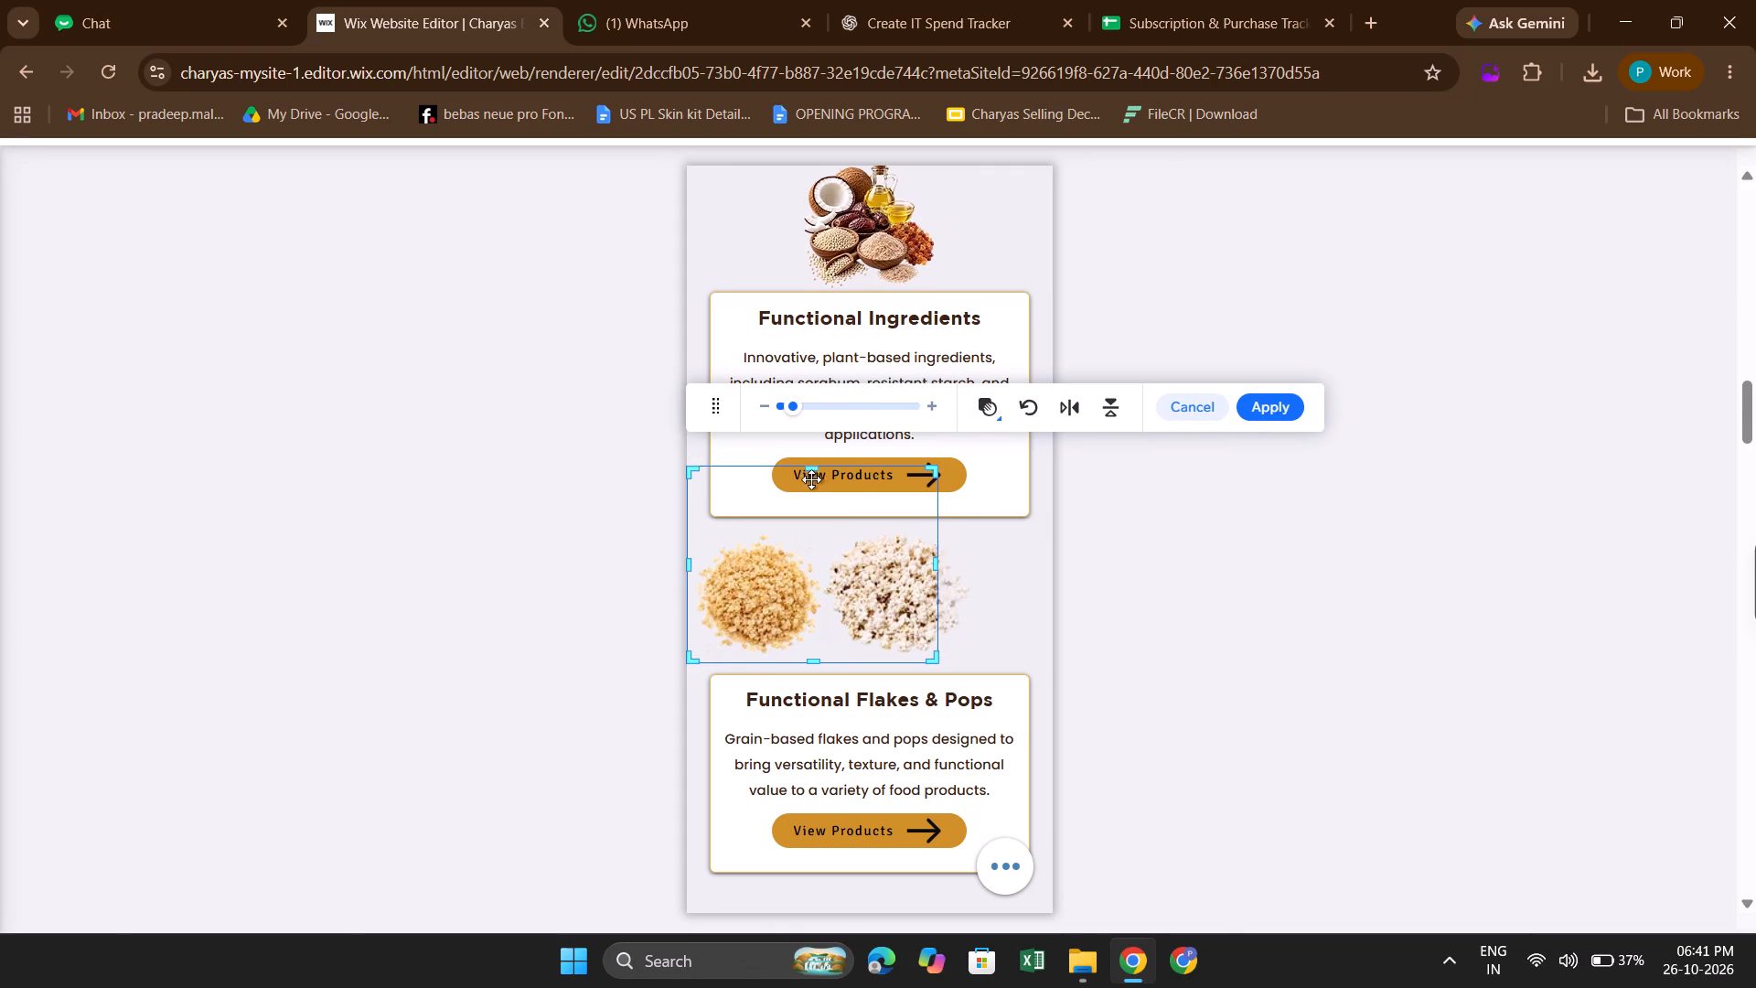
drag(812, 467, 826, 528)
click(939, 592)
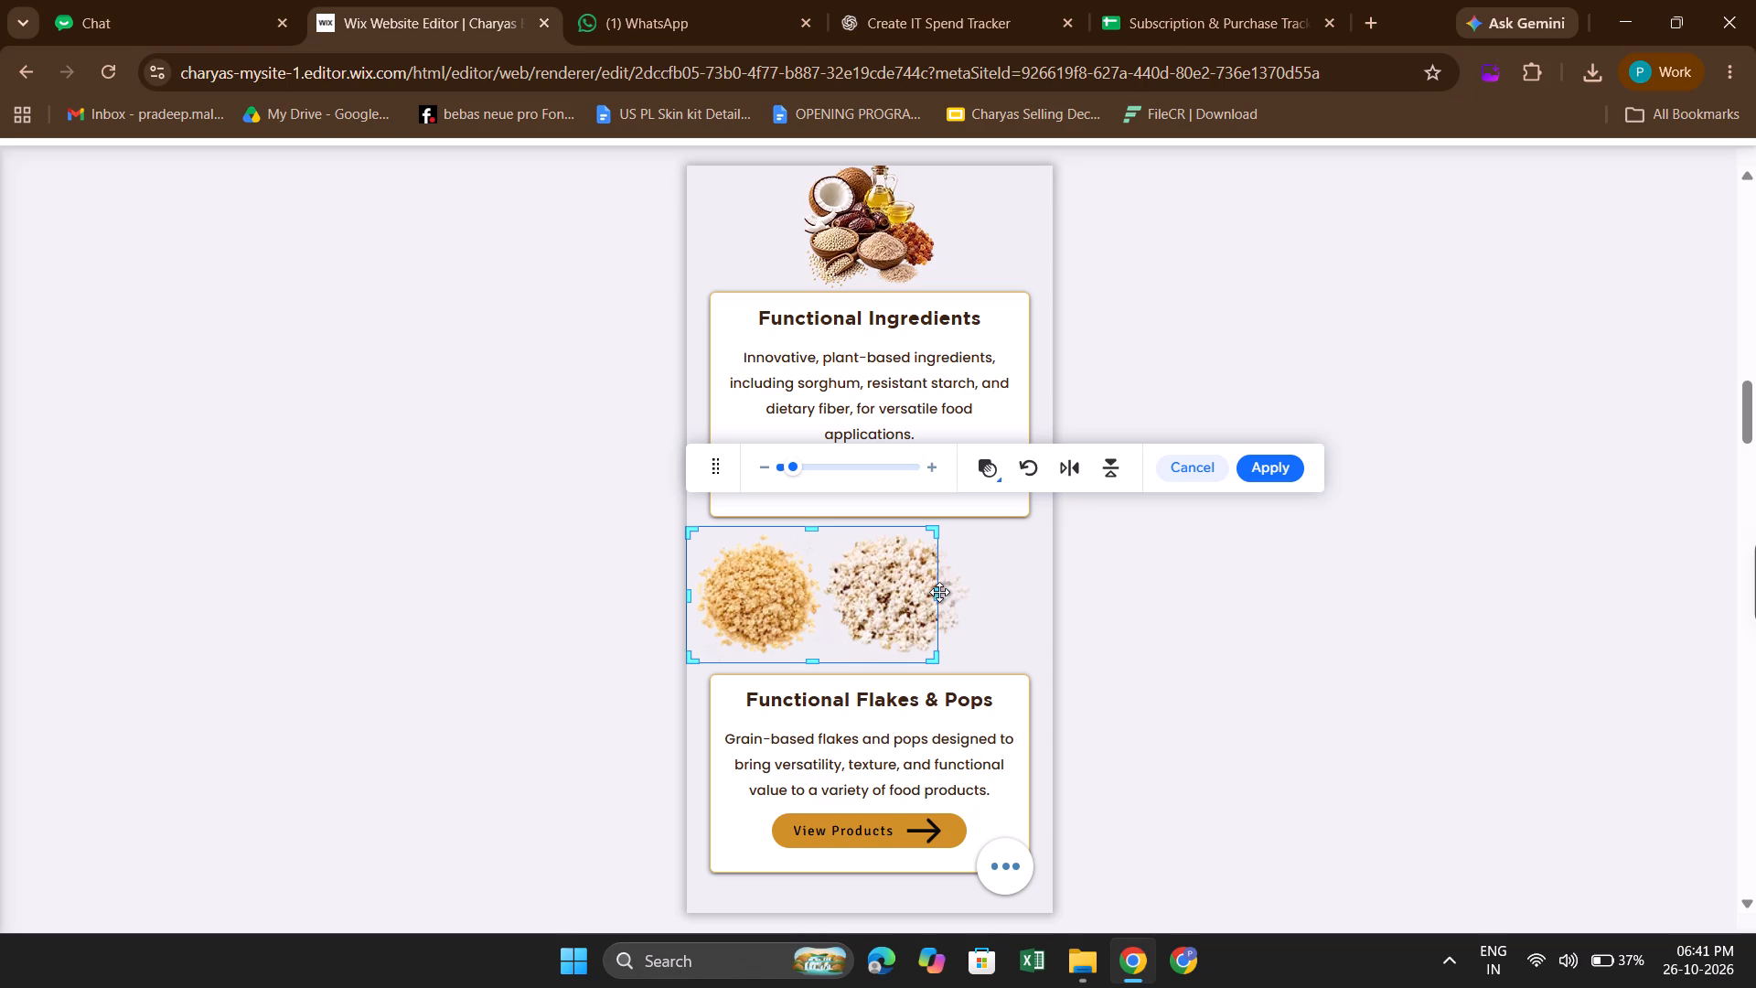
drag(937, 593, 986, 586)
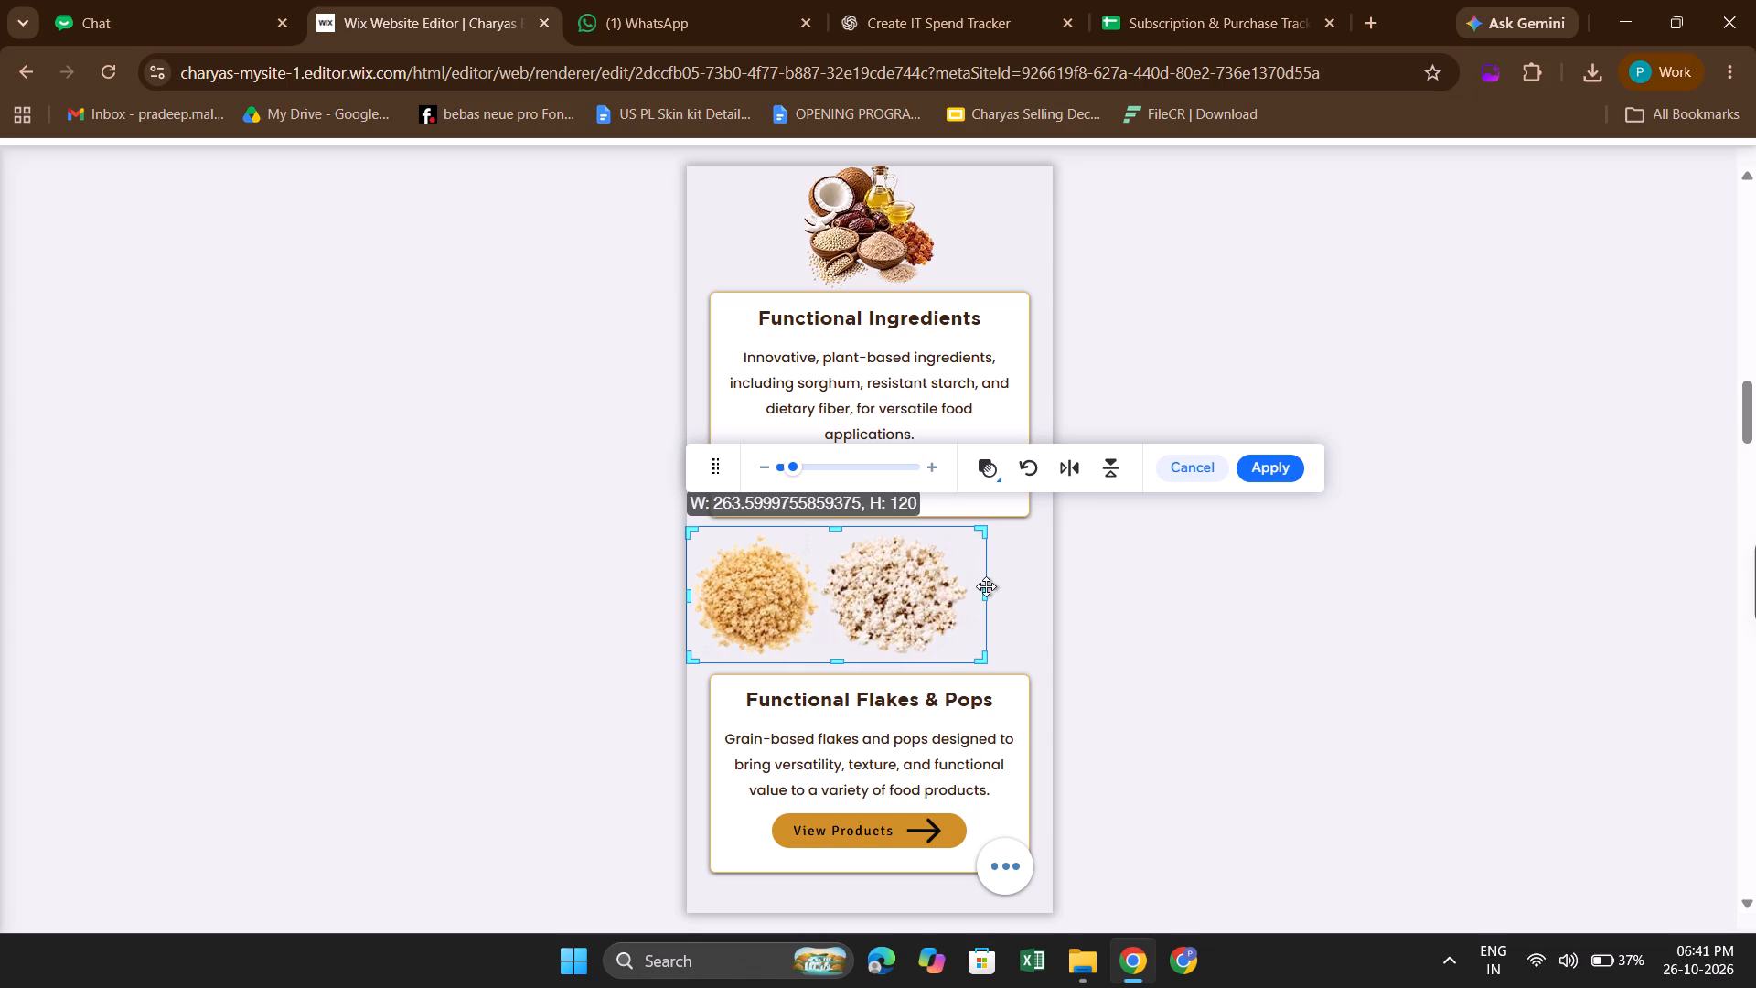
drag(986, 586, 980, 586)
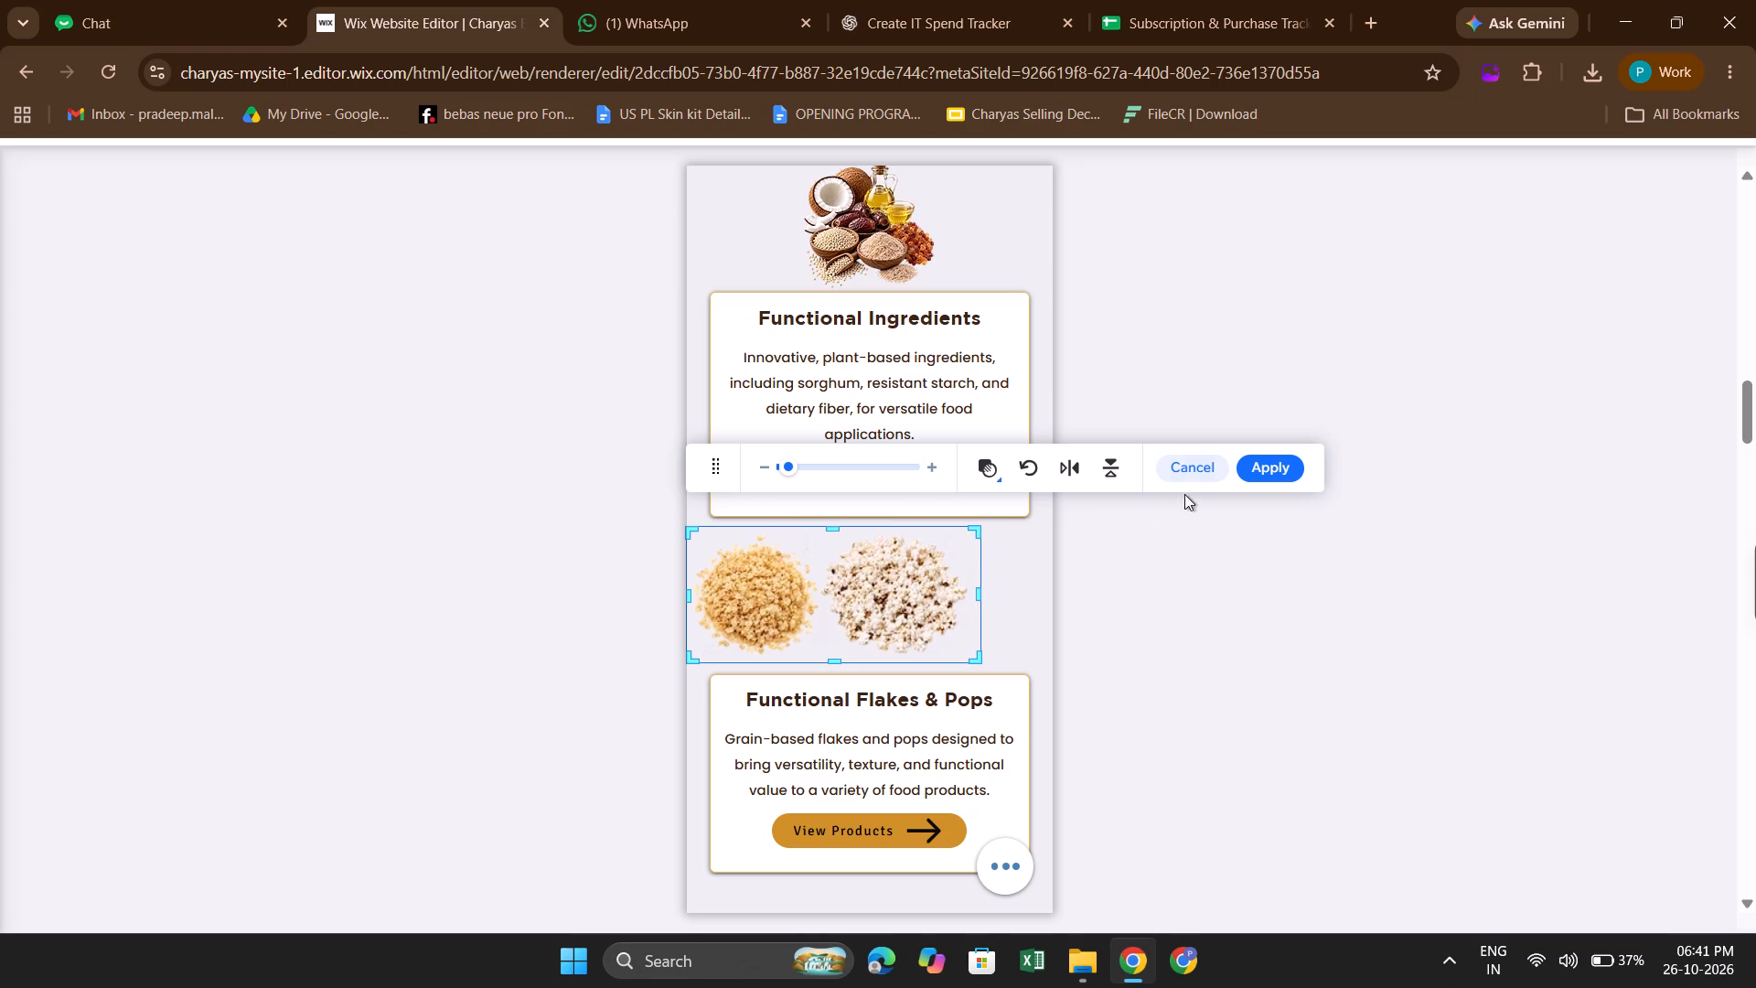
click(1273, 458)
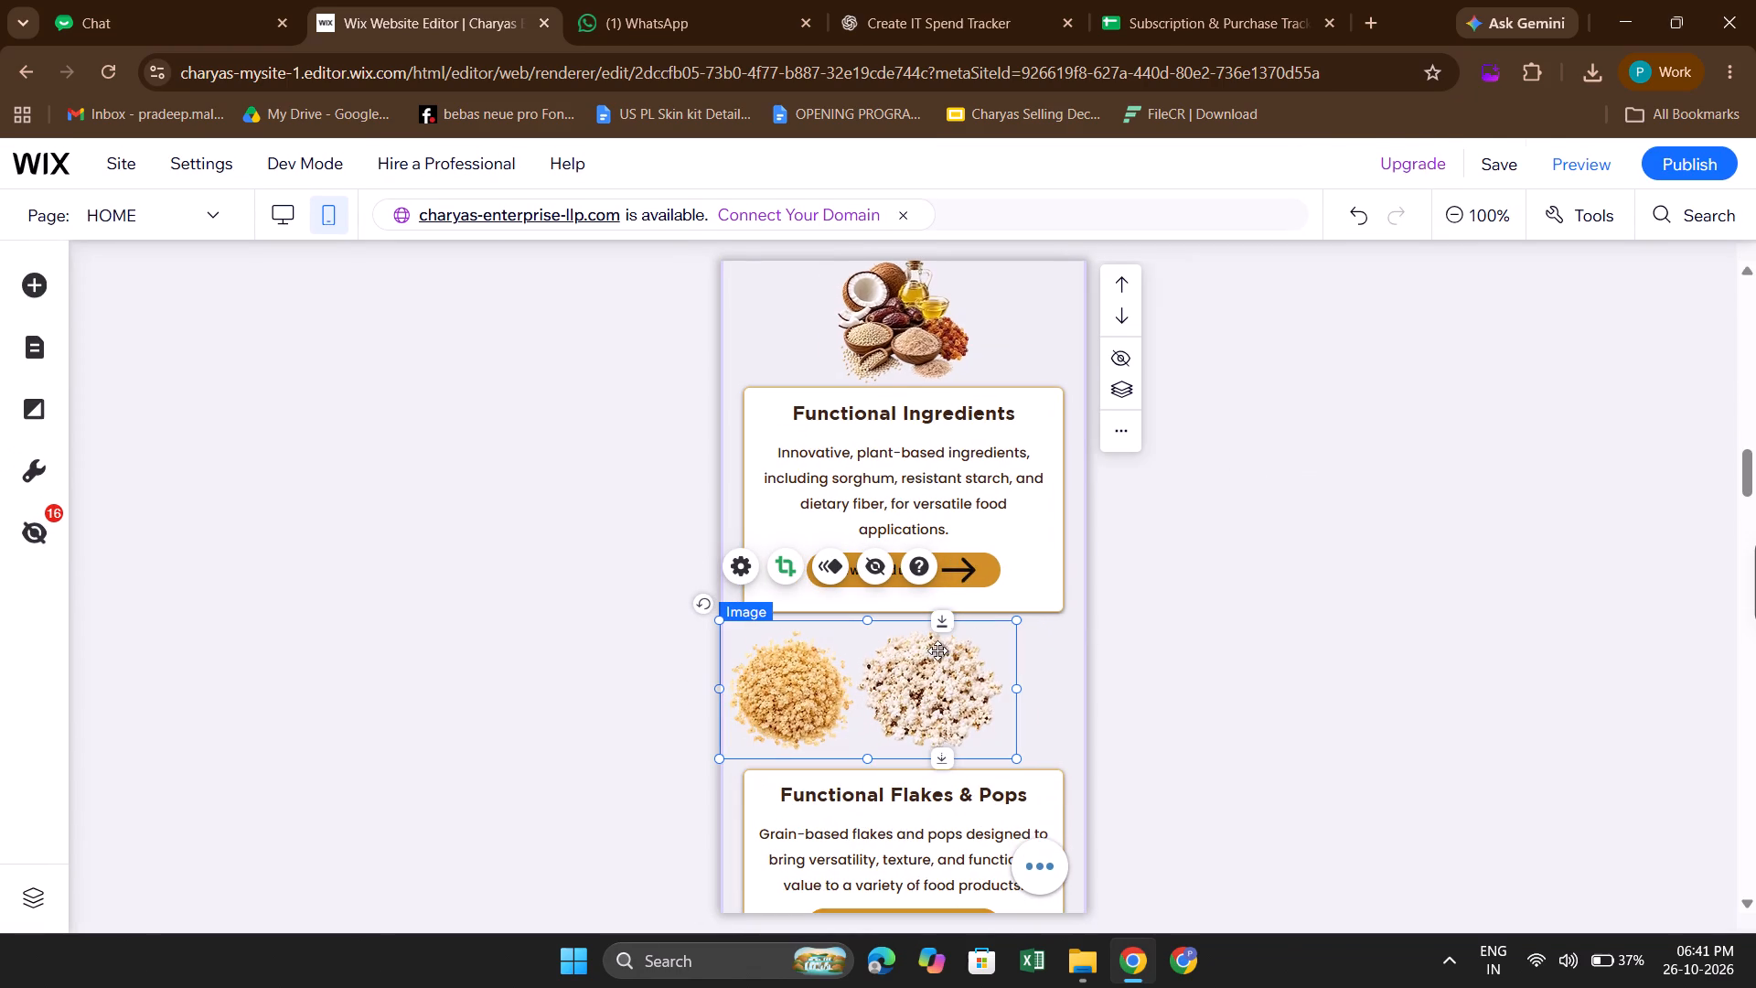
Shrink the flakes and pops image slightly and centre it between the "Functional Ingredients" and "Functional Flakes & Pops" cards.
drag(931, 671, 954, 671)
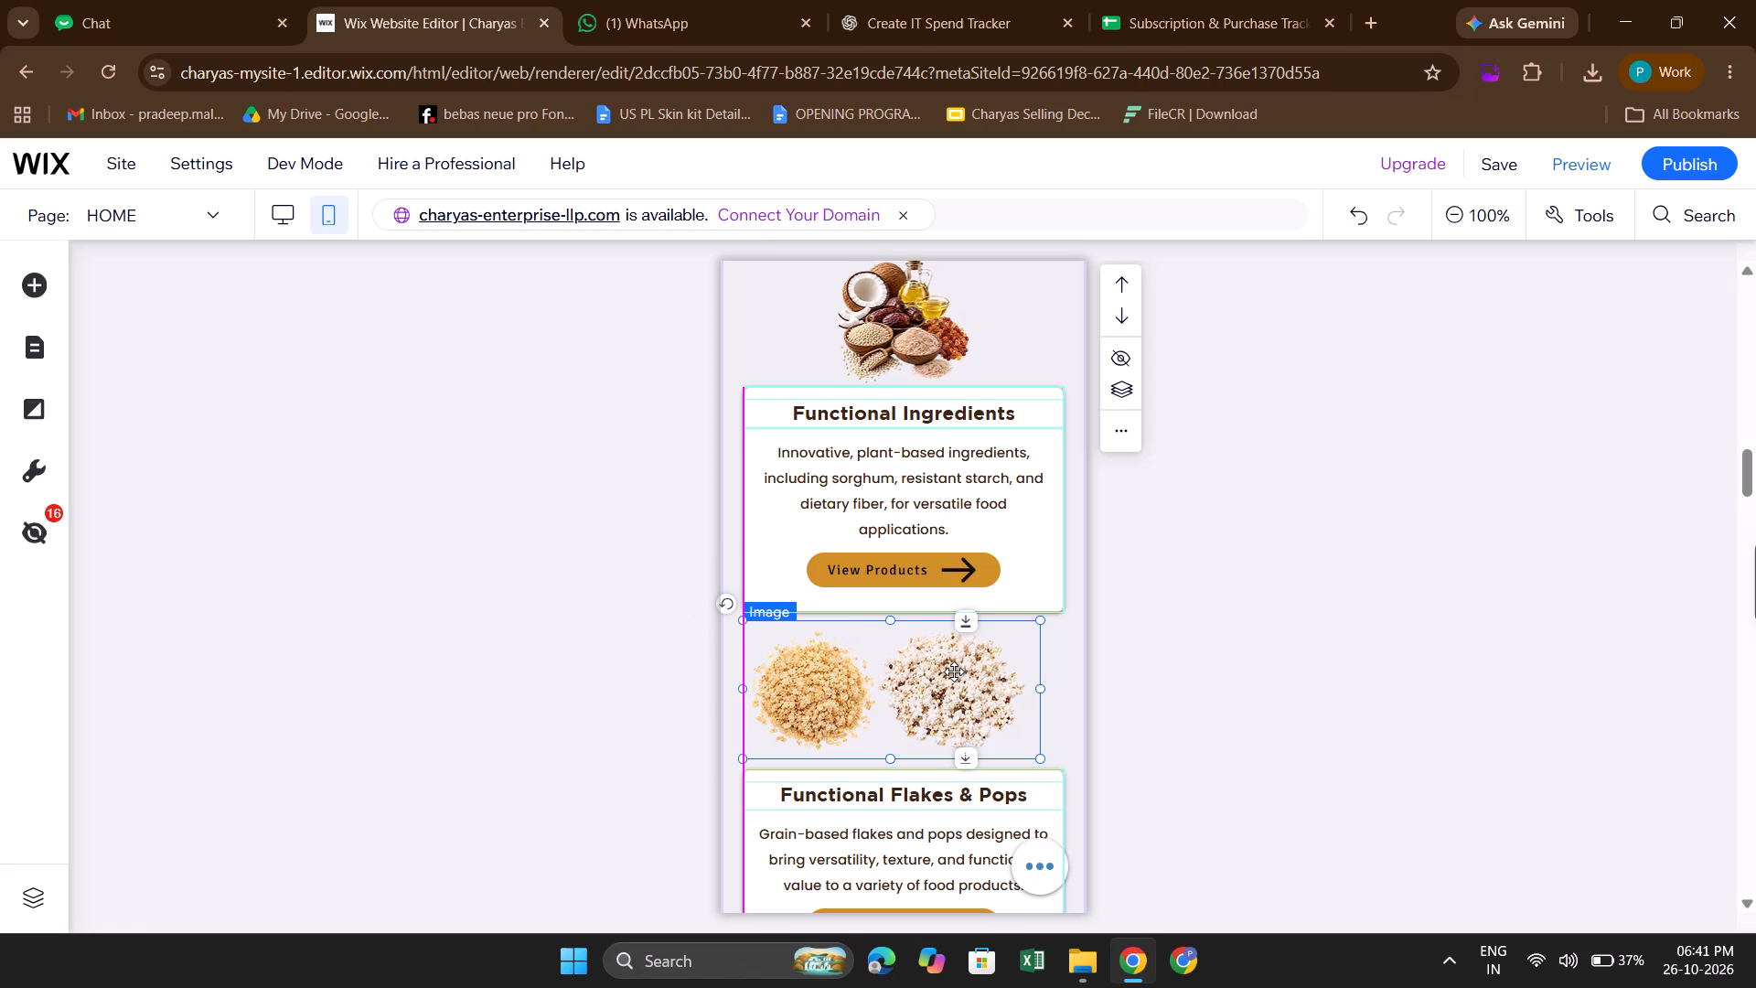
drag(954, 671, 964, 671)
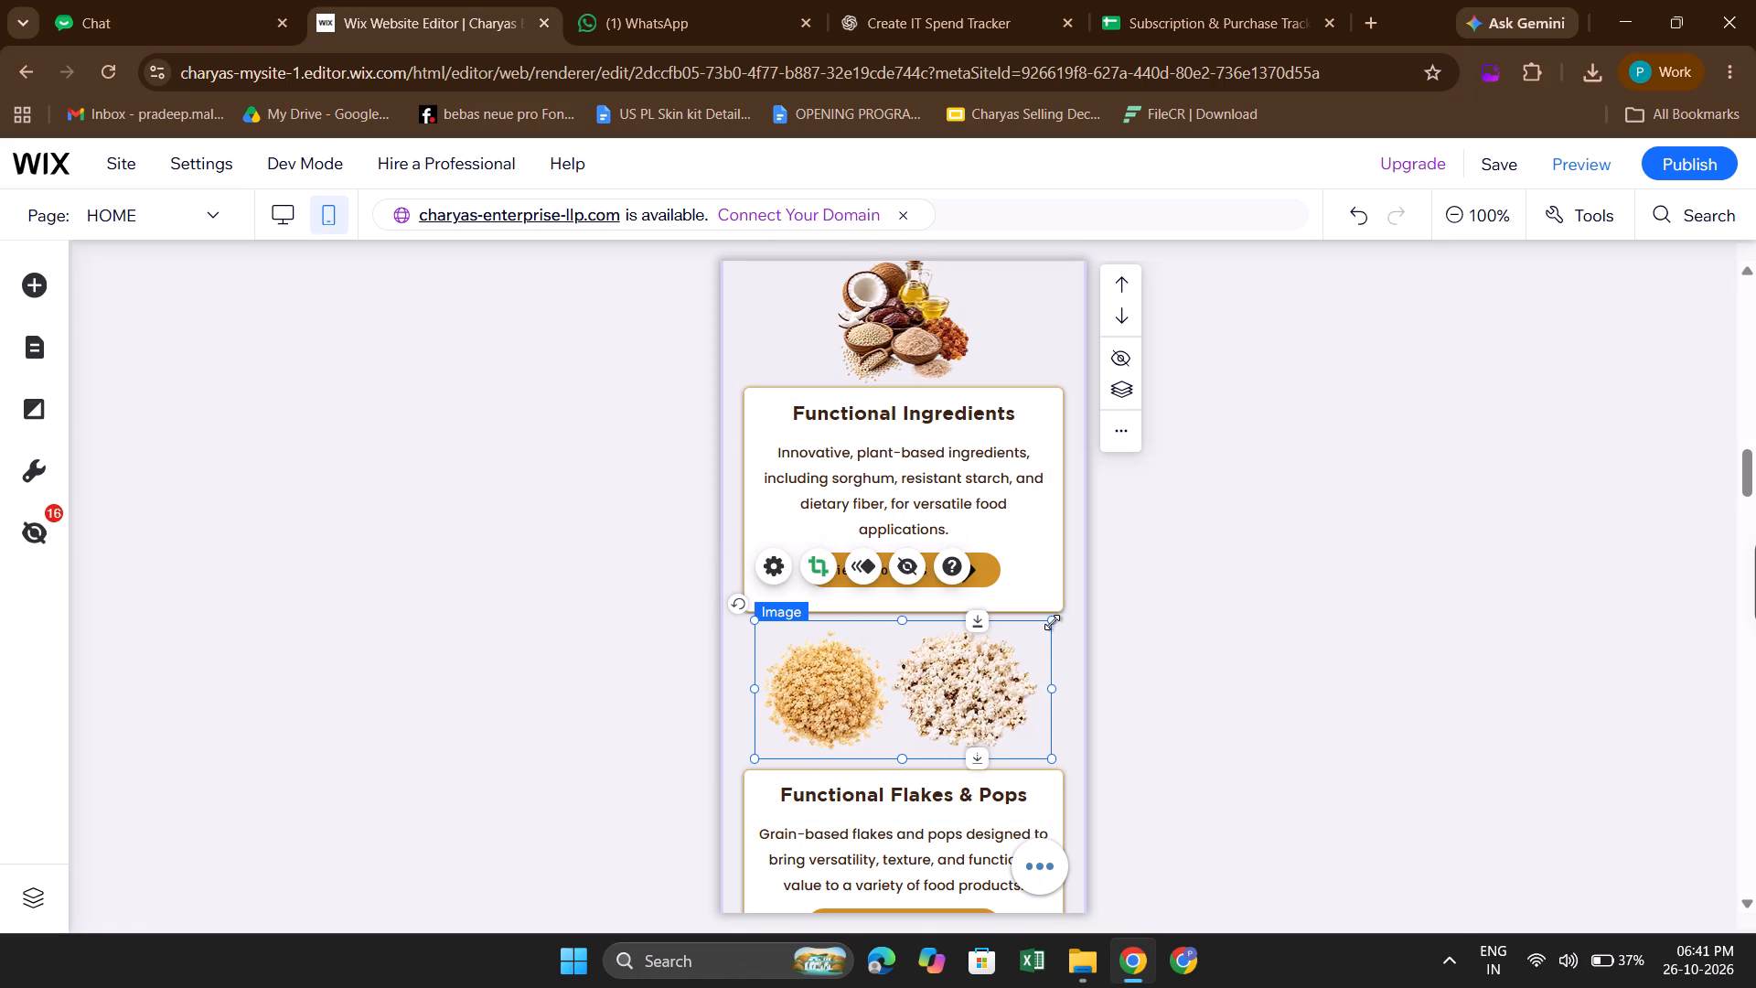
drag(1052, 622, 1020, 639)
drag(942, 689, 957, 690)
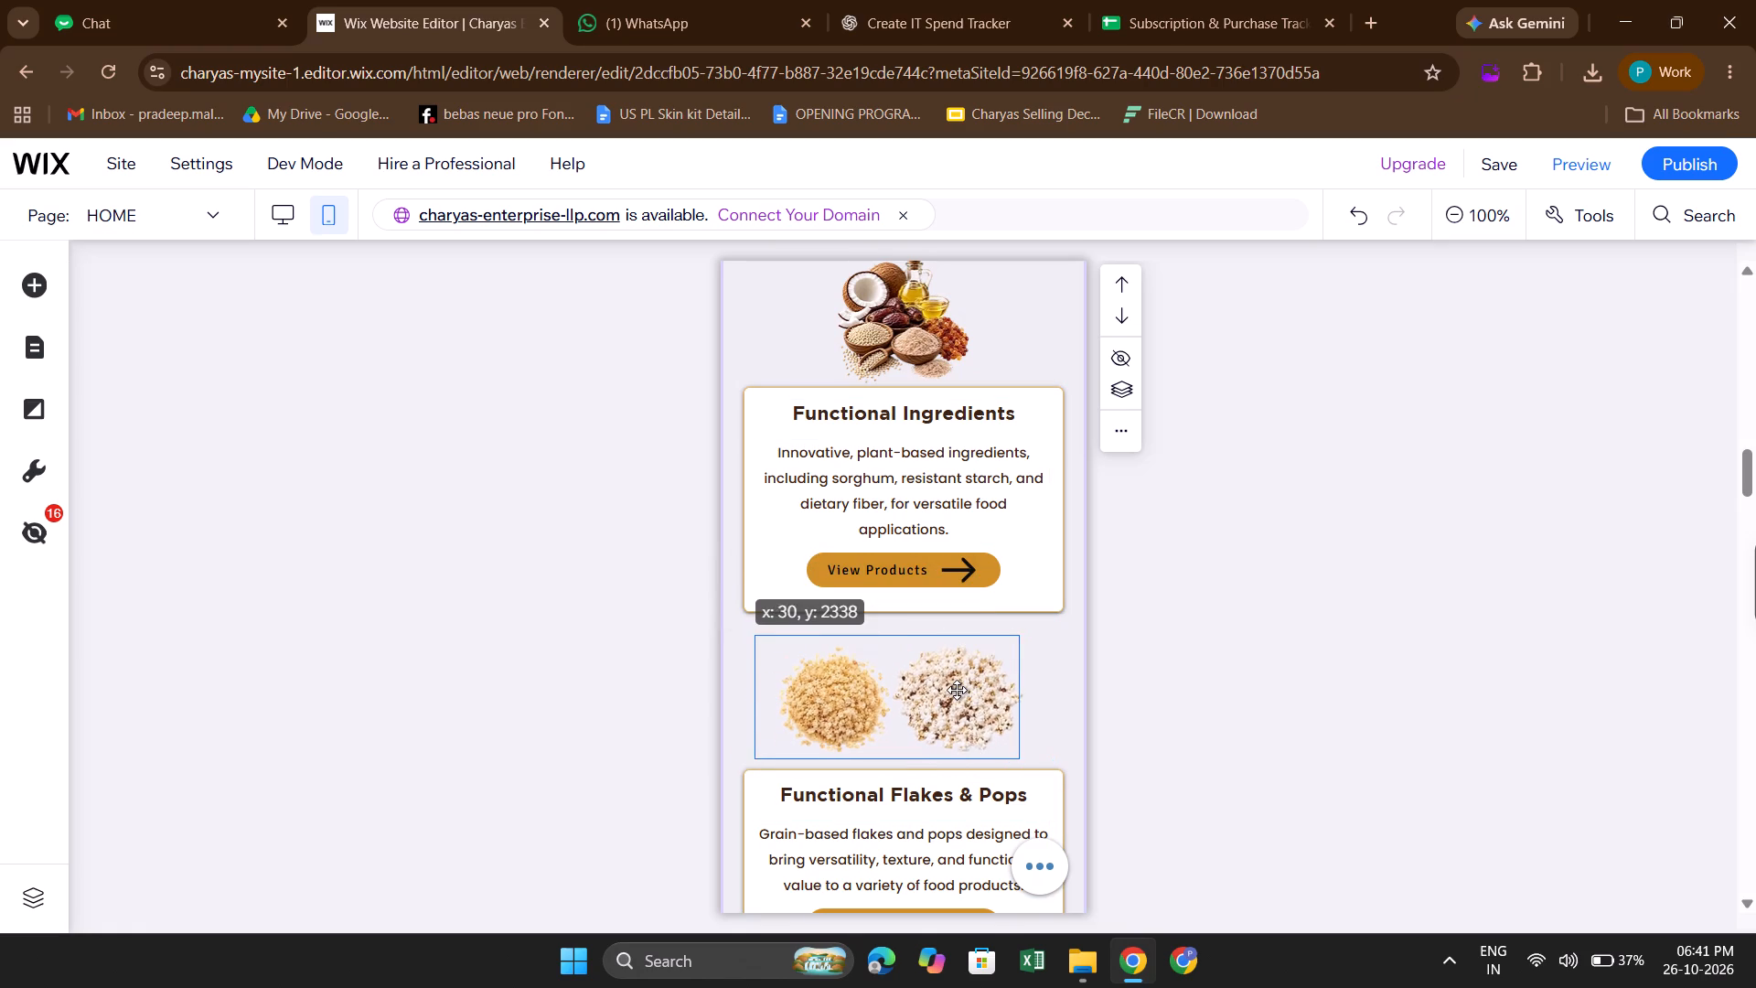
drag(957, 690, 957, 689)
scroll(1140, 650, down, 2)
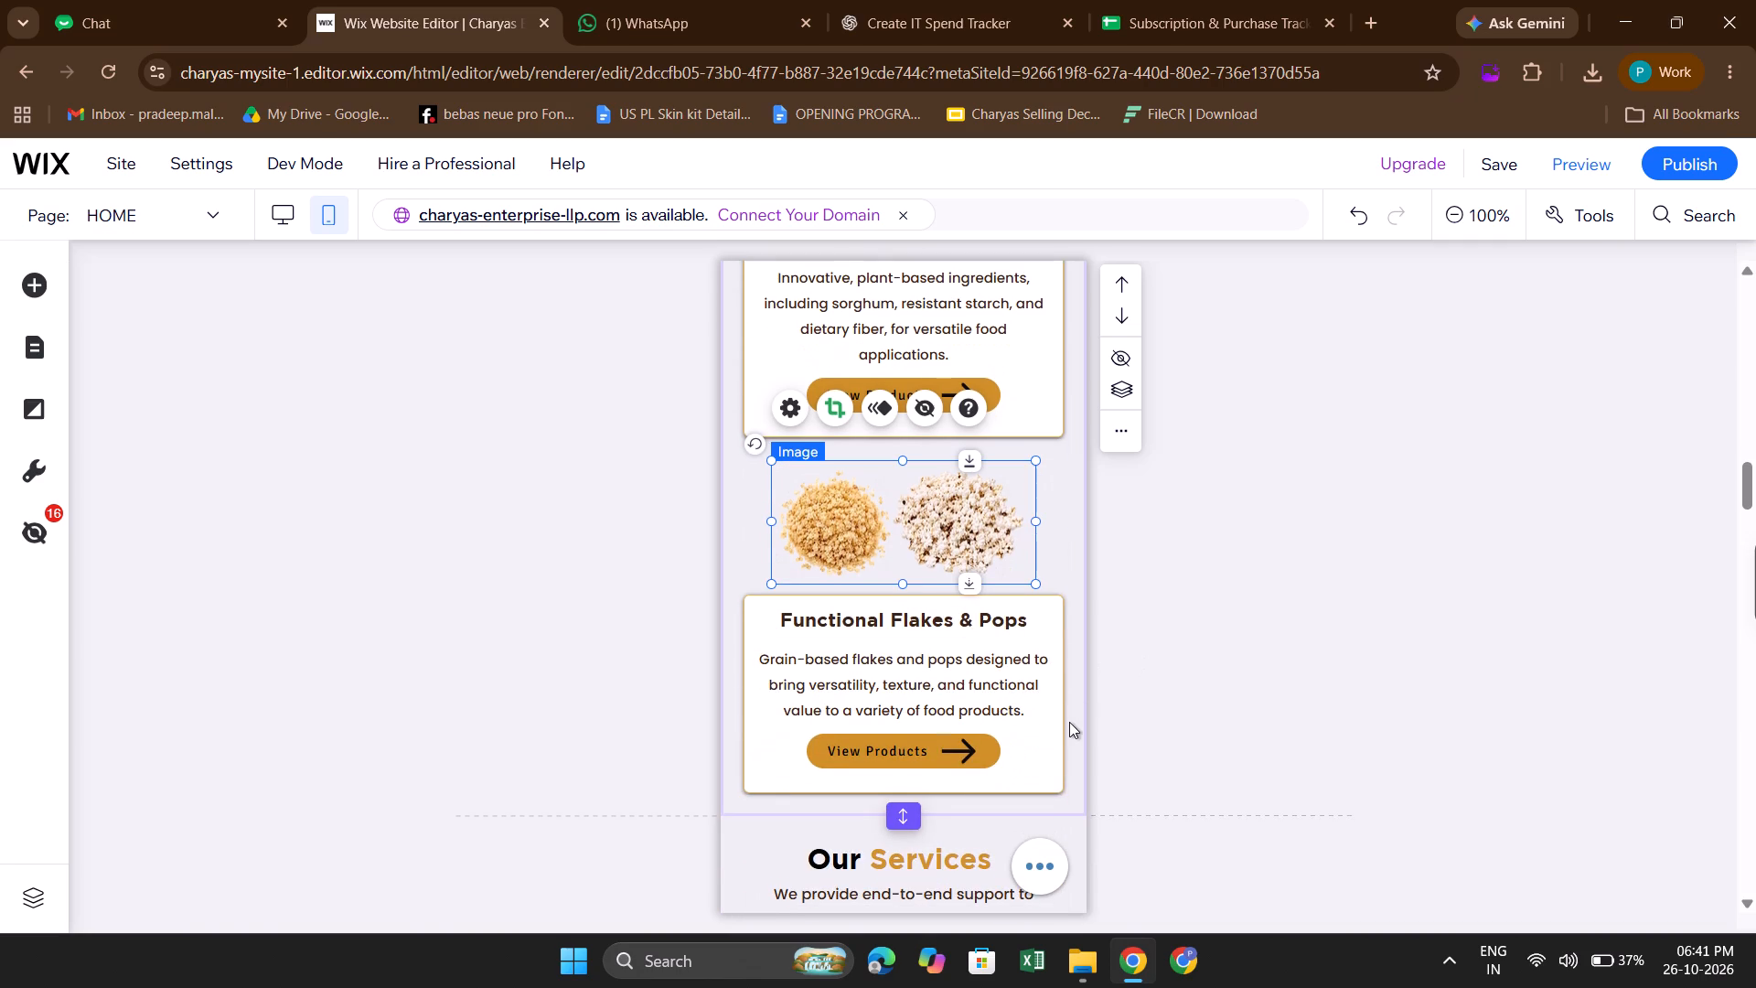
click(1069, 722)
Examine the HOME page's mobile layout from "Our Services" through "How We Work" to the footer, and return to the page's start.
scroll(1069, 722, down, 2)
scroll(979, 782, down, 2)
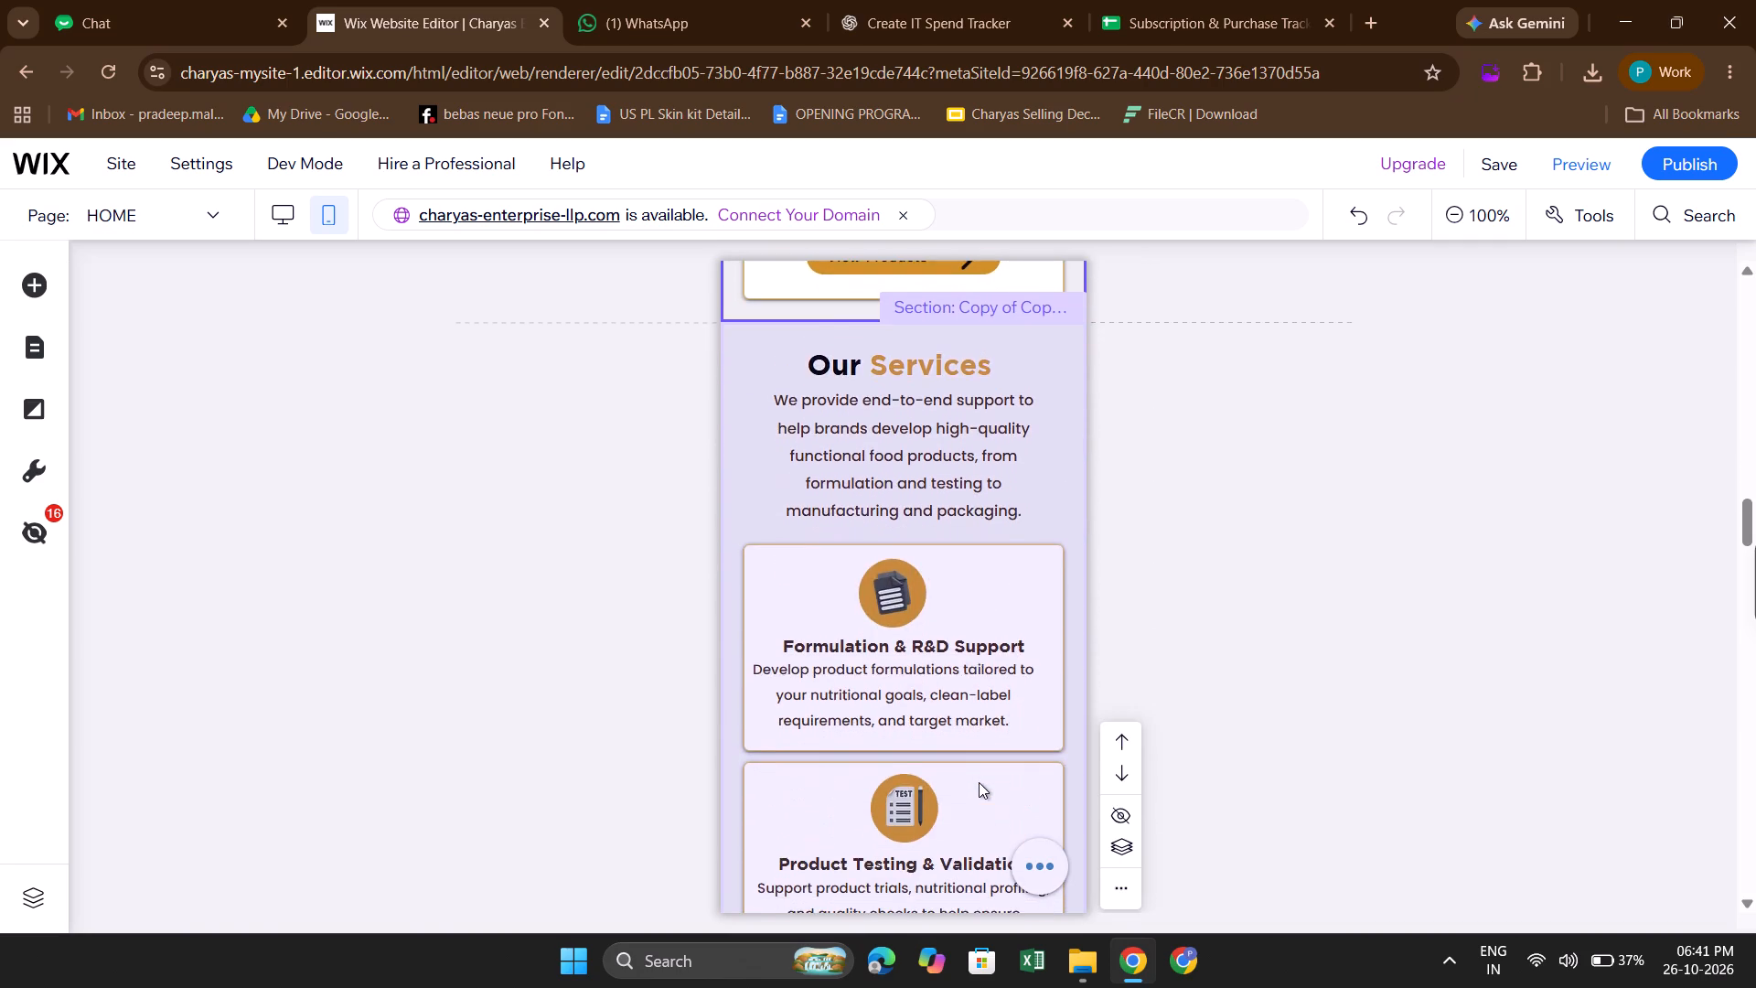
scroll(979, 782, down, 1)
scroll(1024, 584, down, 2)
scroll(958, 728, down, 1)
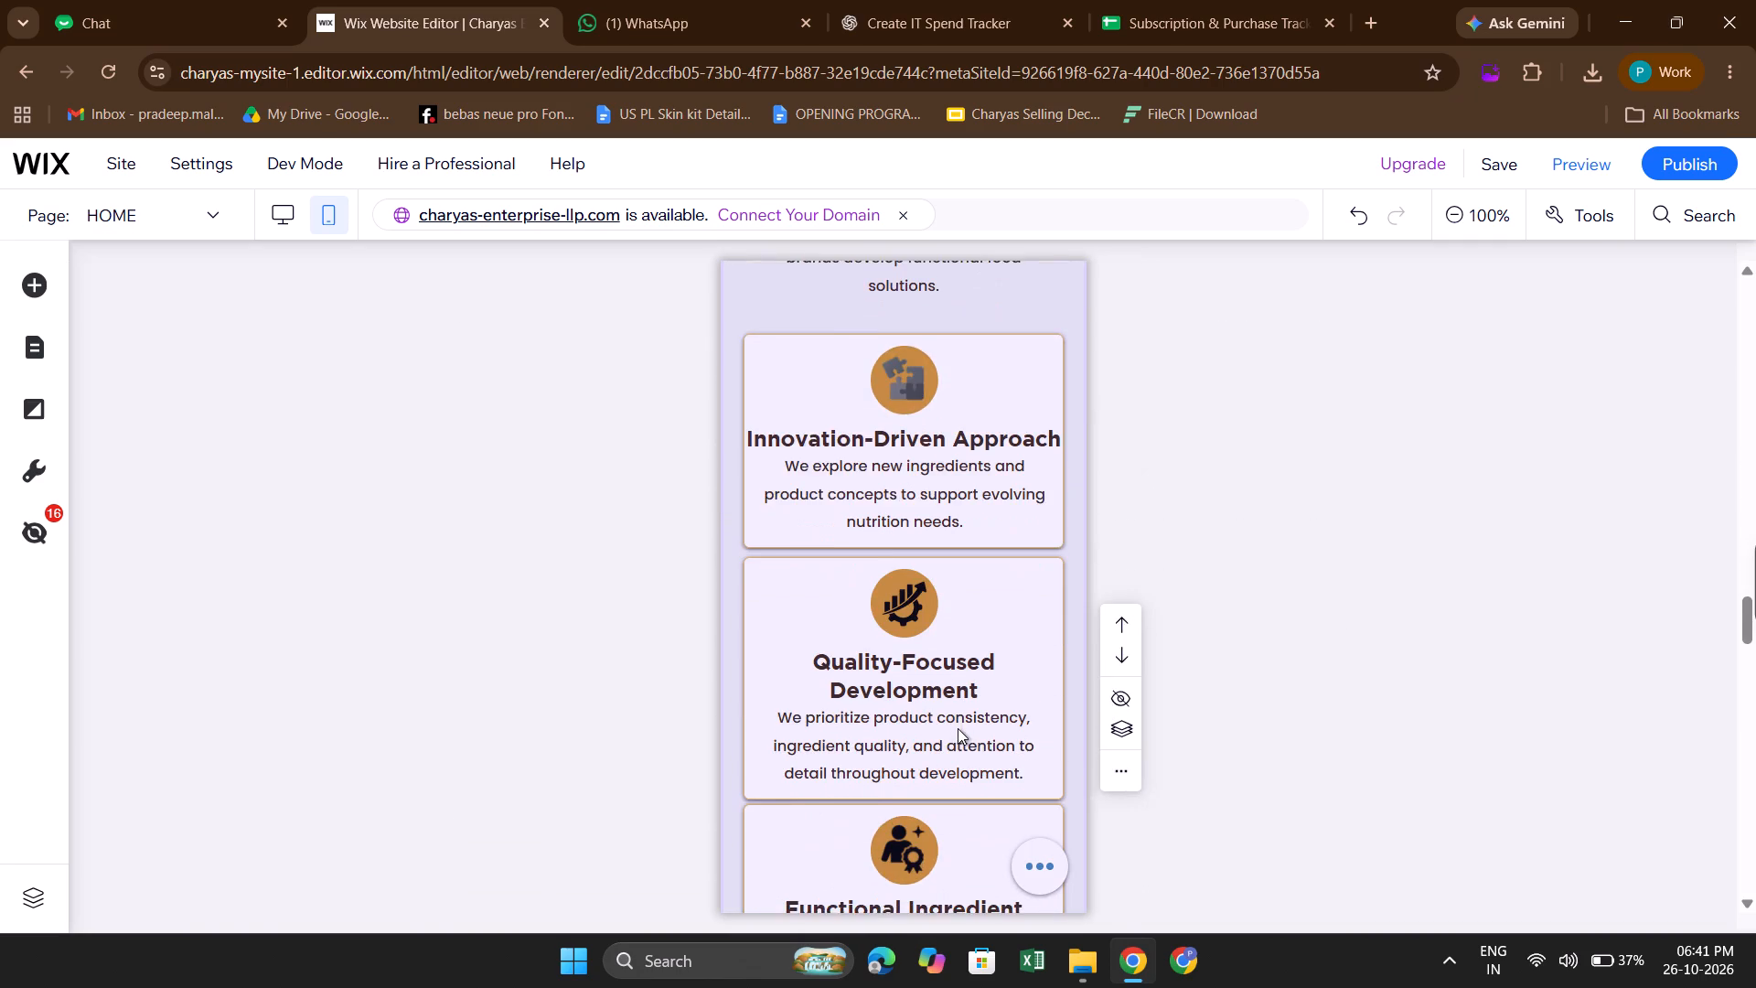
scroll(958, 728, down, 5)
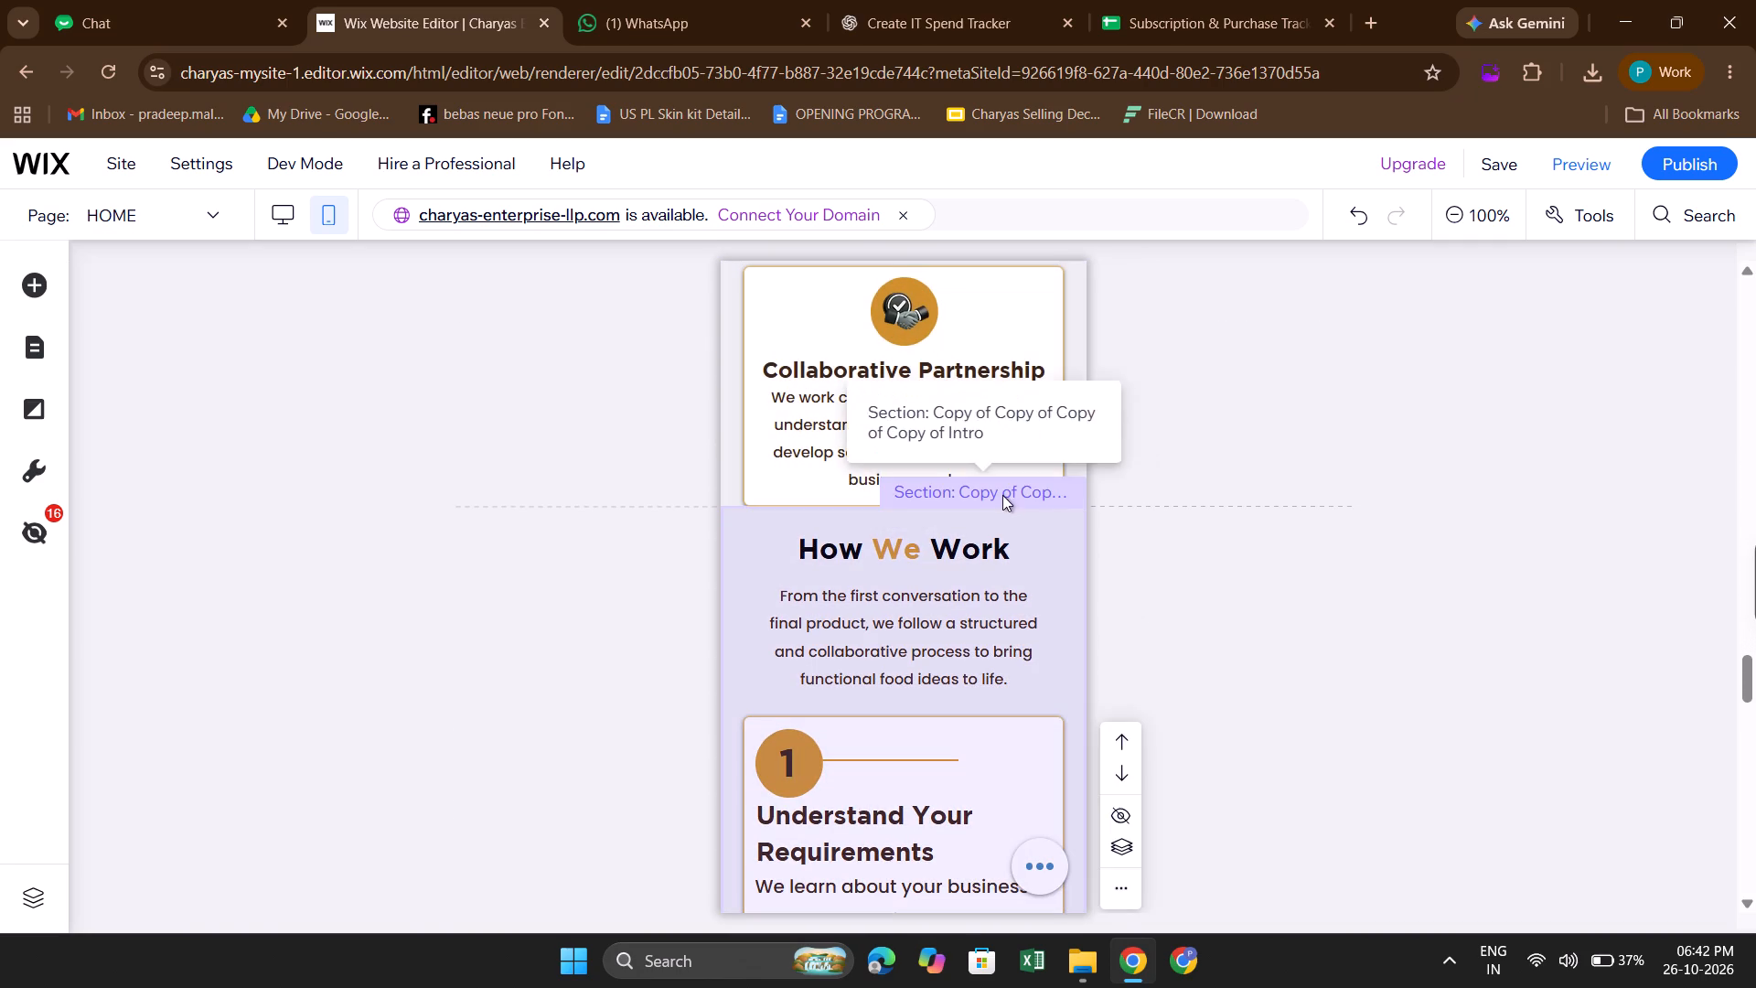
click(1012, 529)
scroll(1012, 529, down, 1)
scroll(958, 650, down, 3)
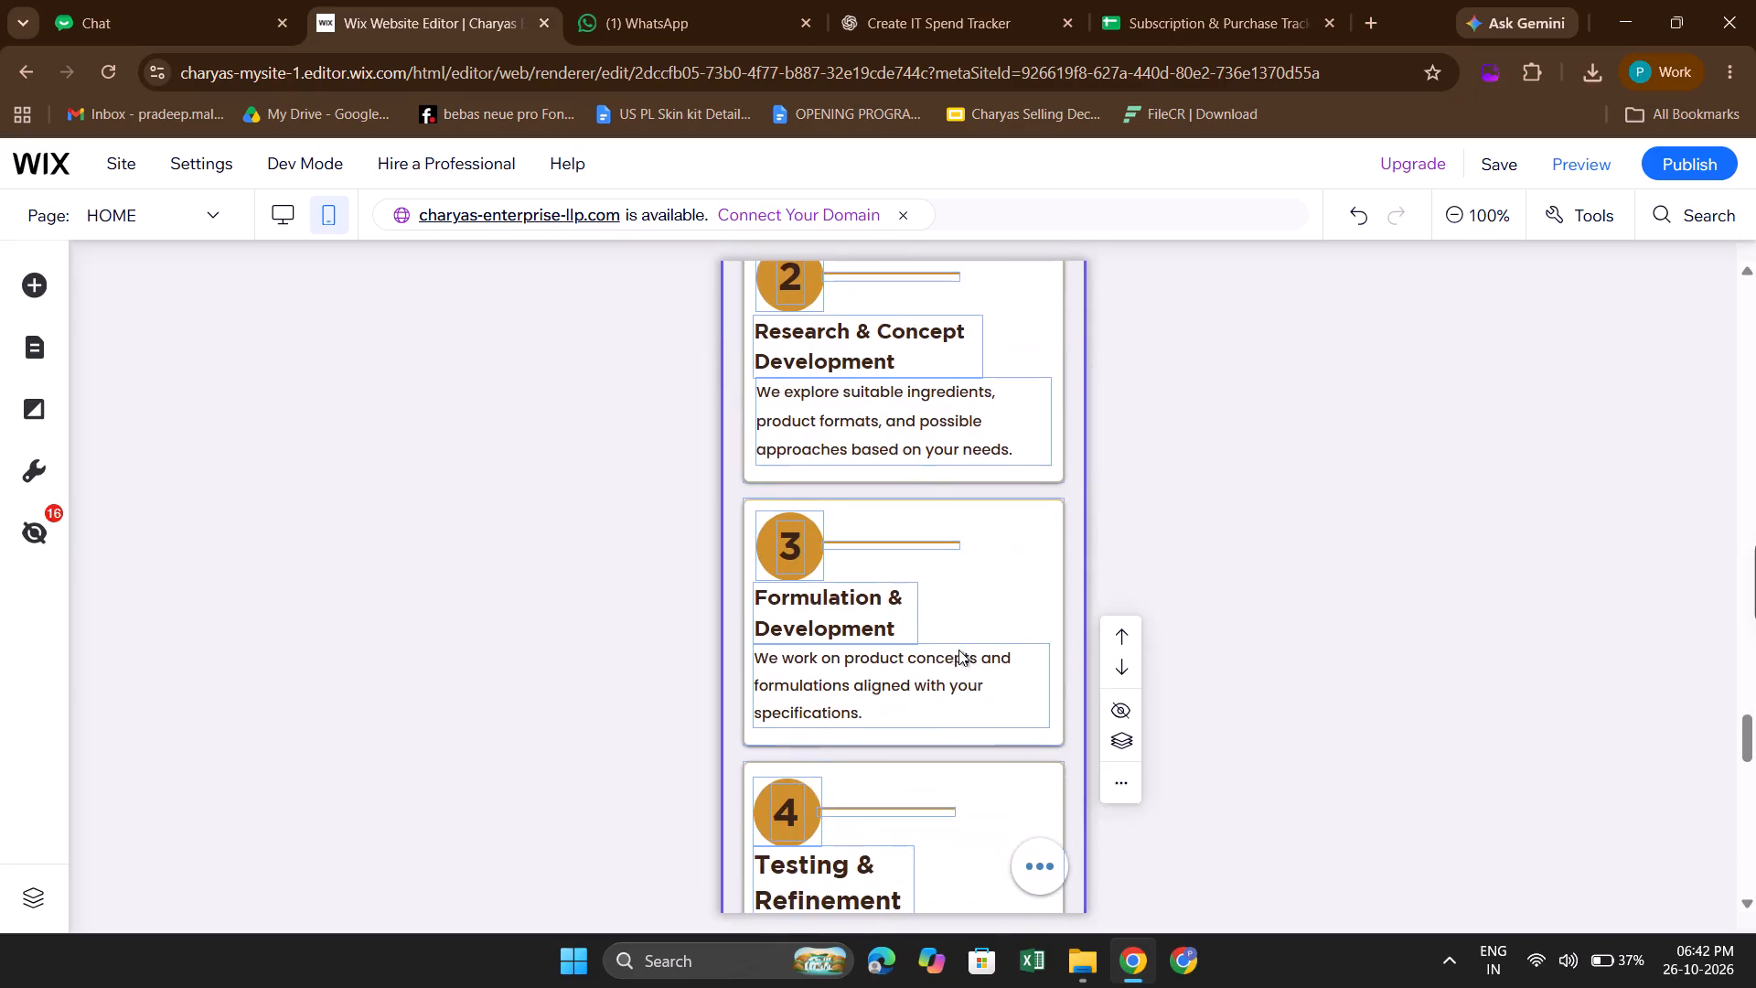
click(994, 531)
scroll(994, 531, down, 2)
click(952, 609)
scroll(952, 609, down, 8)
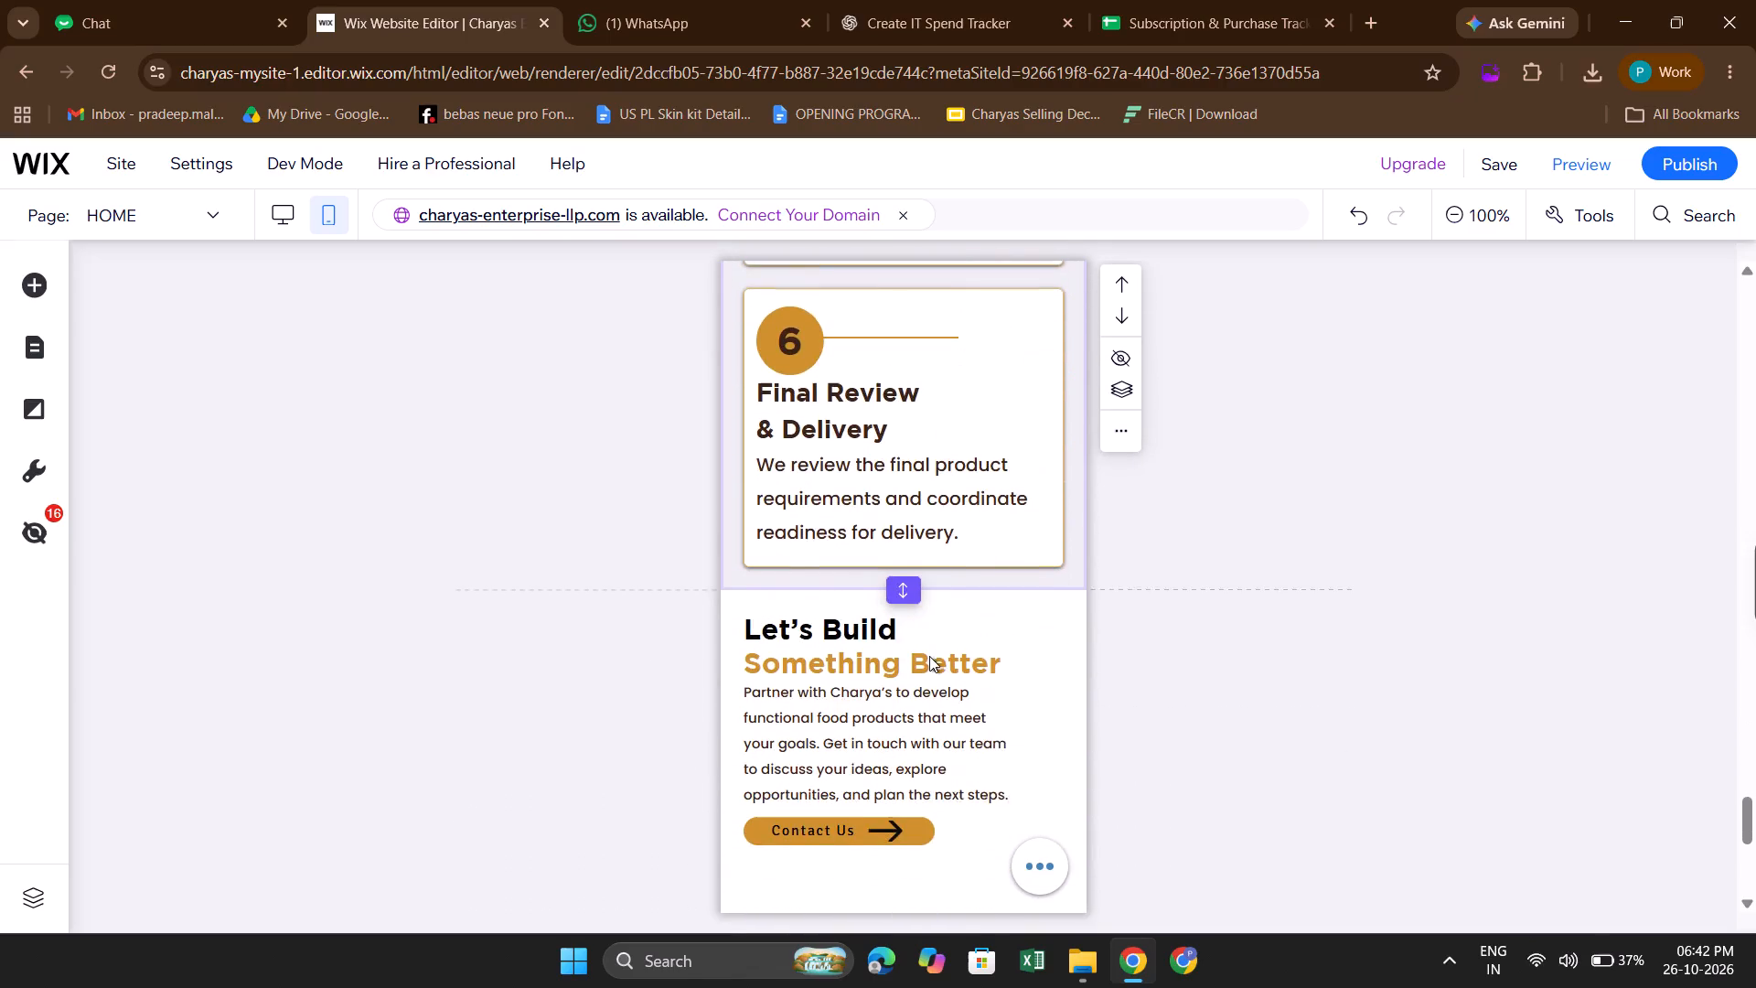
scroll(929, 656, down, 2)
scroll(886, 776, down, 2)
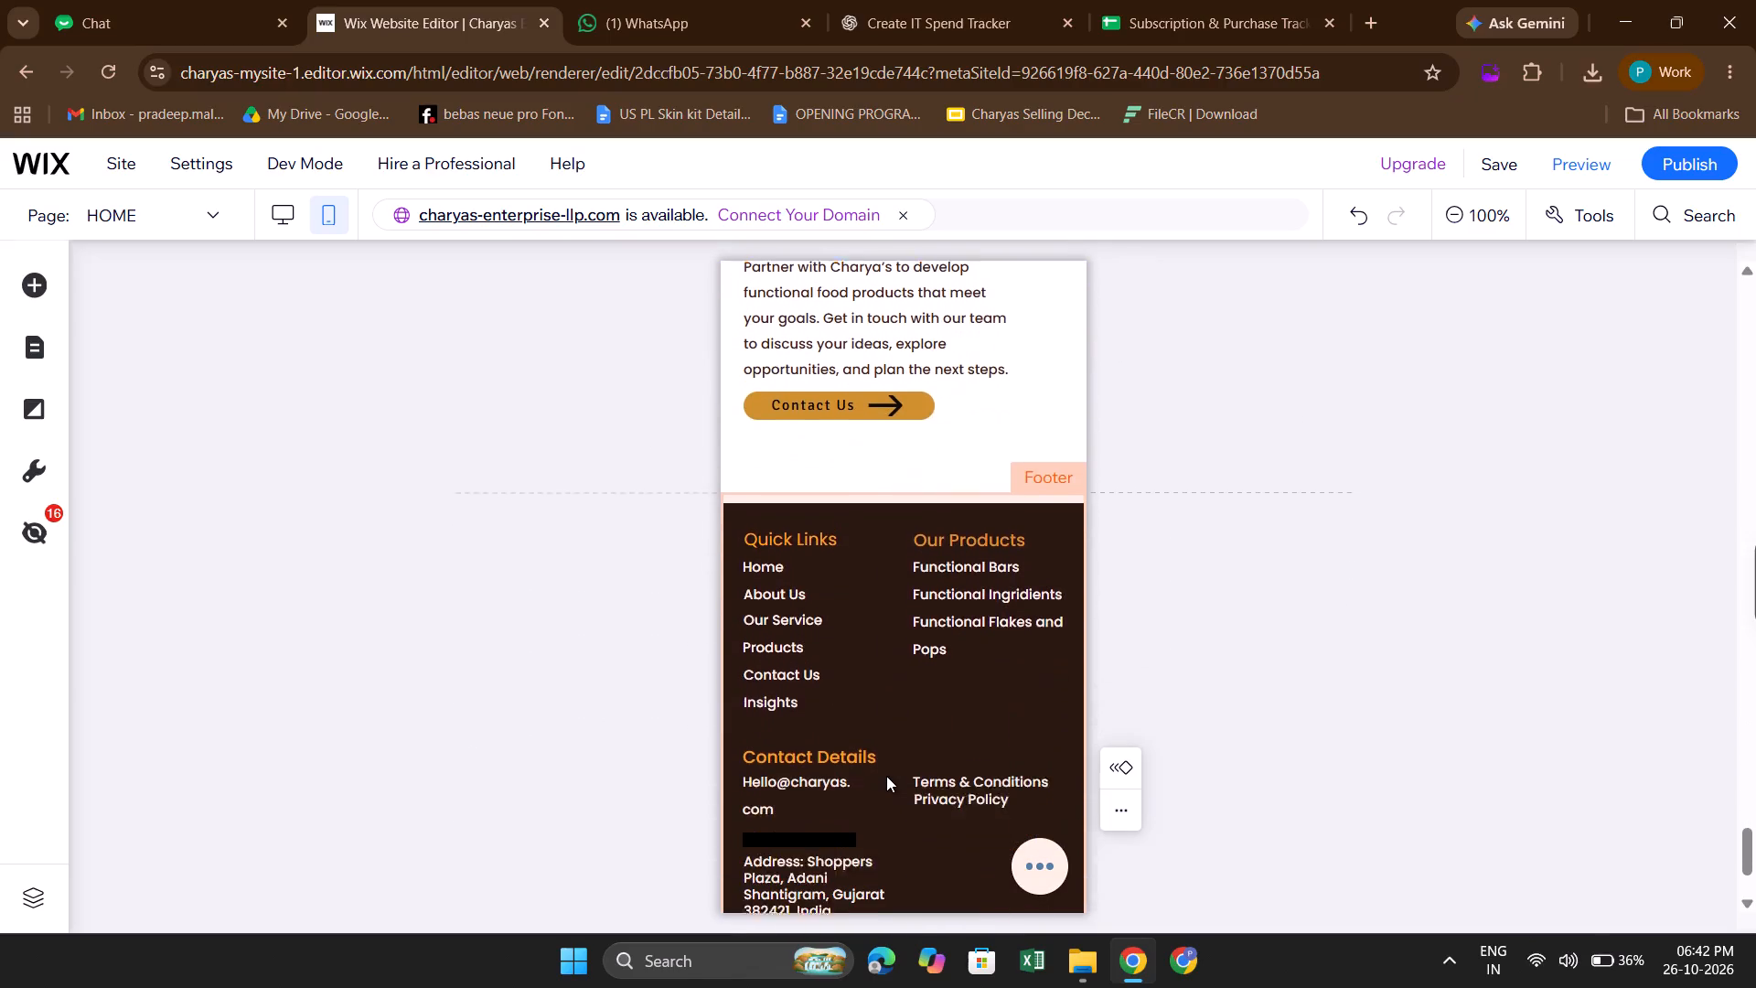
scroll(886, 776, down, 4)
scroll(886, 776, up, 14)
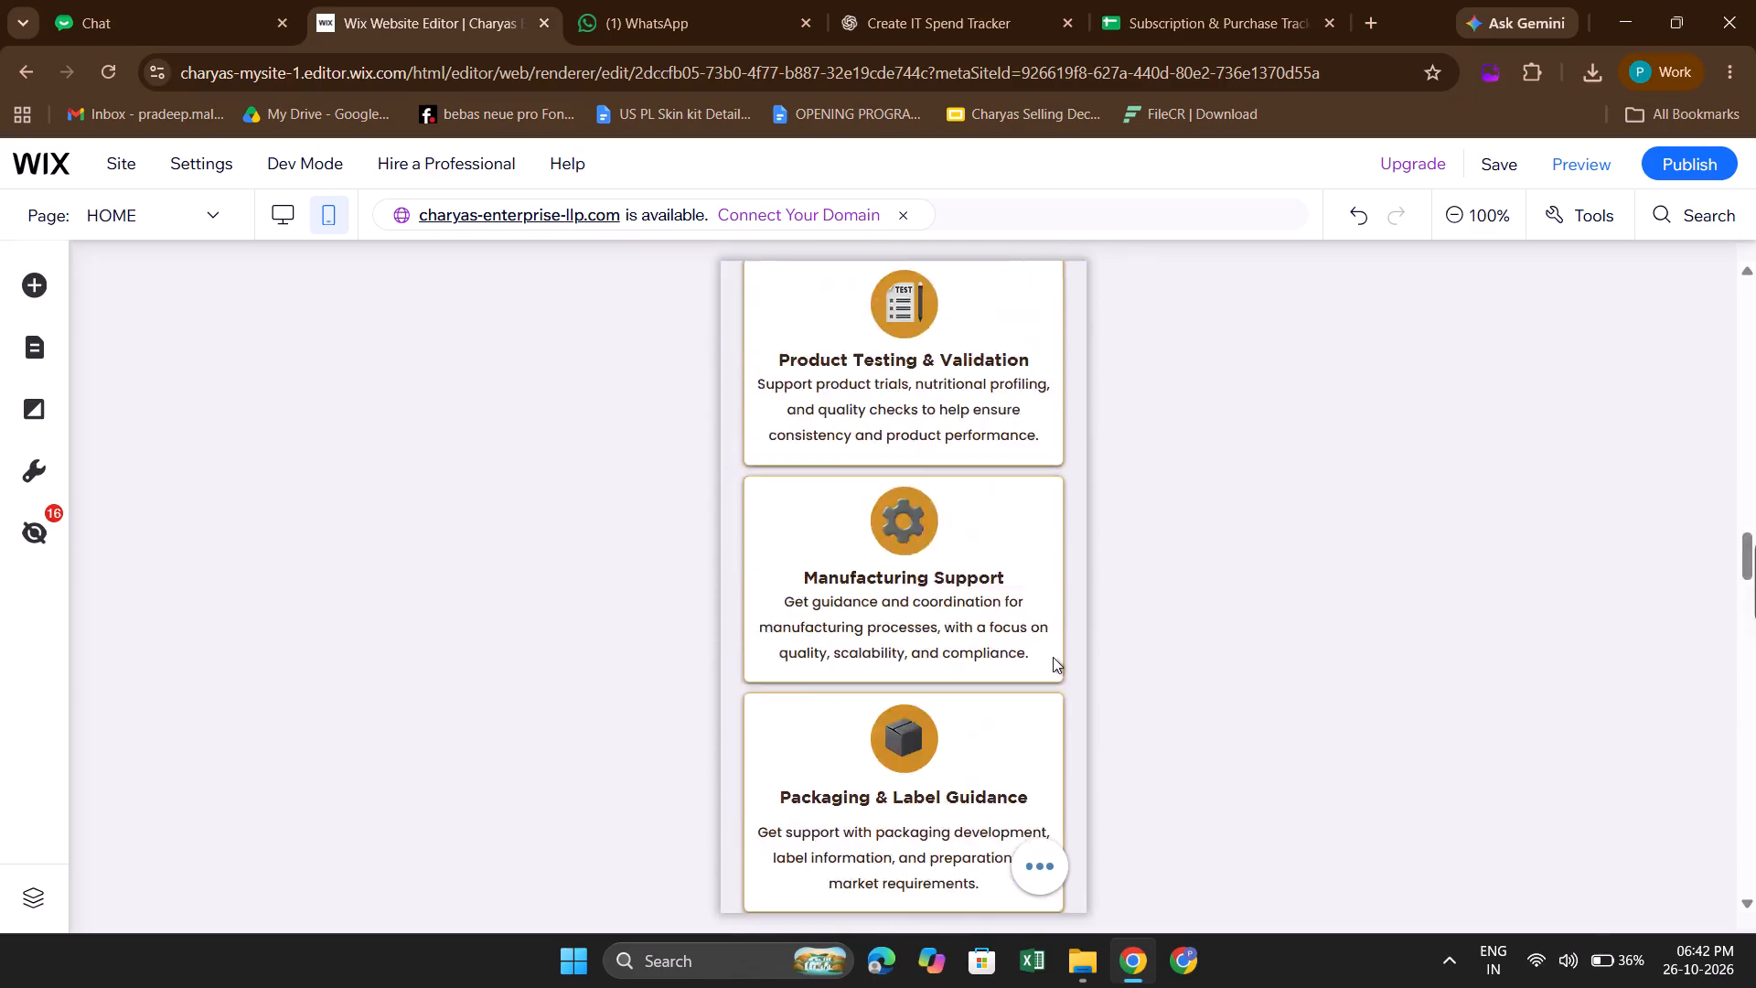
scroll(1314, 400, up, 14)
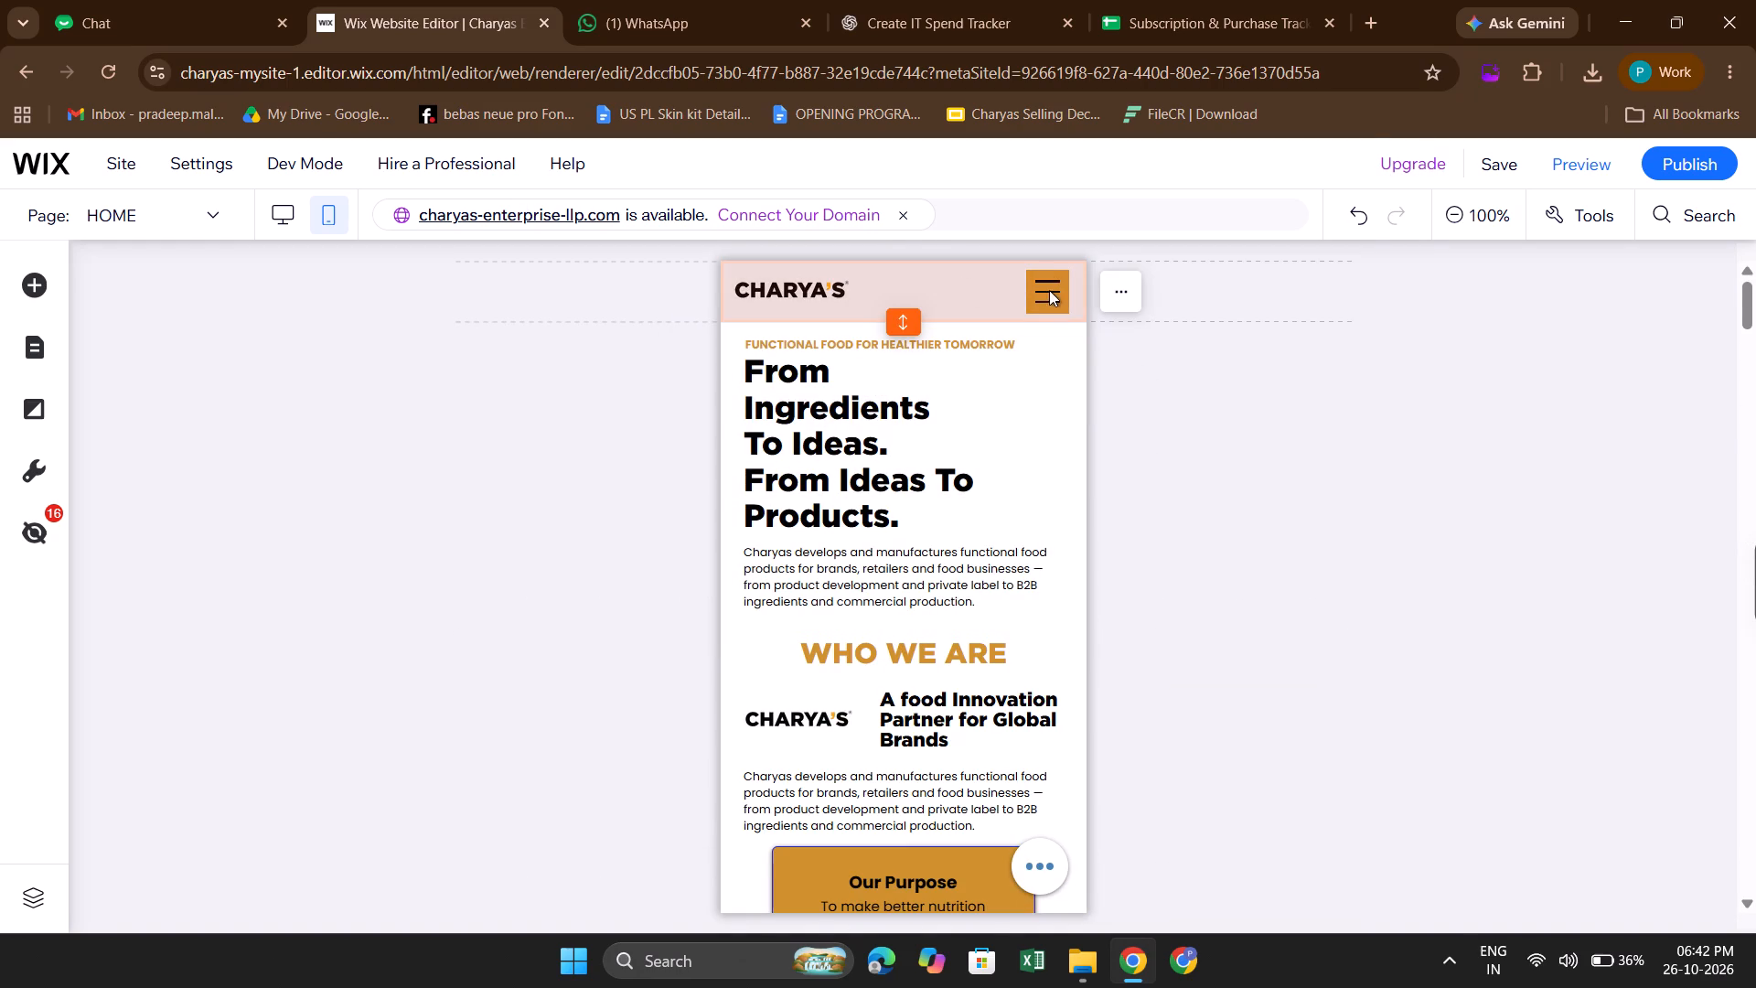
Open the ABOUT US page and examine the spacing and text of its sections in the mobile layout.
click(223, 206)
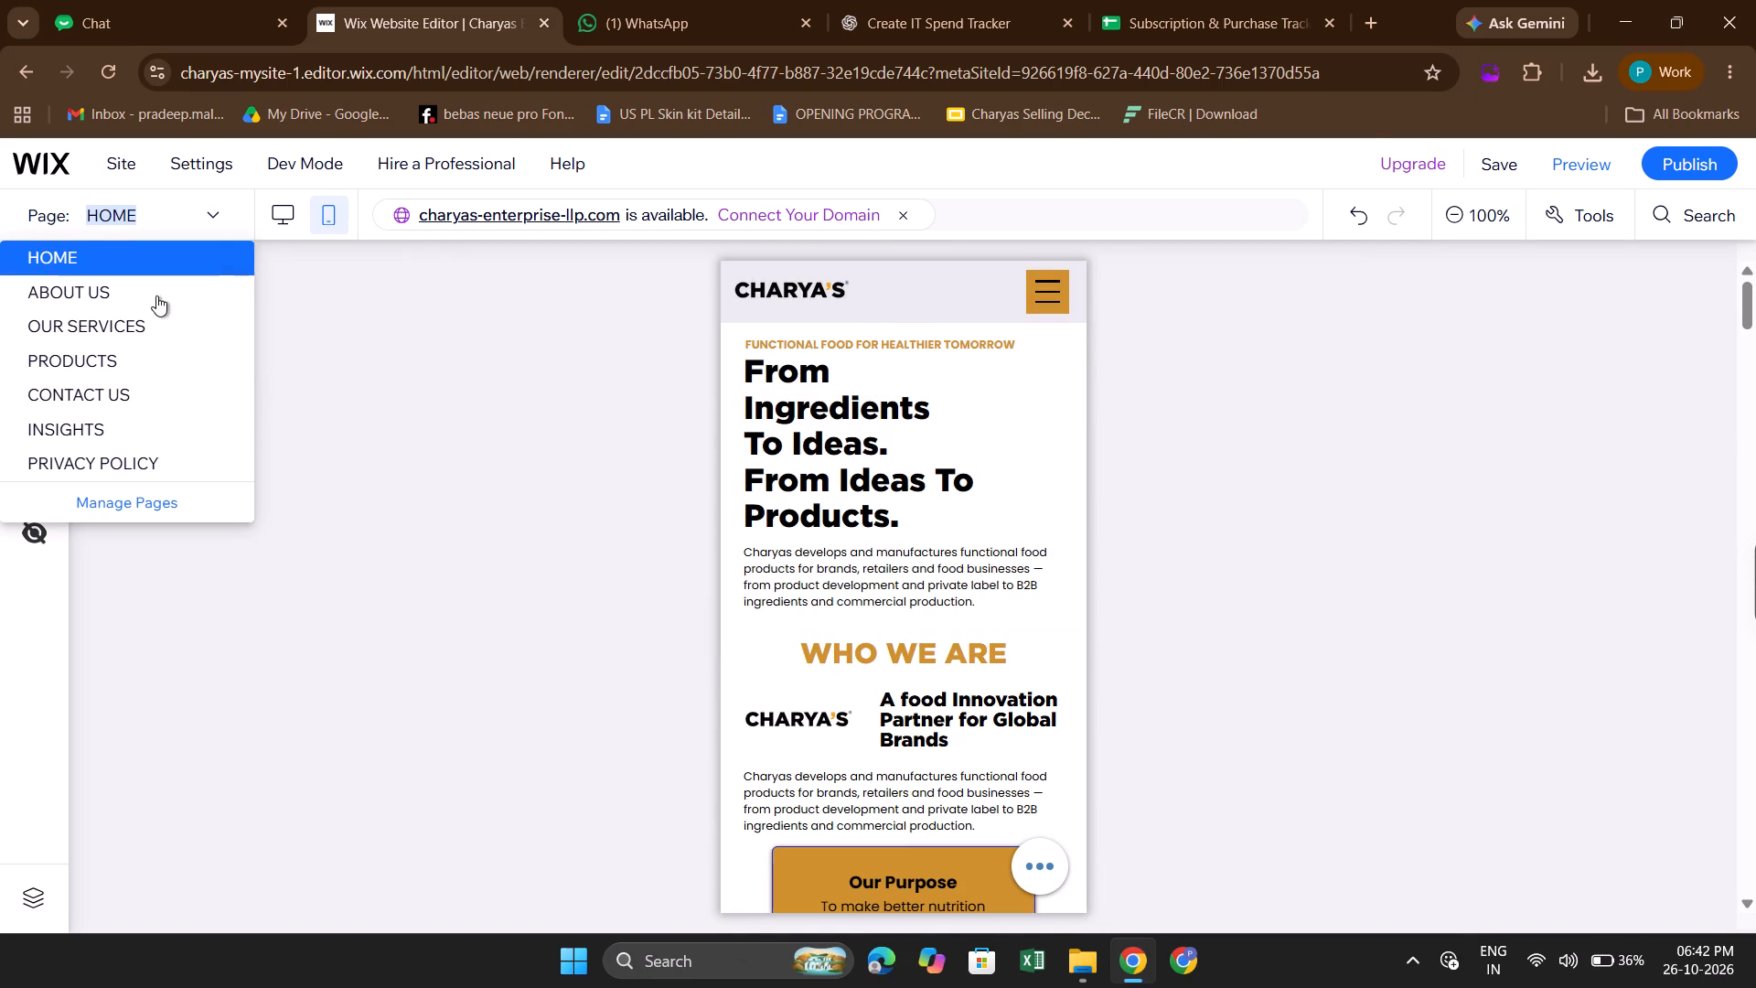
click(156, 295)
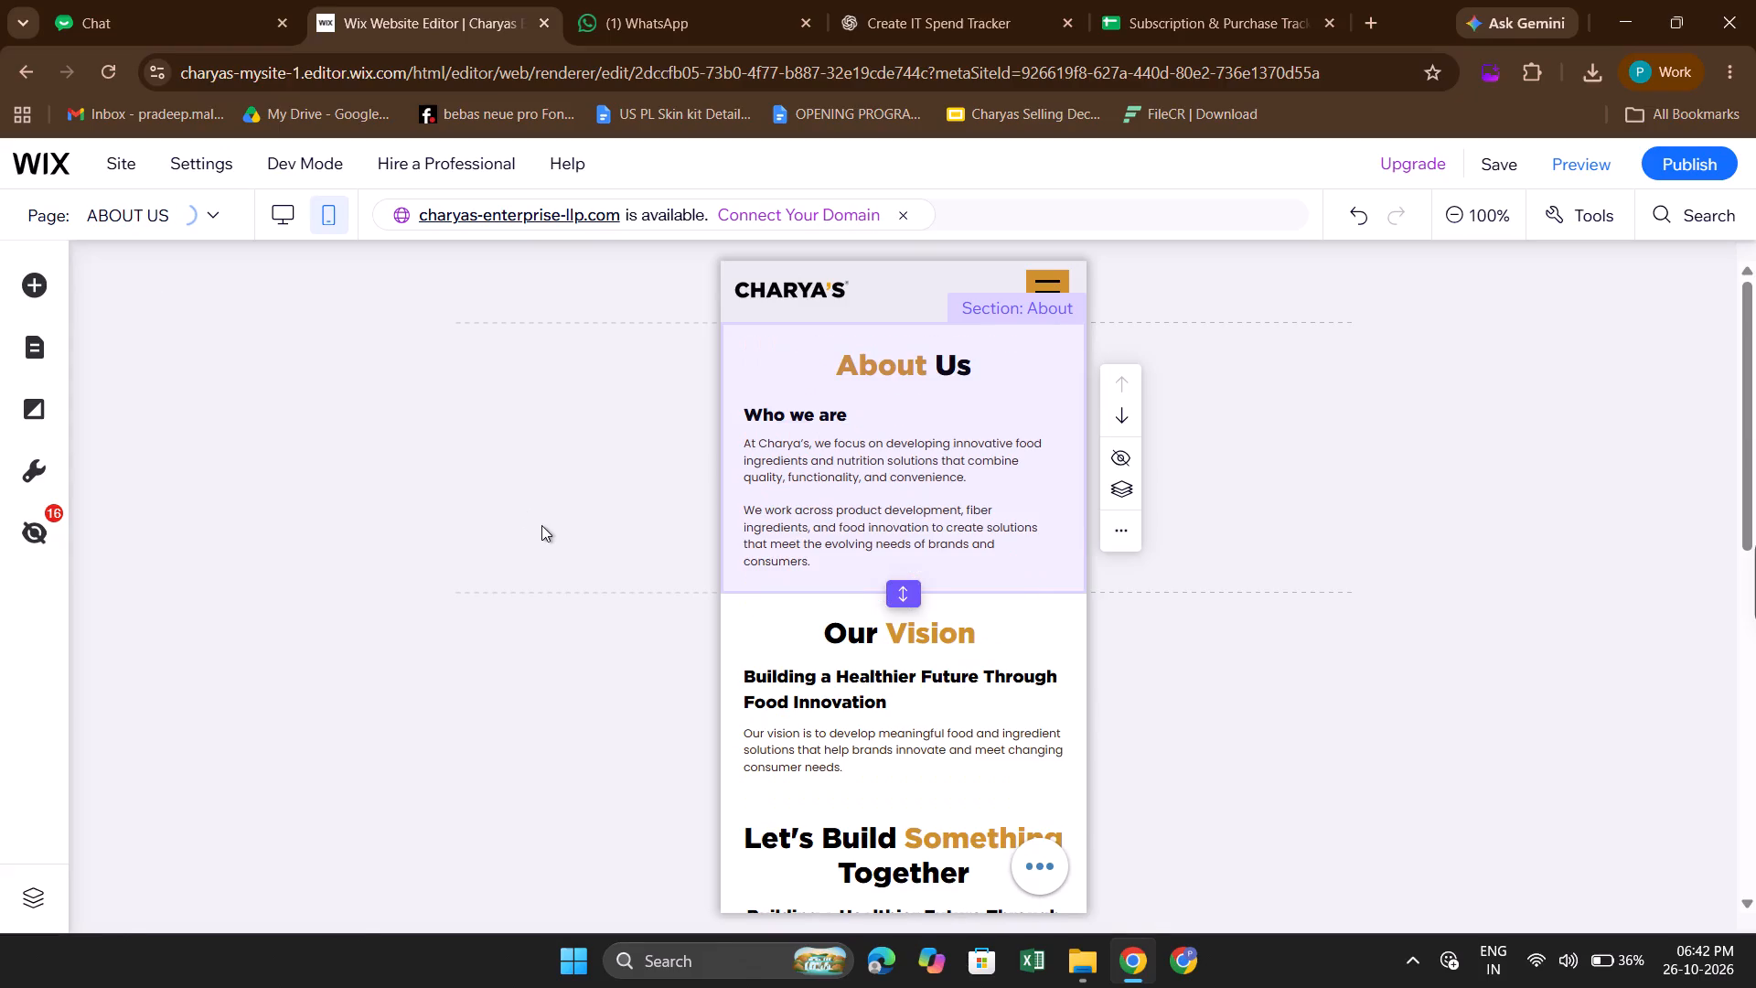
scroll(476, 600, up, 1)
scroll(576, 630, down, 1)
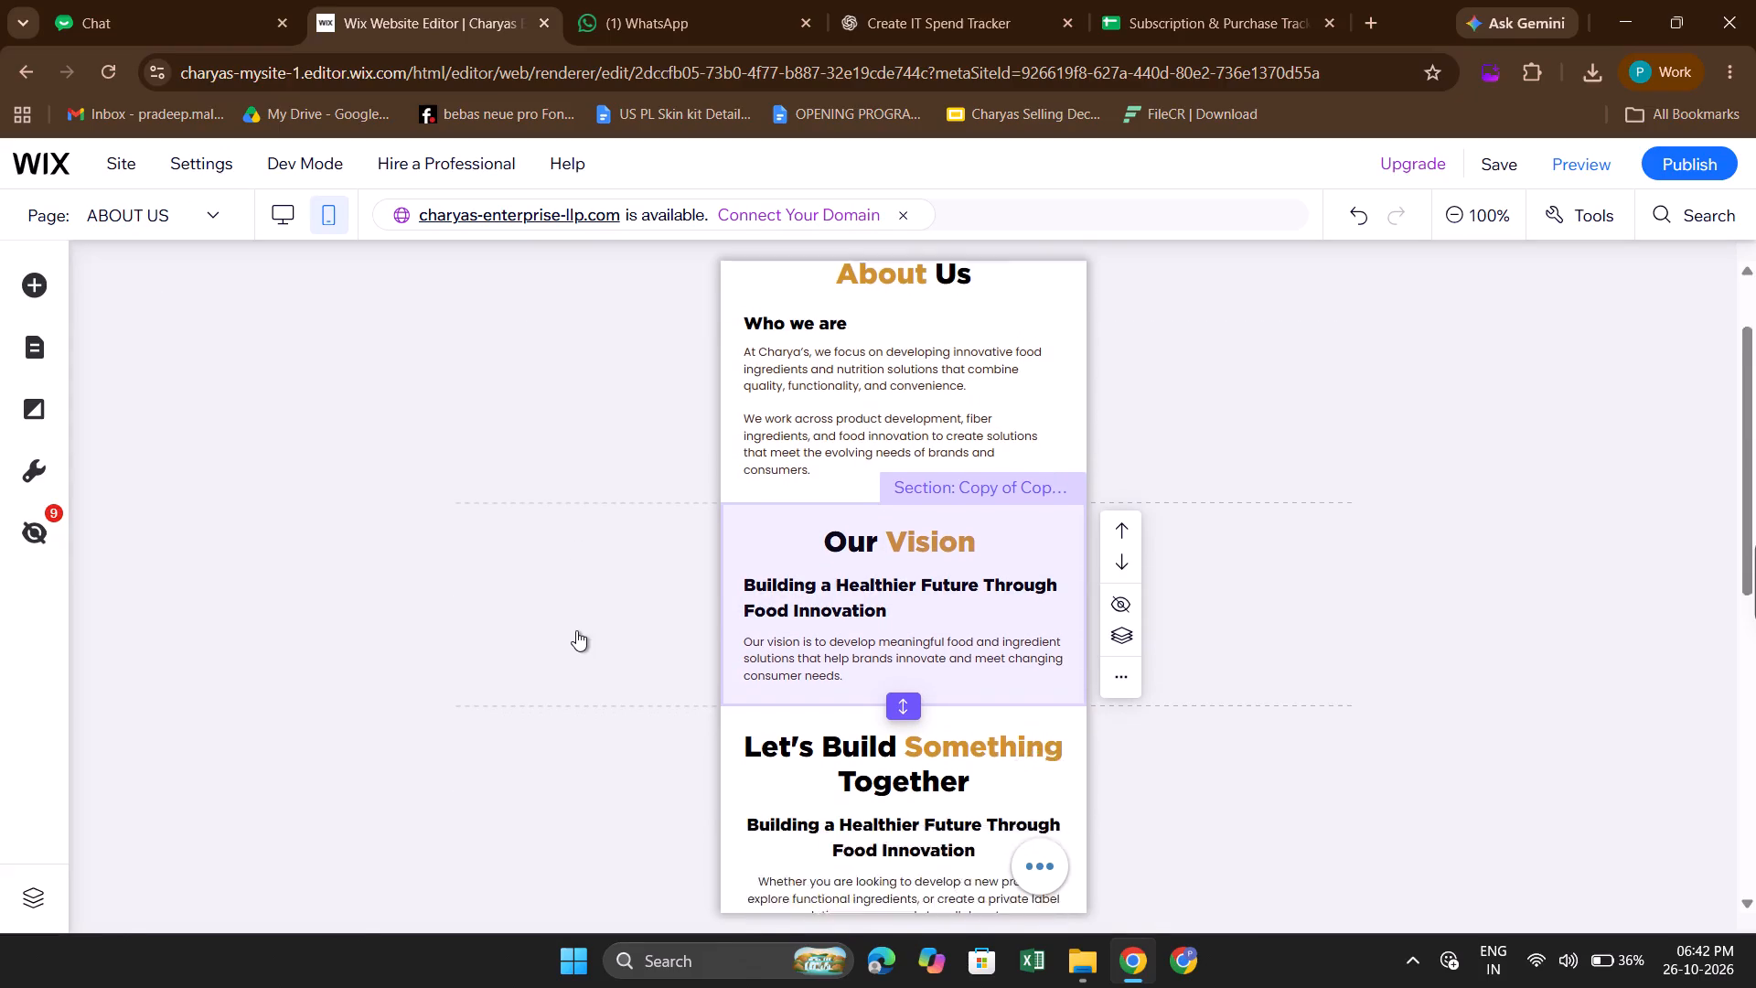
scroll(576, 630, down, 4)
scroll(576, 630, up, 7)
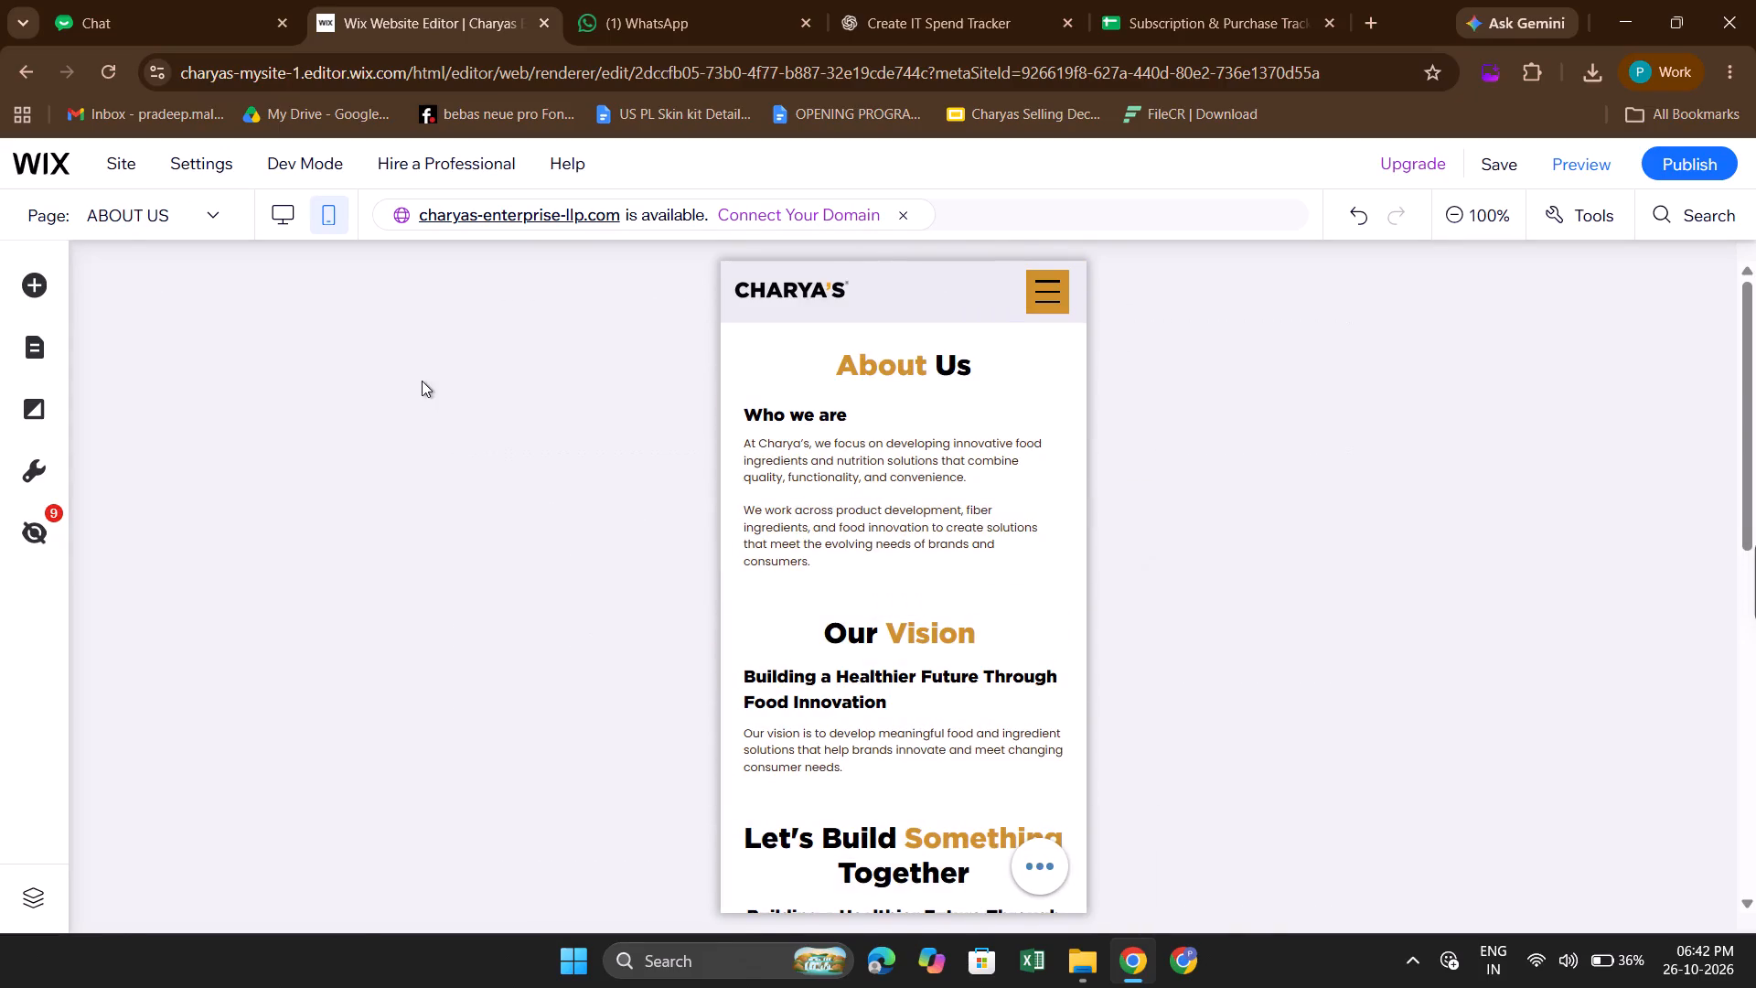
Open the OUR SERVICES page and examine the spacing, images and text of its numbered service sections in the mobile layout.
click(196, 209)
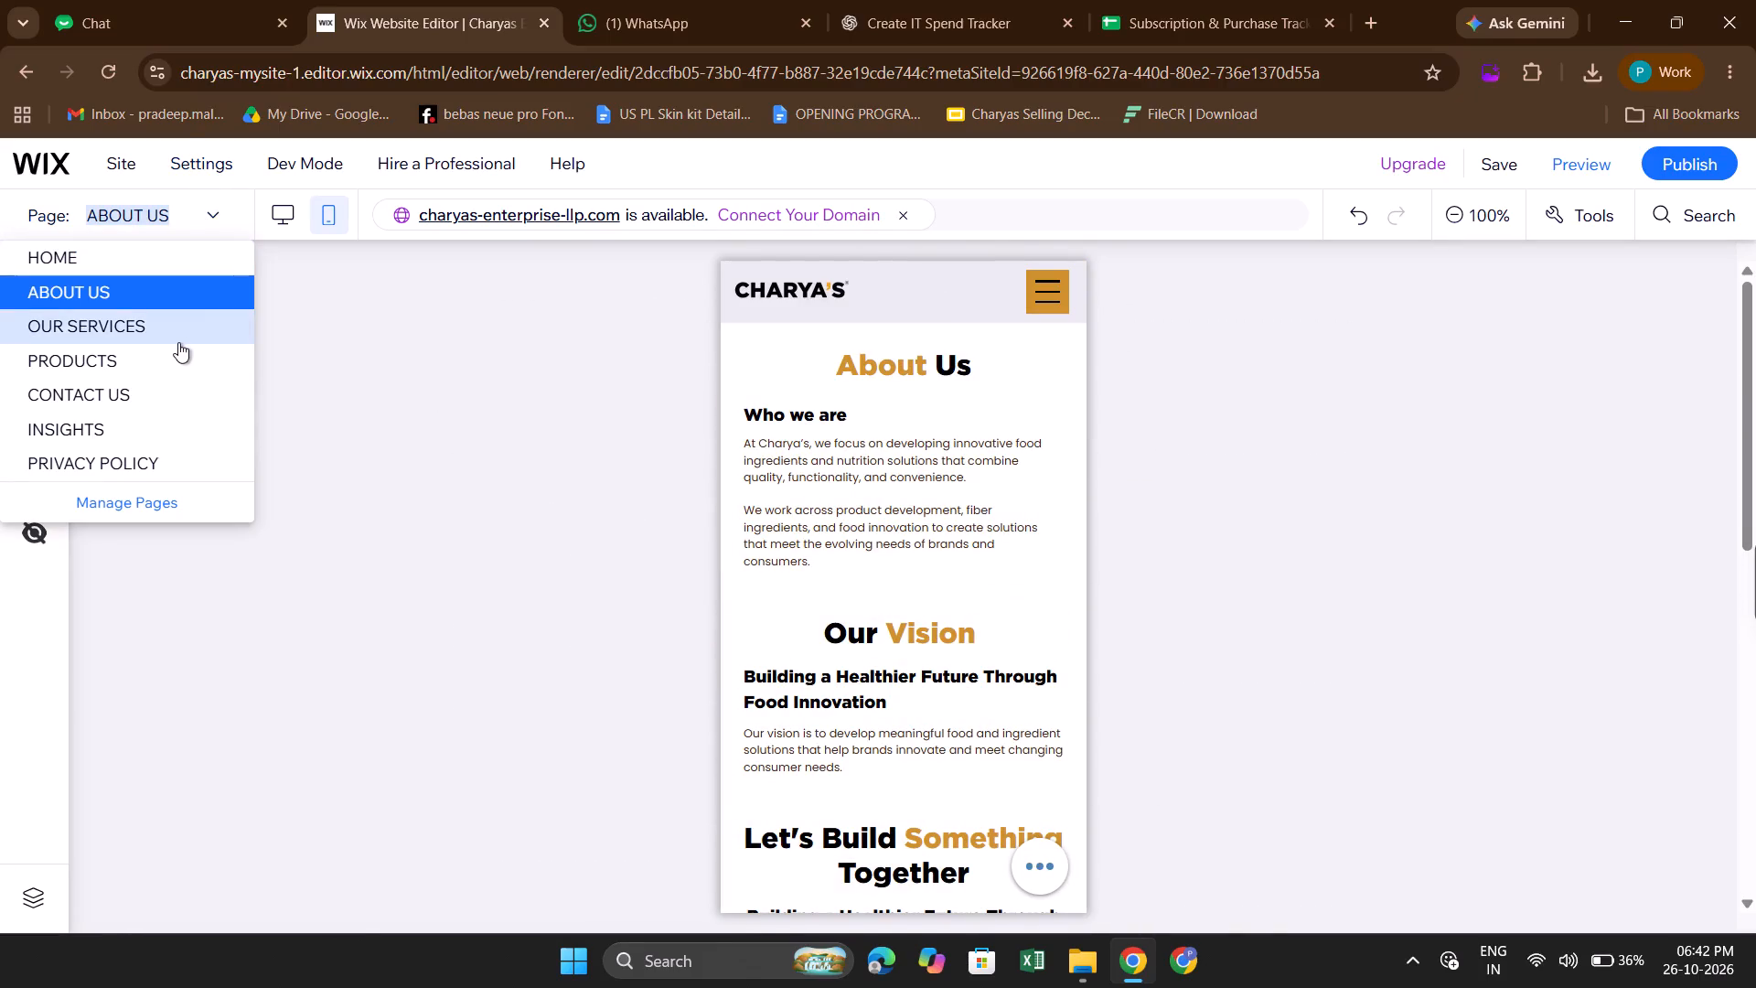
click(176, 337)
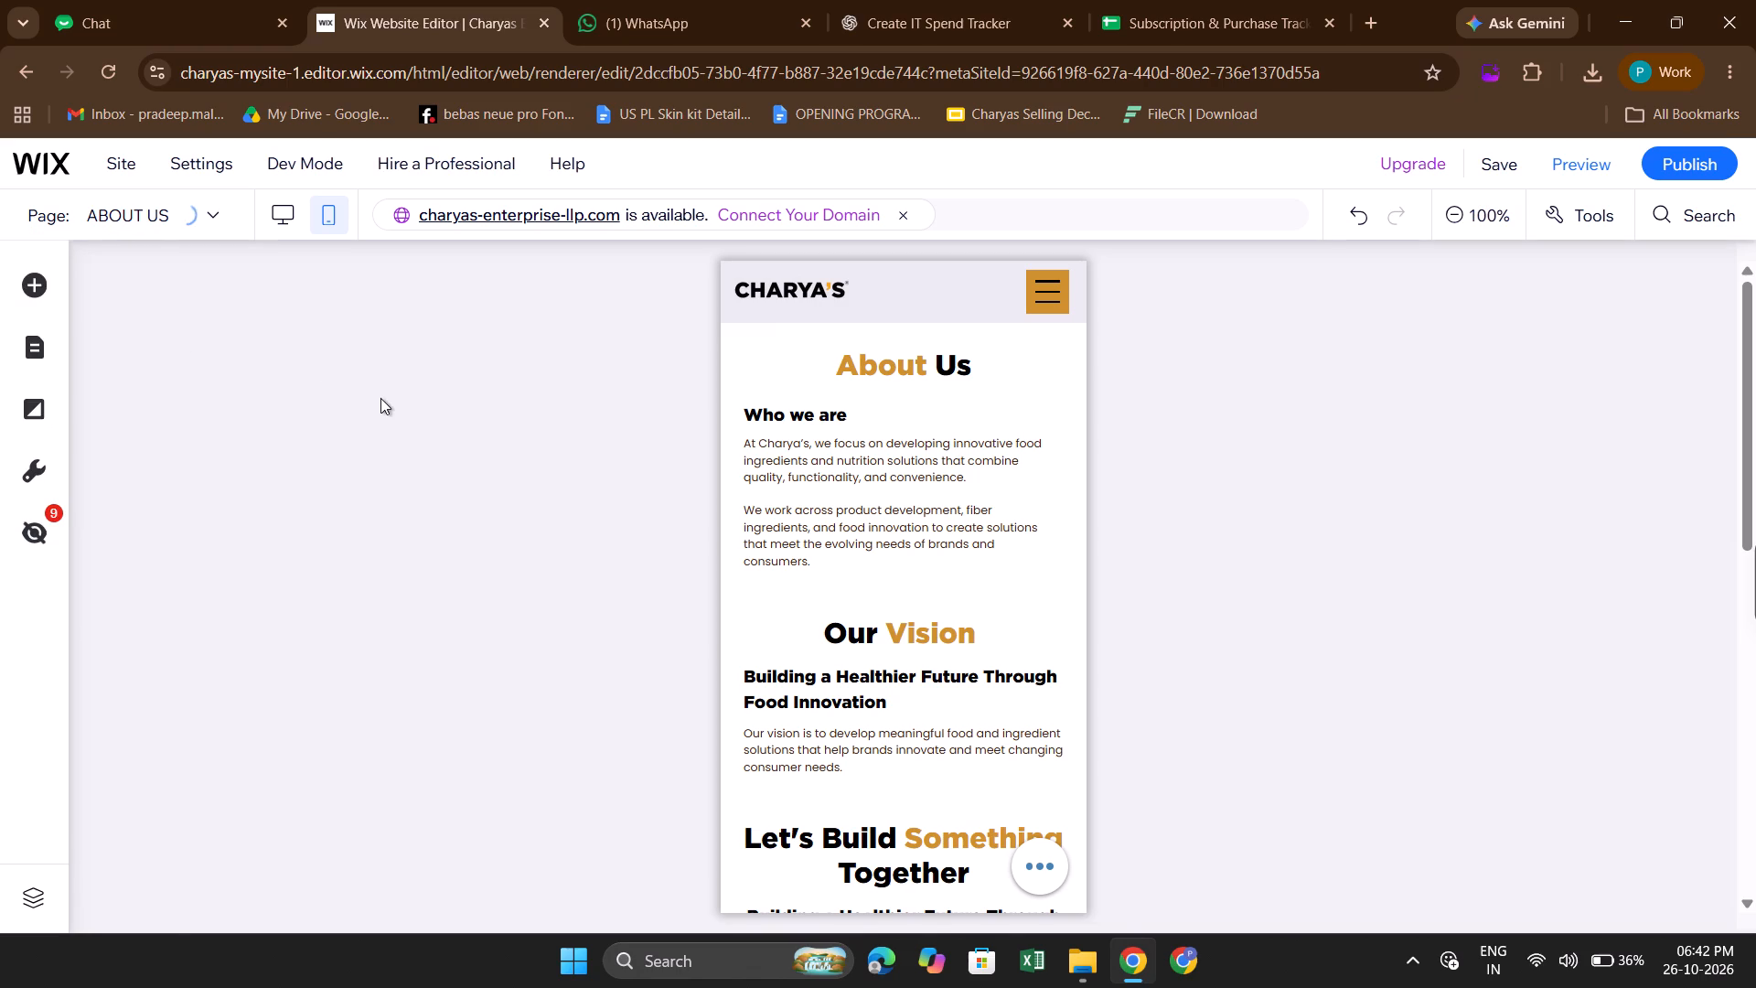
scroll(377, 531, down, 1)
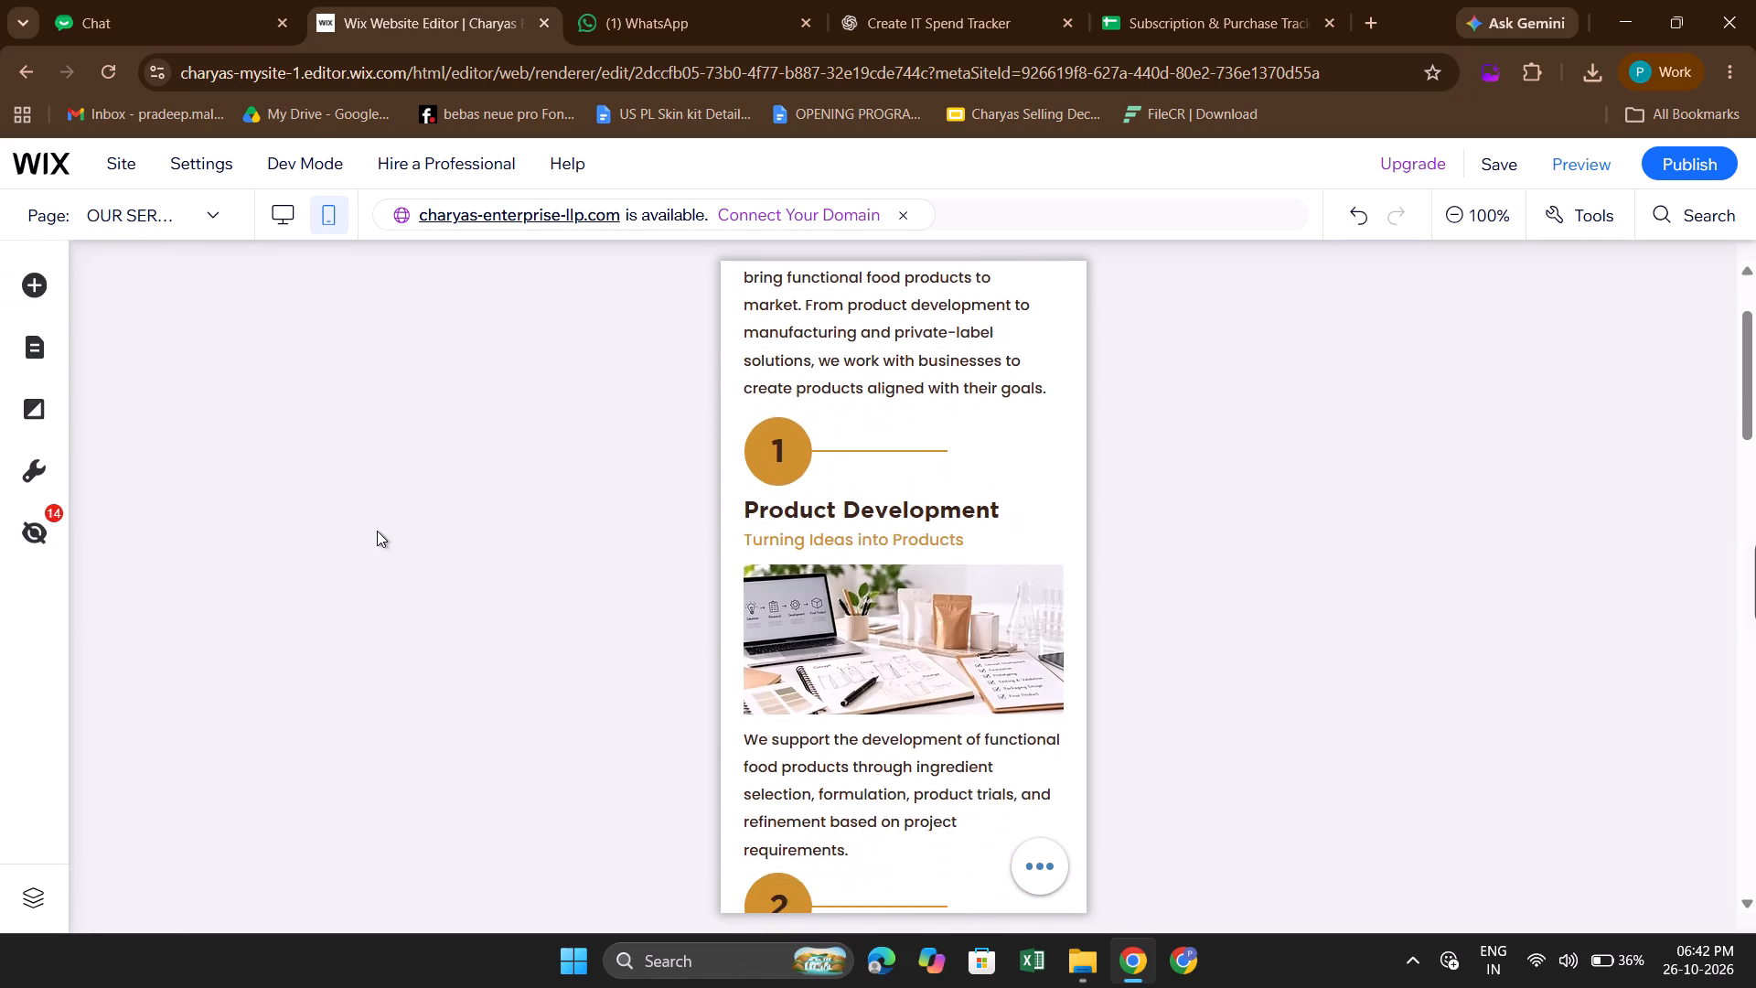
scroll(526, 593, down, 2)
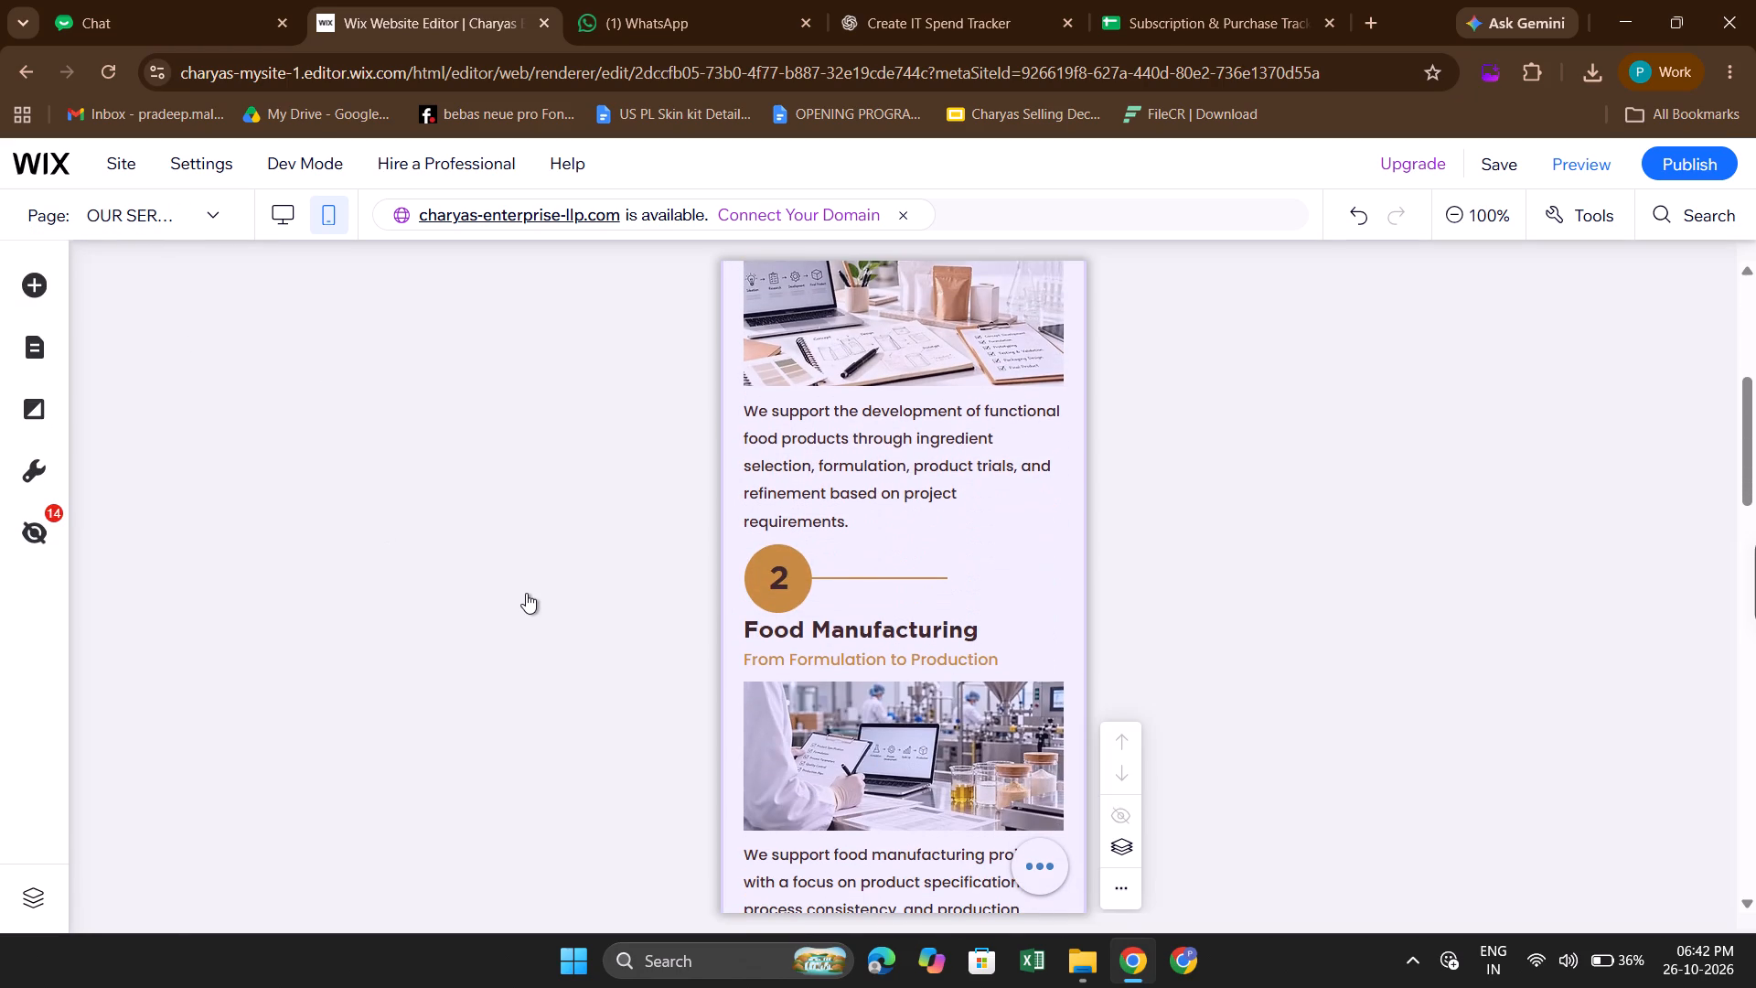
scroll(526, 593, down, 3)
scroll(620, 581, down, 3)
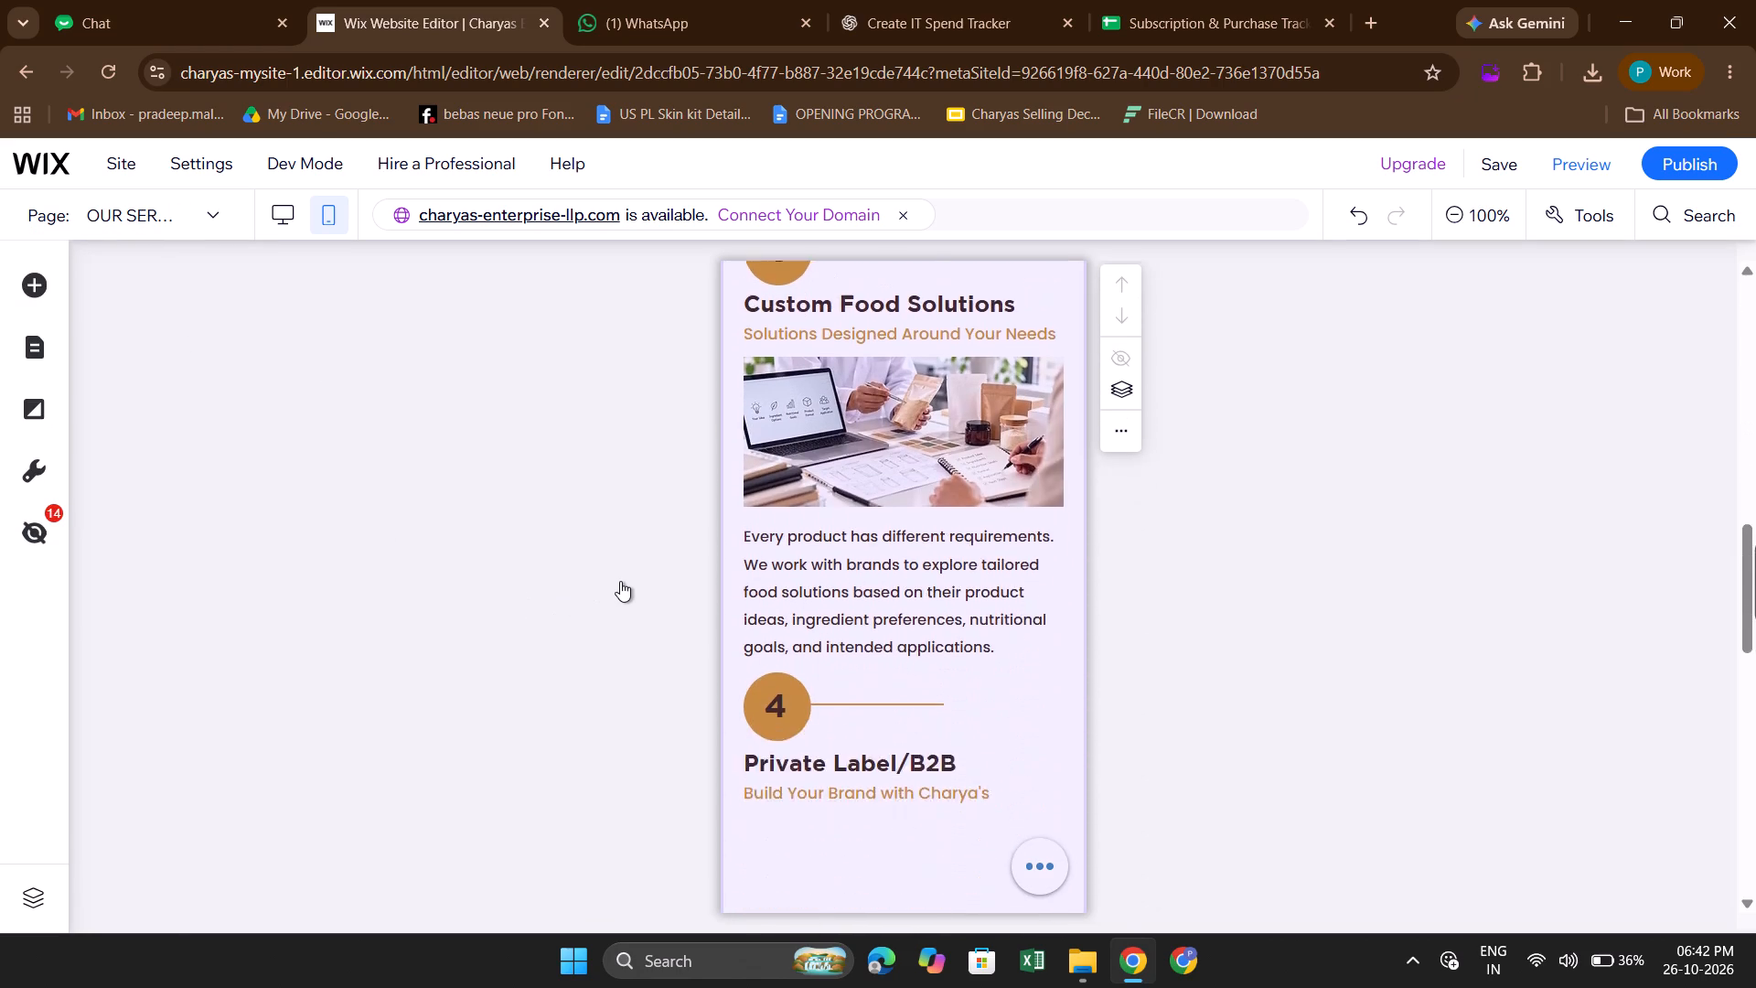
scroll(620, 581, down, 2)
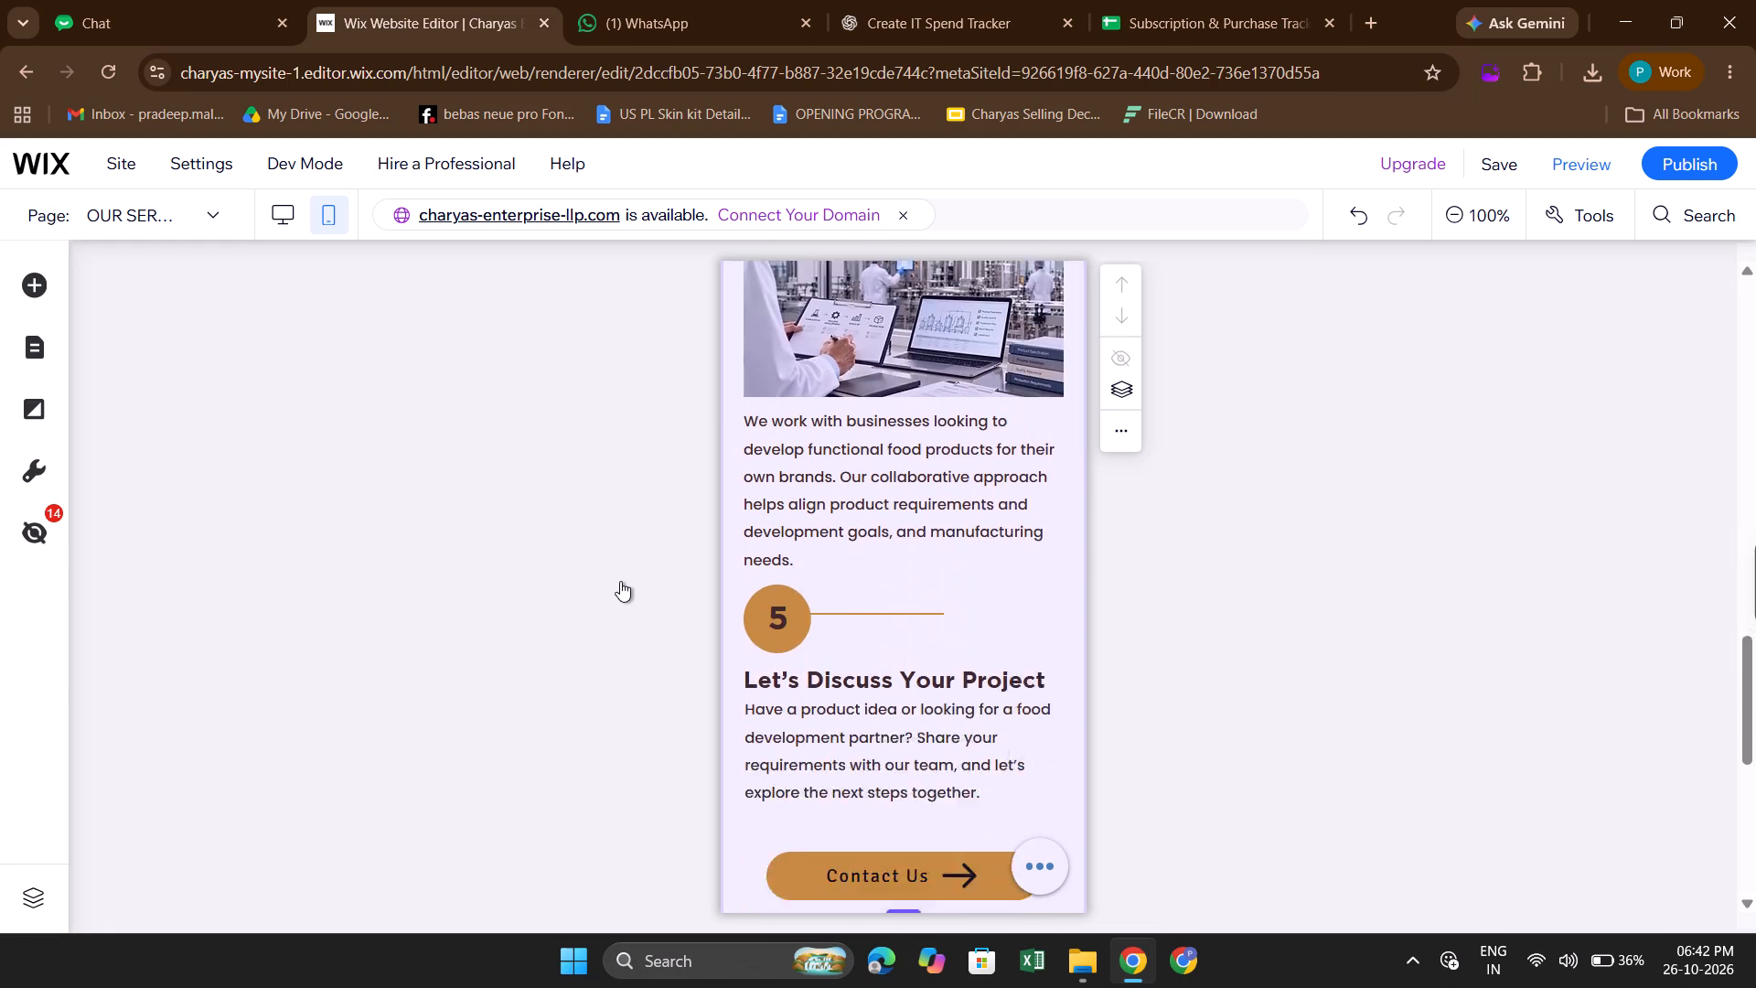
scroll(620, 581, down, 1)
scroll(543, 674, up, 3)
scroll(633, 599, up, 1)
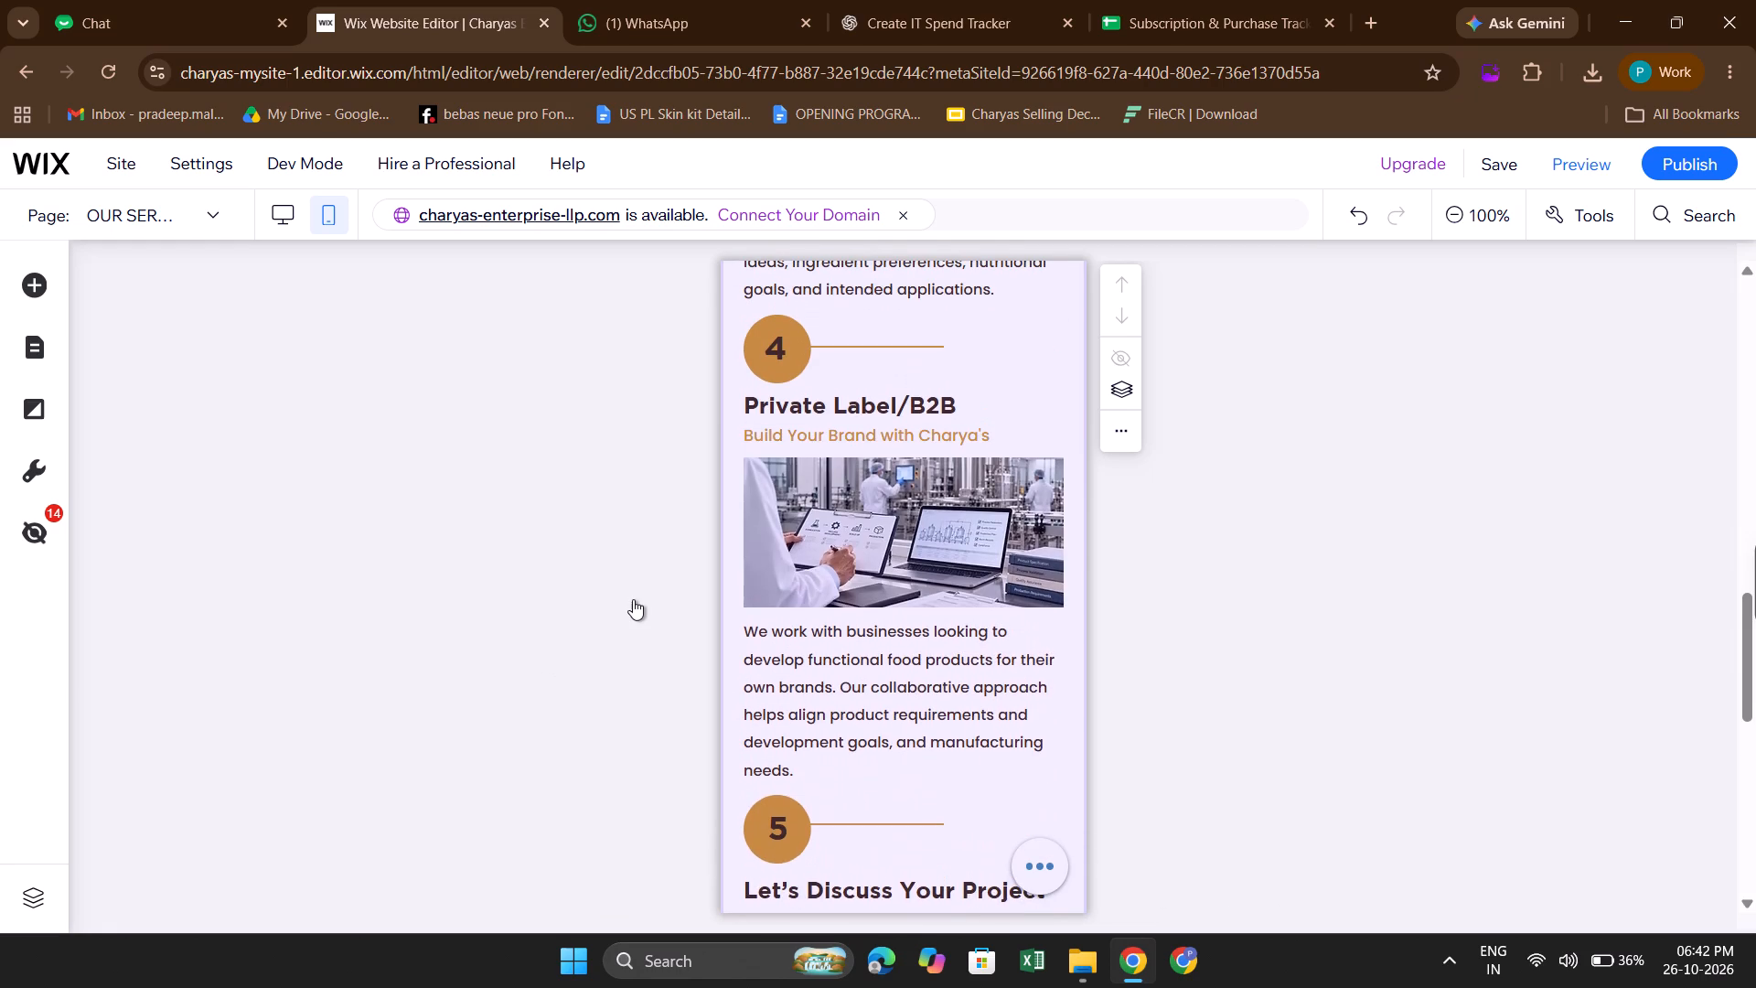
scroll(633, 599, up, 1)
scroll(577, 673, up, 3)
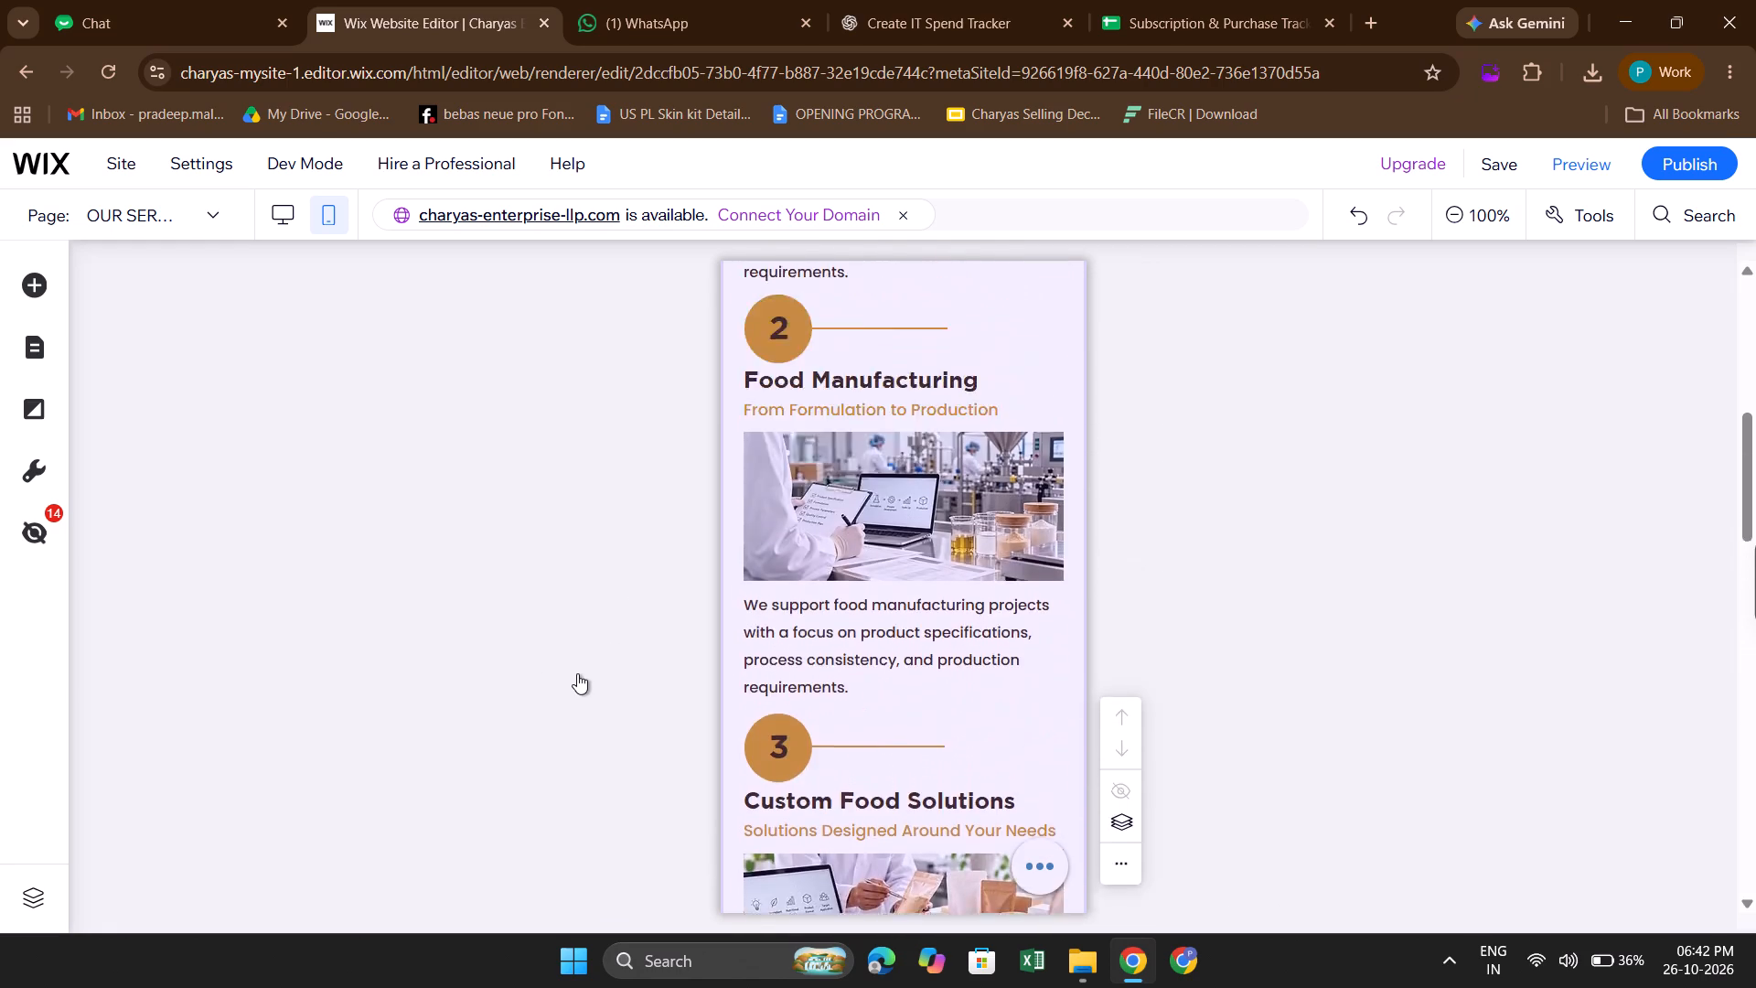
scroll(577, 673, up, 2)
scroll(577, 673, down, 6)
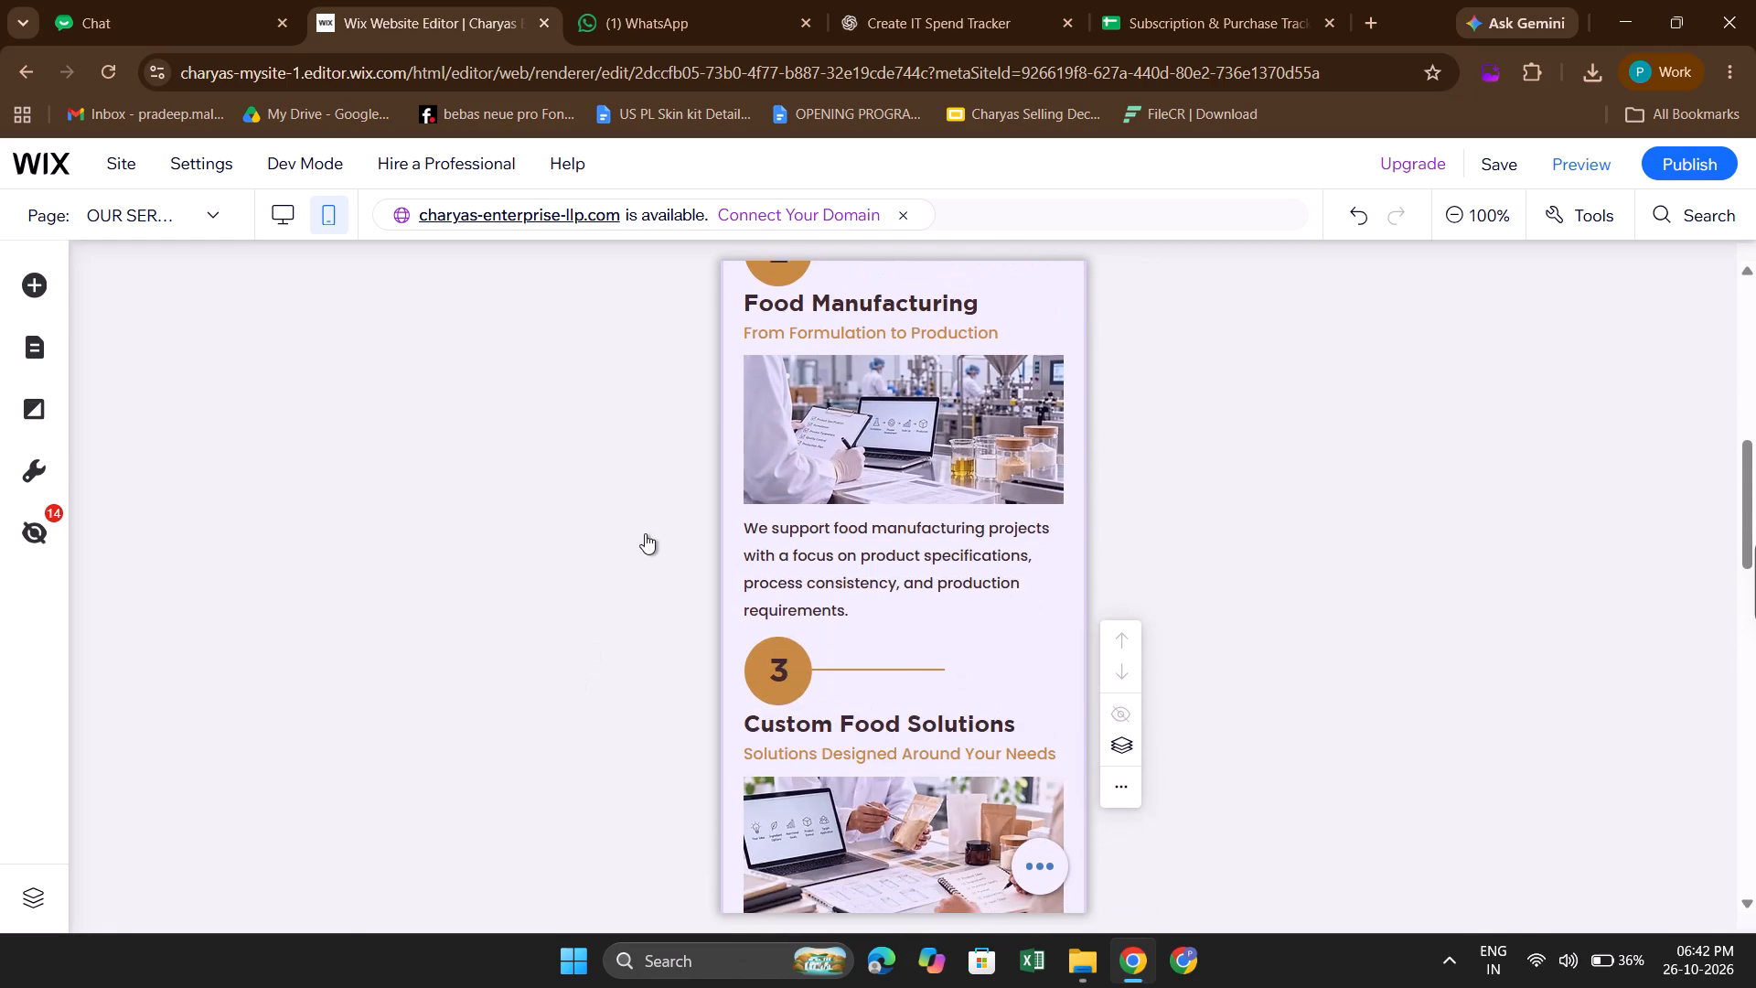
scroll(645, 533, up, 1)
click(891, 530)
click(891, 530)
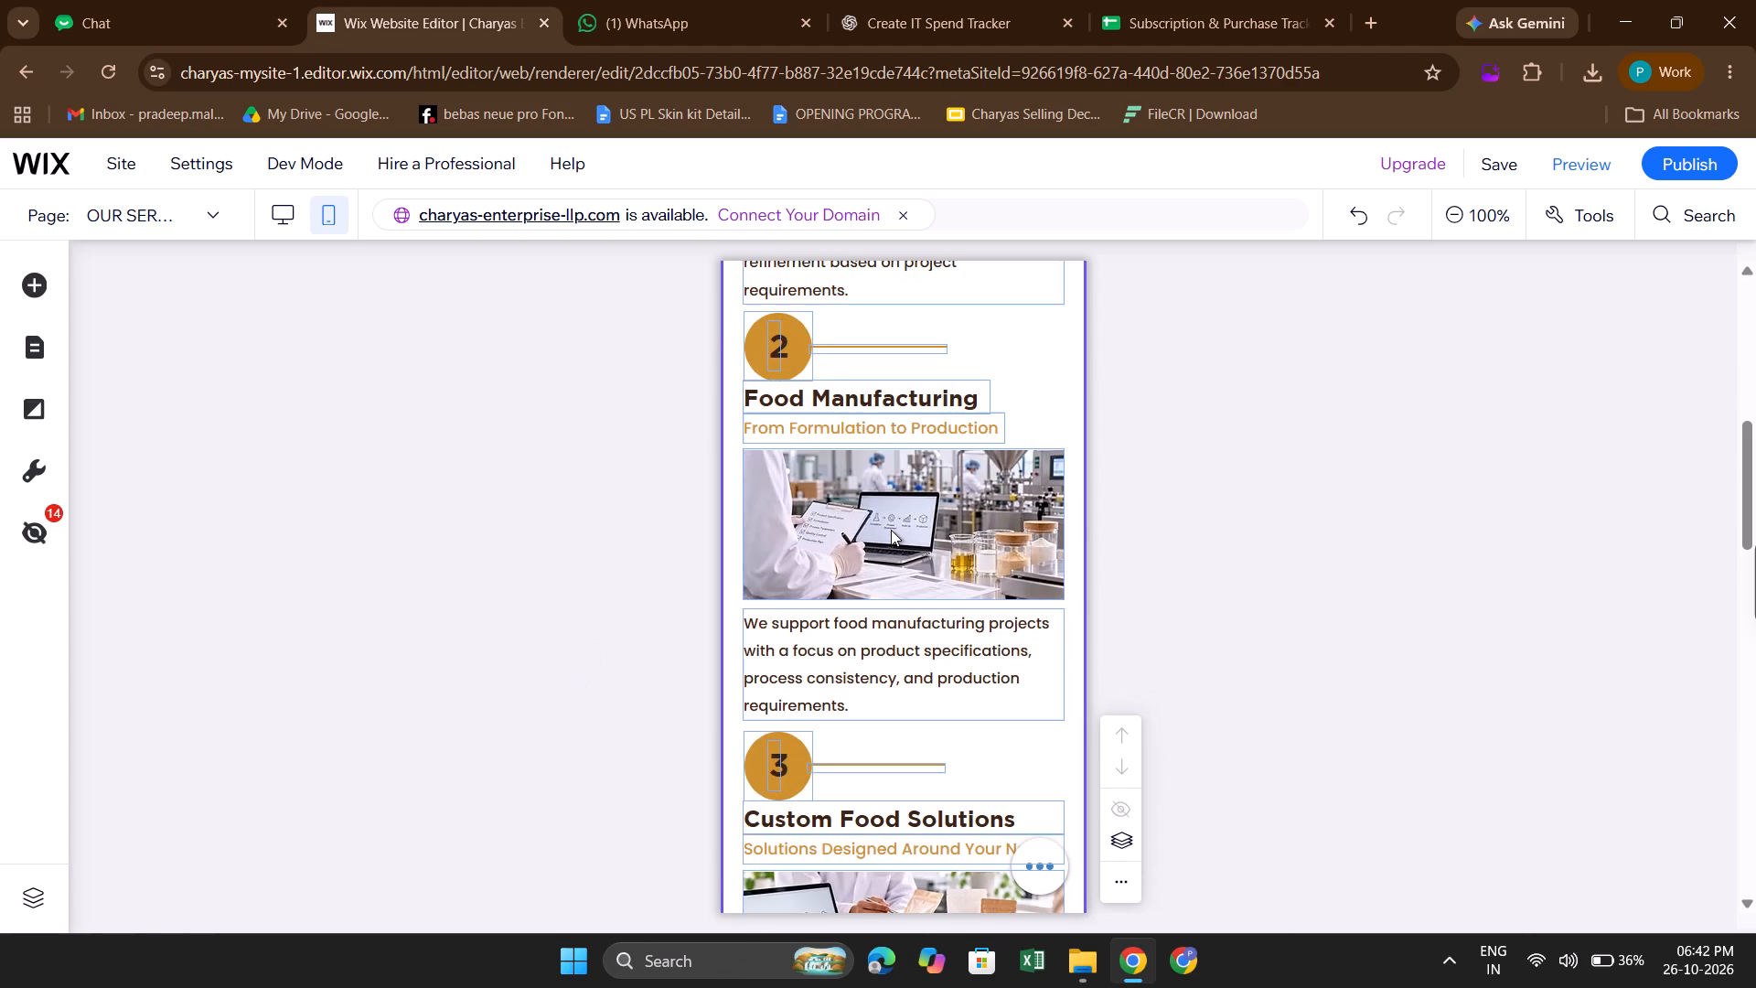
click(1254, 424)
scroll(986, 439, down, 4)
scroll(896, 718, down, 1)
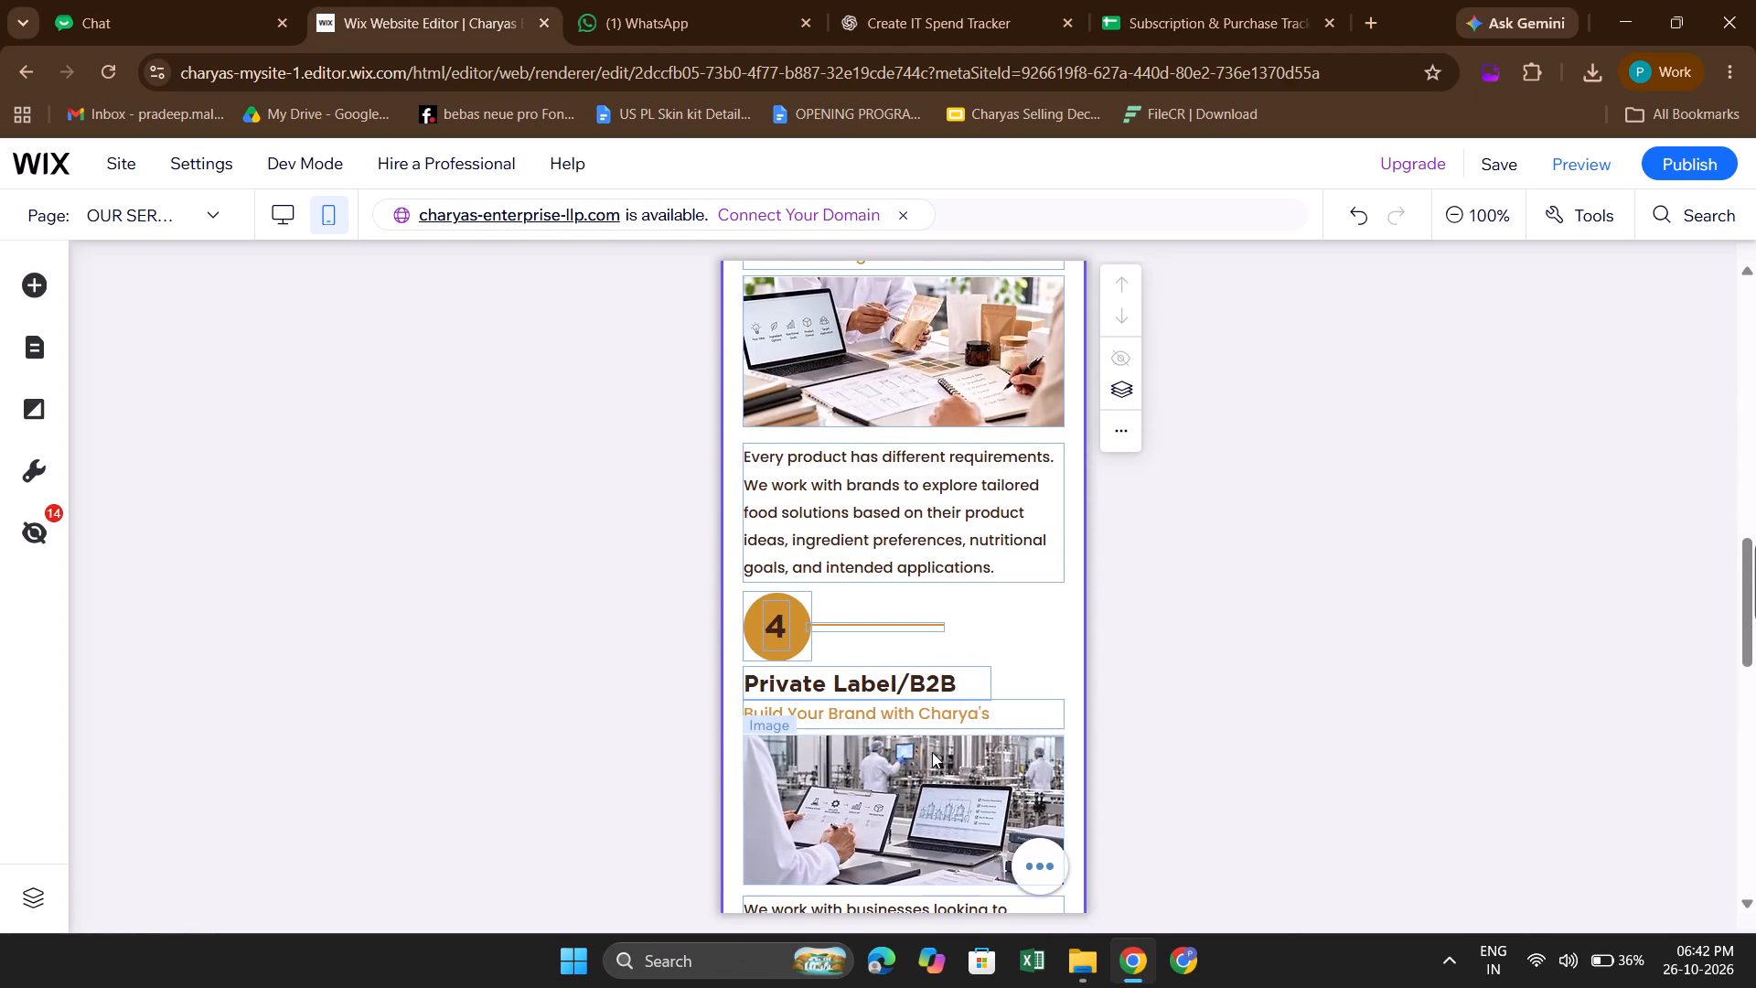
scroll(932, 752, down, 1)
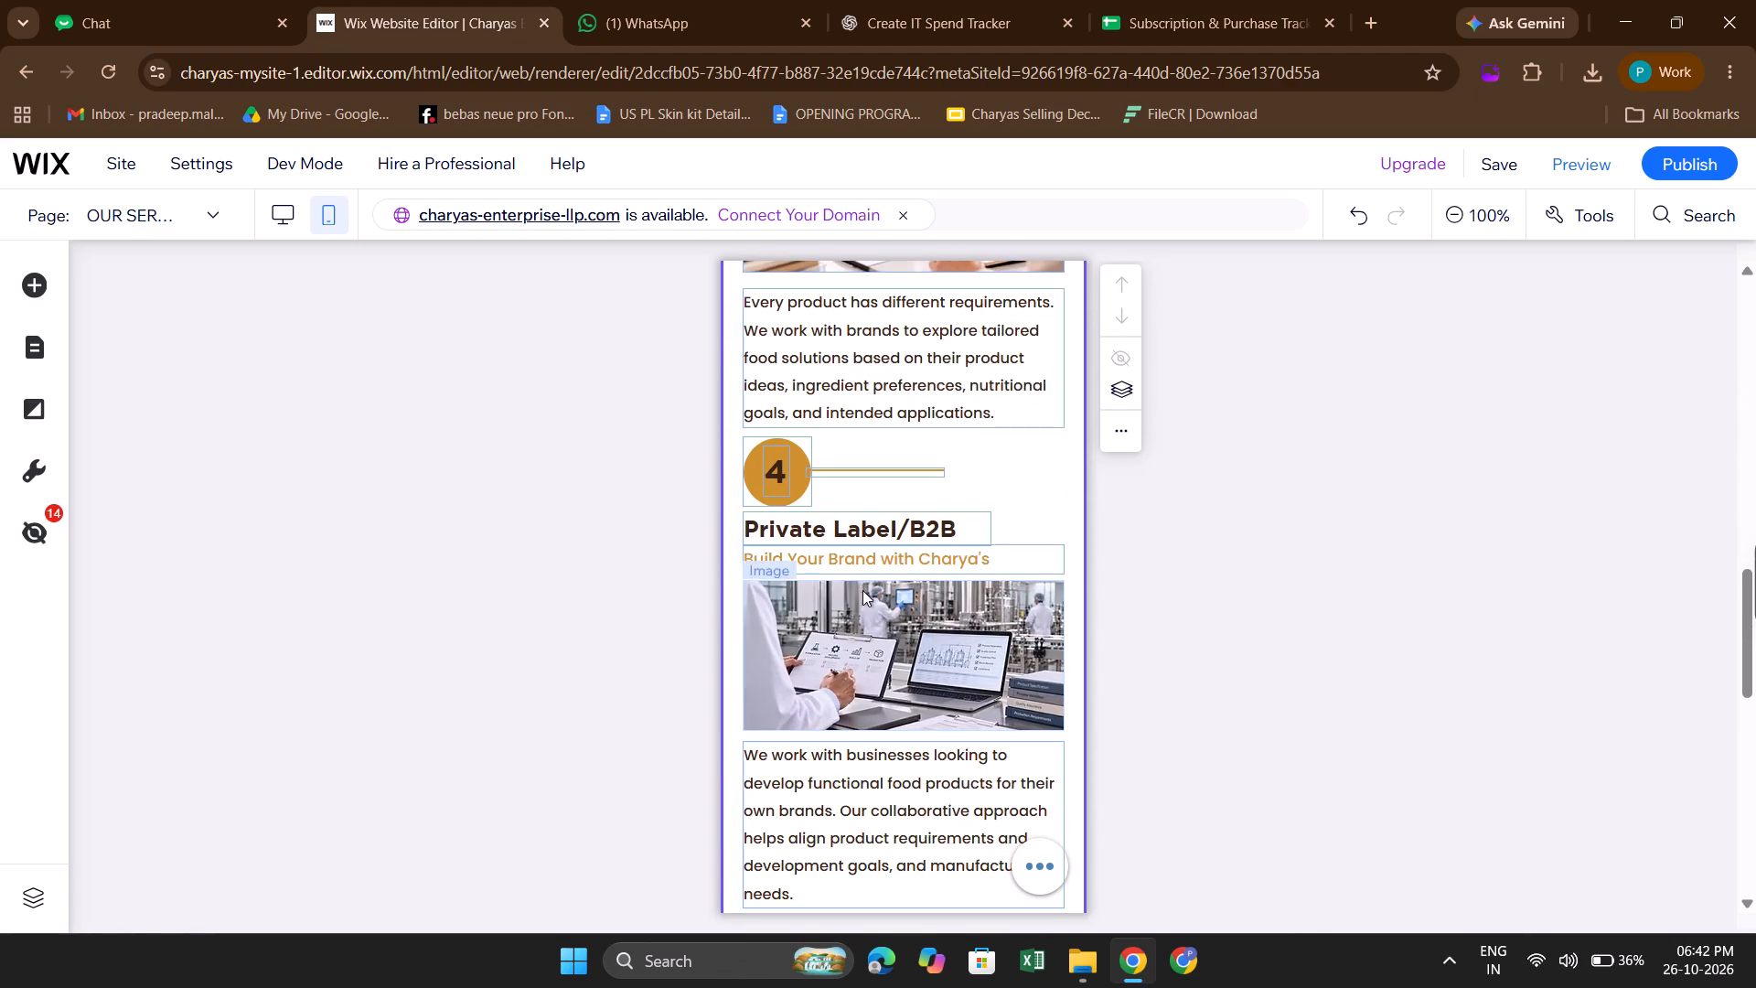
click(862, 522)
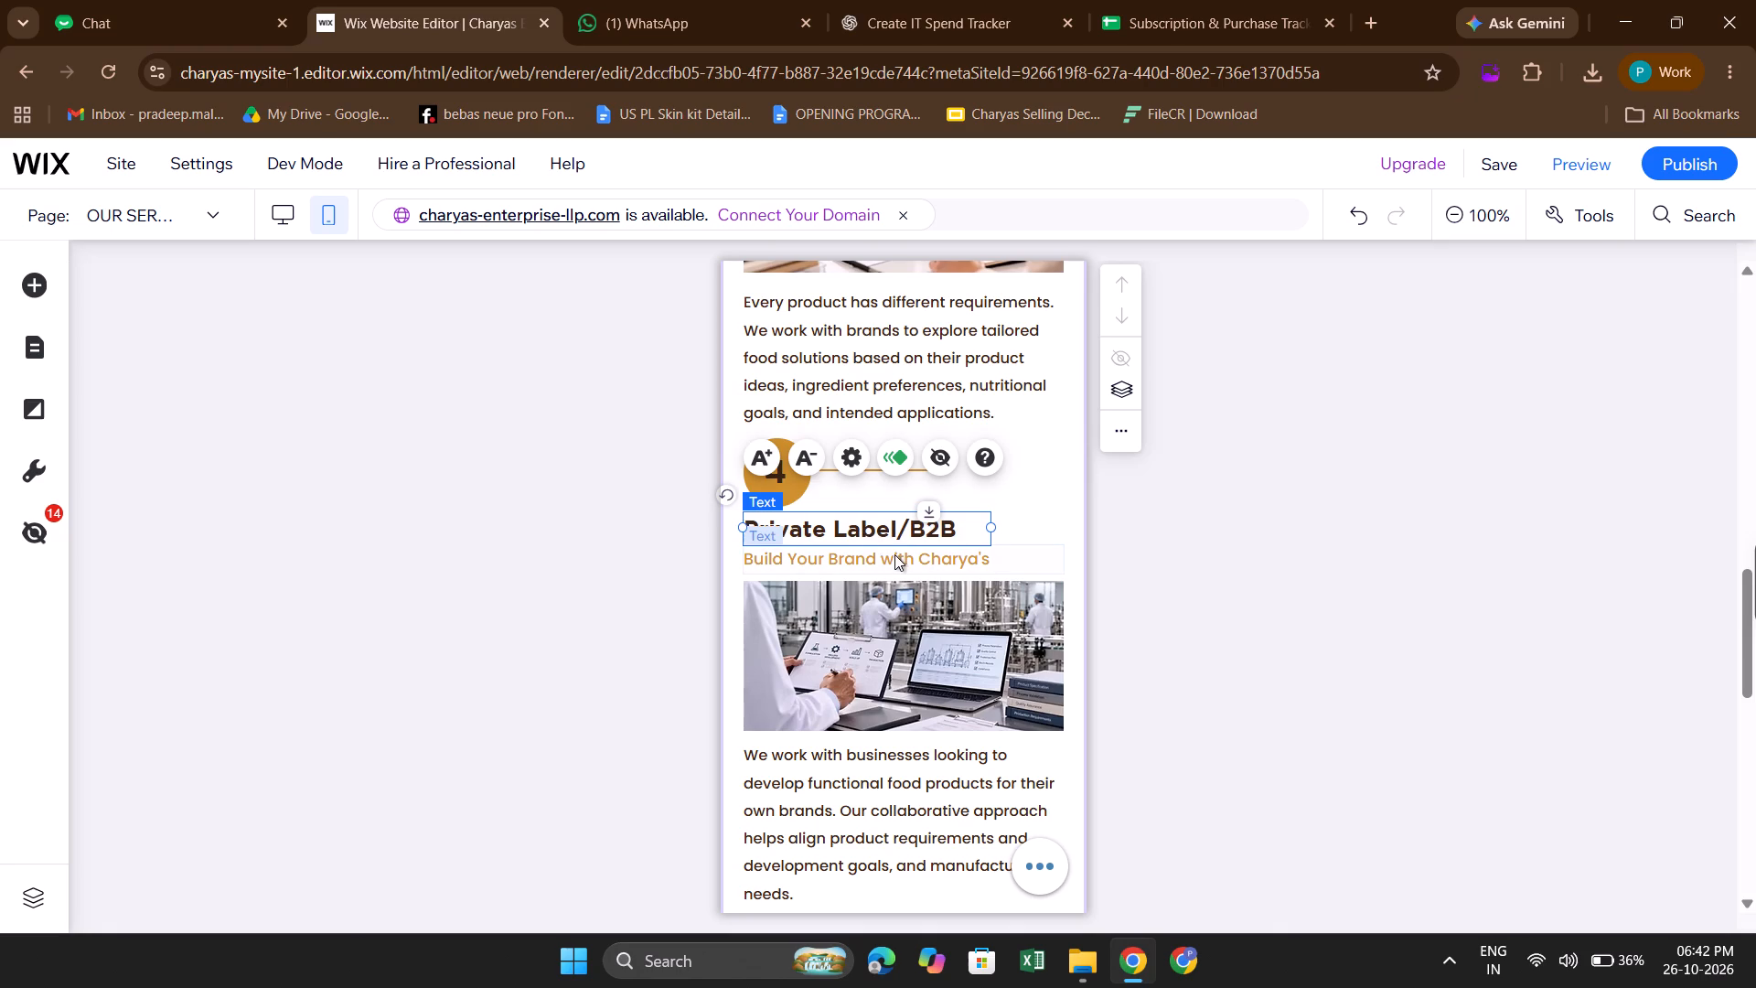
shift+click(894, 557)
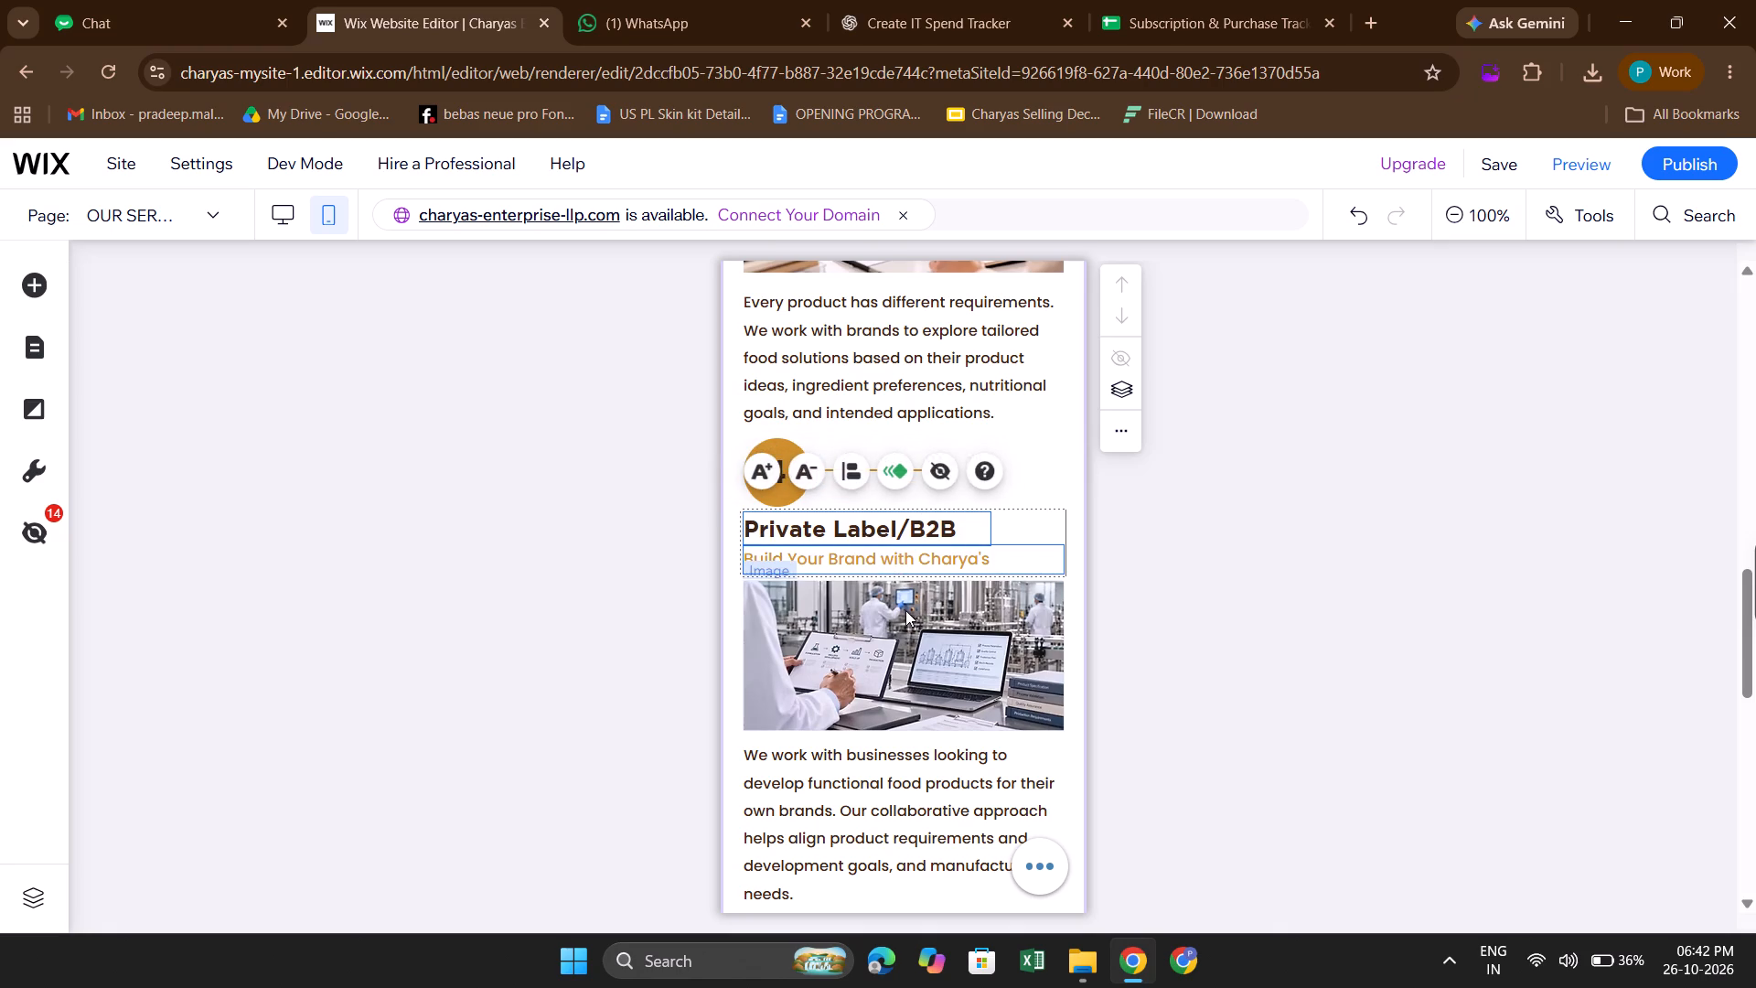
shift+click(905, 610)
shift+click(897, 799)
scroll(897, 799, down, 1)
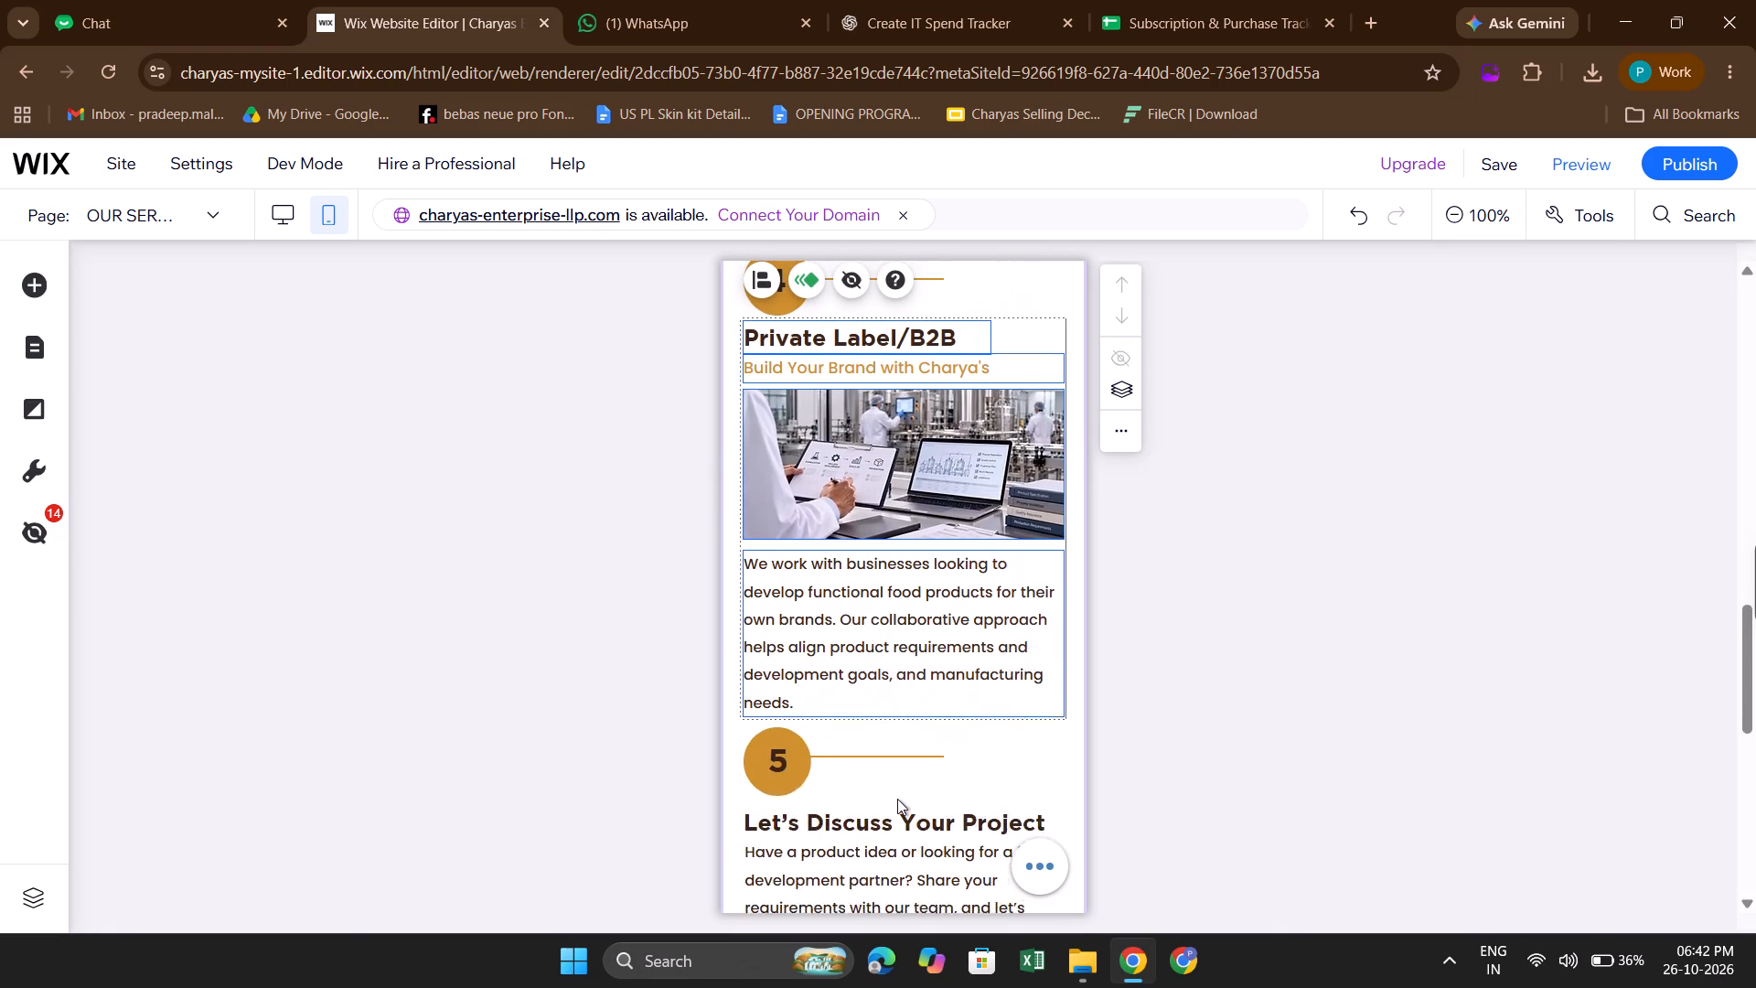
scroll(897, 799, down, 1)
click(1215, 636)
Move the "Private Label/B2B" heading from section 4 up to section 2, parking it just above the line beside the number 2.
scroll(1215, 636, up, 1)
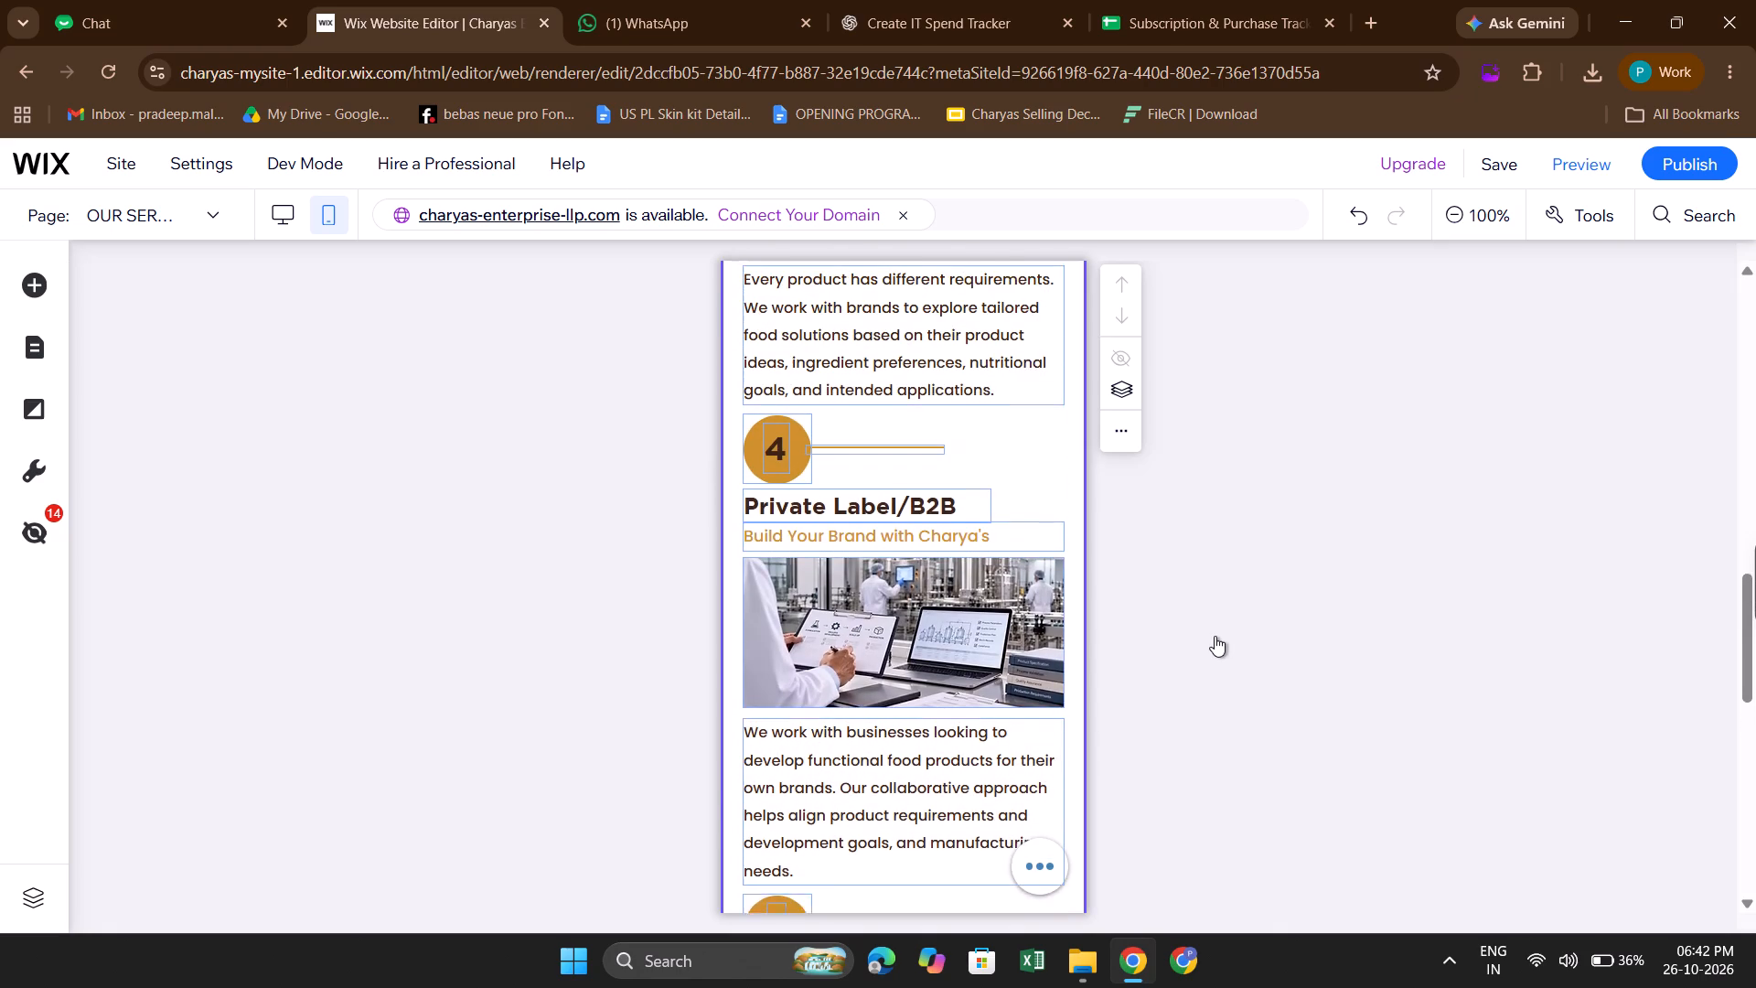
scroll(1215, 636, up, 1)
click(1065, 509)
click(893, 536)
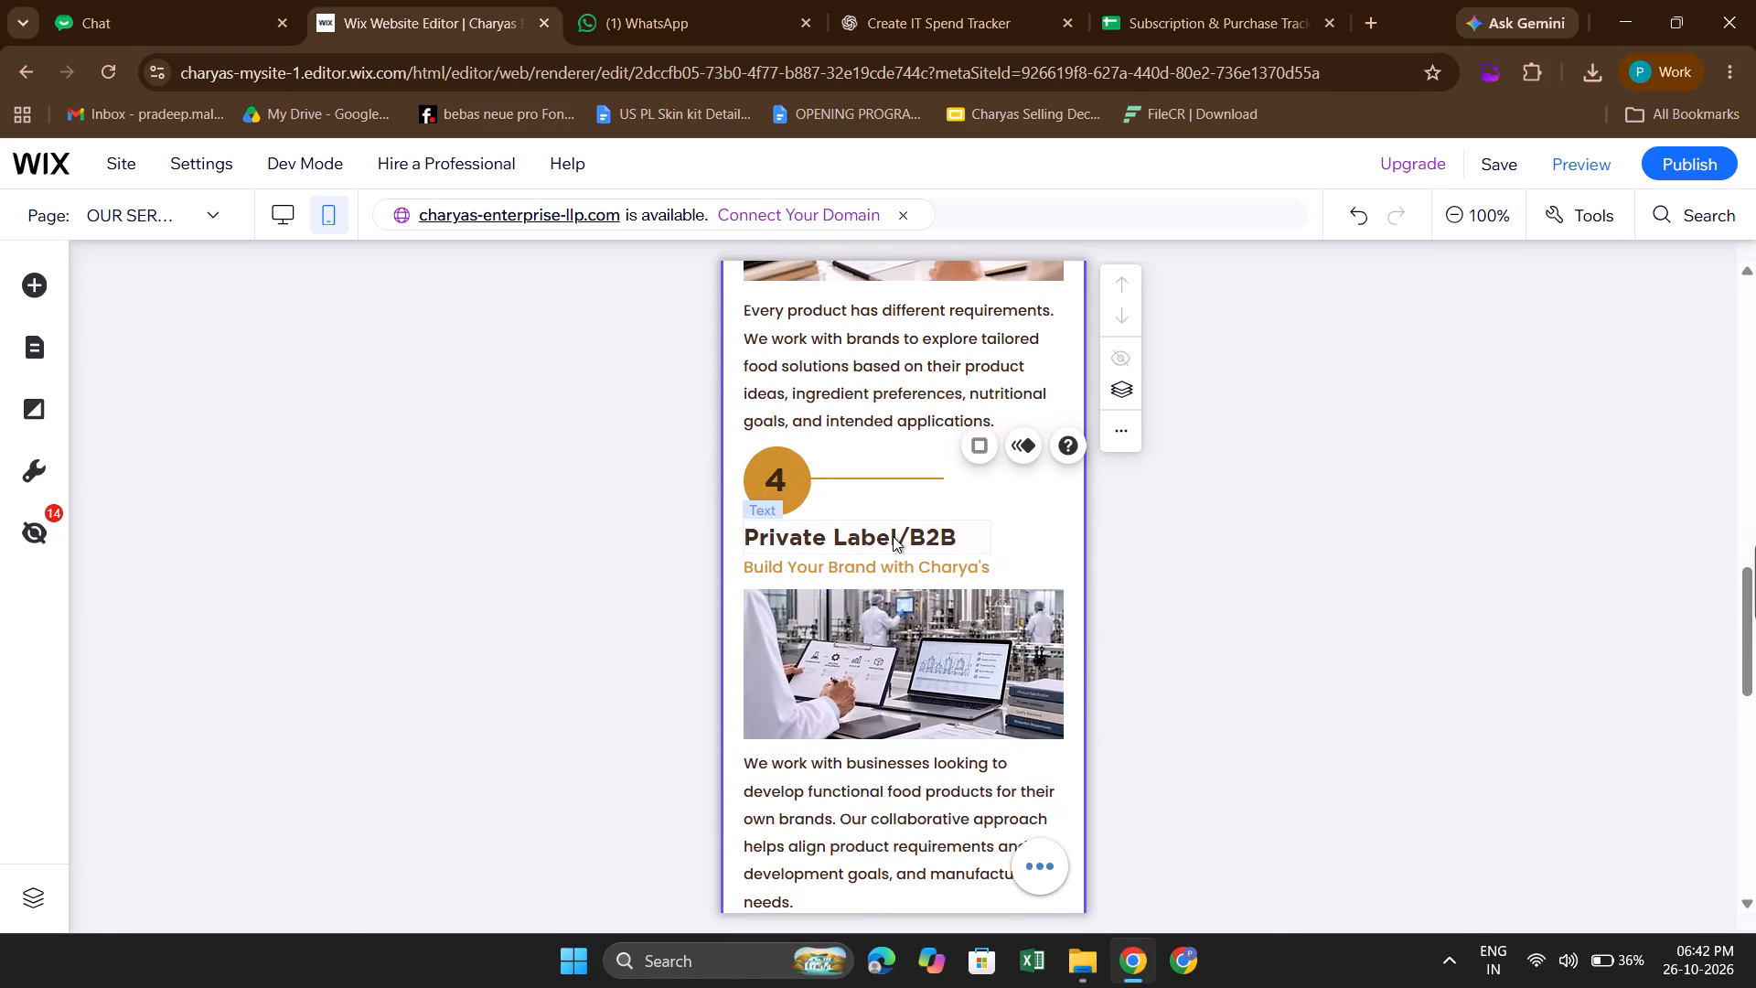
scroll(893, 536, up, 3)
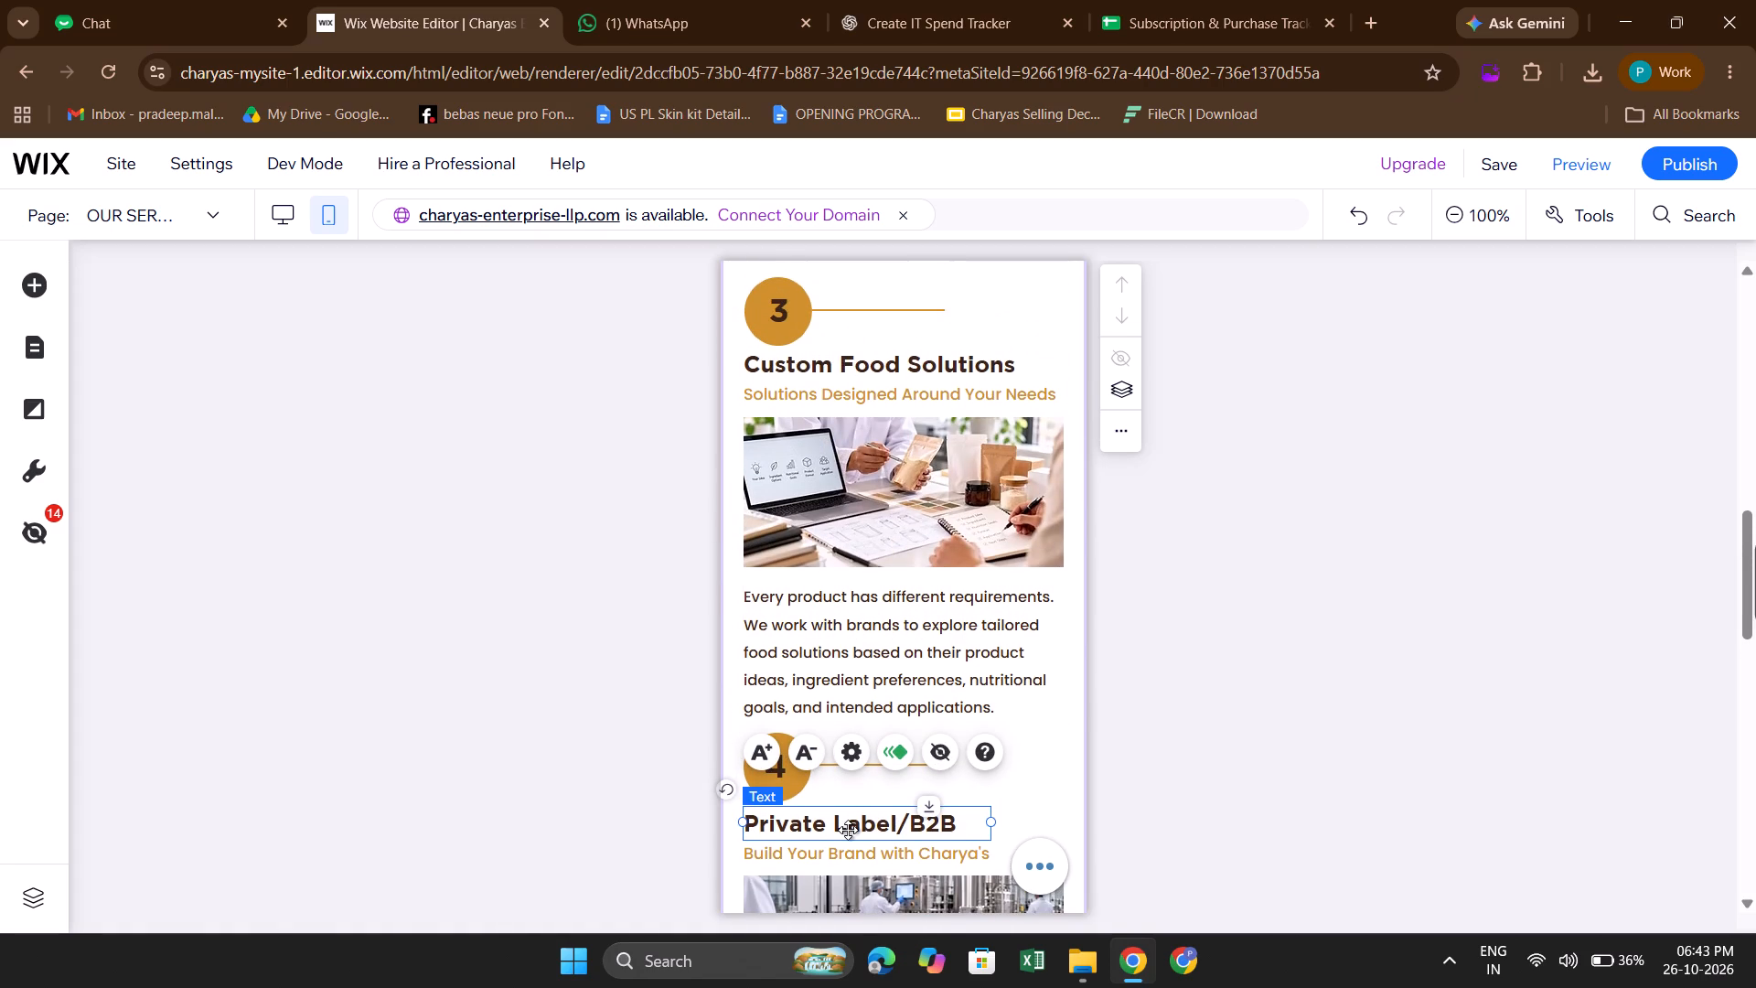
drag(848, 830, 934, 381)
scroll(934, 381, up, 2)
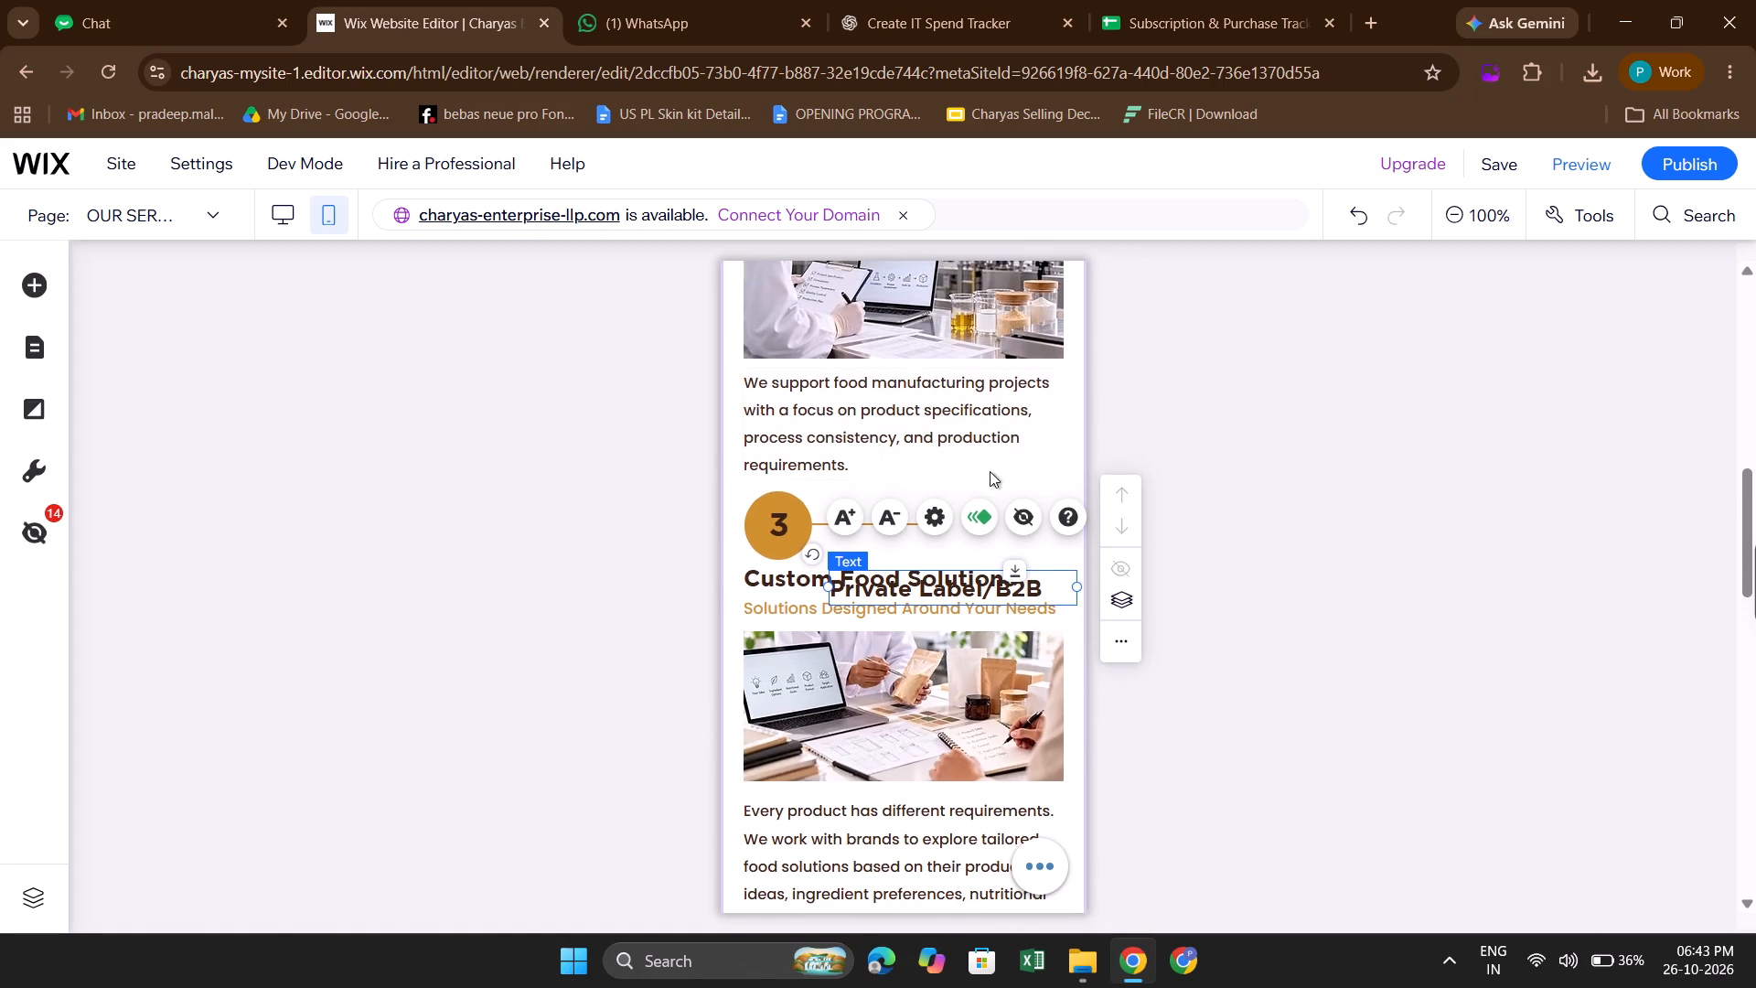
click(1041, 585)
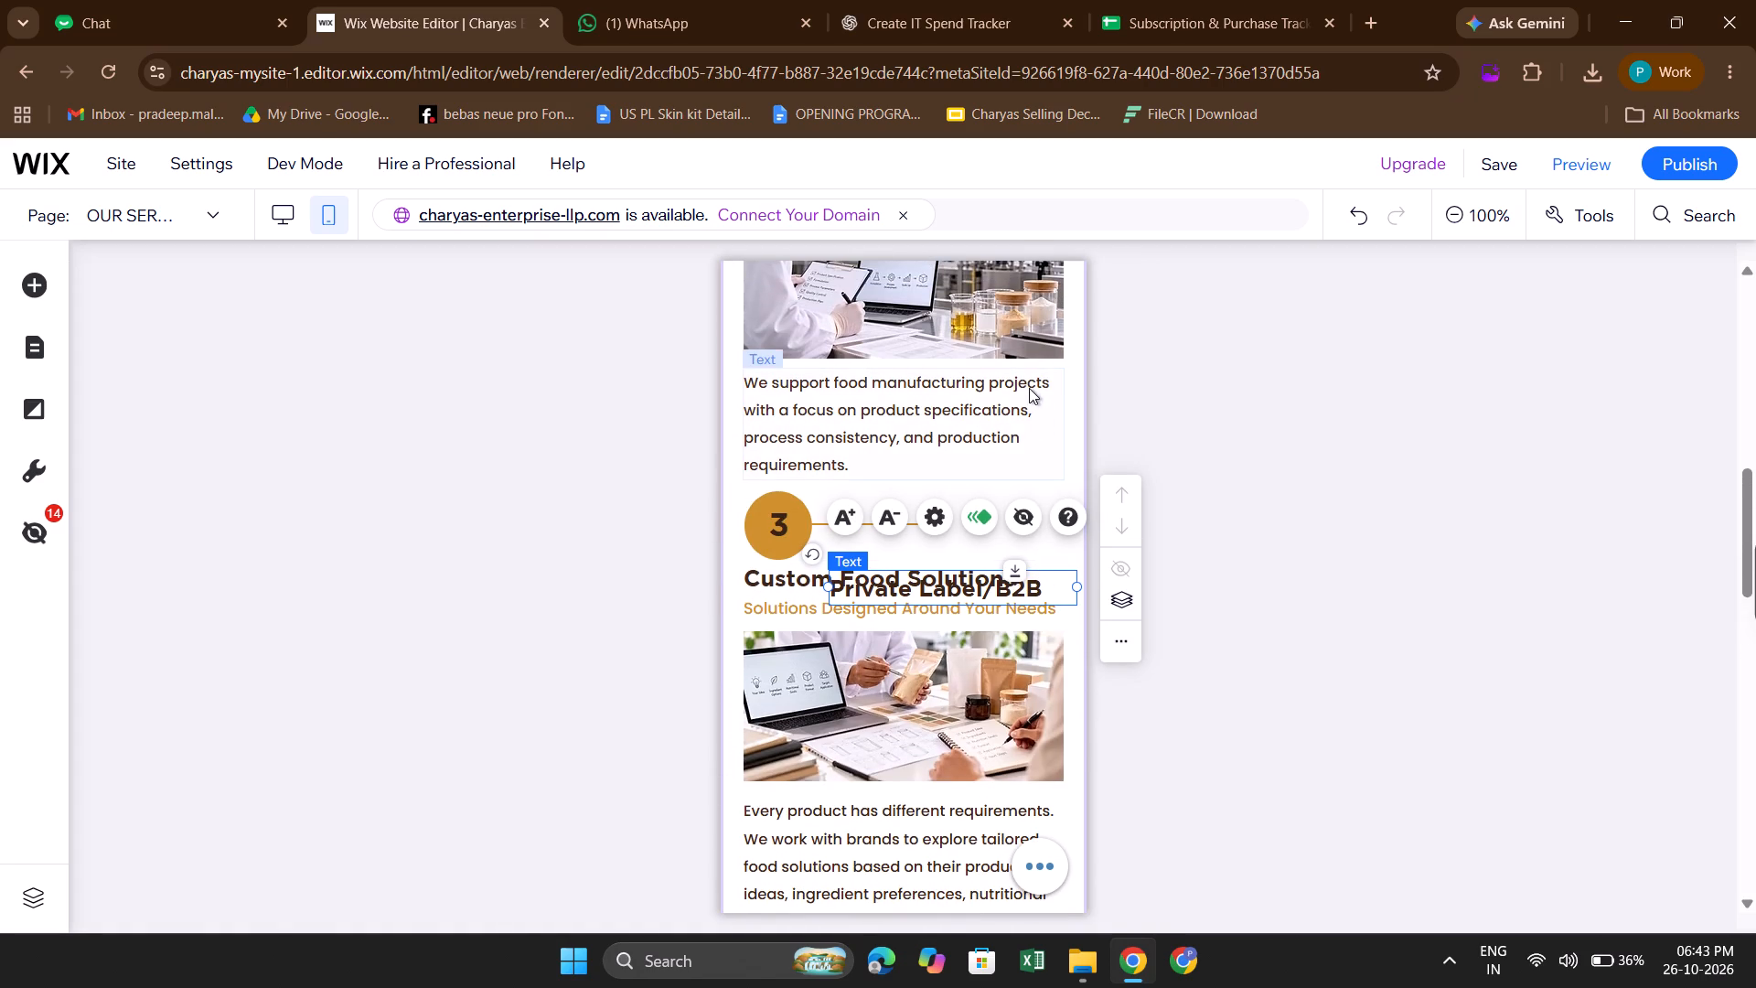
drag(944, 588, 929, 363)
scroll(929, 363, up, 1)
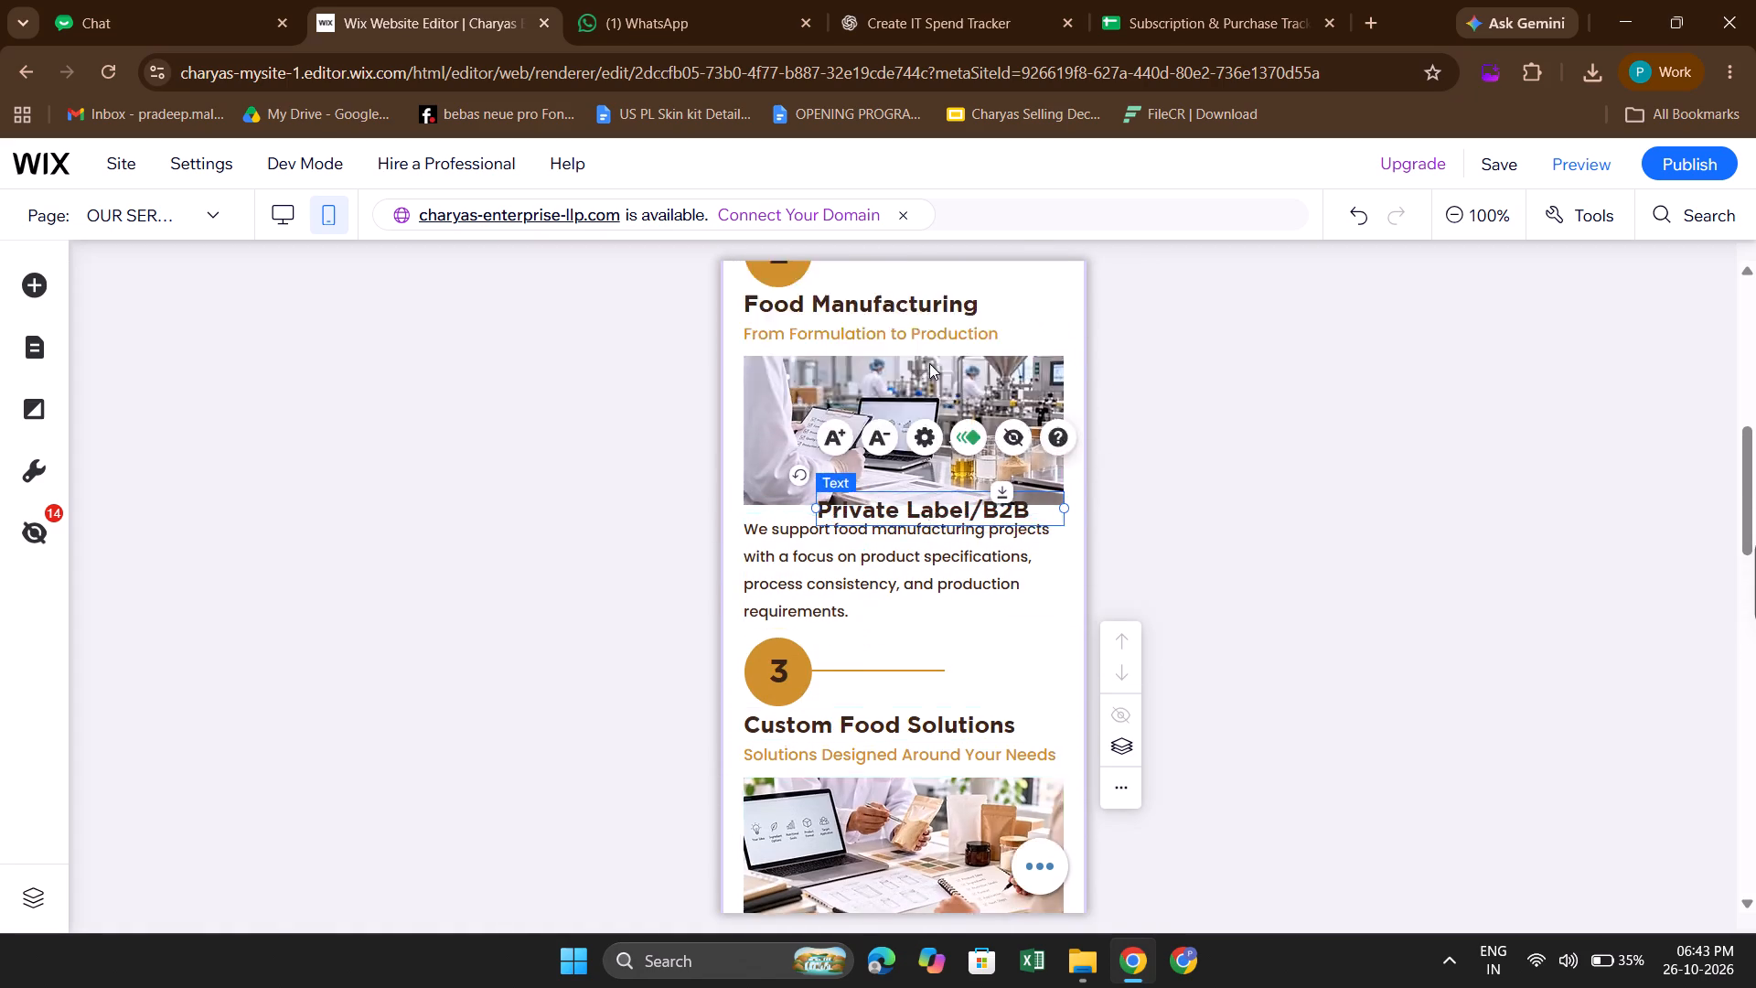
scroll(929, 363, up, 1)
drag(921, 606, 979, 424)
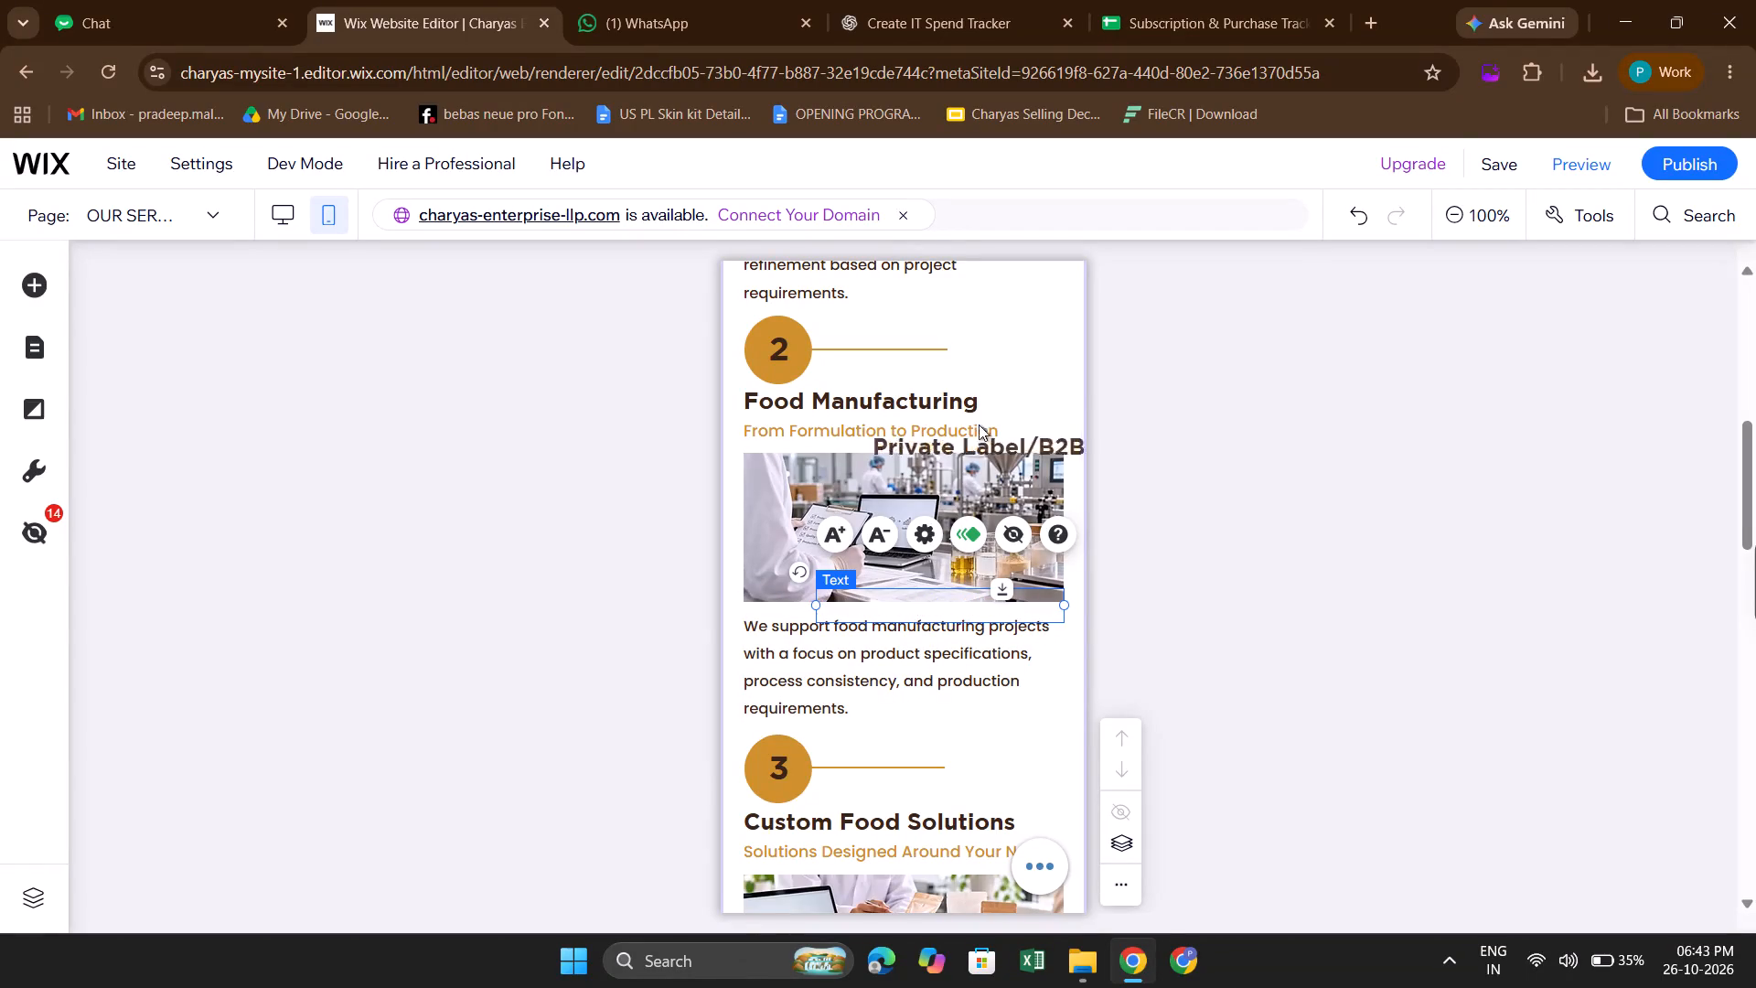
drag(979, 424, 960, 312)
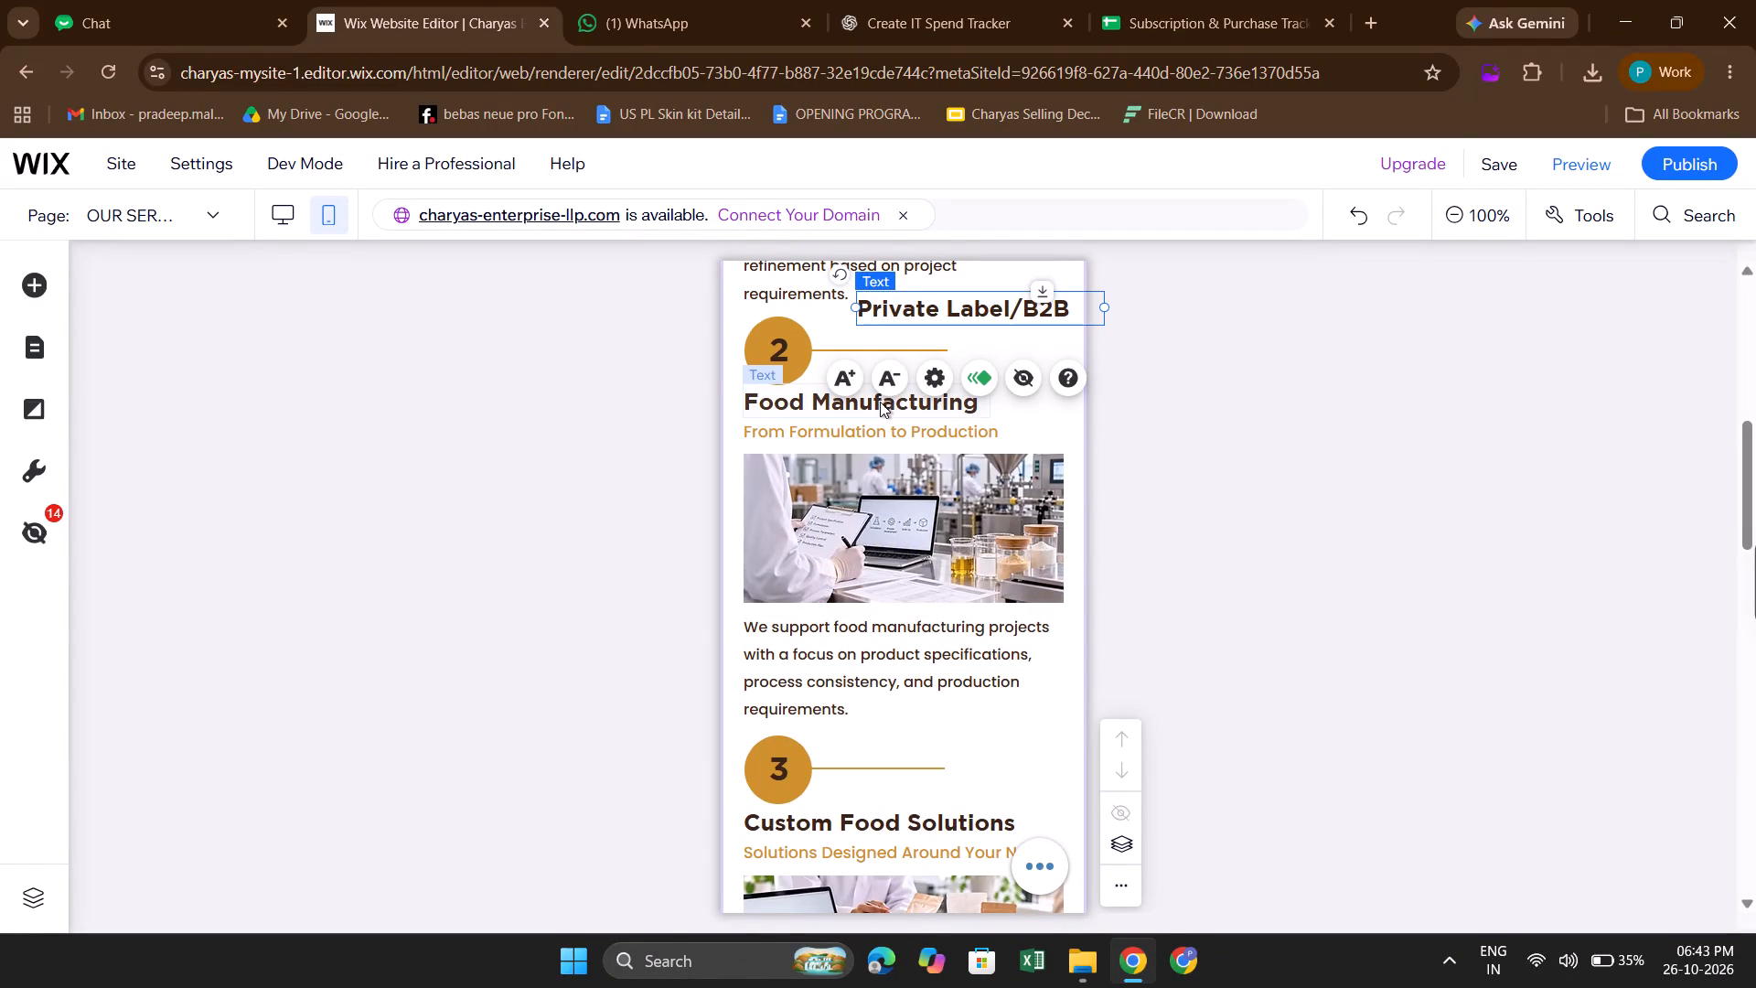
Move the "Food Manufacturing" heading from section 2 down to section 4, between the number 4 and the "Build Your Brand with Charya's" tagline.
click(880, 400)
drag(834, 405, 873, 900)
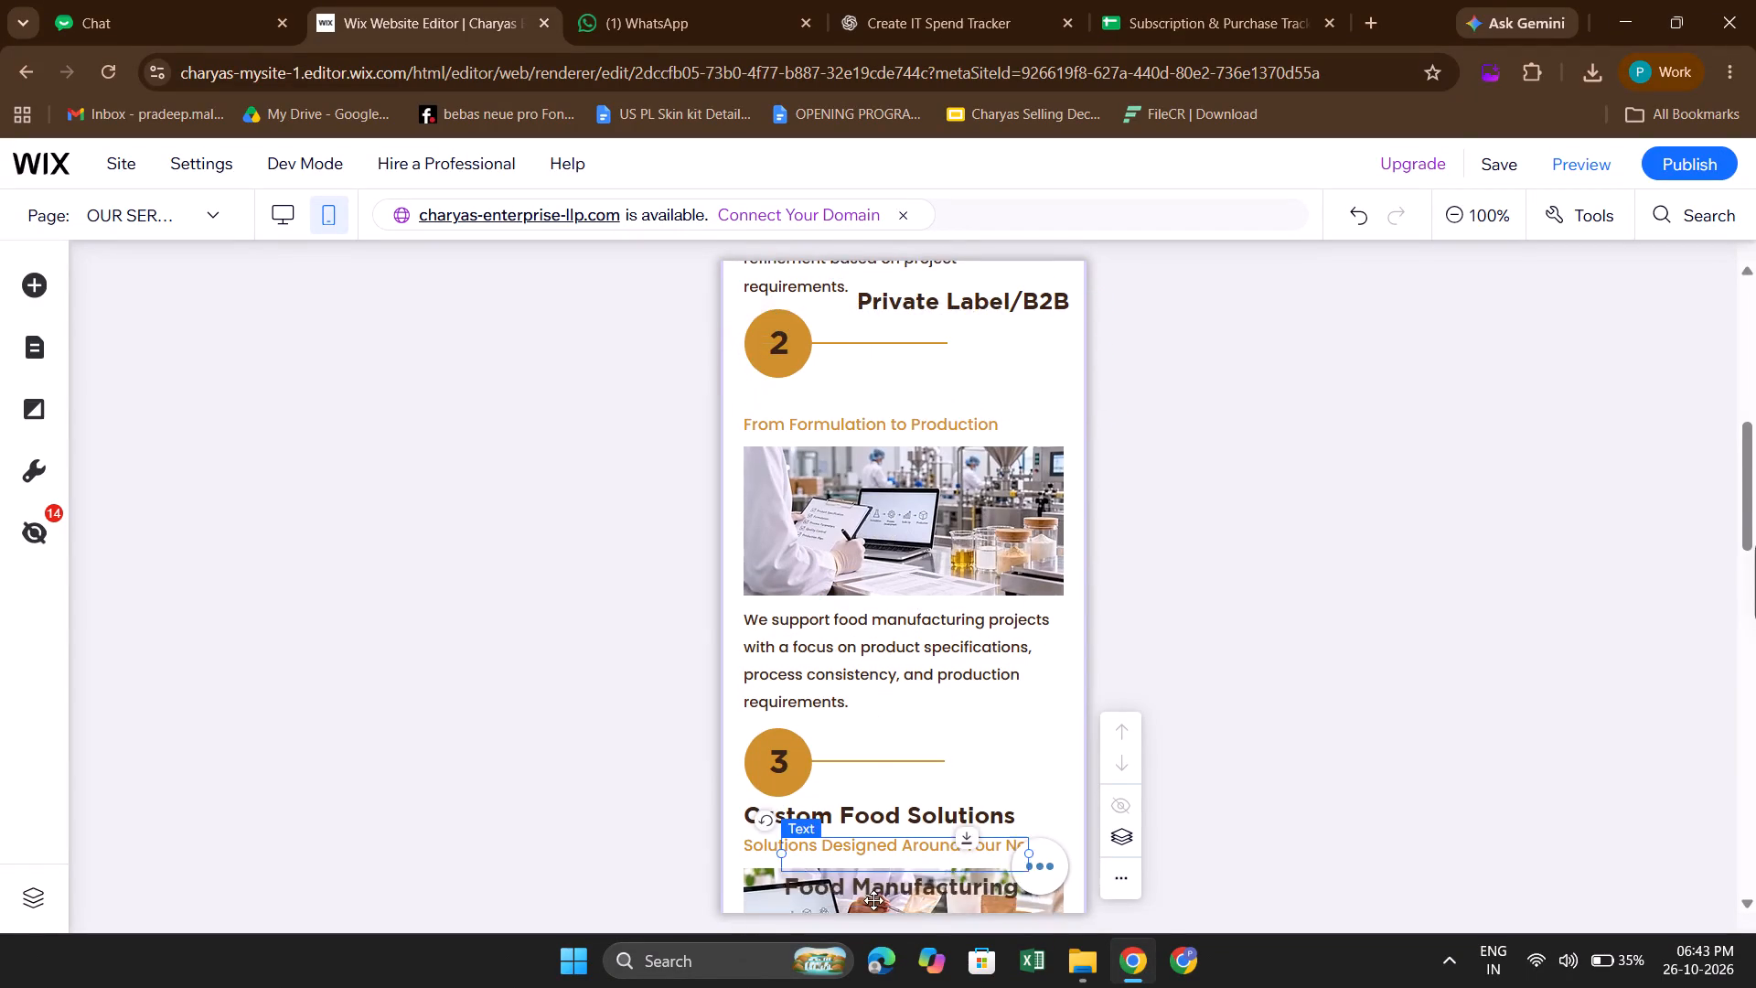
drag(873, 900, 850, 703)
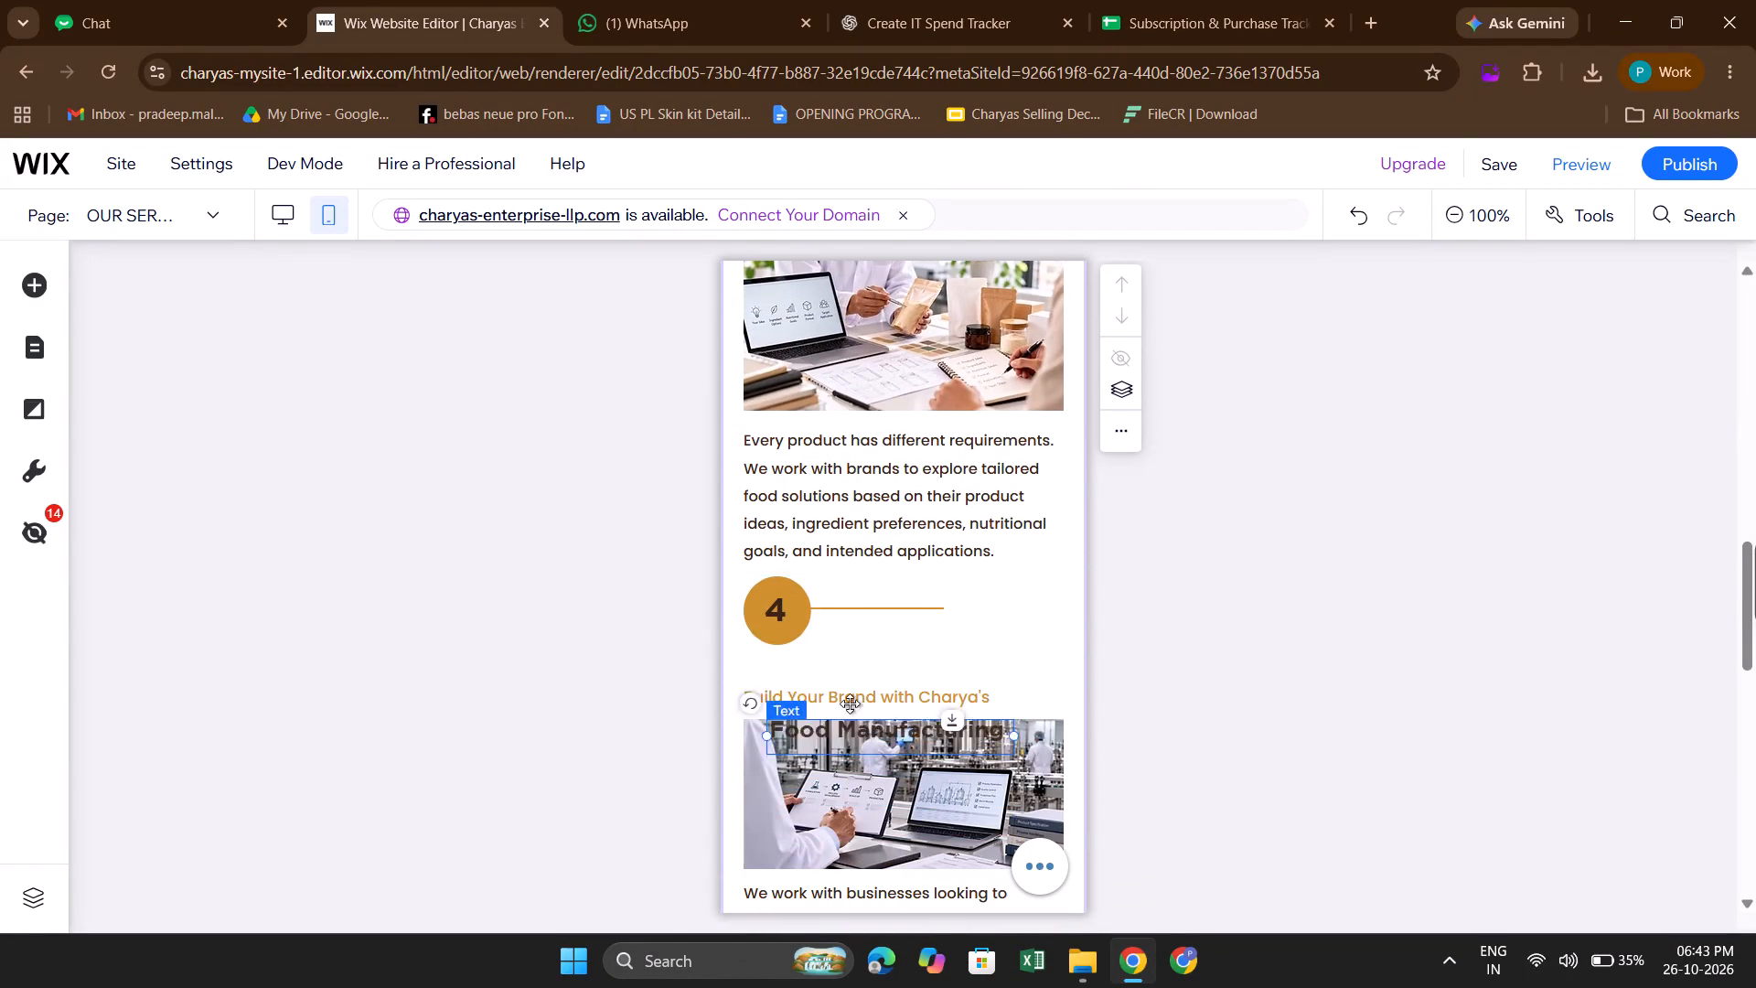
drag(850, 703, 833, 673)
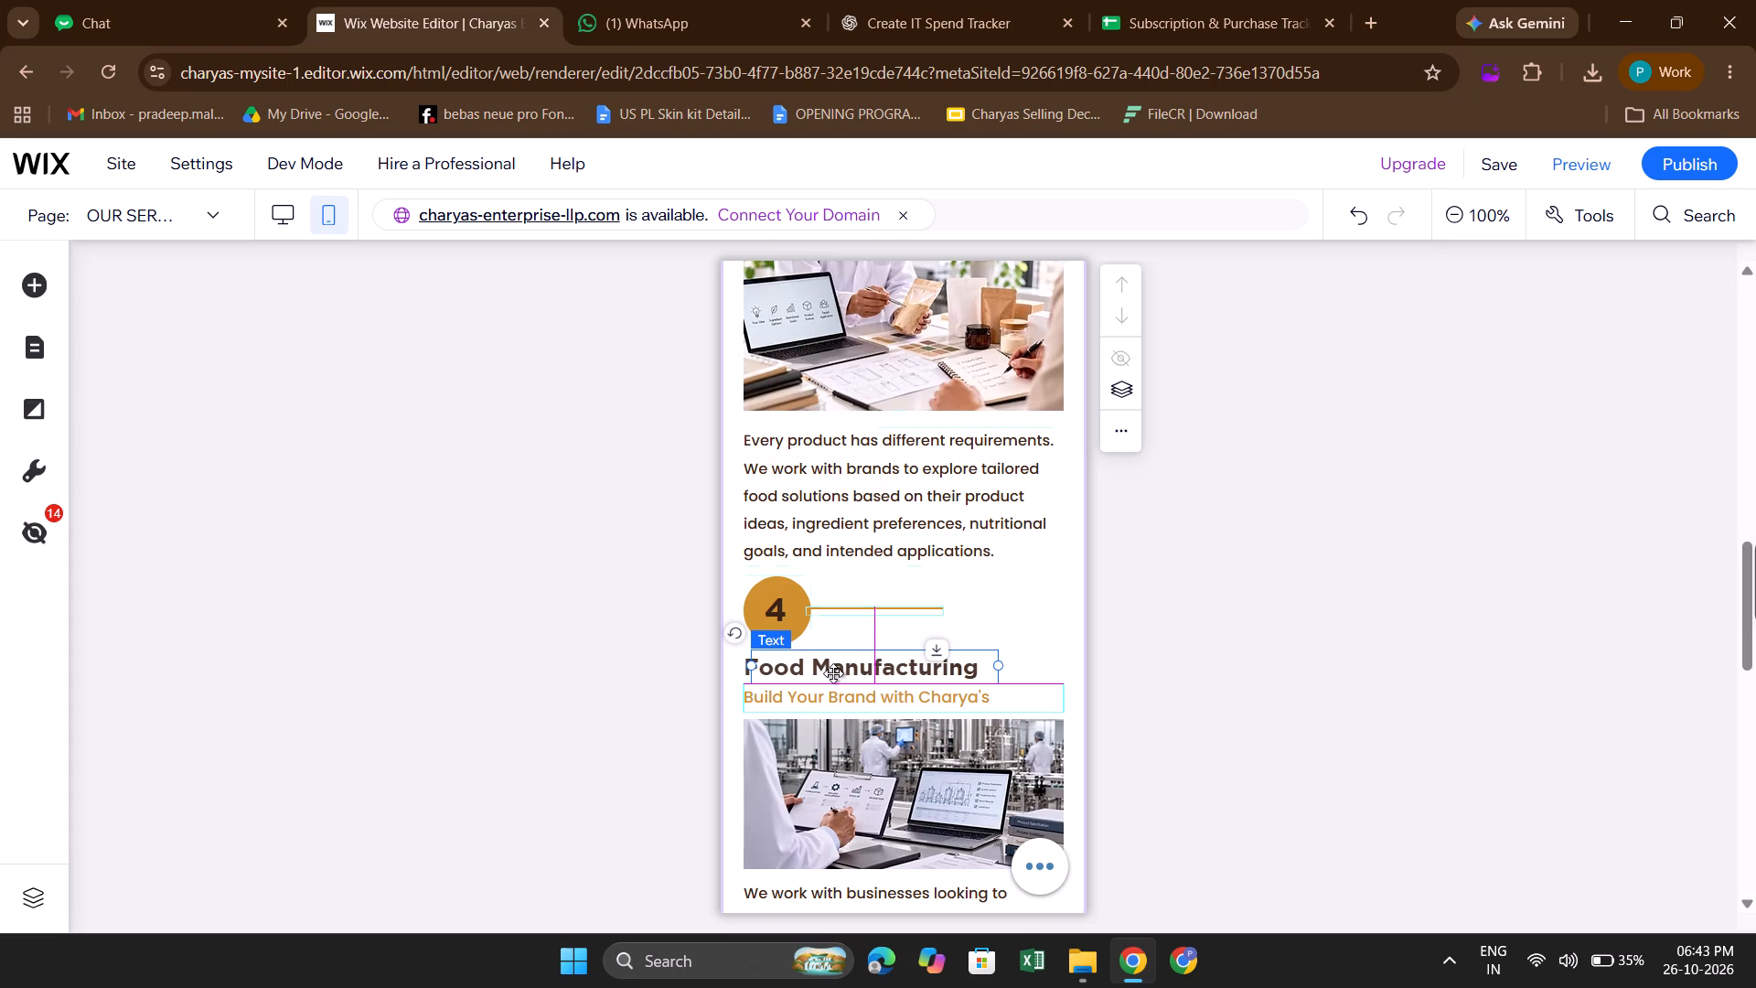
Move the "Build Your Brand with Charya's" tagline from section 4 to section 2, parking it over the image's top edge below "From Formulation to Production".
click(852, 704)
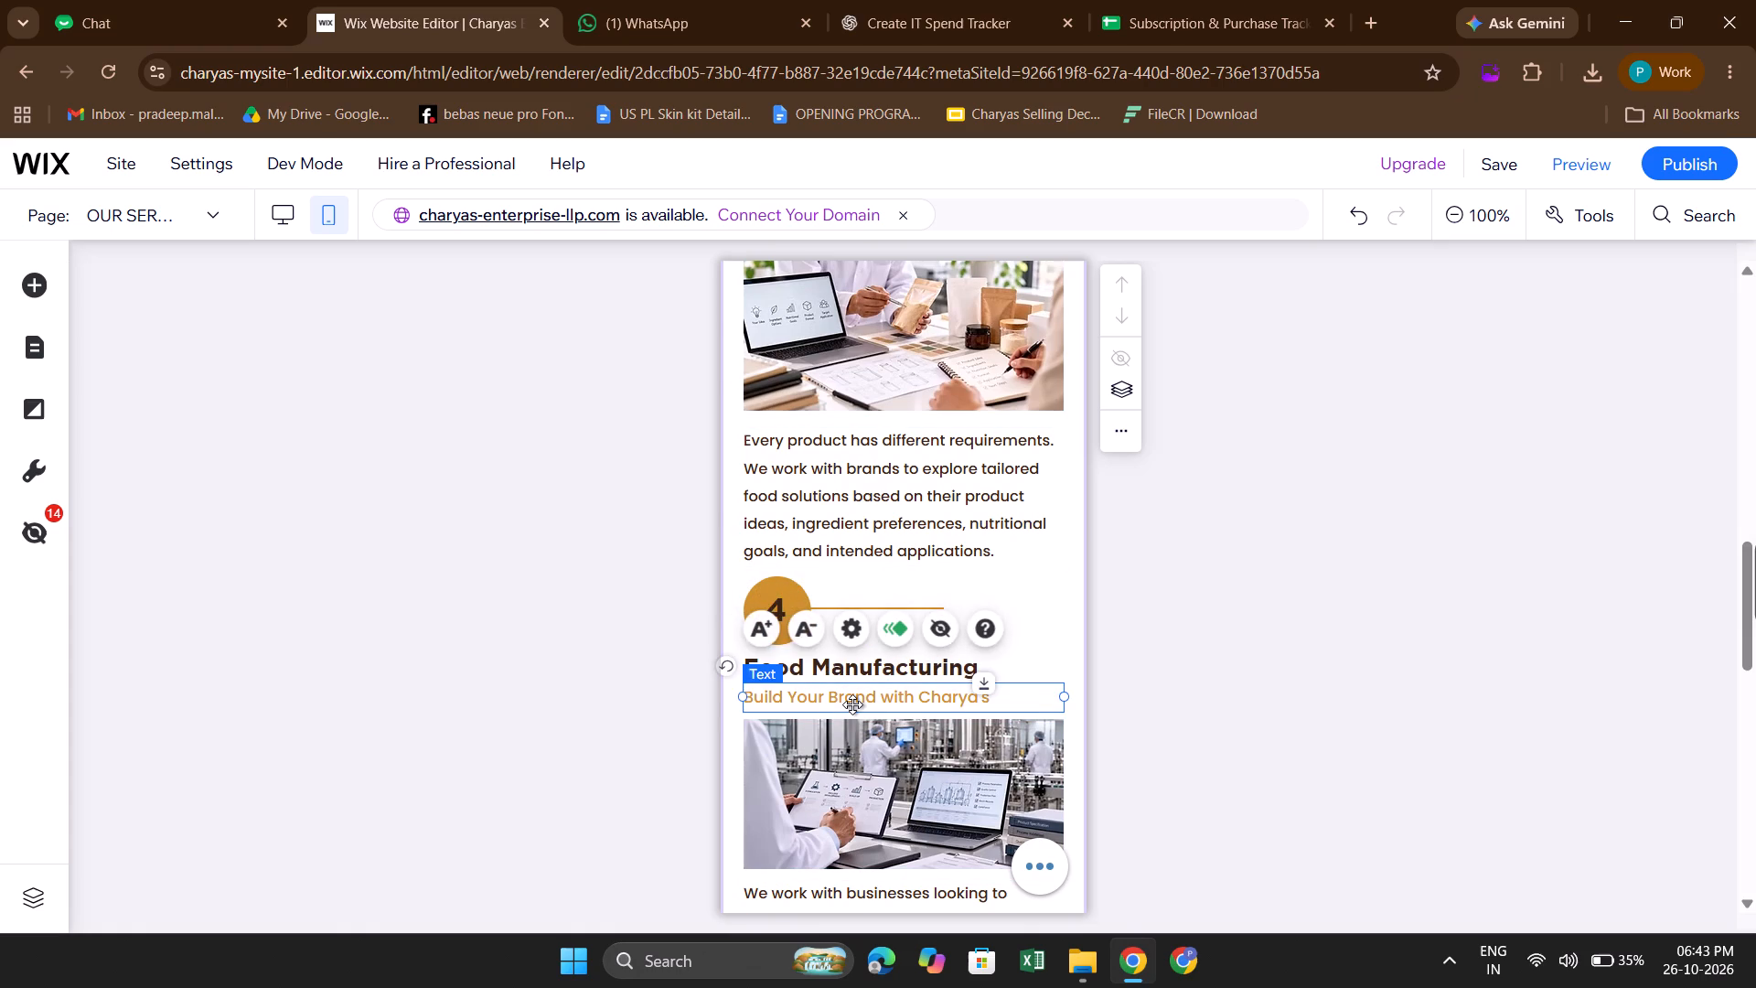
drag(852, 704, 901, 374)
scroll(901, 374, up, 2)
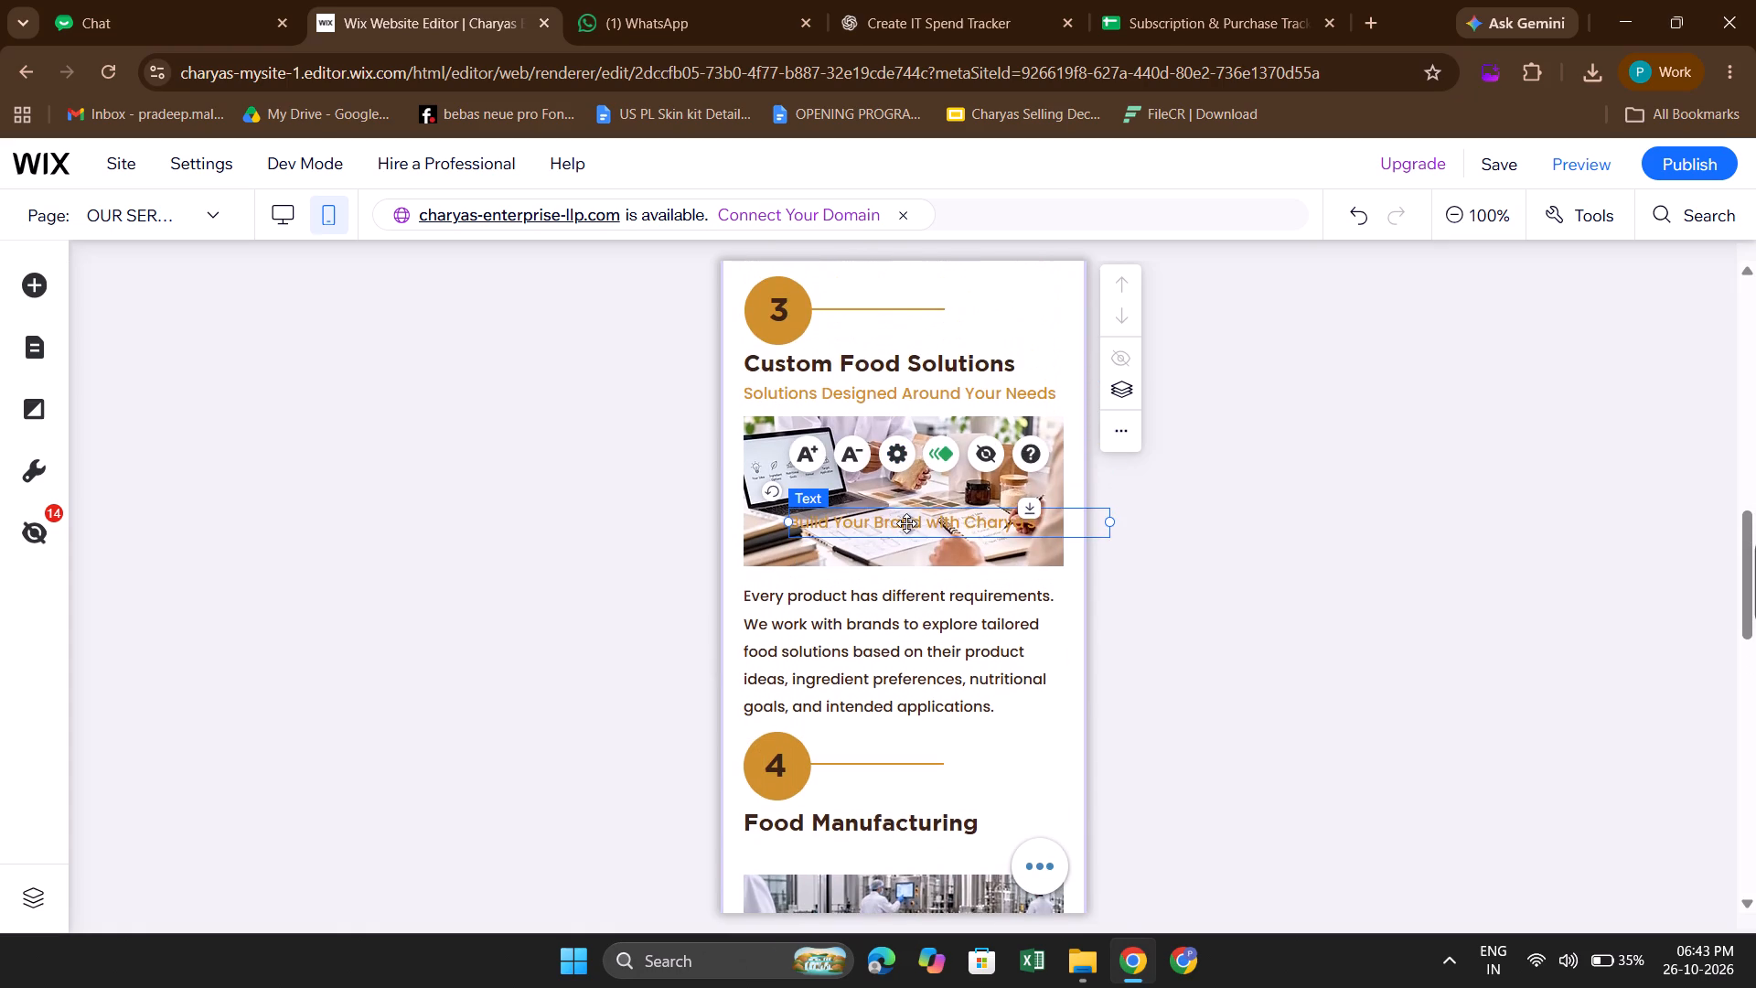
click(906, 522)
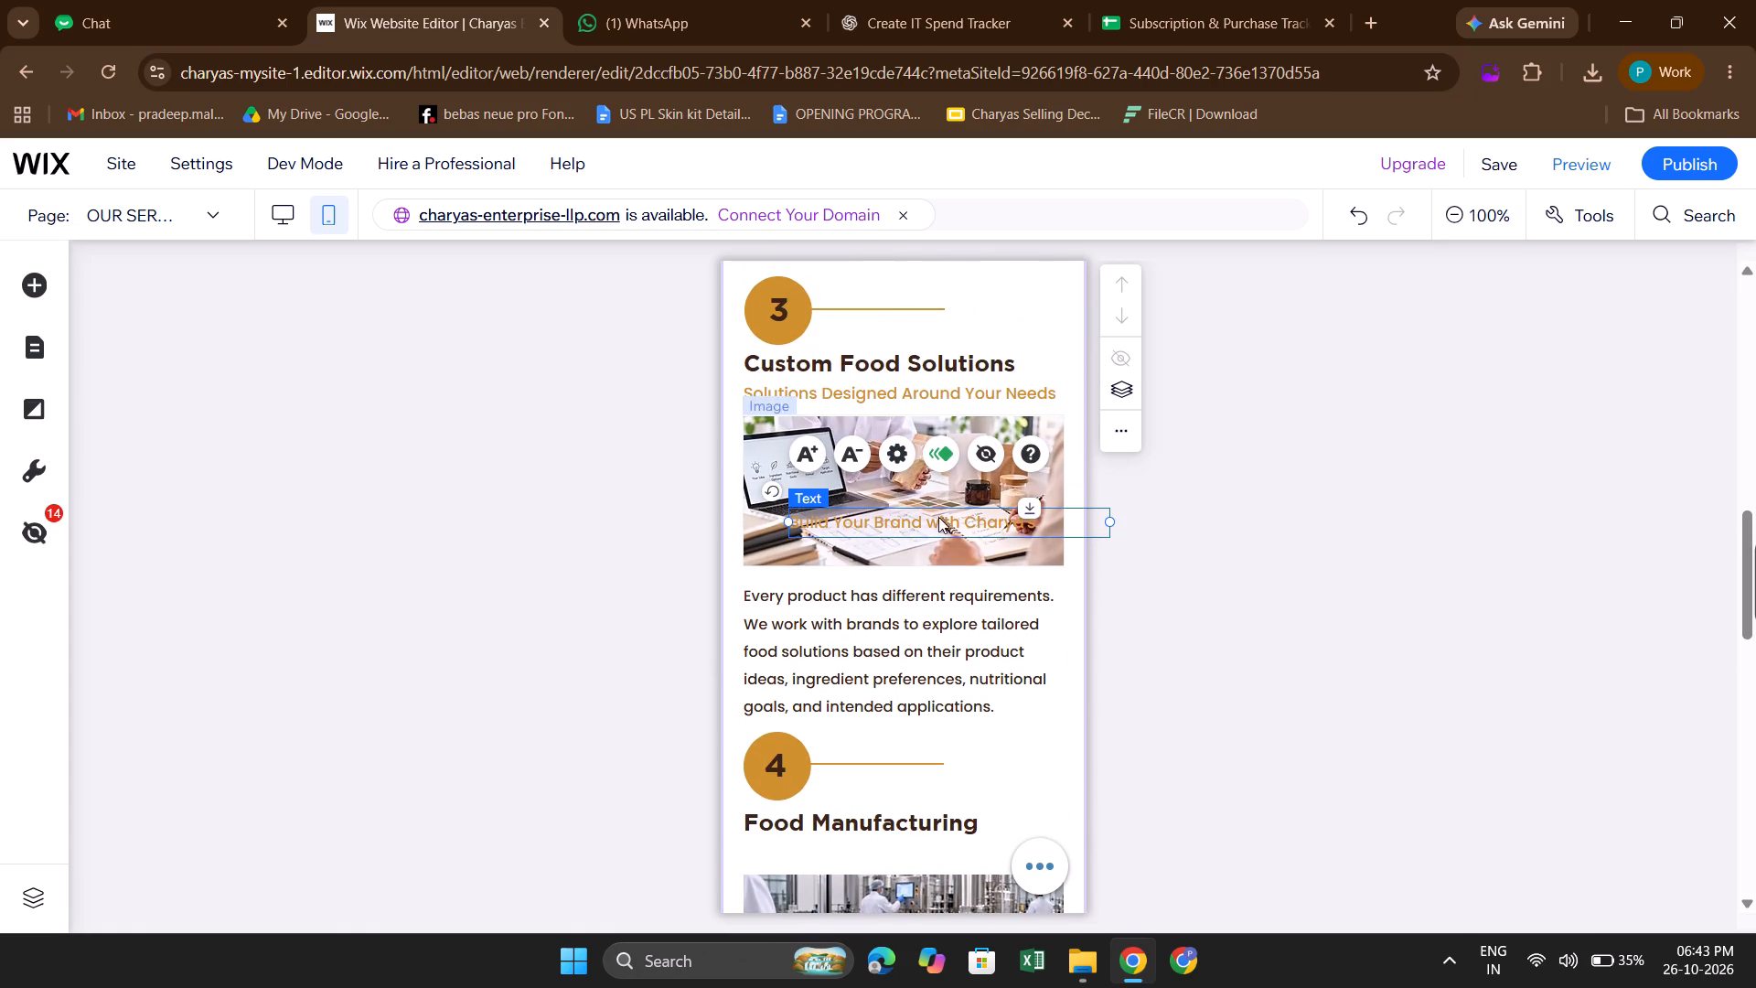
drag(938, 523, 932, 197)
scroll(932, 197, up, 3)
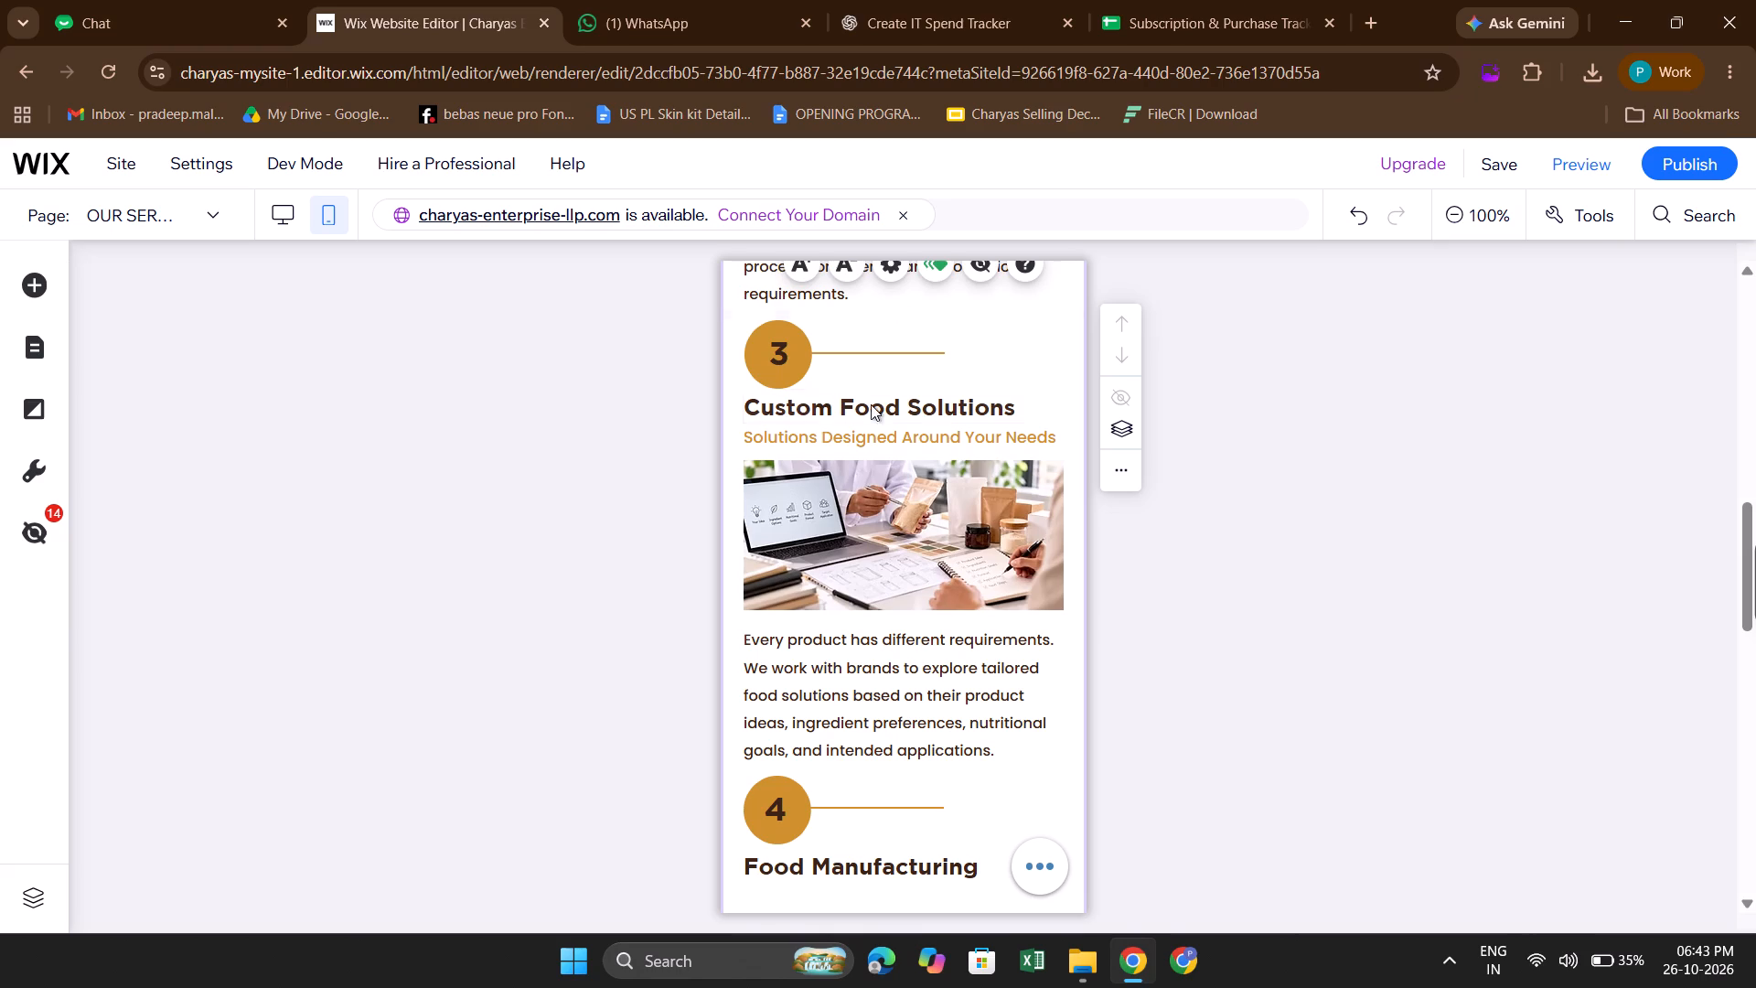
scroll(871, 404, up, 4)
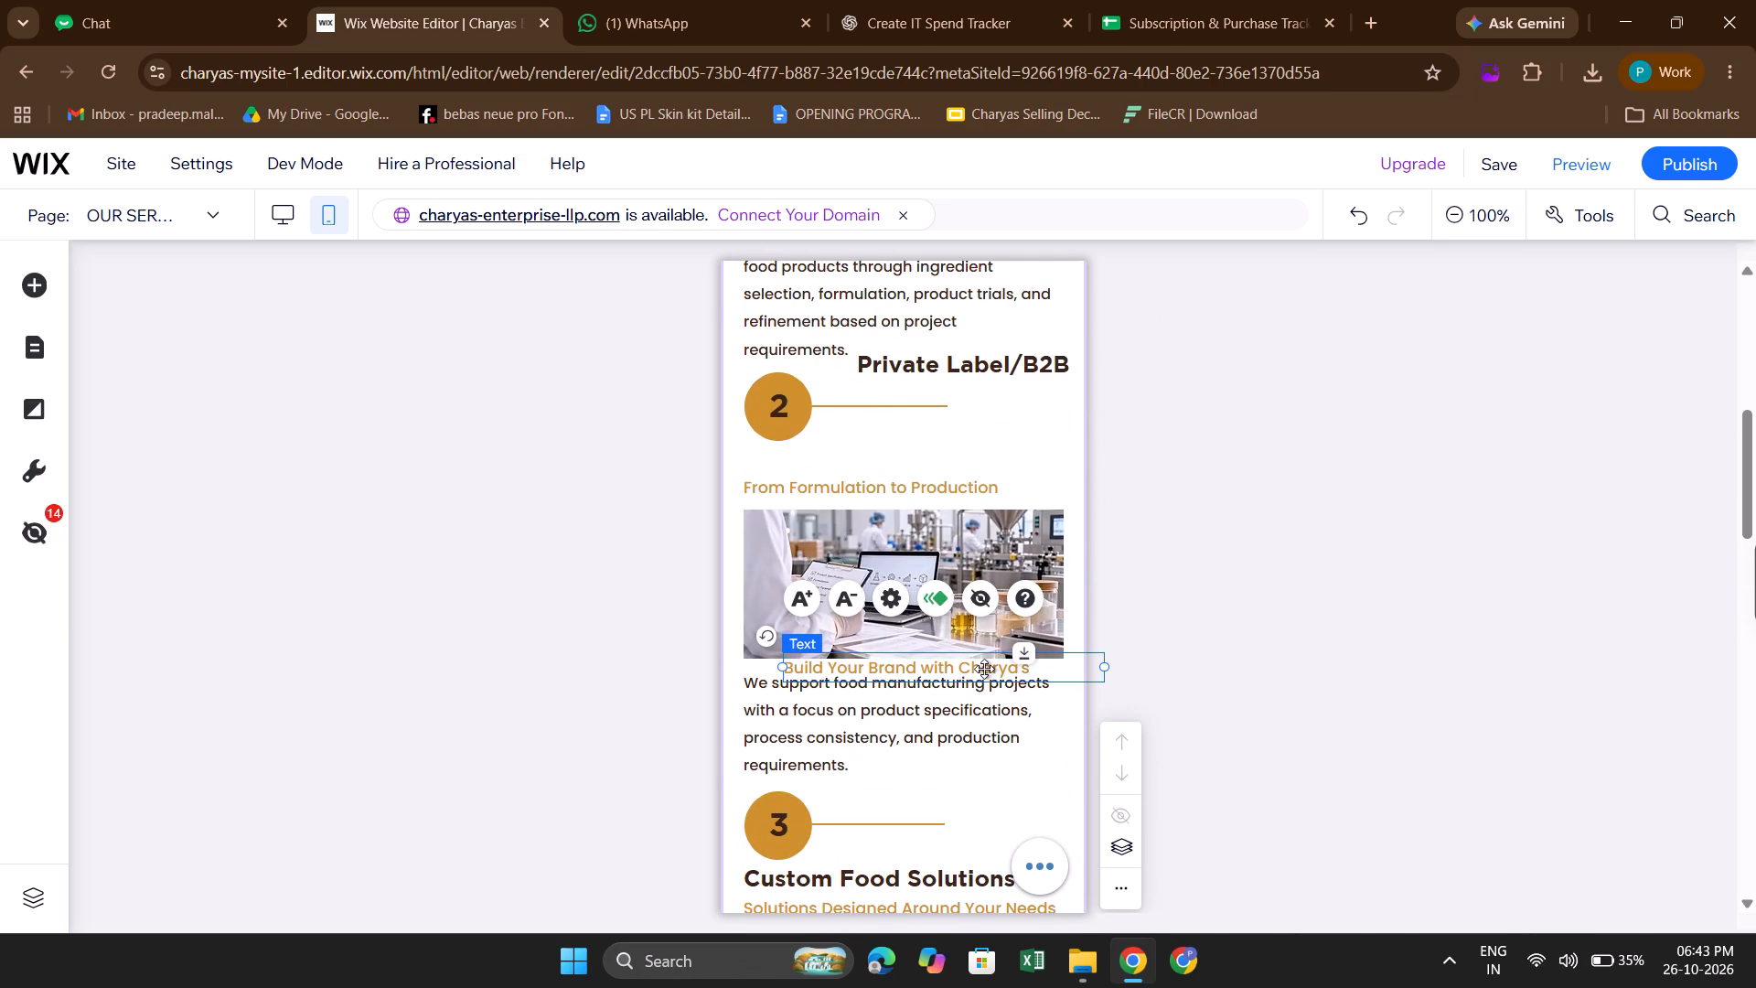
drag(984, 669, 953, 466)
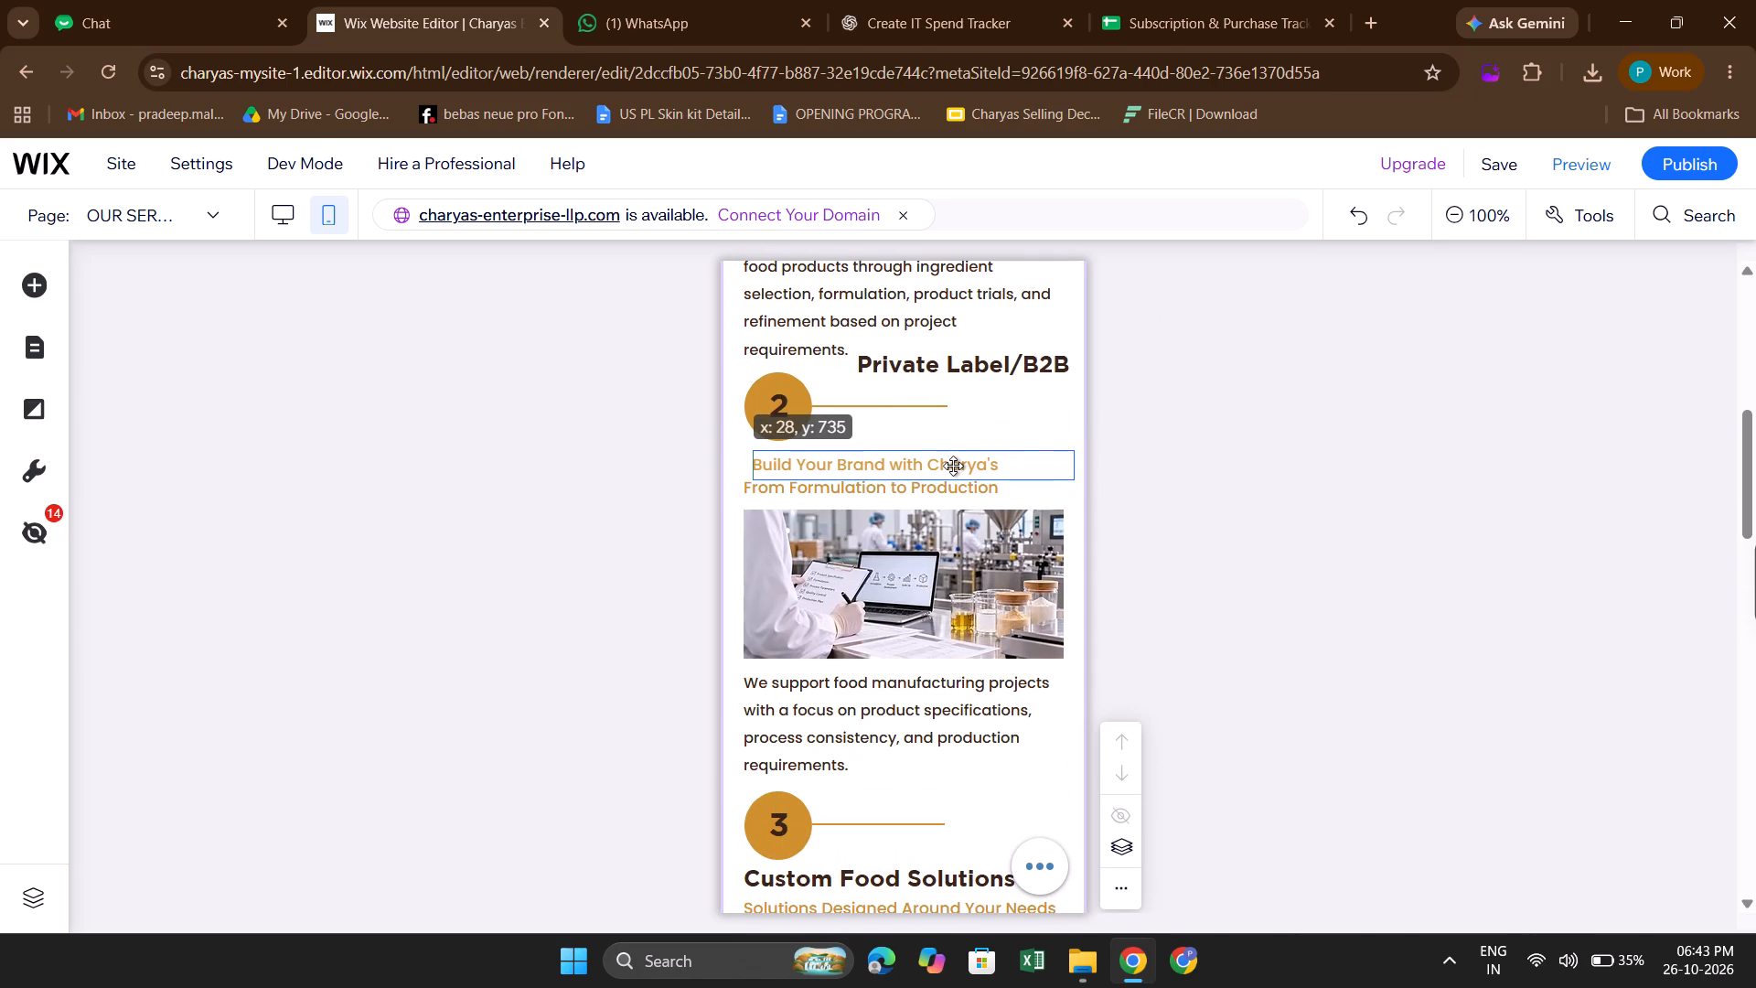
drag(953, 466, 1011, 520)
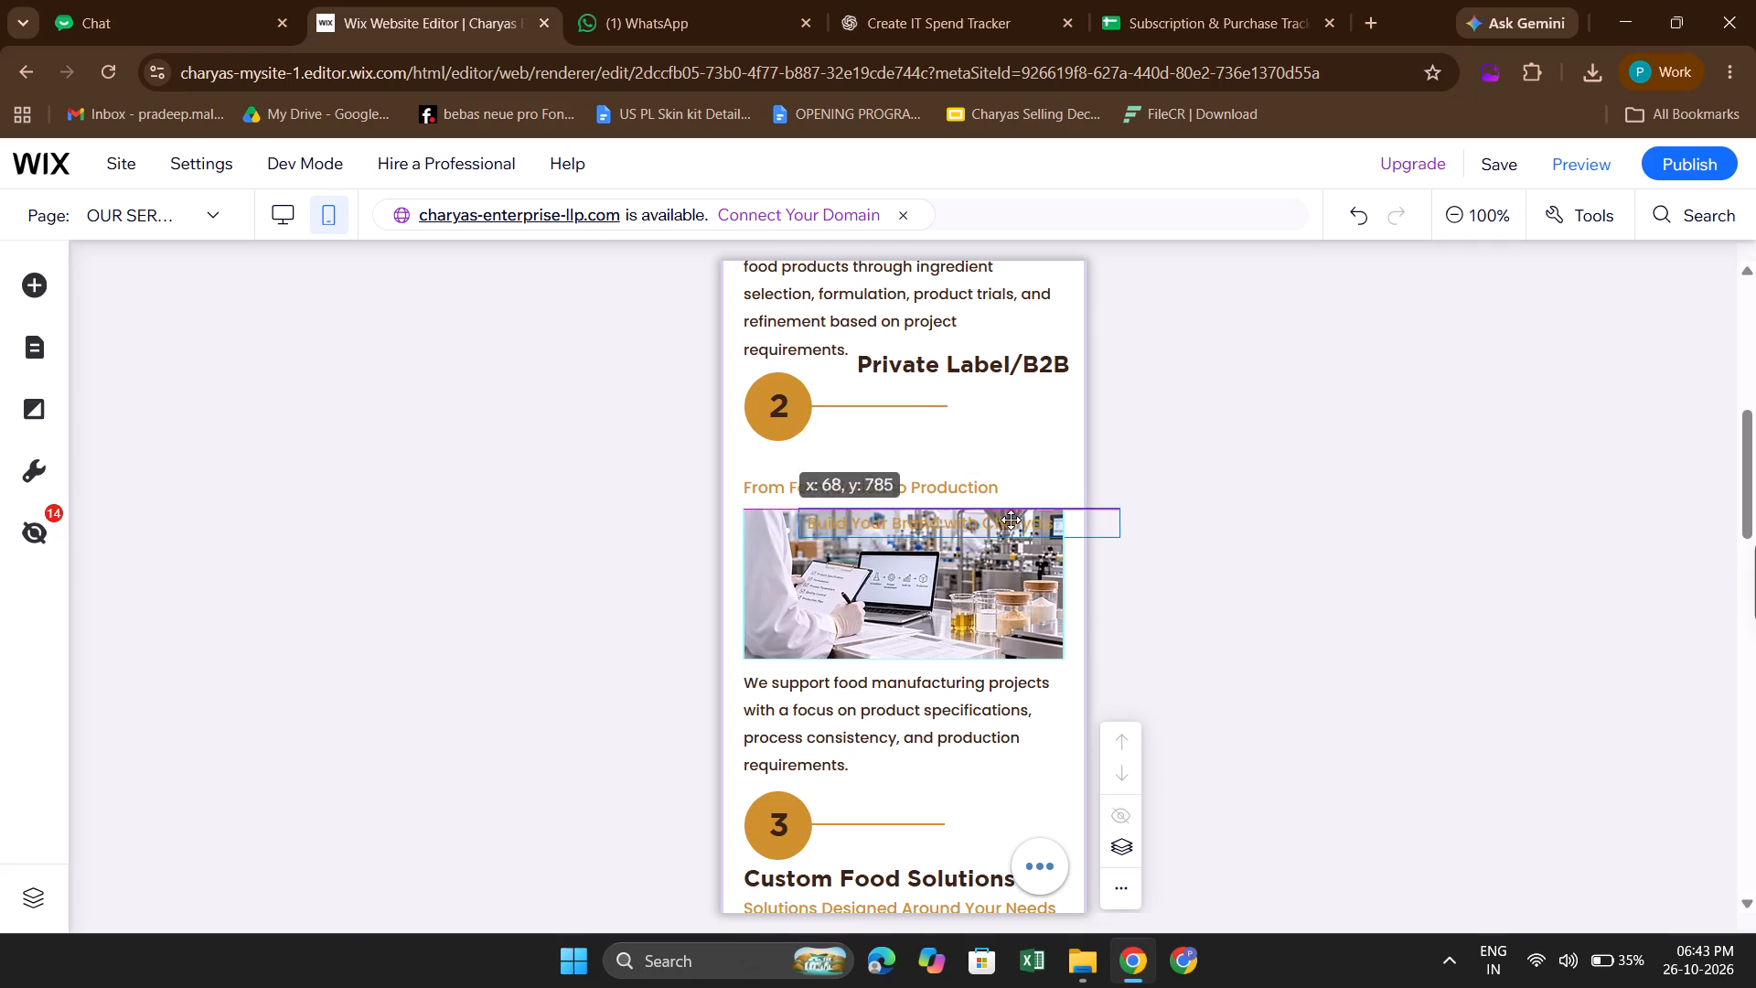
drag(1011, 520, 1051, 518)
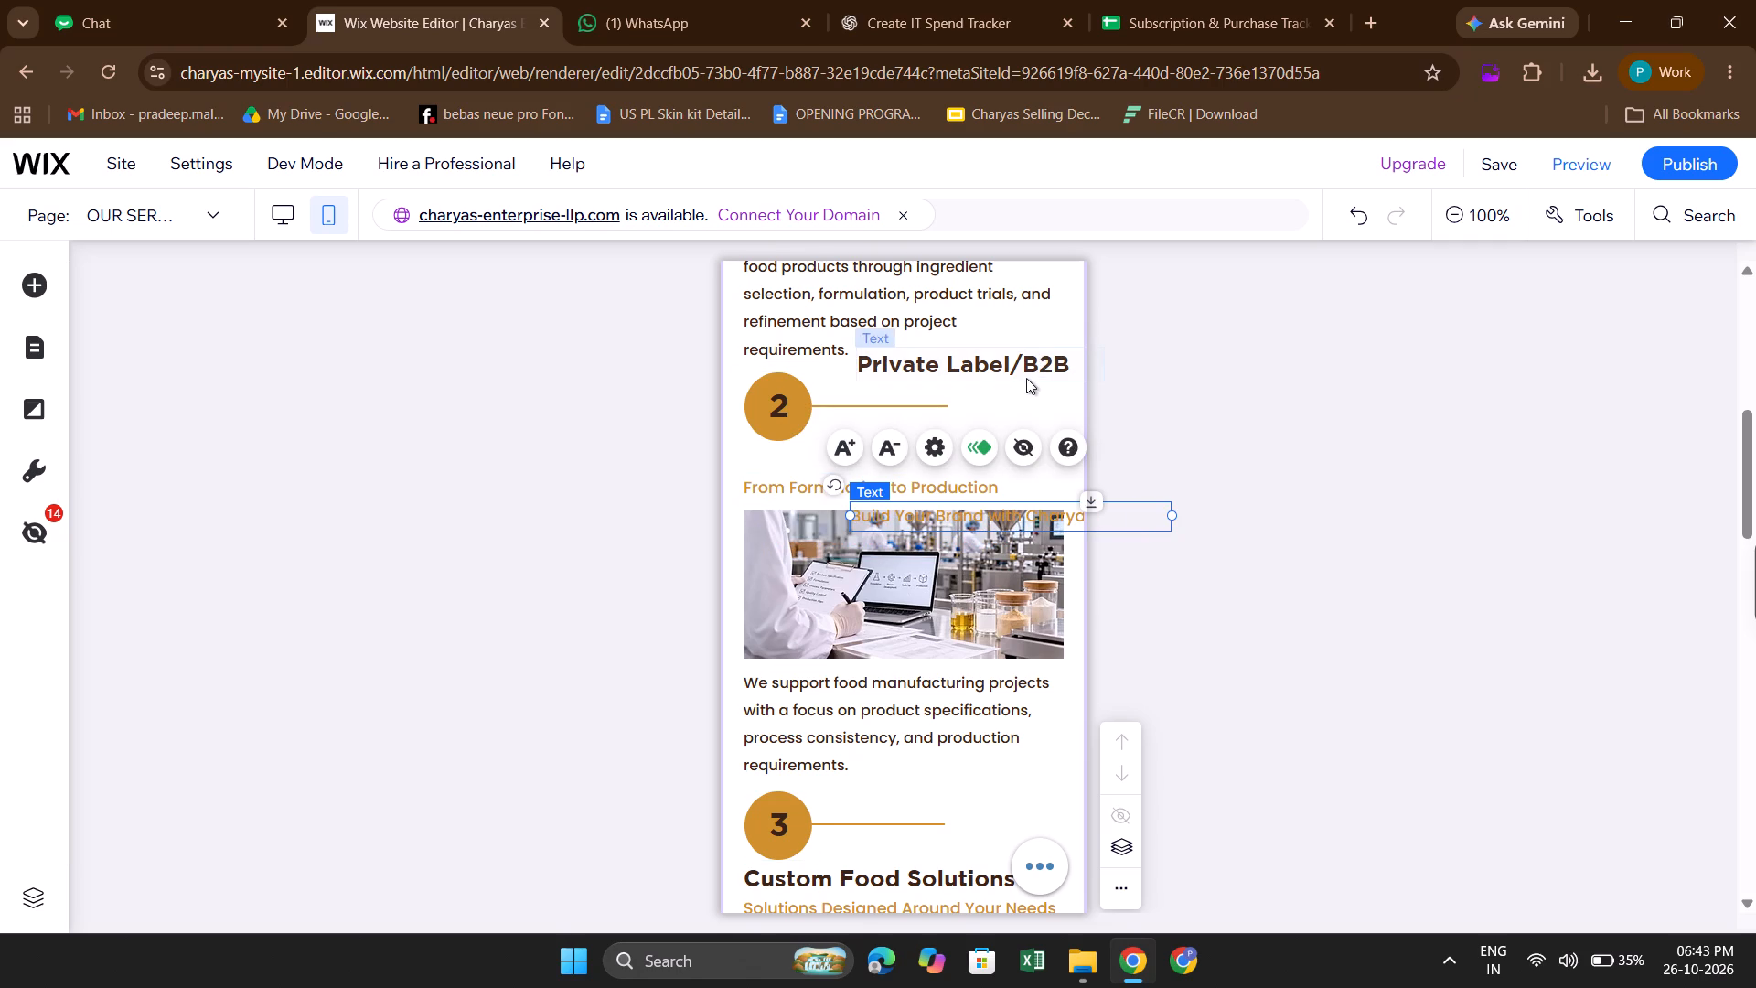
Move the "Private Label/B2B" heading directly beneath the number 2 circle, aligned with the section's left text margin.
click(1026, 378)
drag(1011, 366, 891, 453)
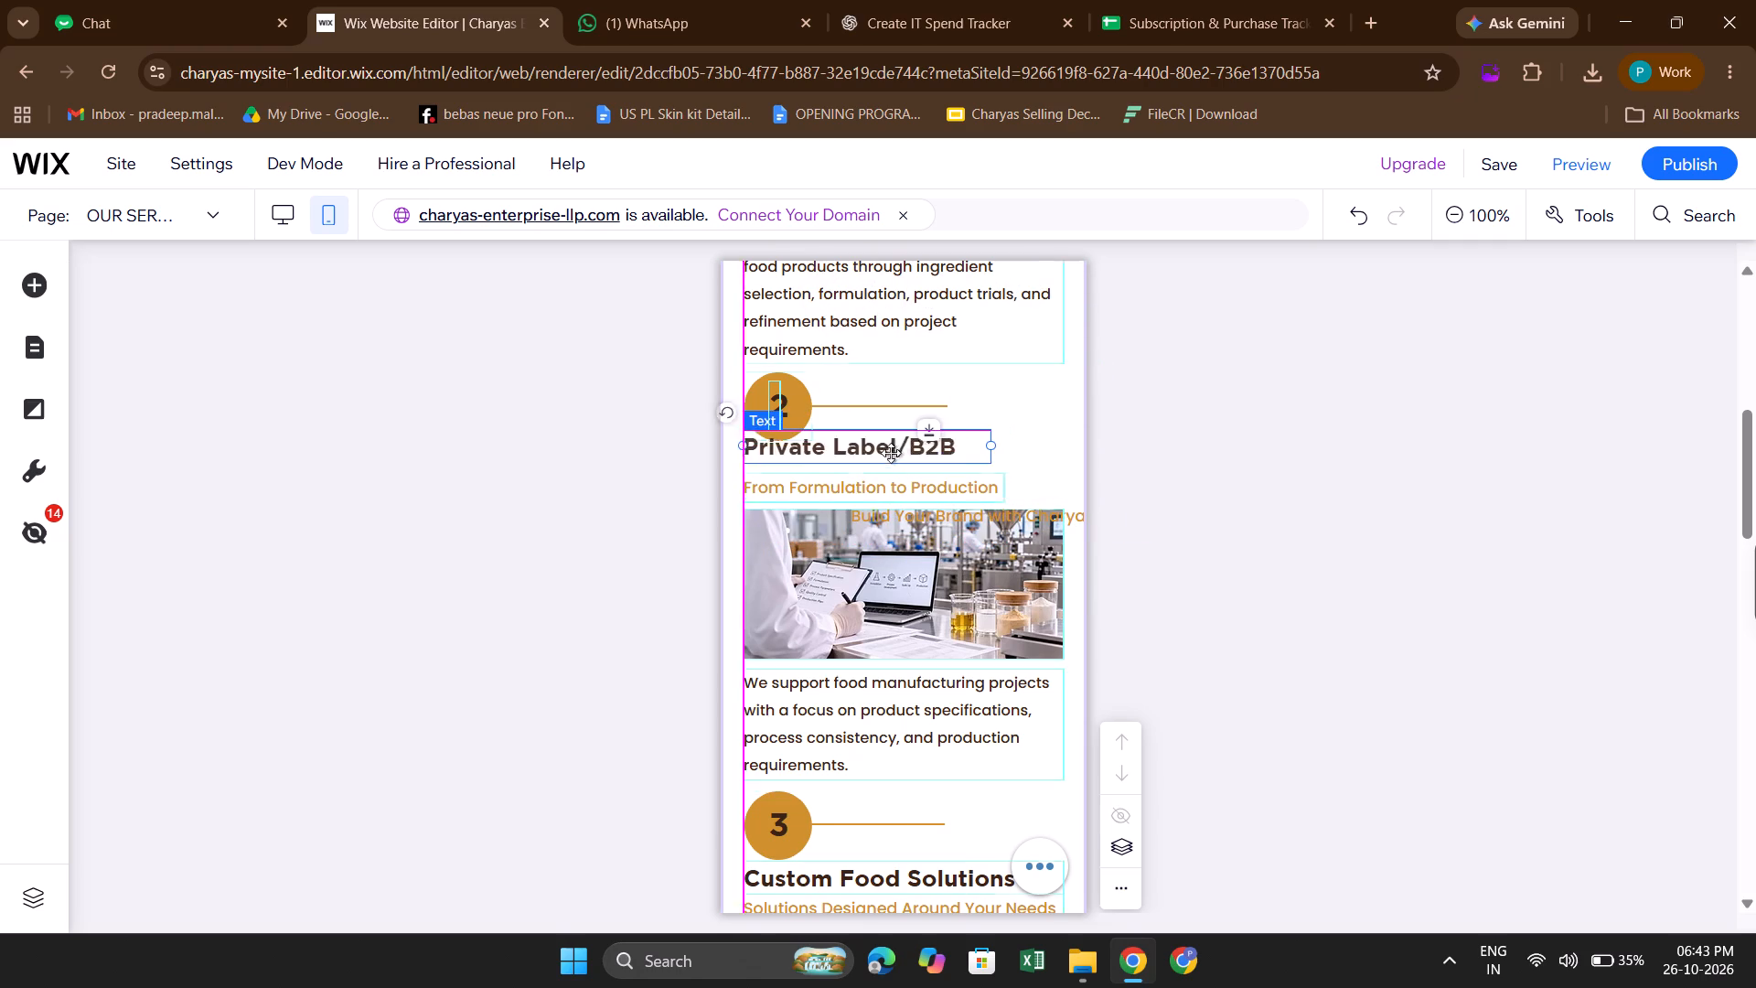
drag(891, 453, 897, 458)
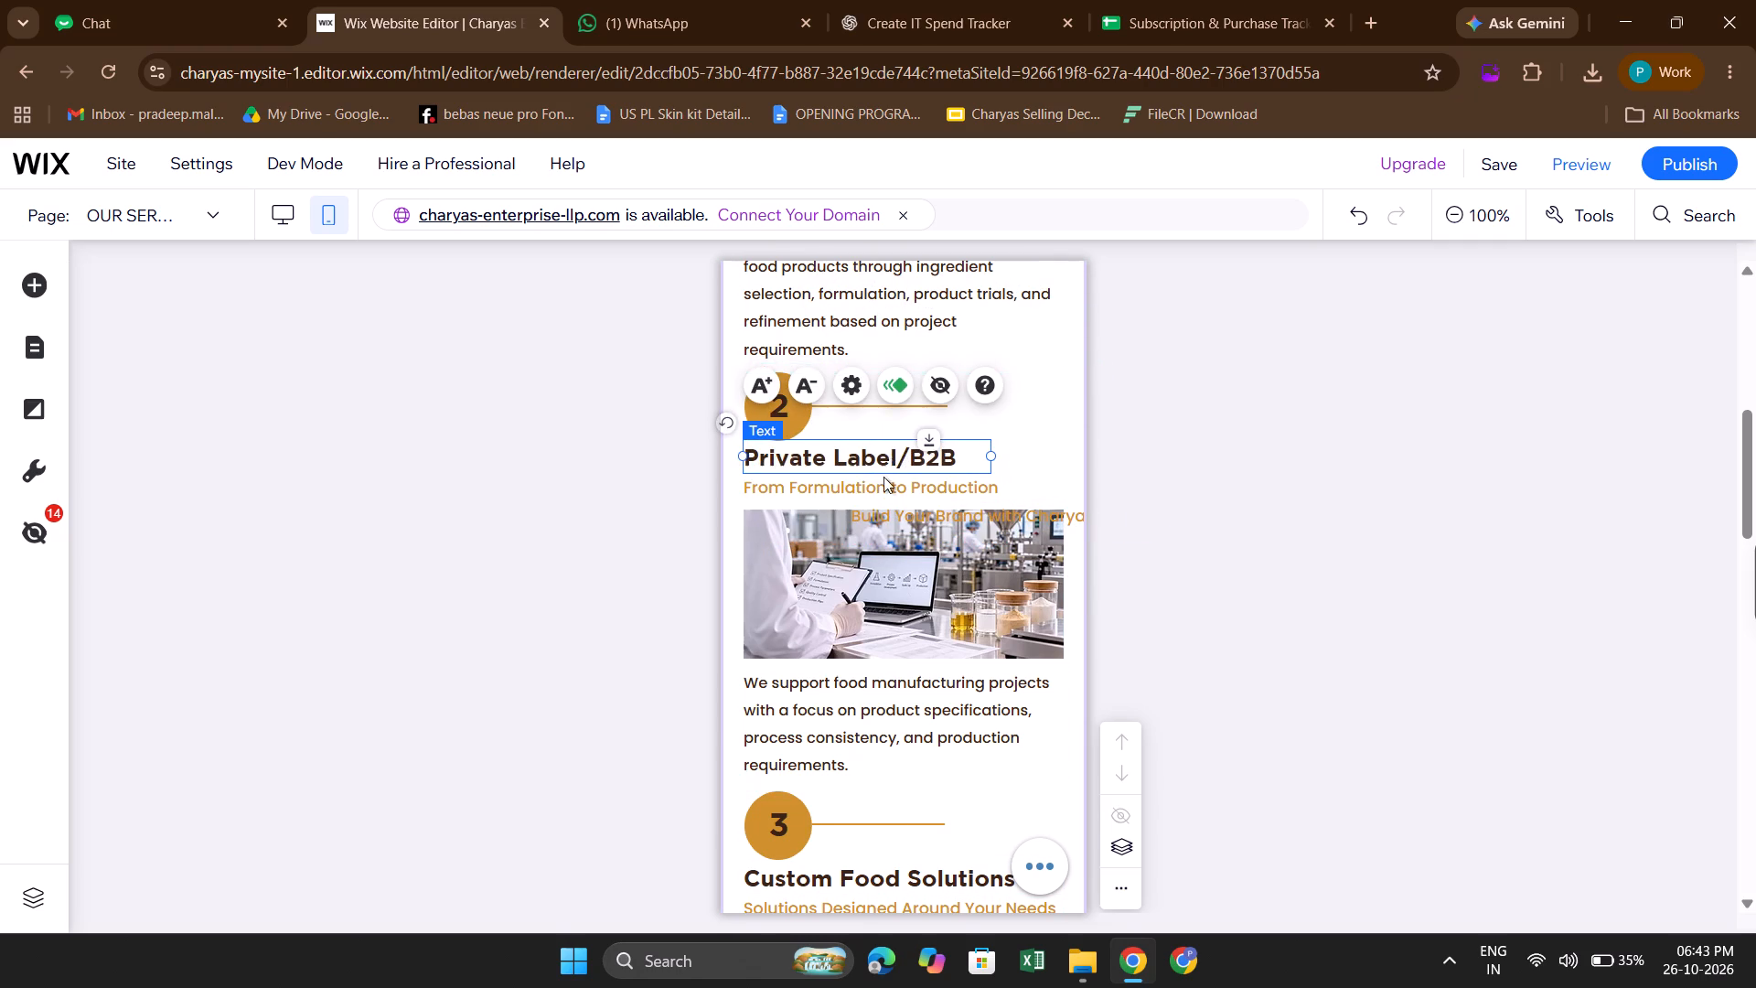
Move the "From Formulation to Production" tagline out from under the section 2 heading, parking it just above the line beside the number 3.
click(879, 486)
drag(879, 486, 950, 777)
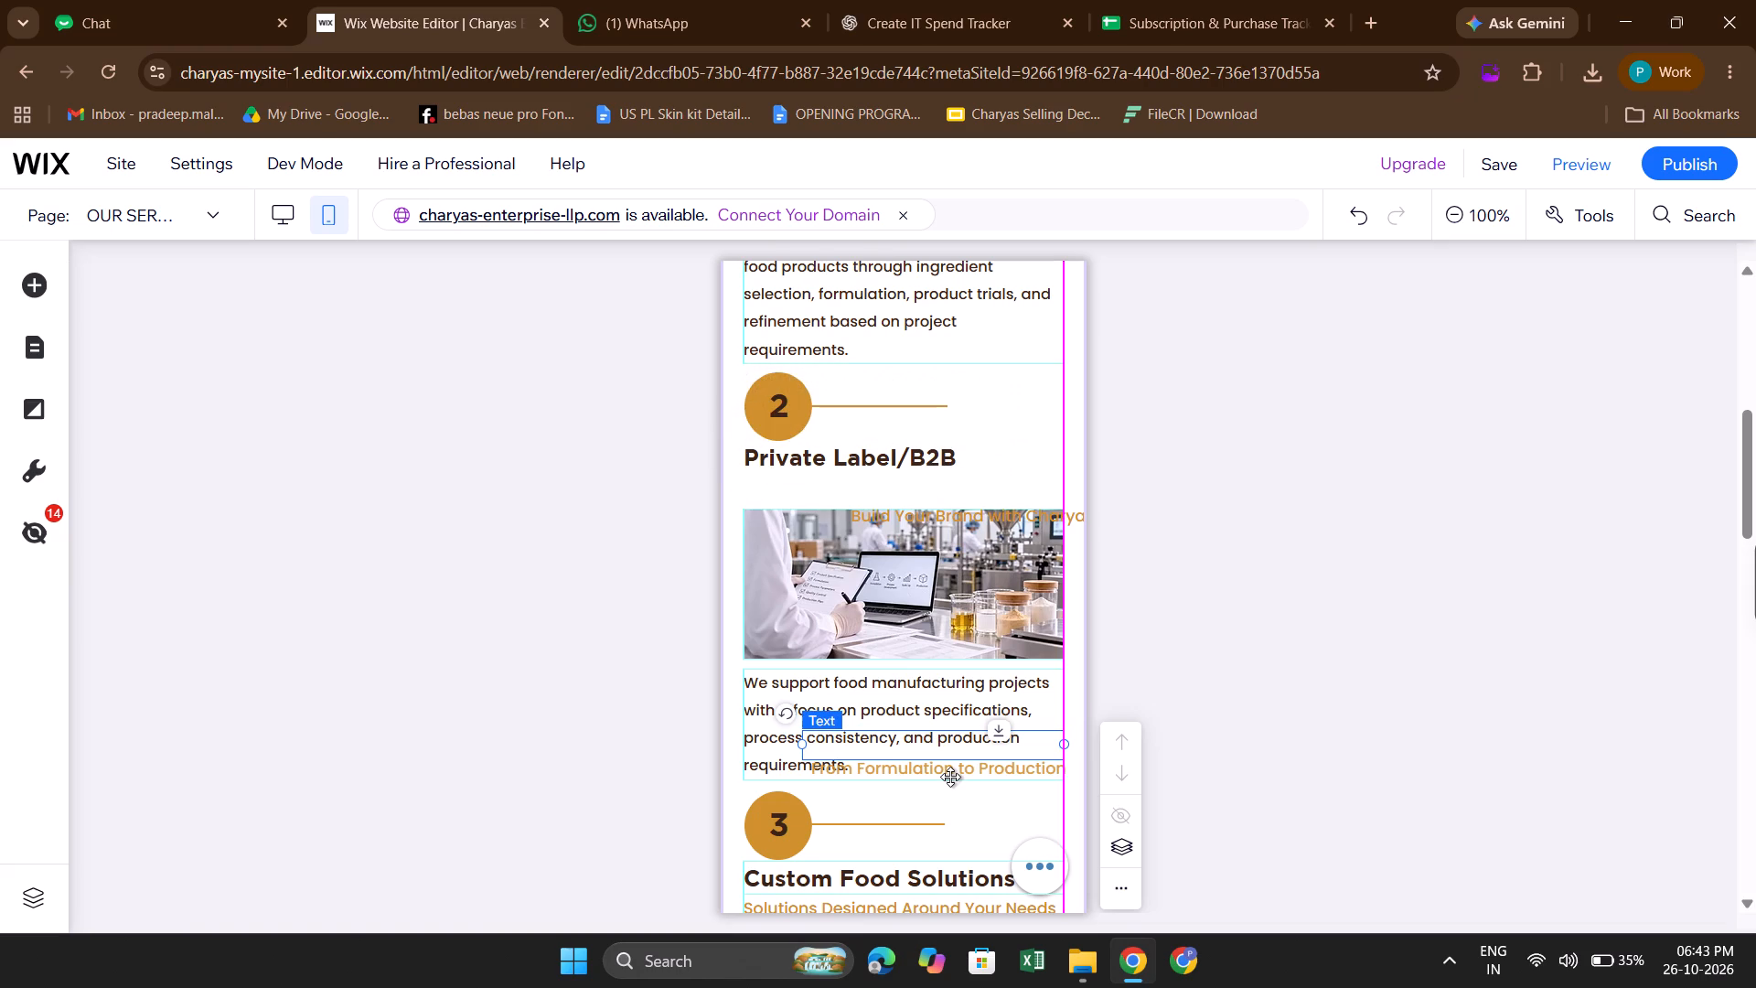
drag(950, 777, 956, 787)
Place the "Build Your Brand with Charya's" tagline between the "Private Label/B2B" heading and the image, at about x 20, y 754.
click(1009, 520)
drag(1009, 520, 903, 498)
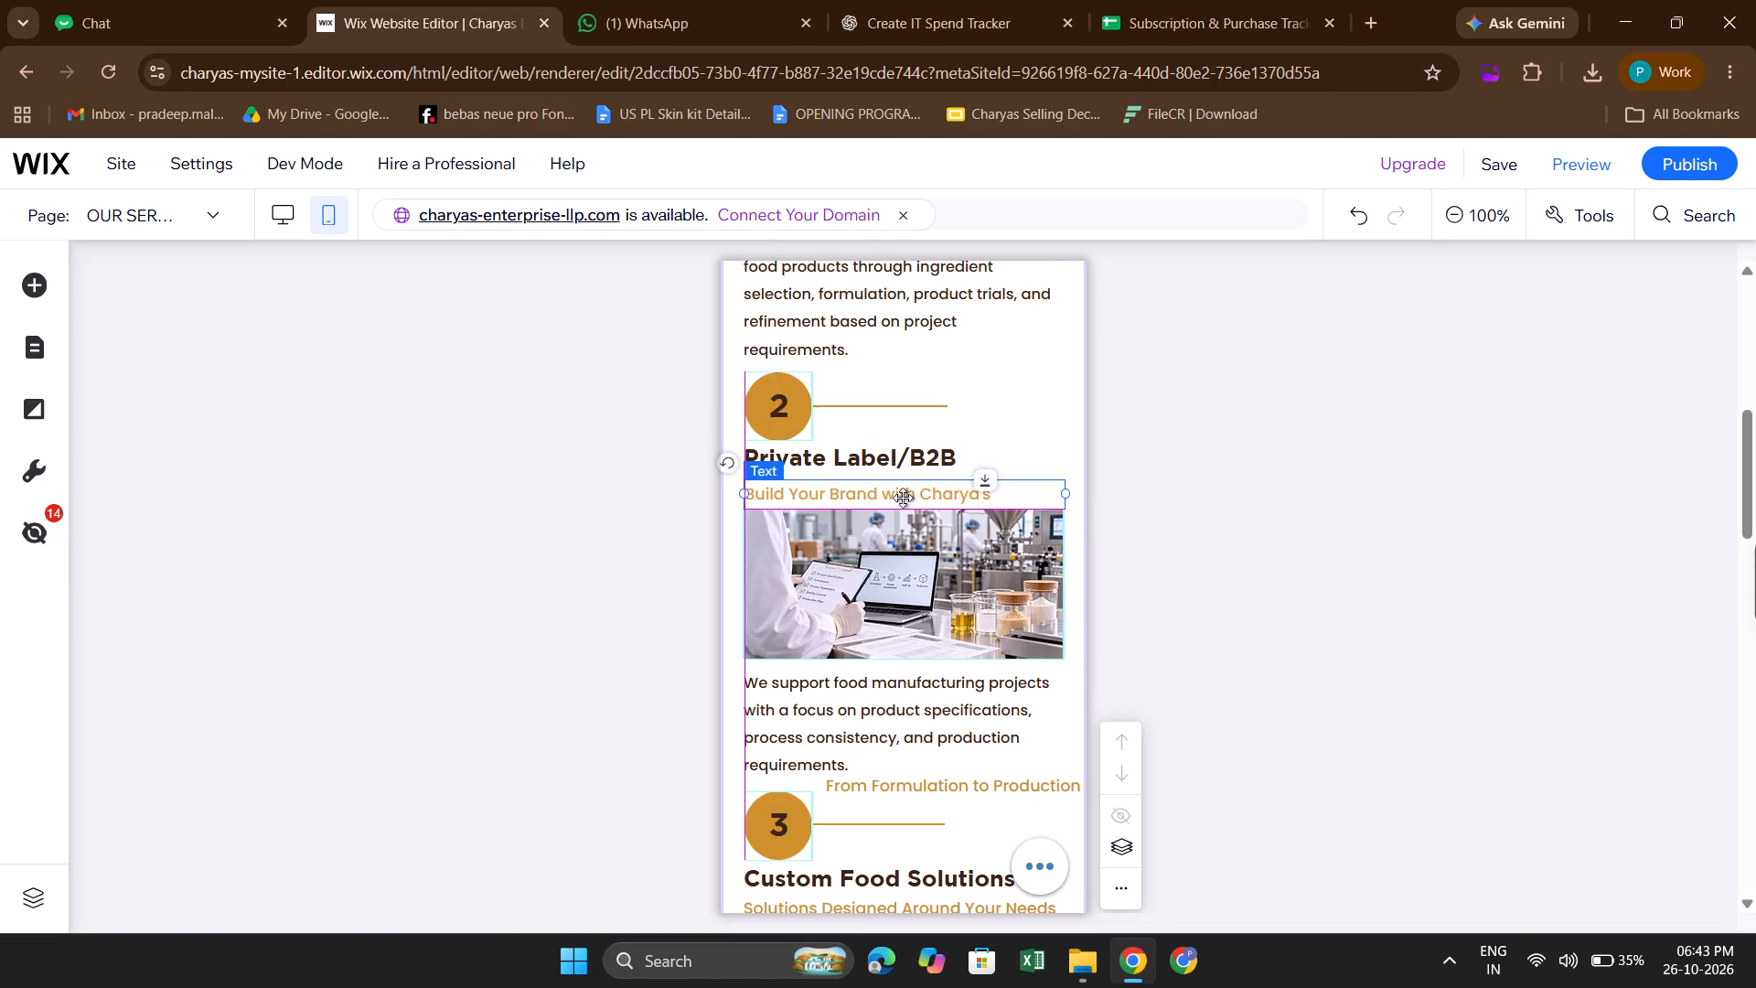
drag(903, 498, 908, 490)
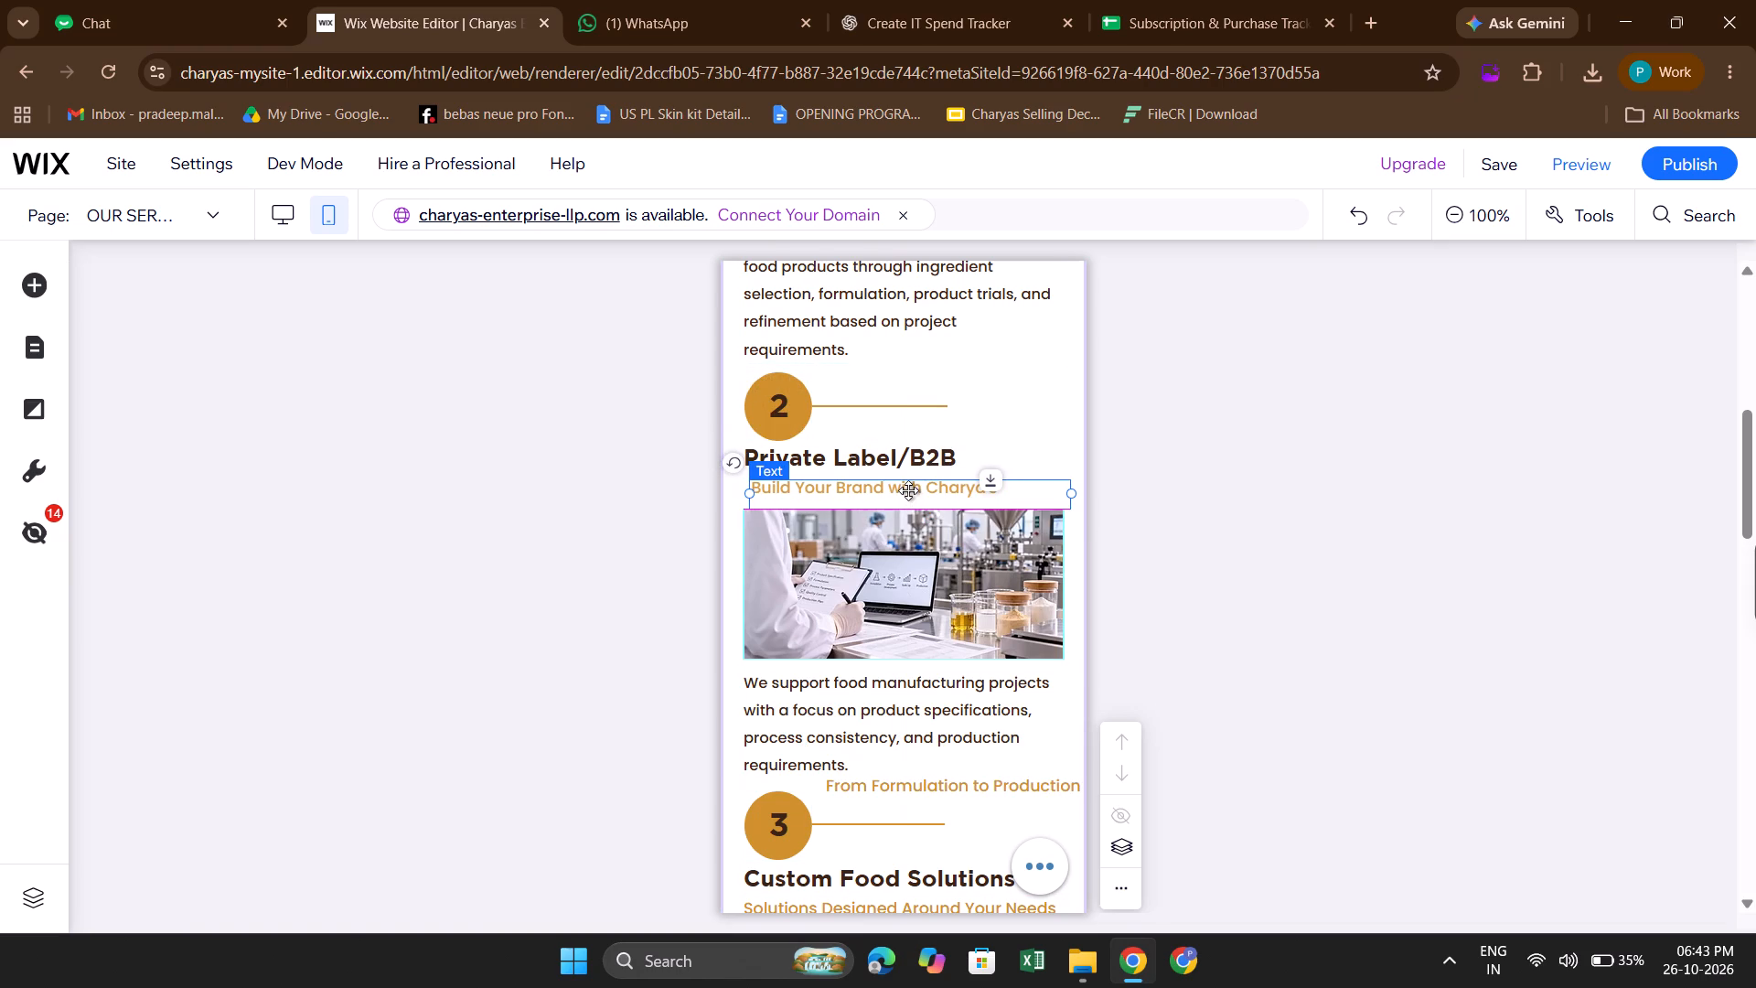
drag(908, 490, 903, 494)
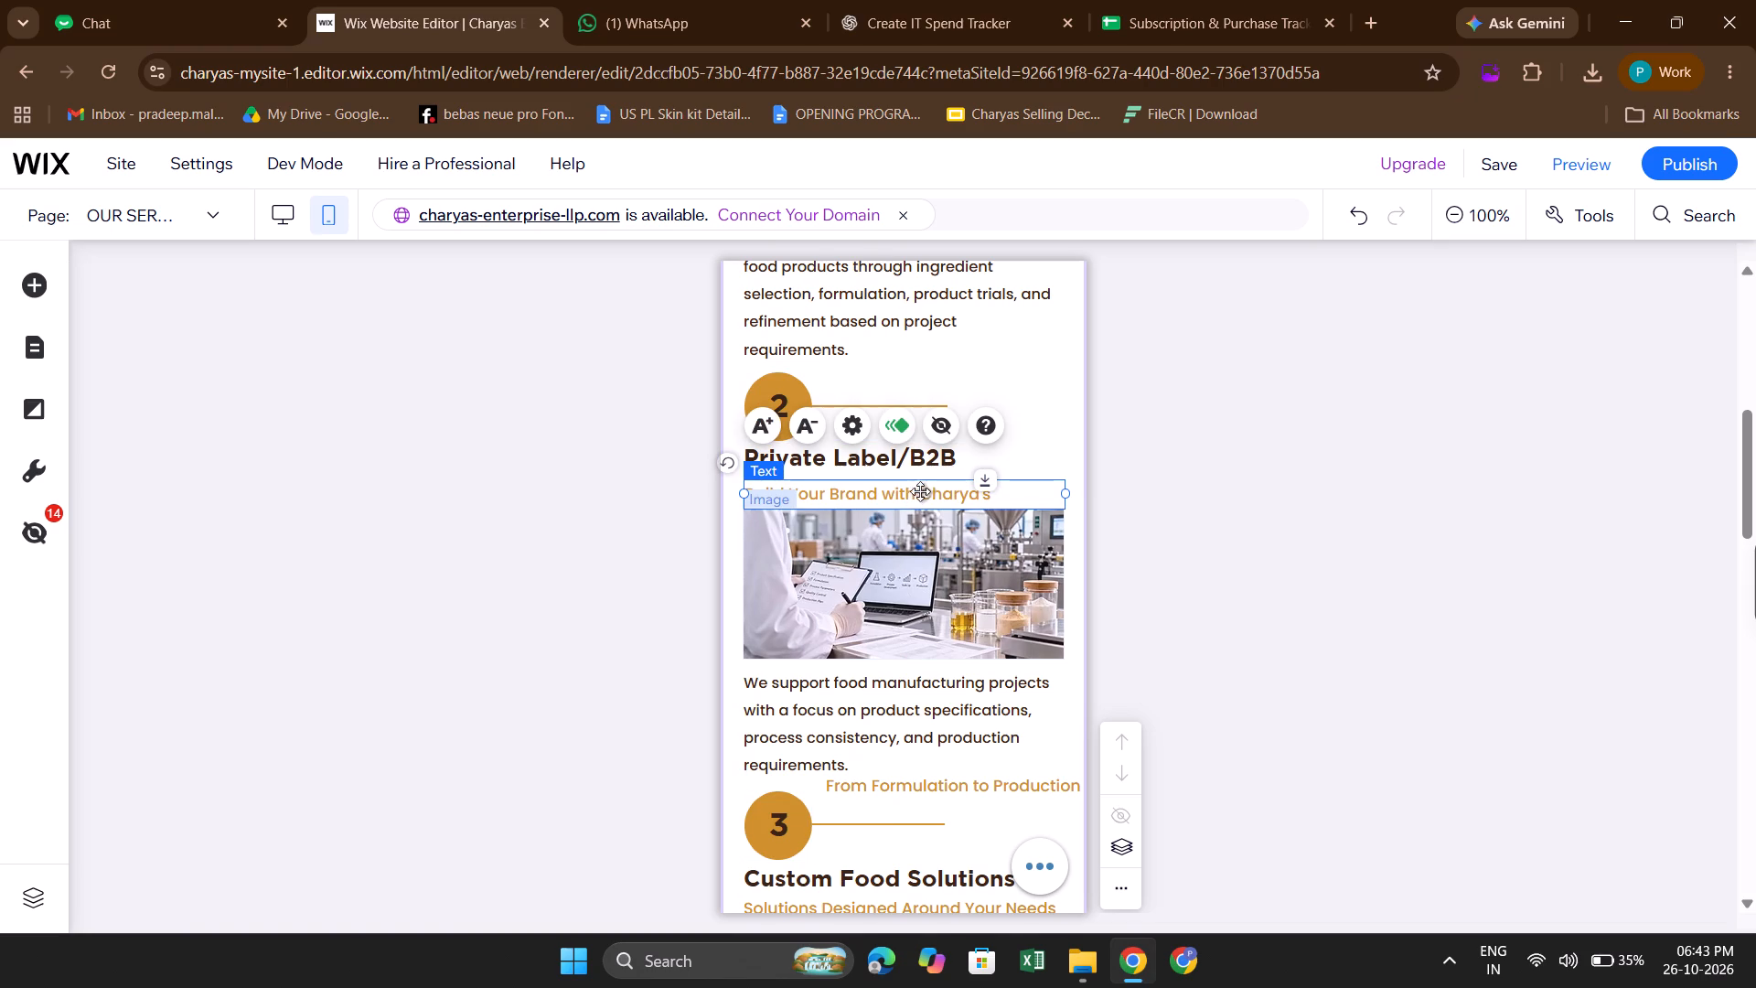
click(915, 493)
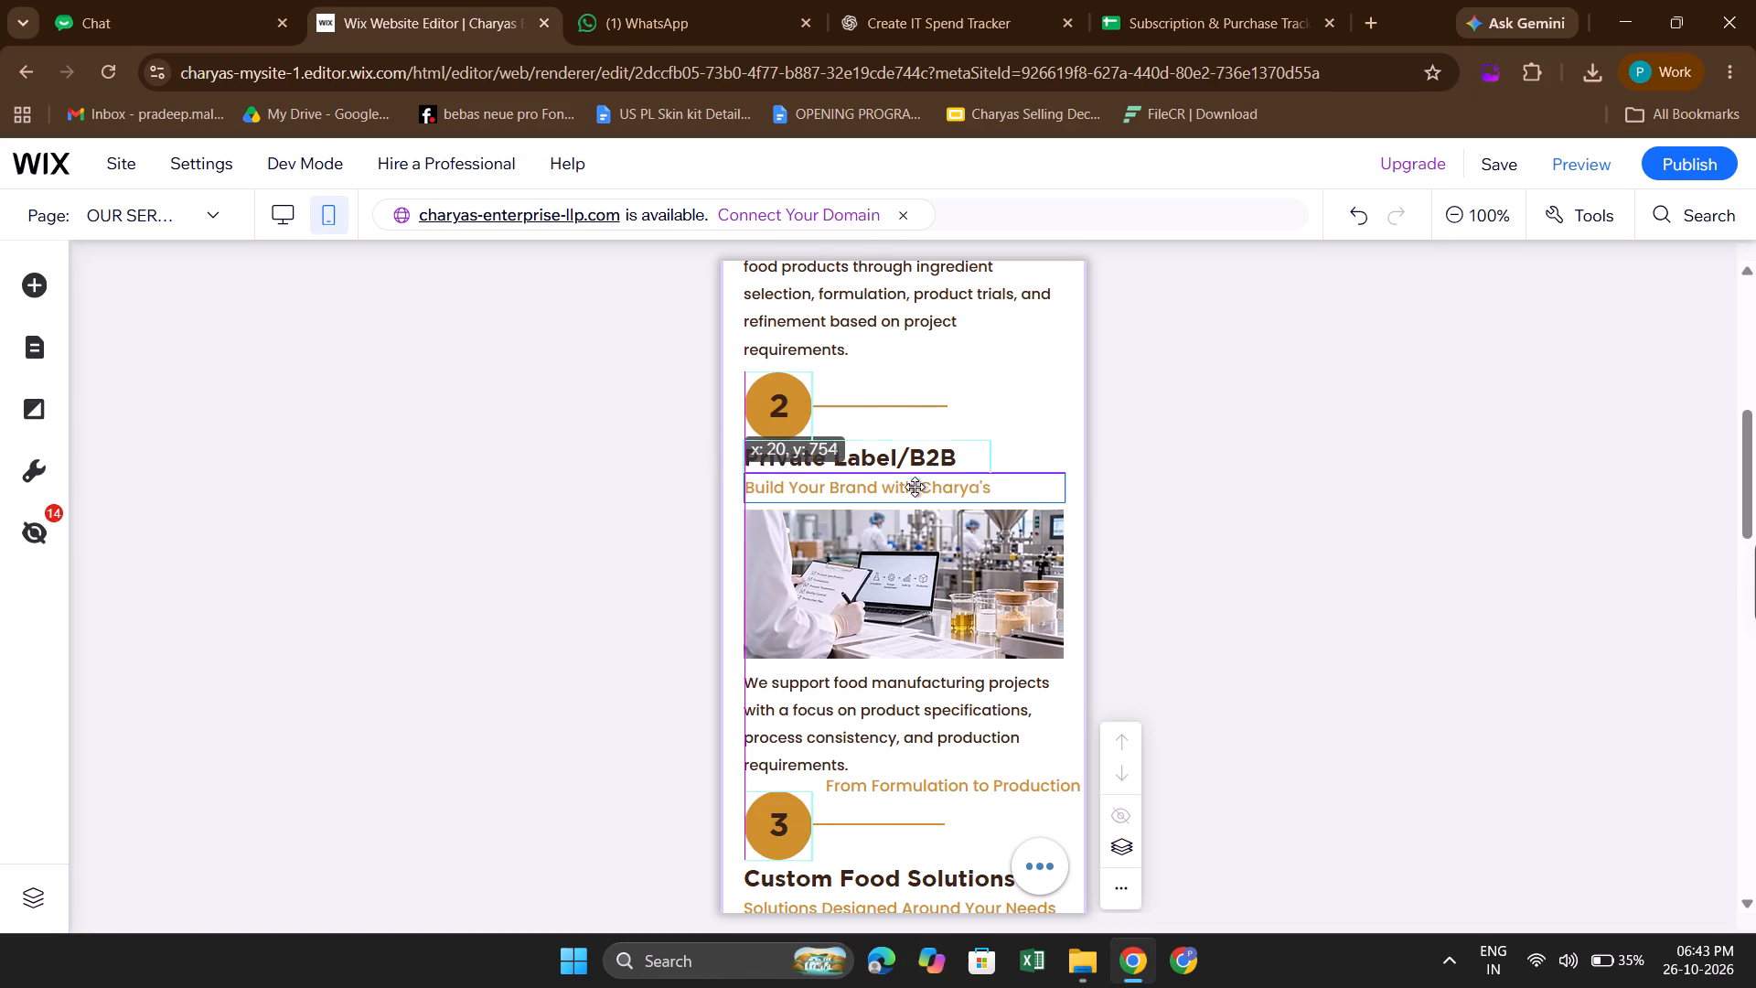
Move the "From Formulation to Production" tagline down to section 4, directly beneath the "Food Manufacturing" heading at about x 20, y 1525.
click(908, 567)
scroll(908, 567, down, 2)
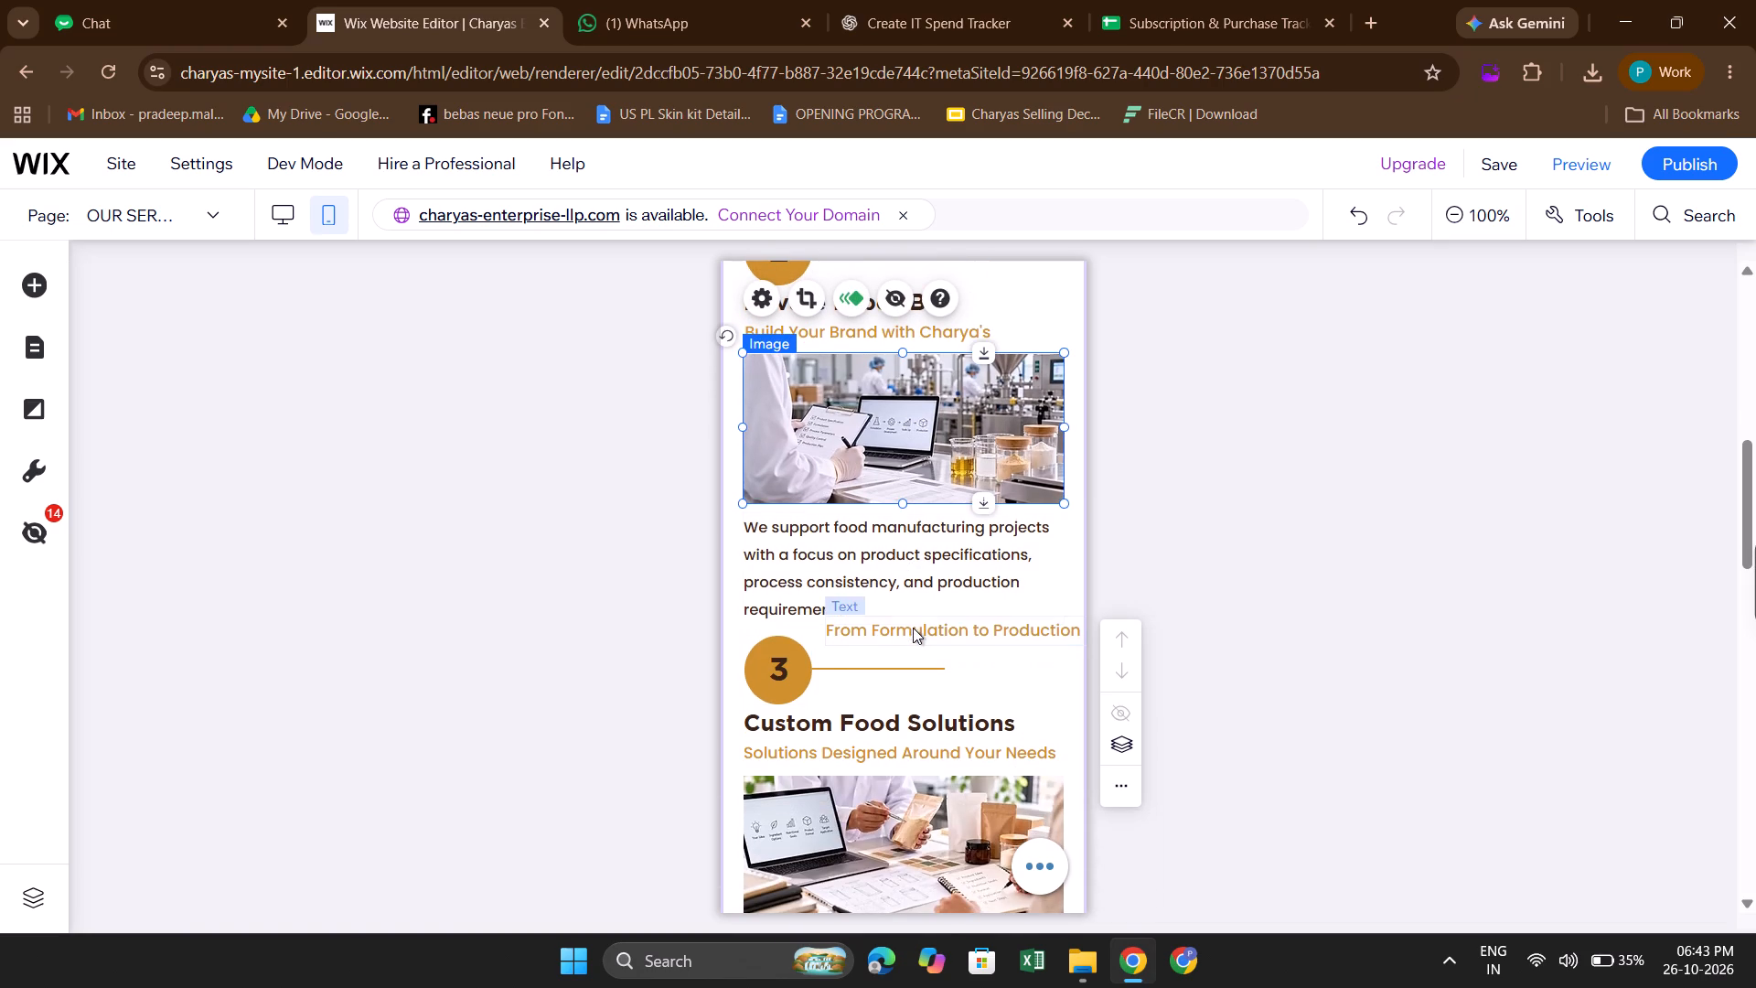
click(913, 628)
scroll(913, 628, down, 2)
drag(980, 435, 980, 526)
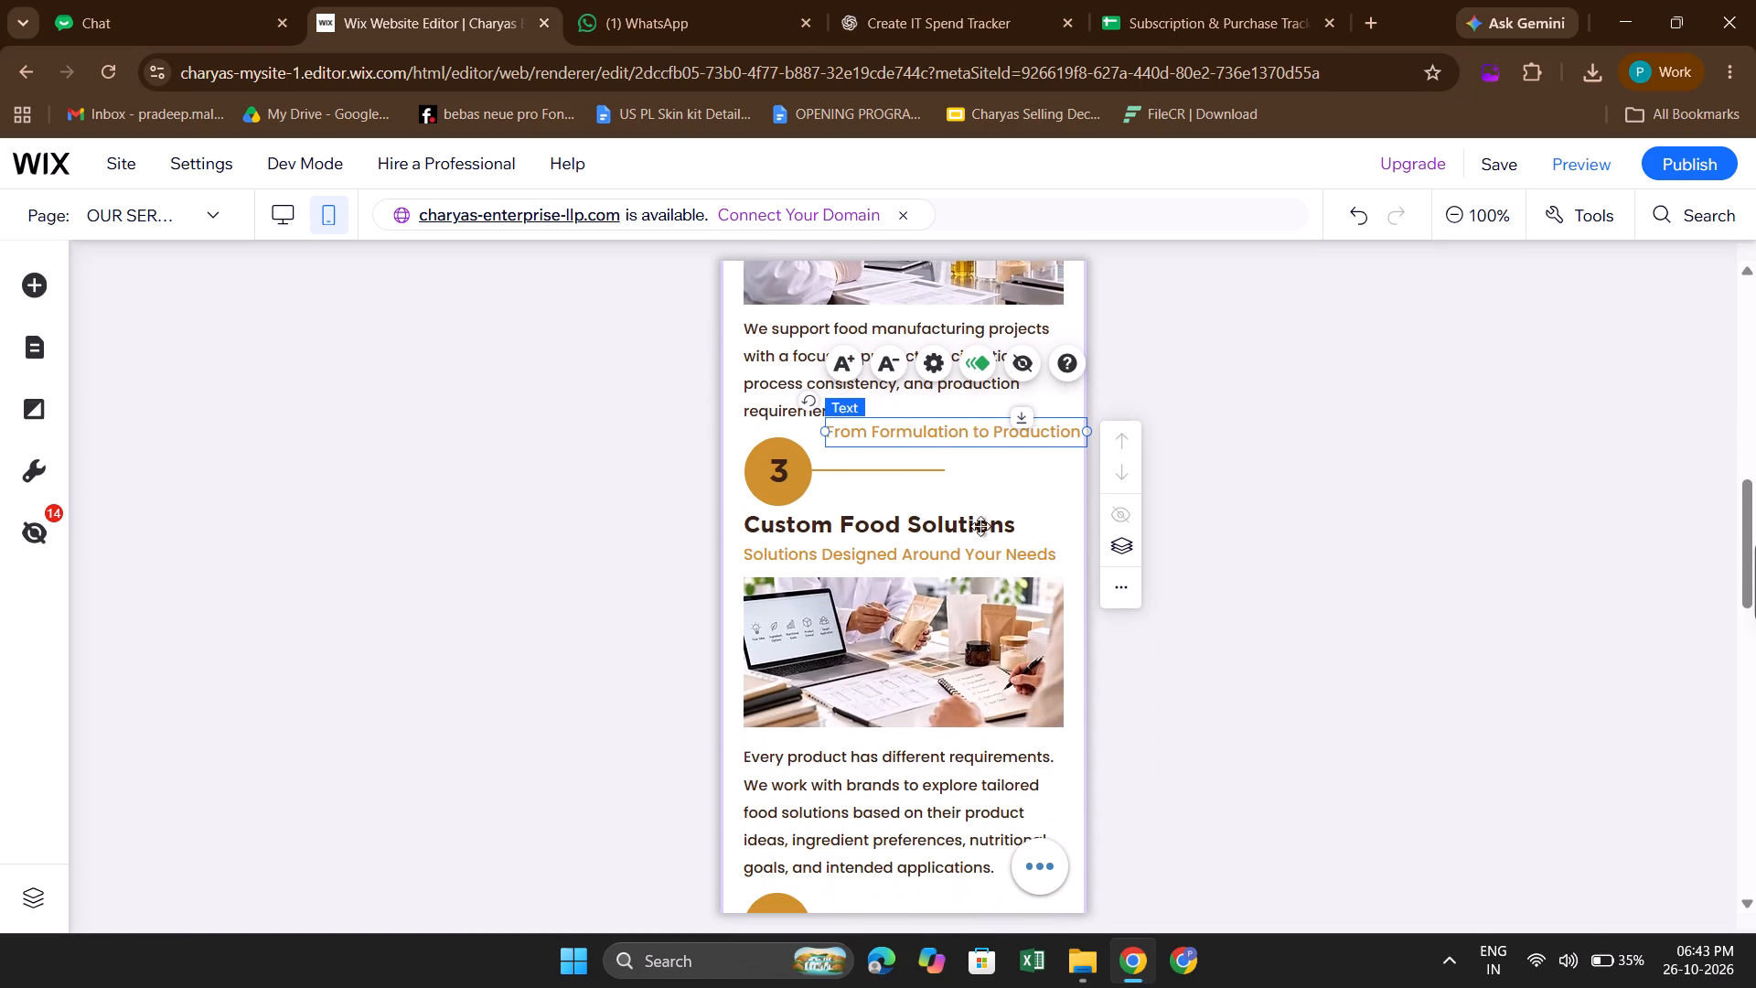
drag(980, 526, 922, 682)
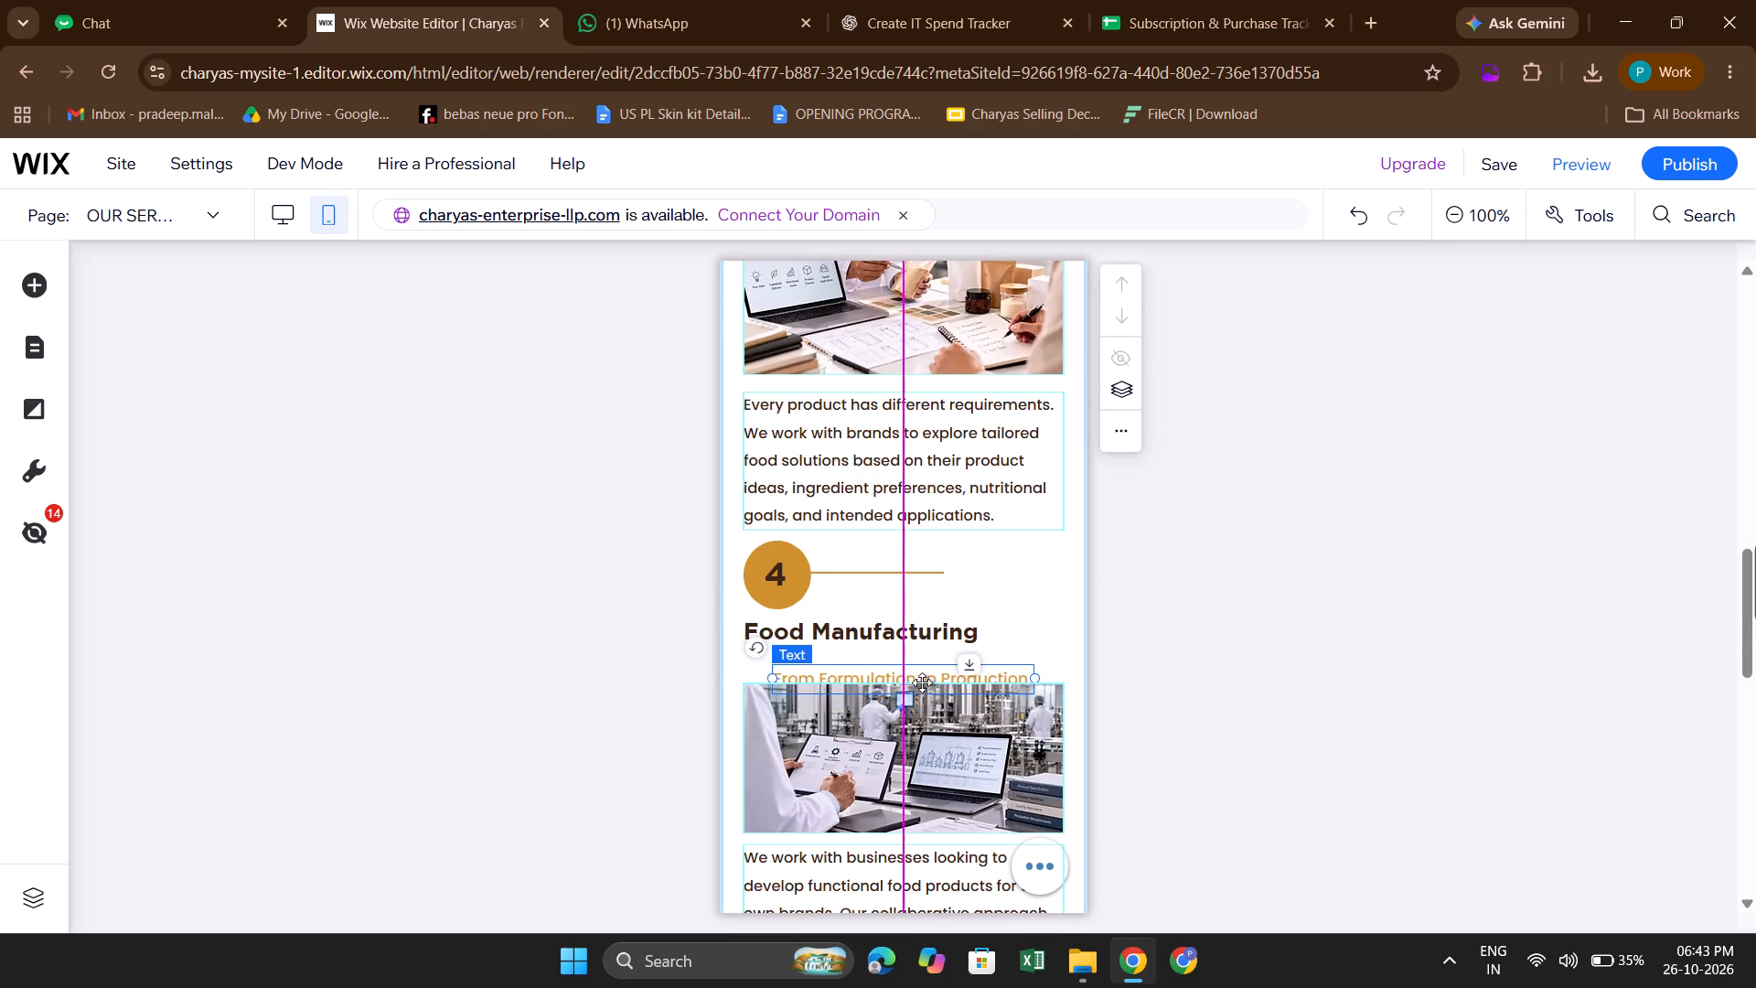
drag(922, 682, 900, 663)
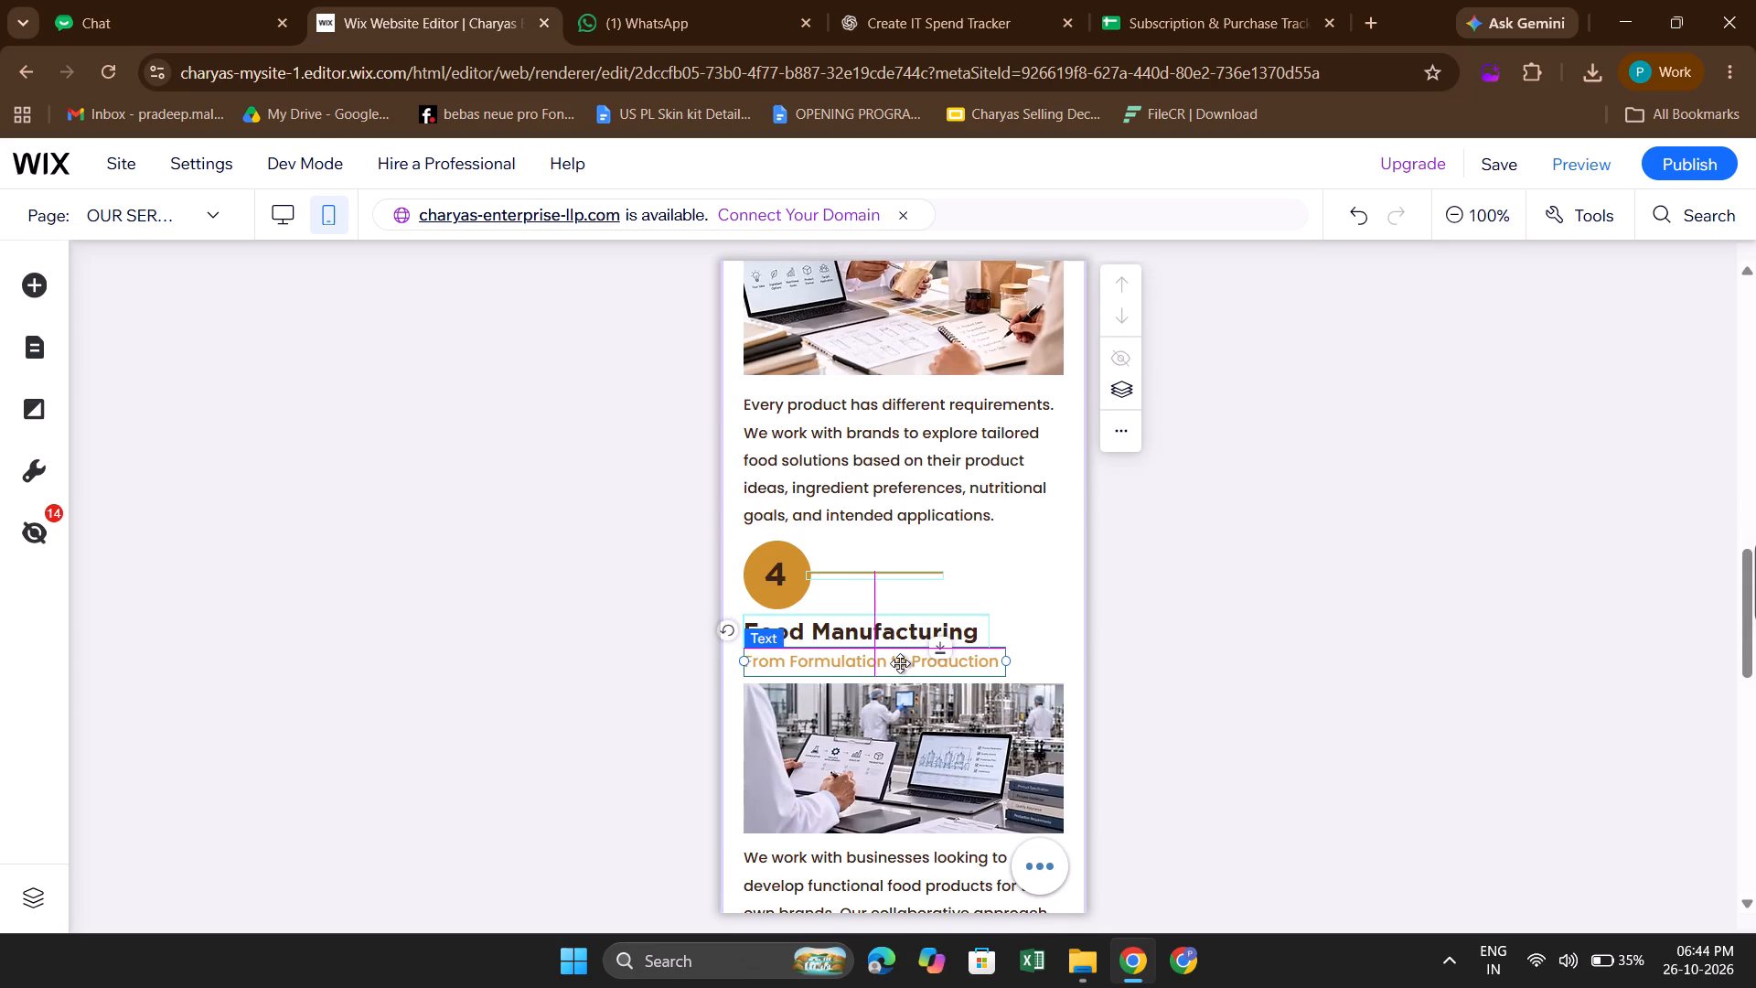
drag(900, 663, 901, 663)
click(925, 661)
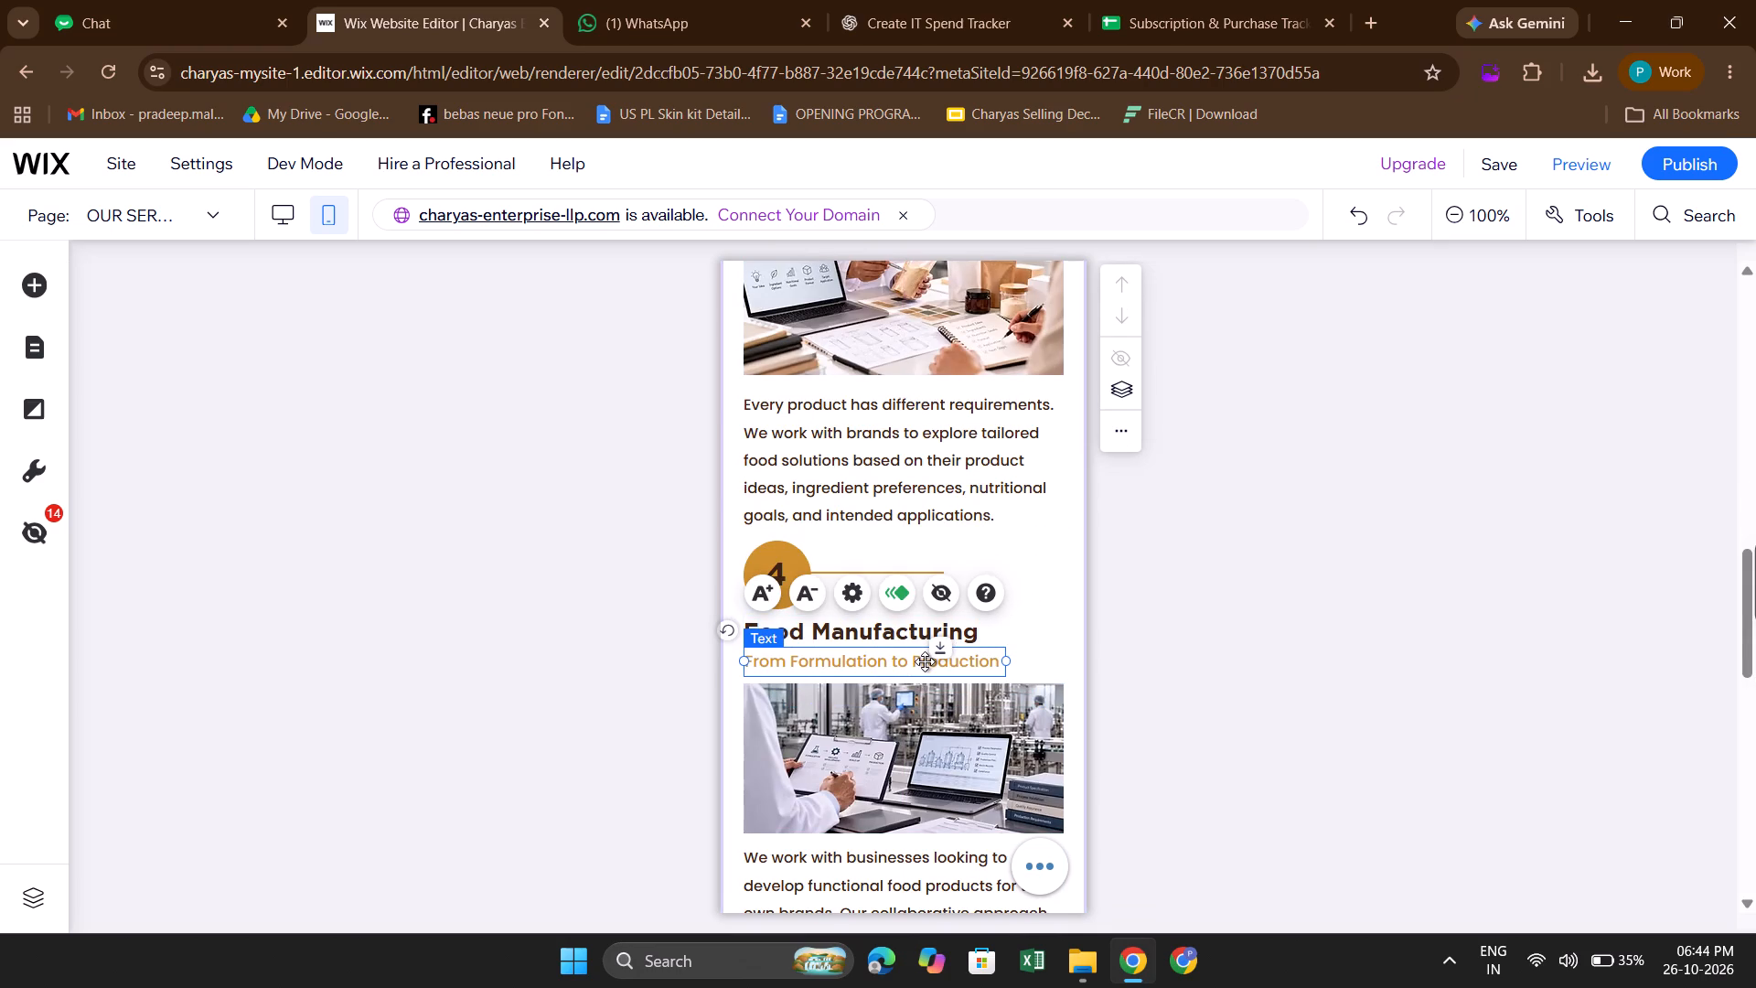
click(1035, 594)
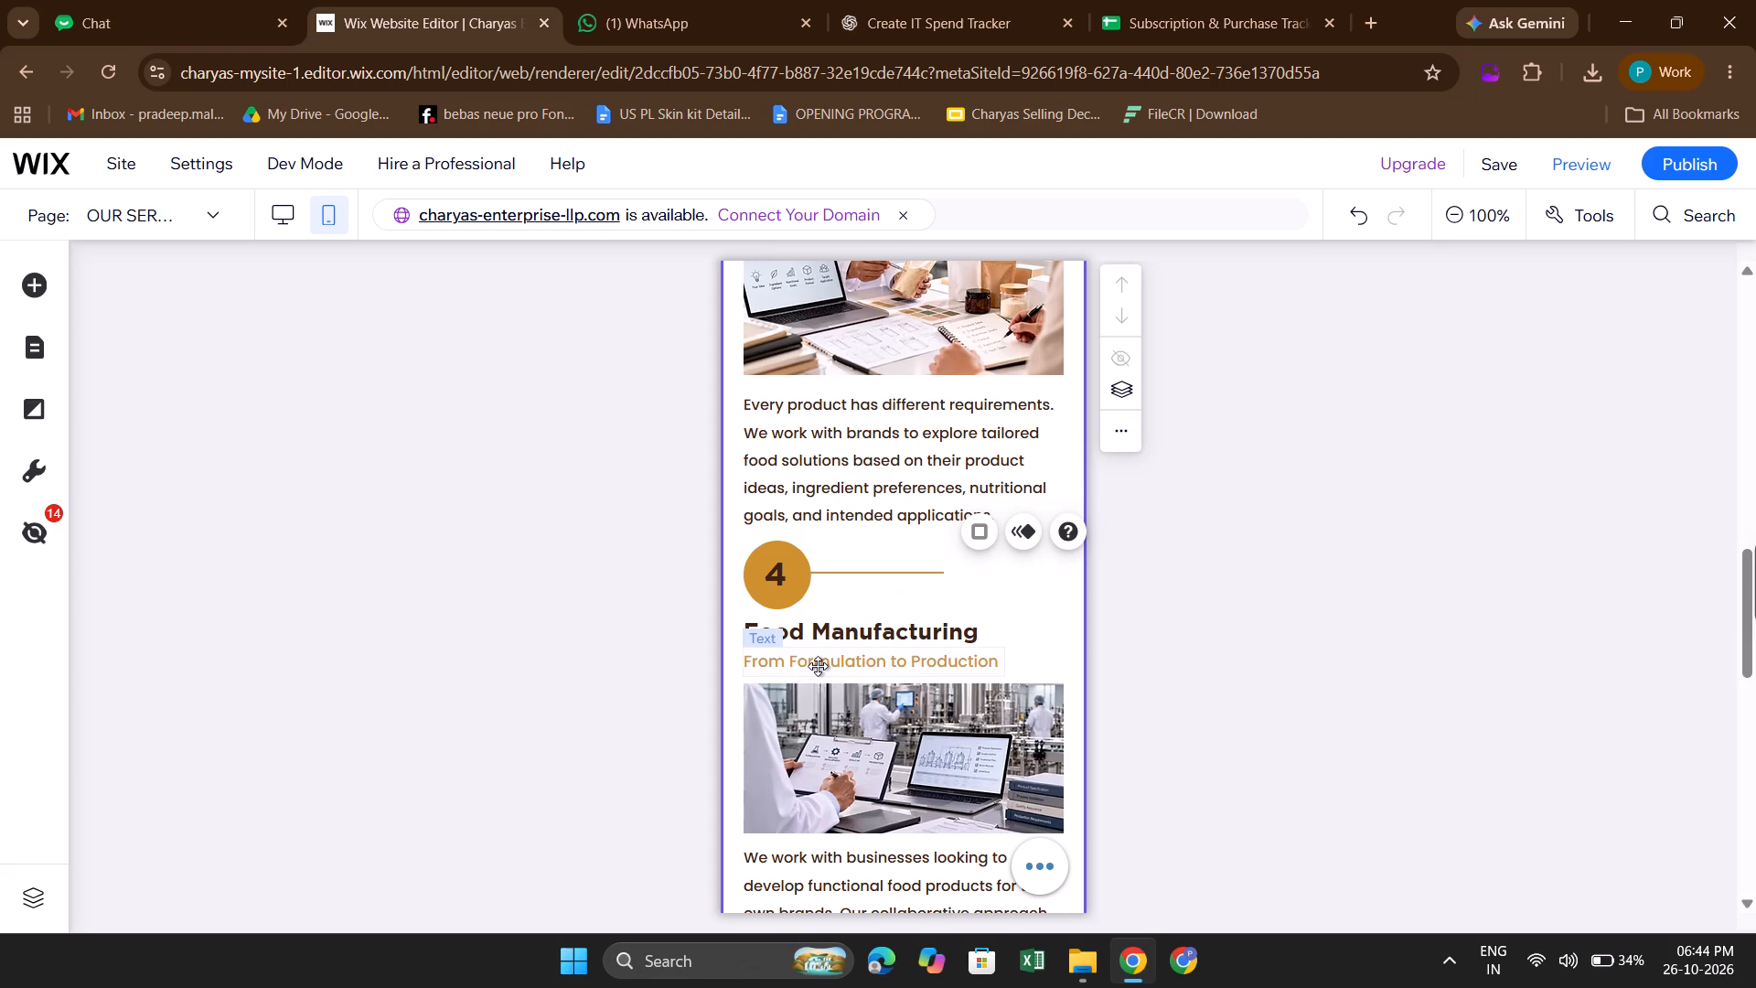
click(818, 666)
click(818, 666)
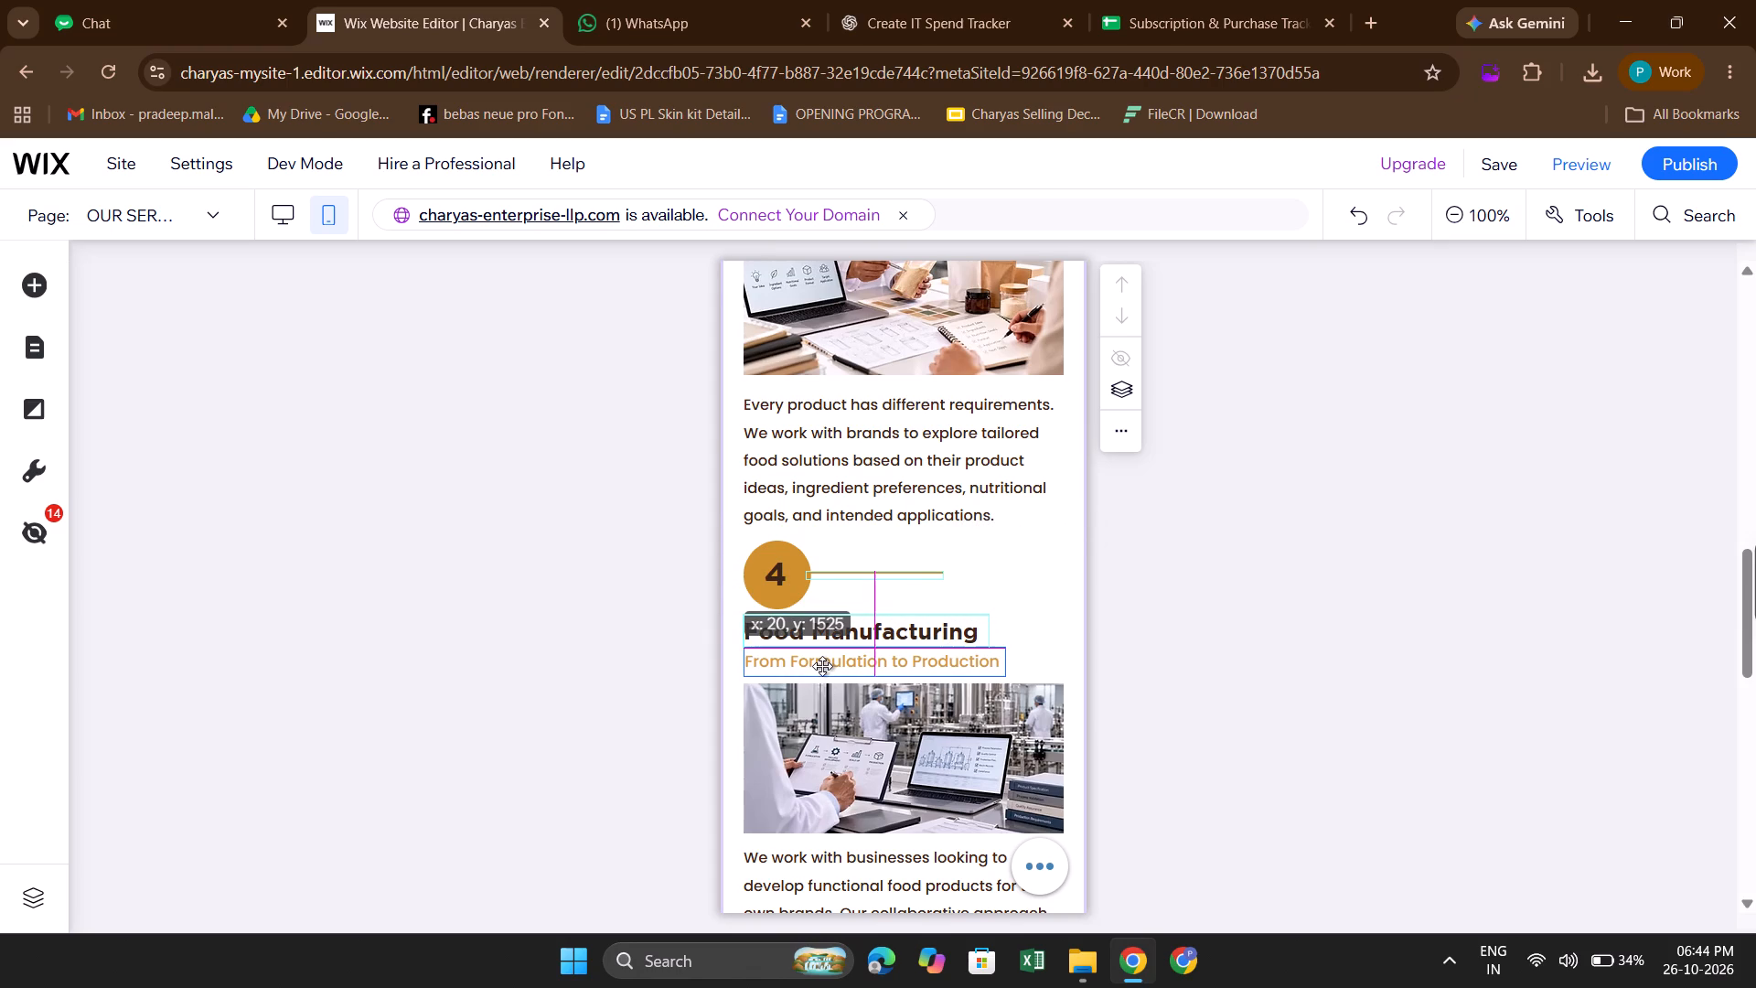
click(961, 733)
Move the section 4 image up the page, parking it over the number 3 just above the "Custom Food Solutions" heading.
scroll(961, 733, up, 1)
click(947, 765)
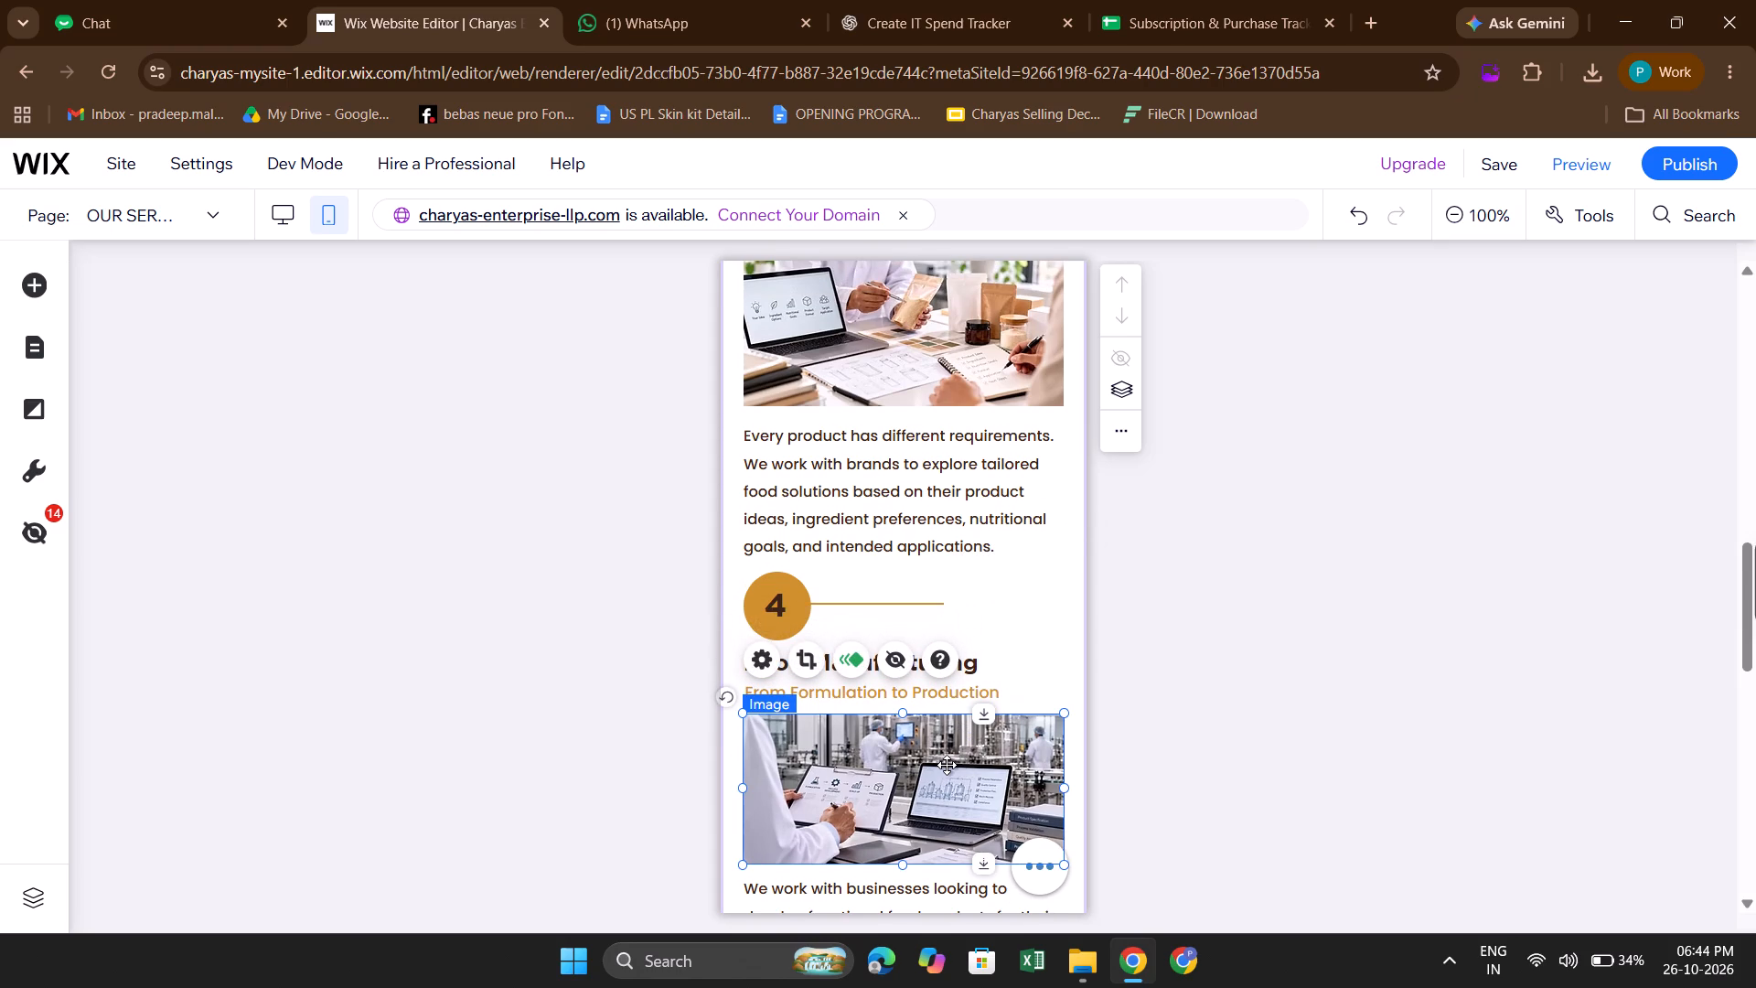
drag(902, 833, 958, 619)
drag(958, 619, 939, 537)
scroll(939, 537, up, 2)
drag(893, 668, 916, 354)
scroll(916, 354, up, 2)
scroll(836, 617, up, 1)
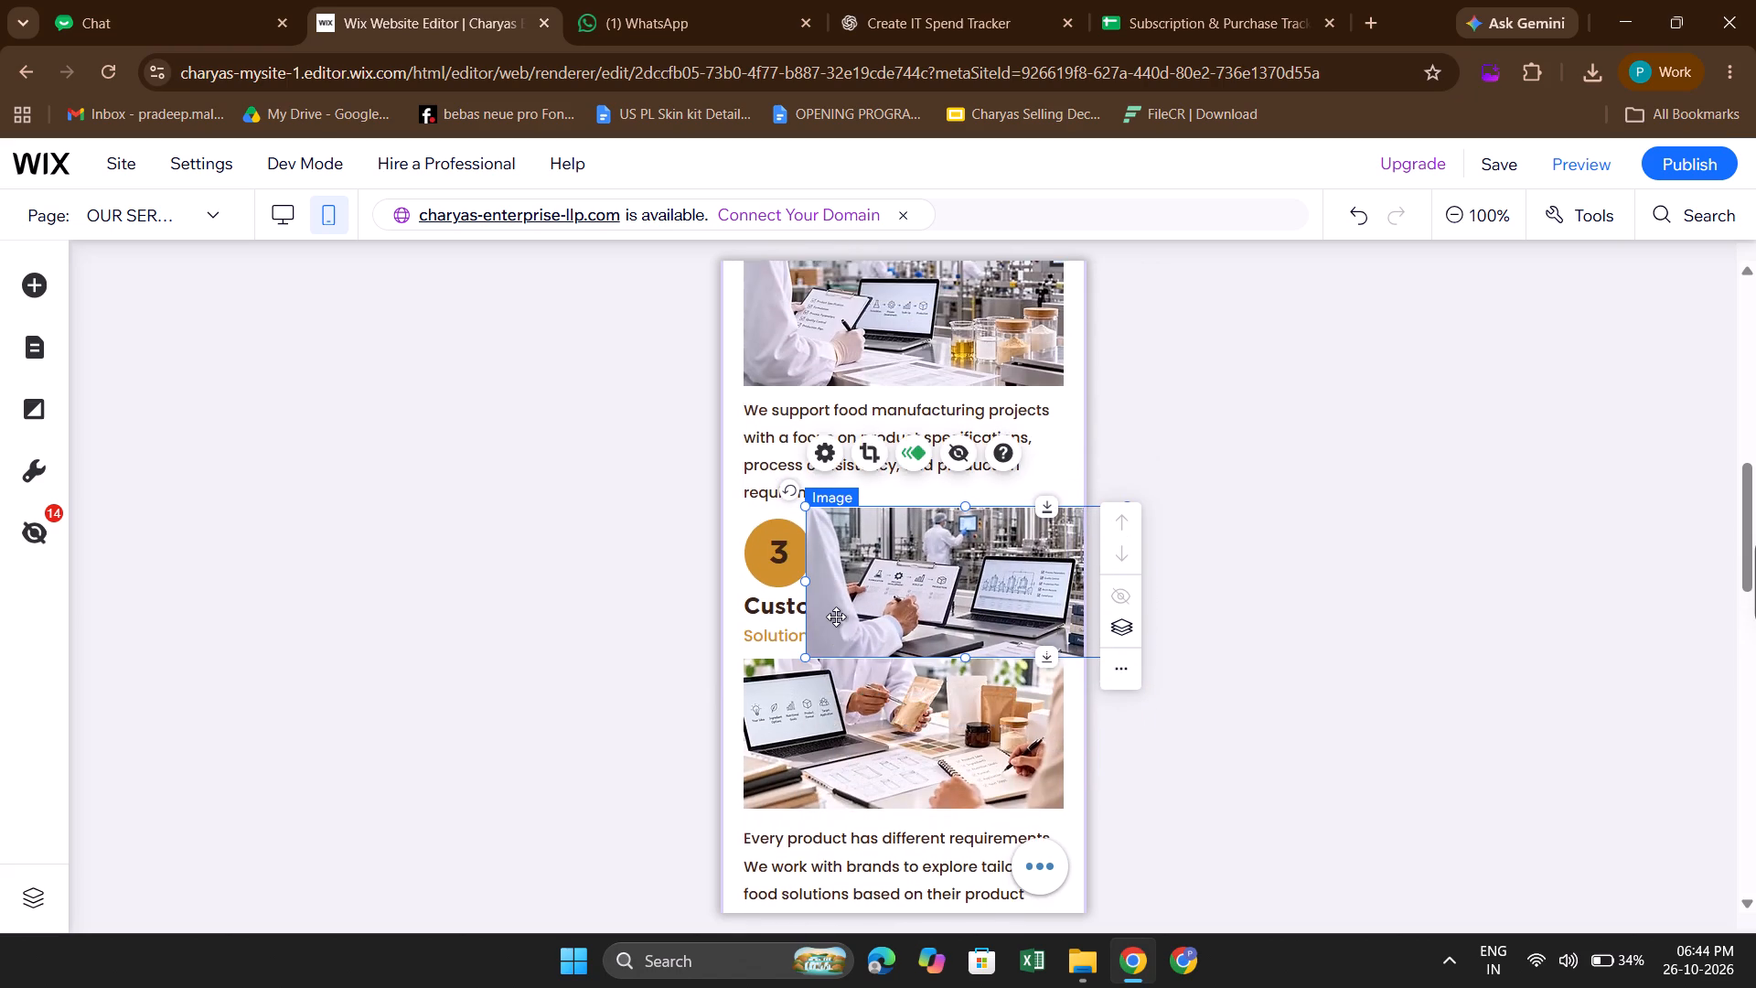
drag(894, 660, 826, 590)
Move the section 2 image down to section 4, between the "From Formulation to Production" tagline and the paragraph.
click(958, 435)
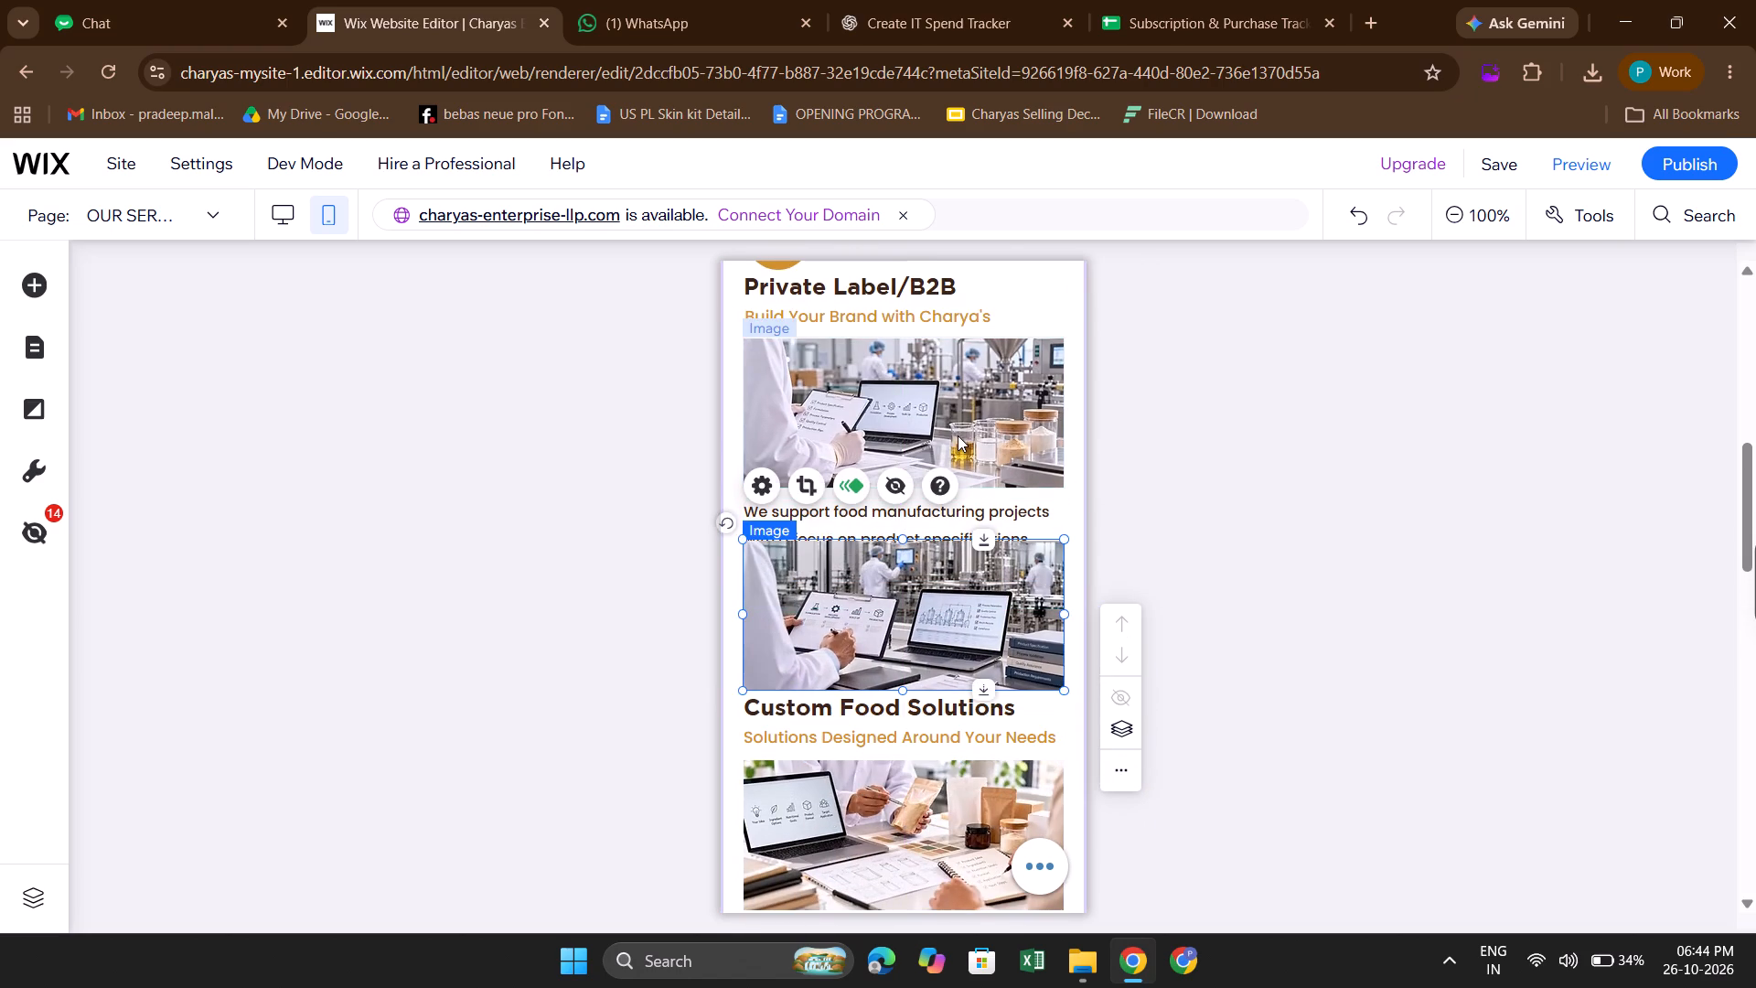
scroll(958, 435, up, 1)
drag(937, 444, 929, 954)
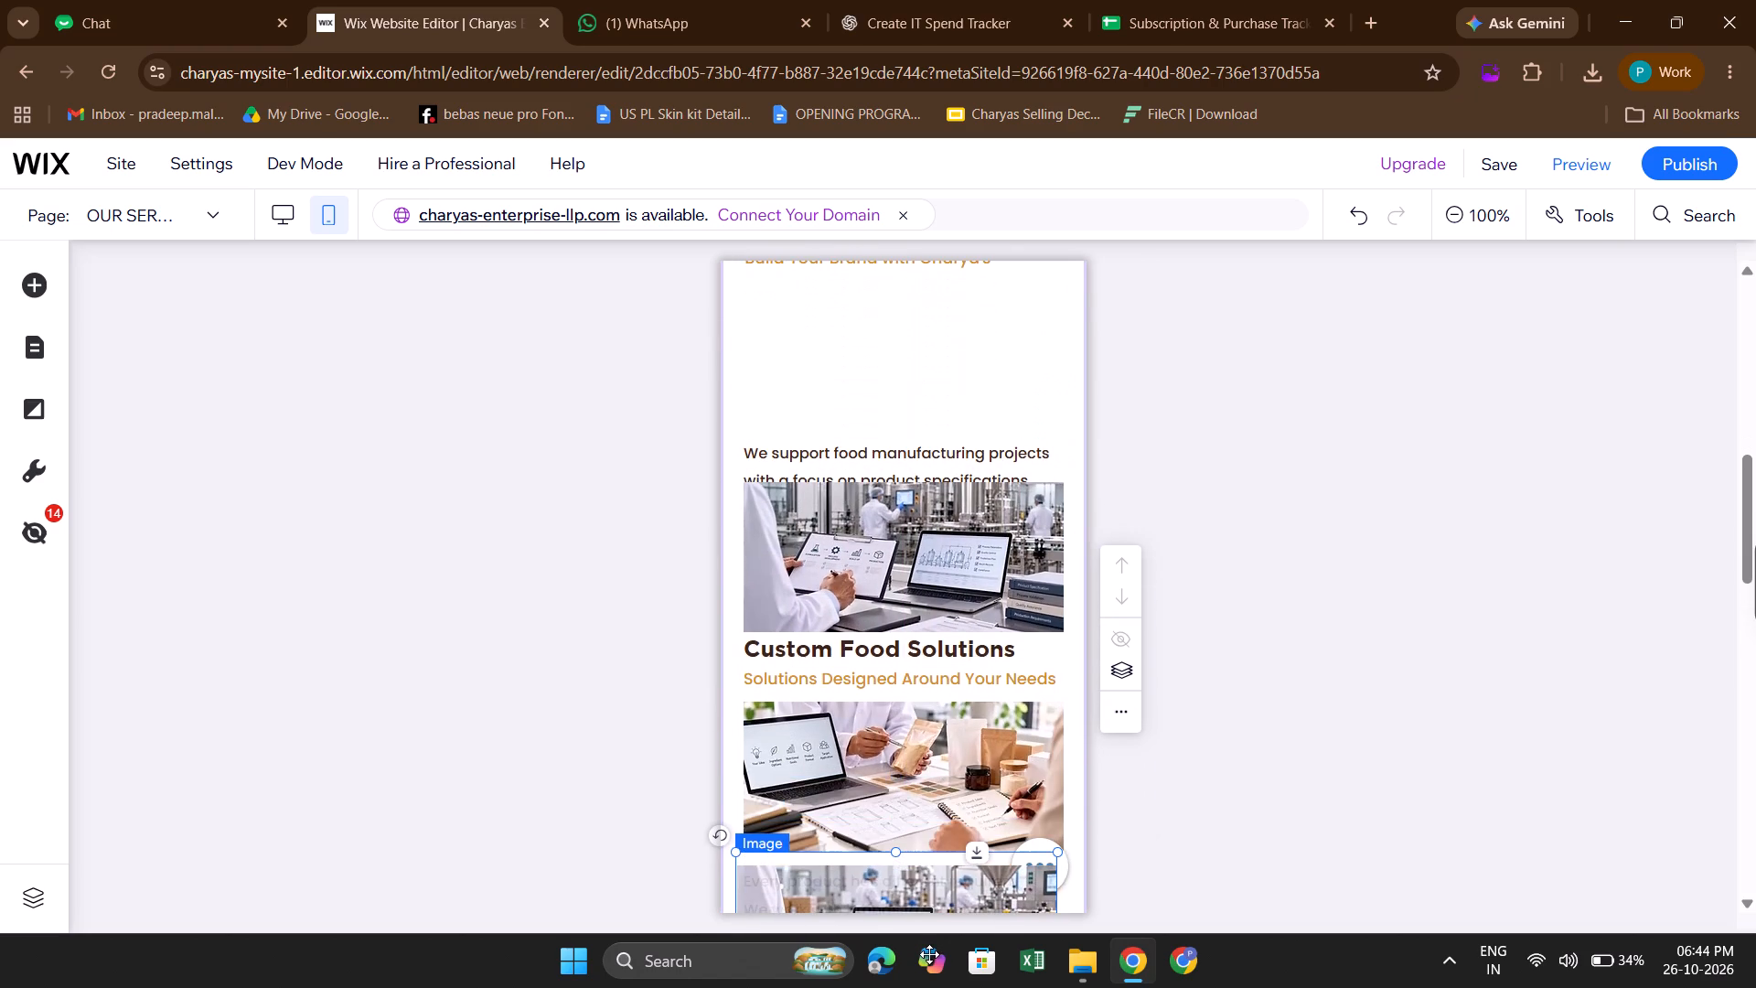
drag(929, 954, 940, 632)
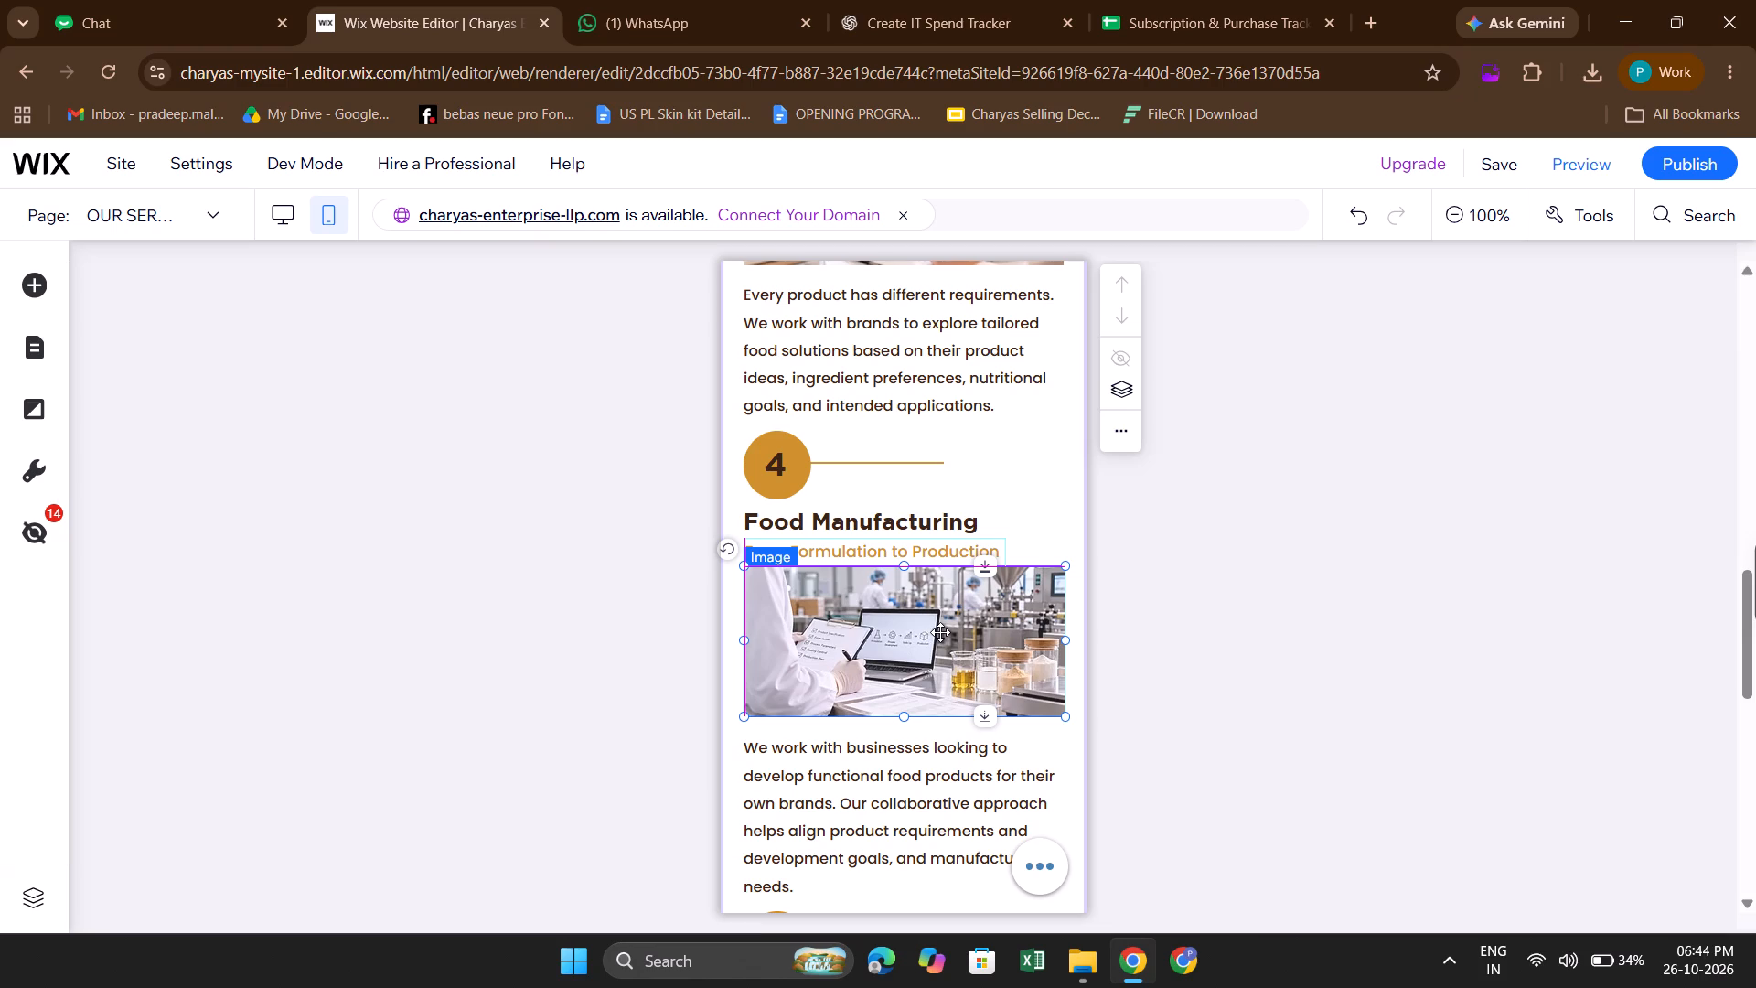
drag(940, 632, 945, 649)
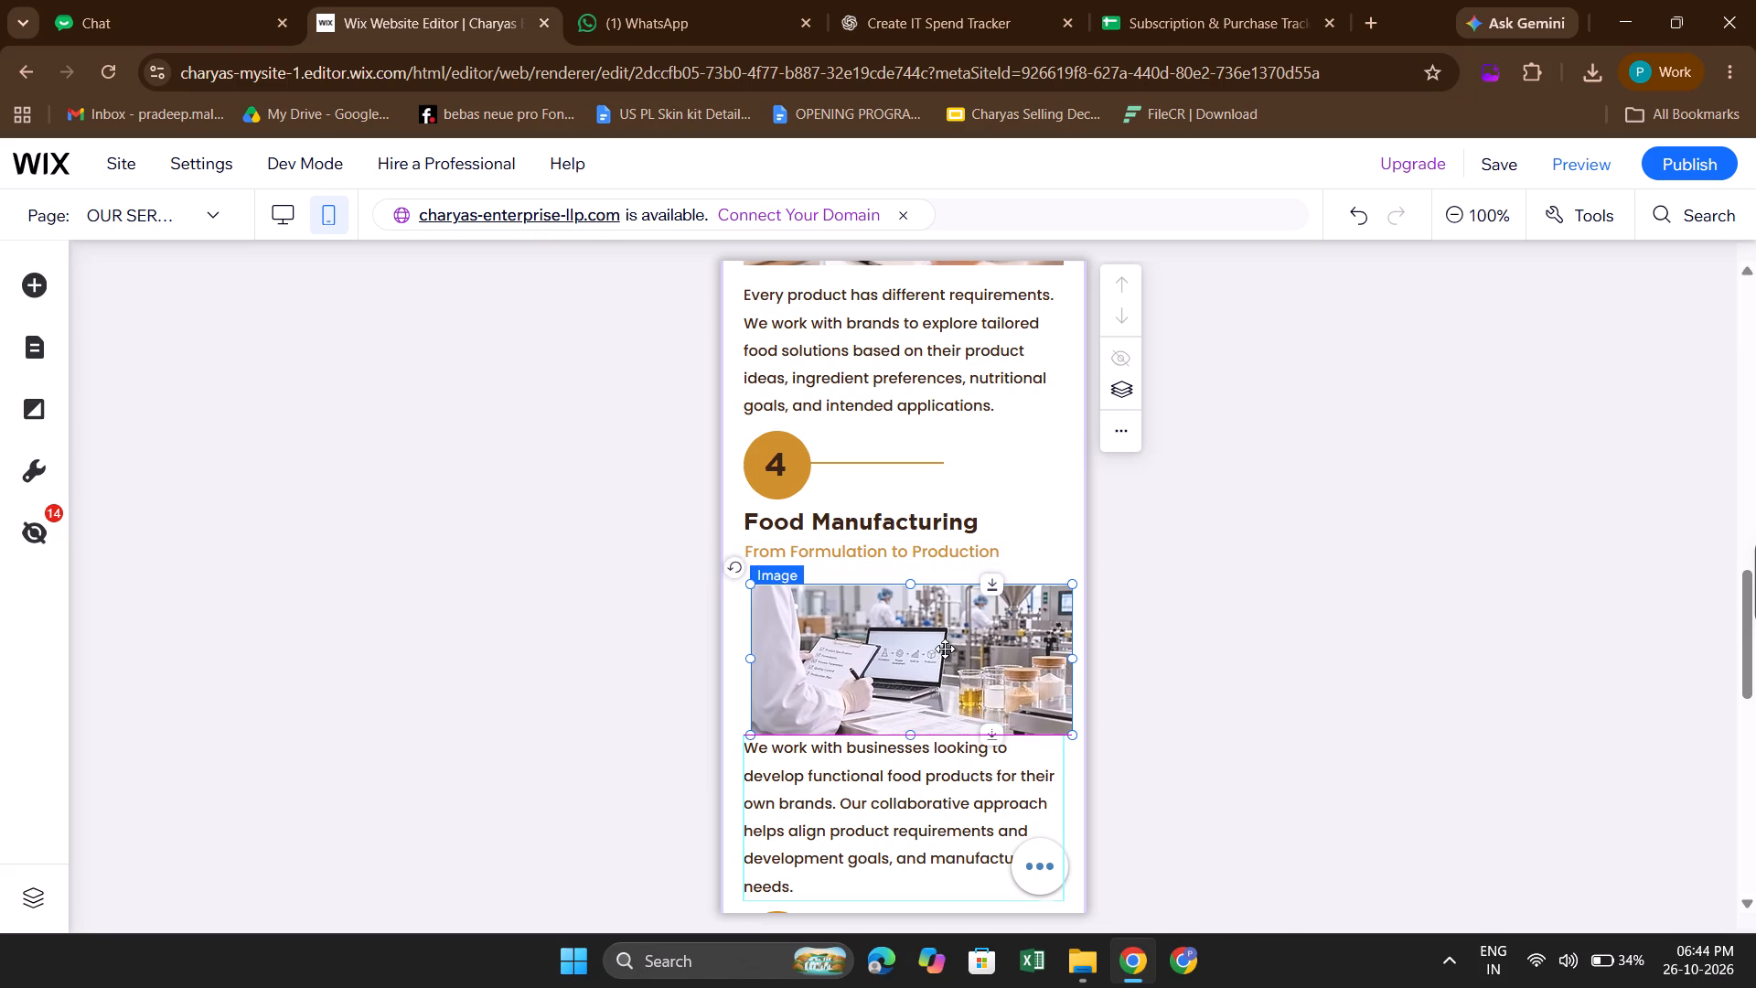
drag(945, 649, 941, 638)
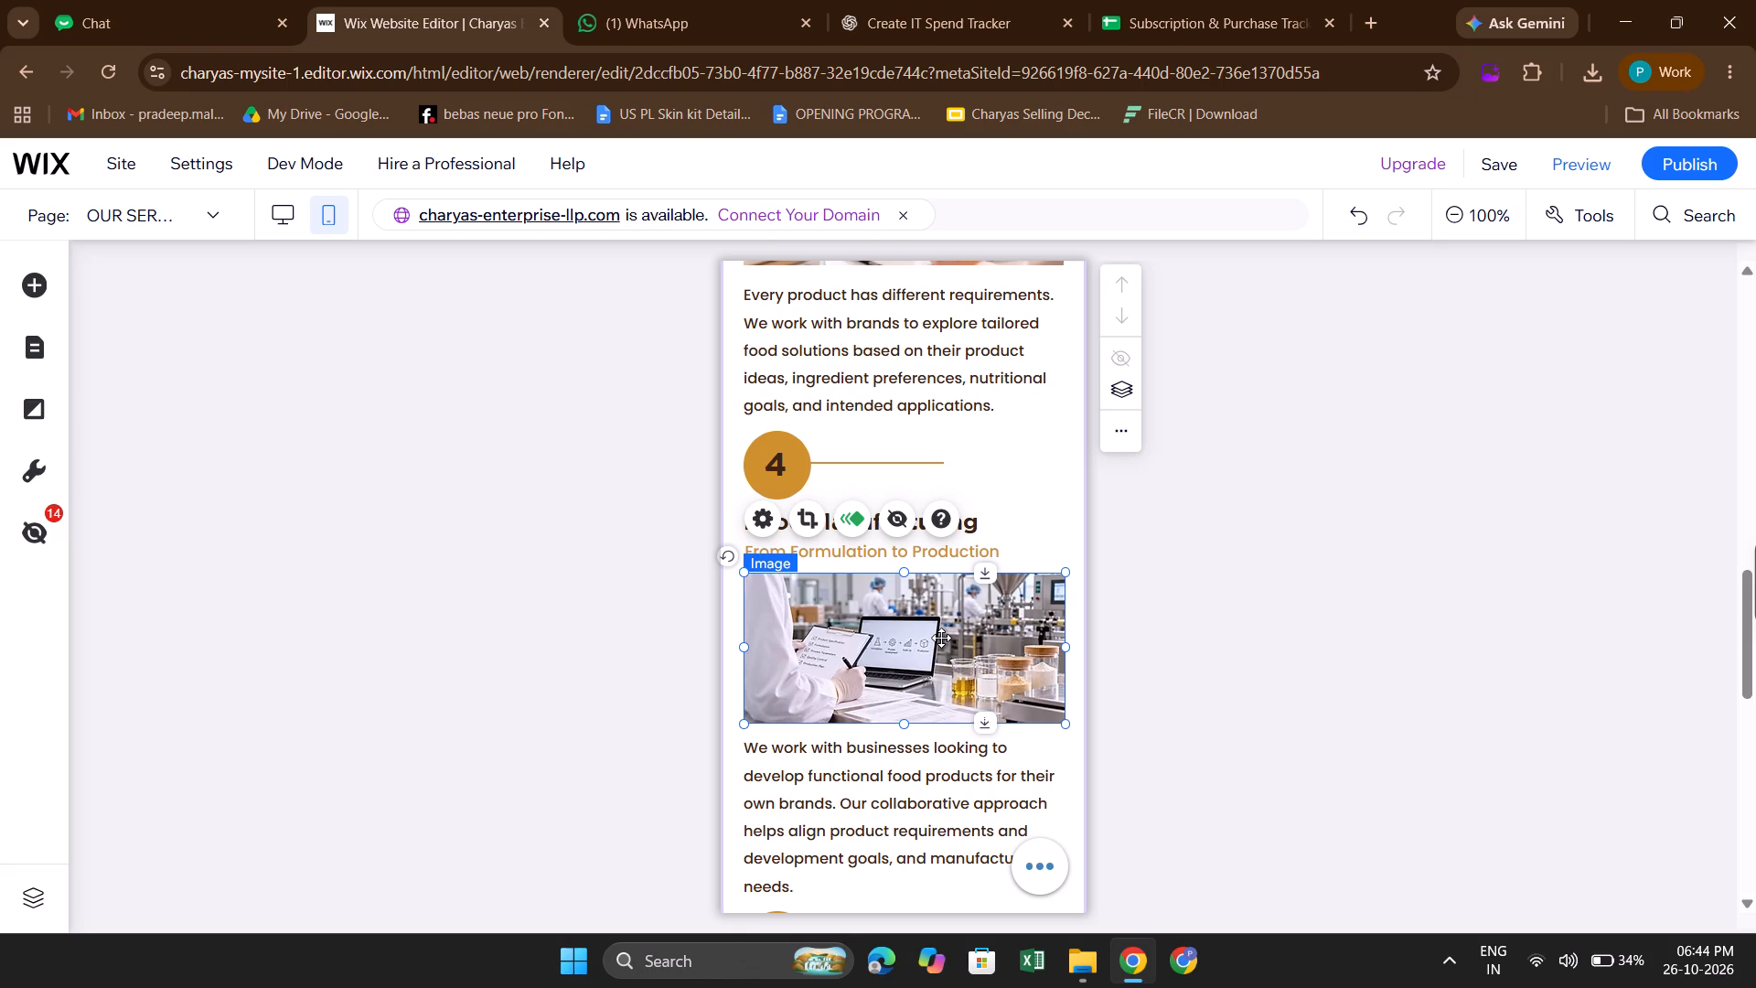
click(1033, 490)
Move the "We work with businesses" paragraph from section 4 up to section 2, directly beneath the "Build Your Brand with Charya's" tagline.
scroll(1033, 490, up, 1)
scroll(909, 572, up, 1)
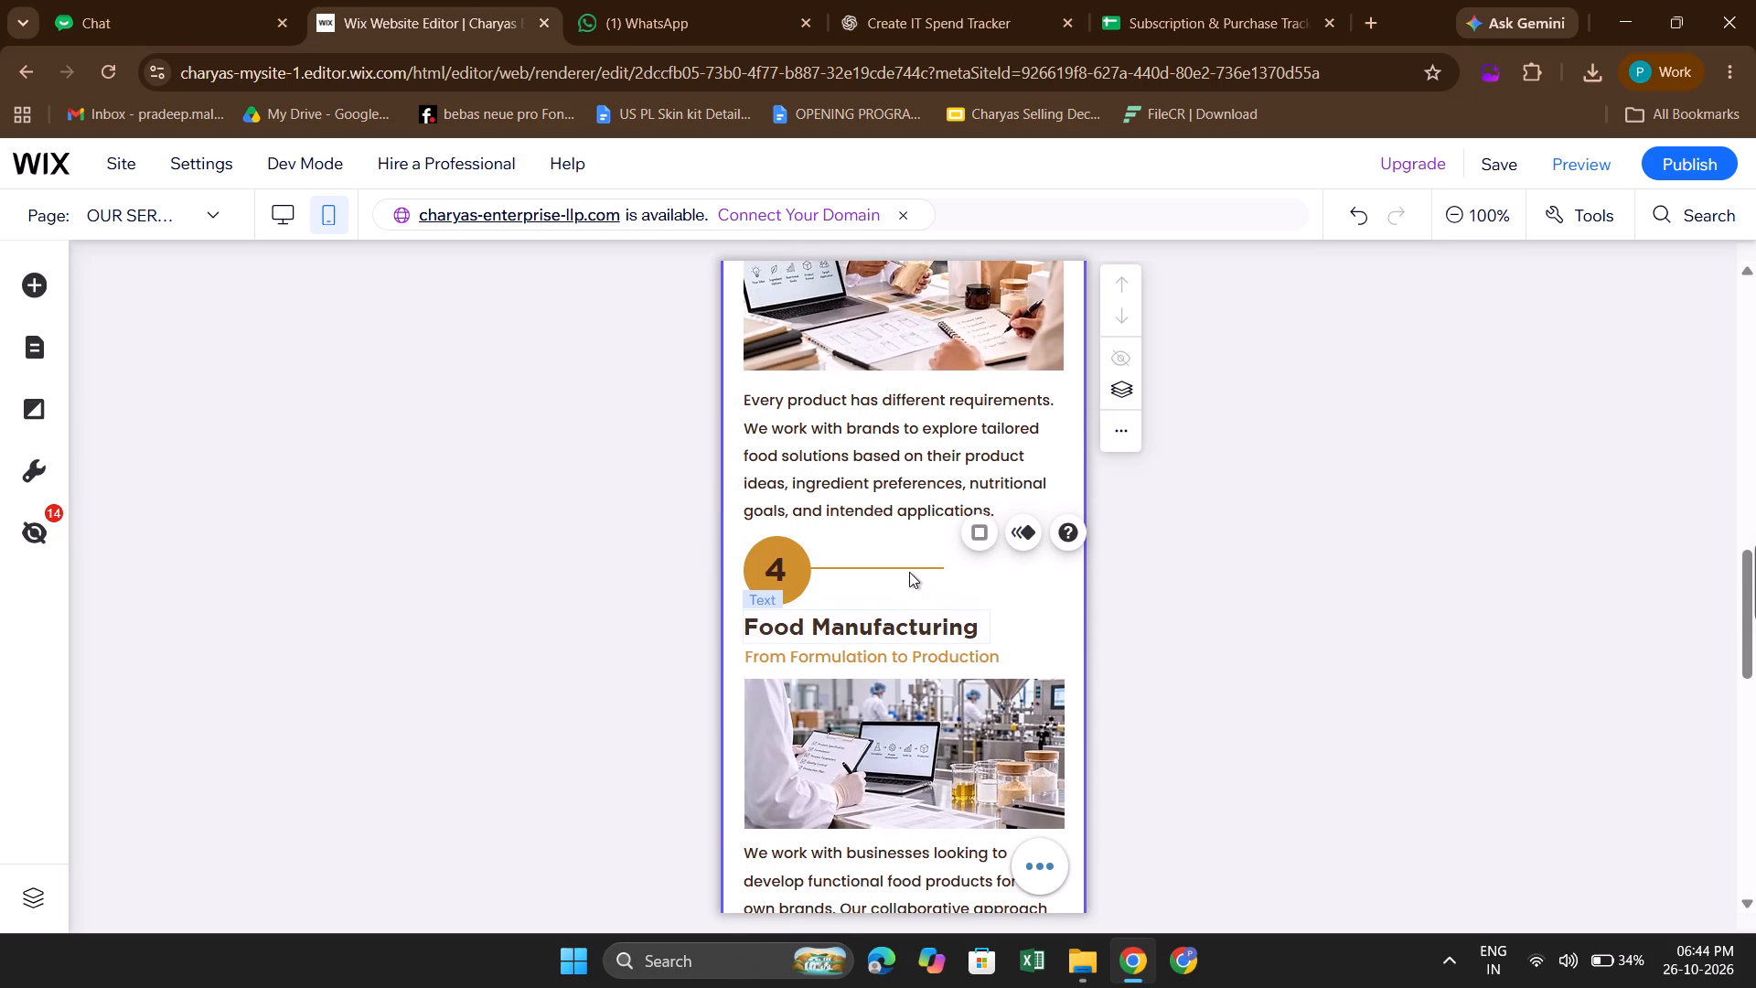
scroll(909, 572, up, 1)
scroll(909, 572, down, 2)
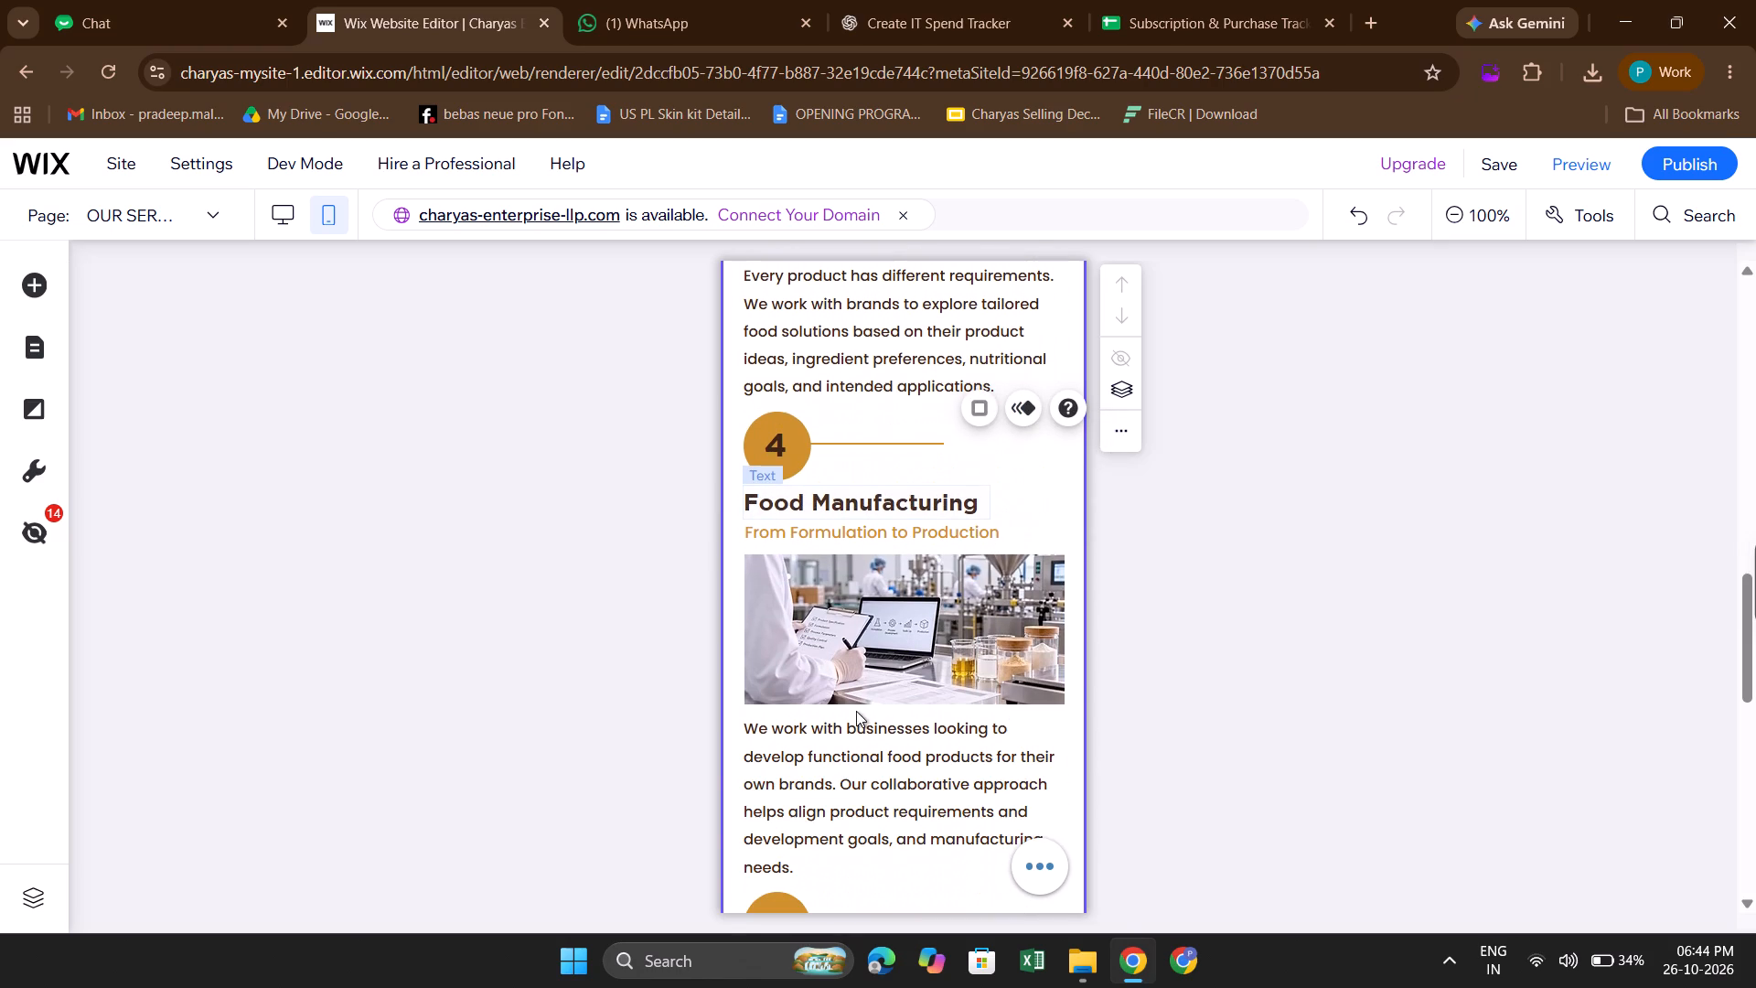
click(830, 795)
drag(830, 795, 913, 421)
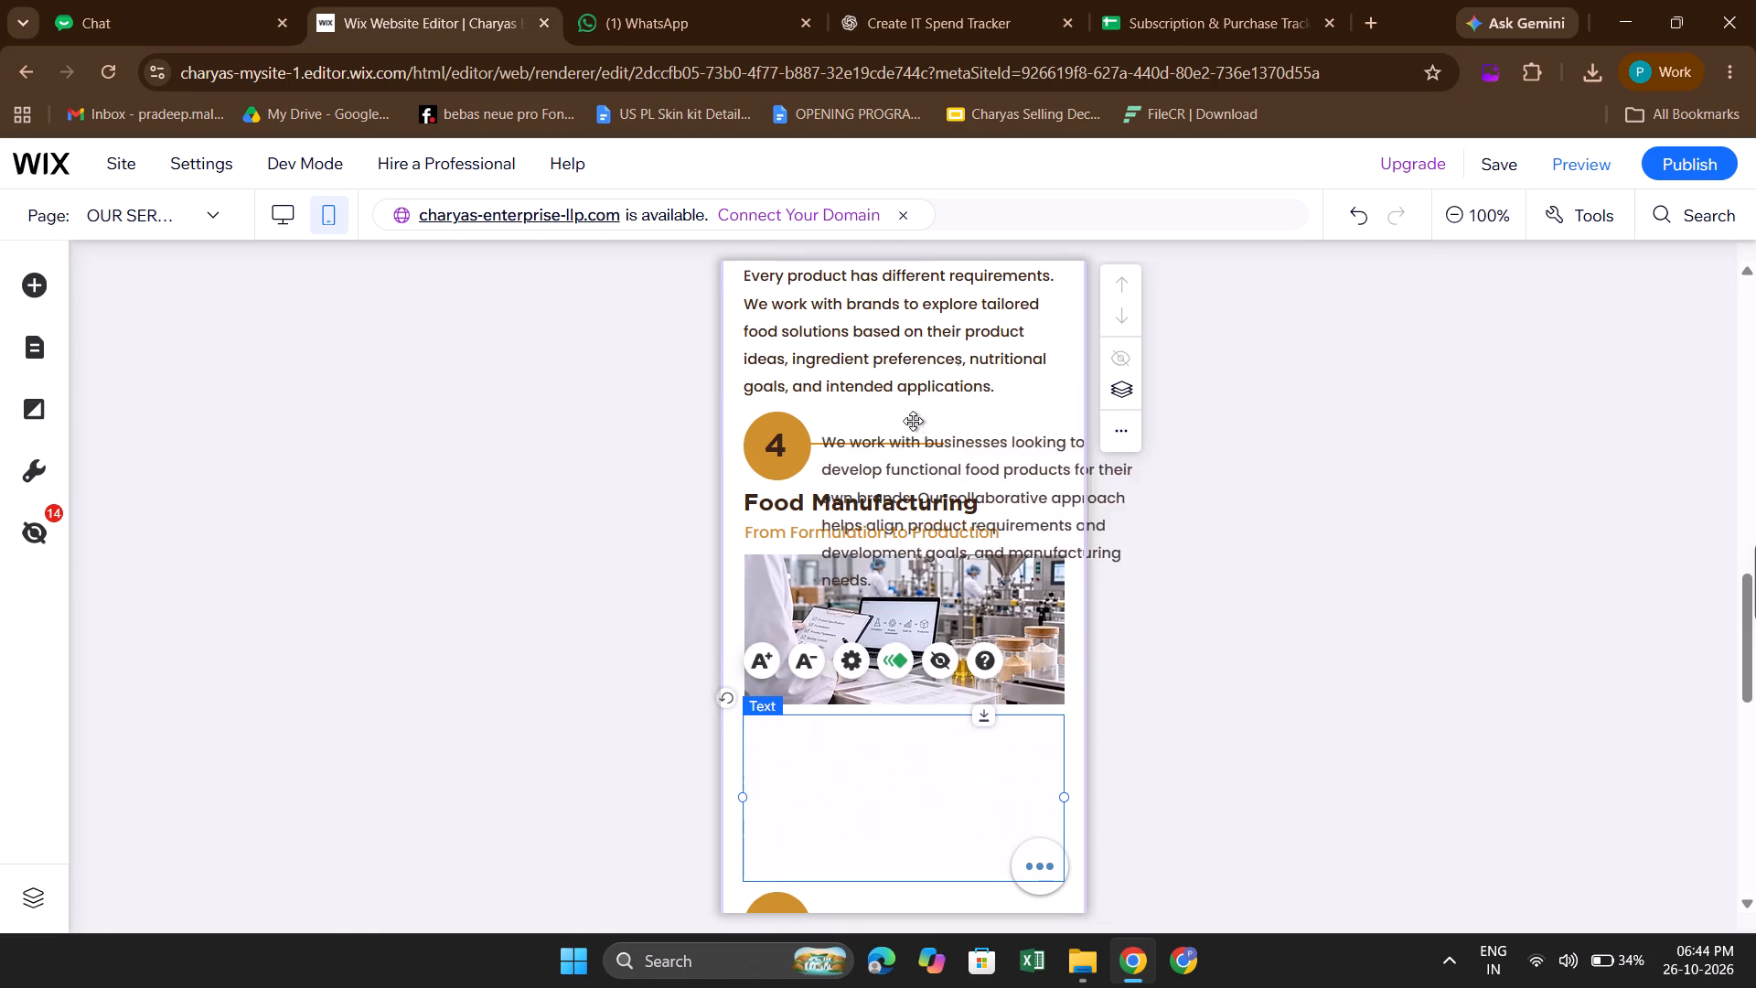
drag(913, 421, 913, 411)
scroll(913, 411, up, 2)
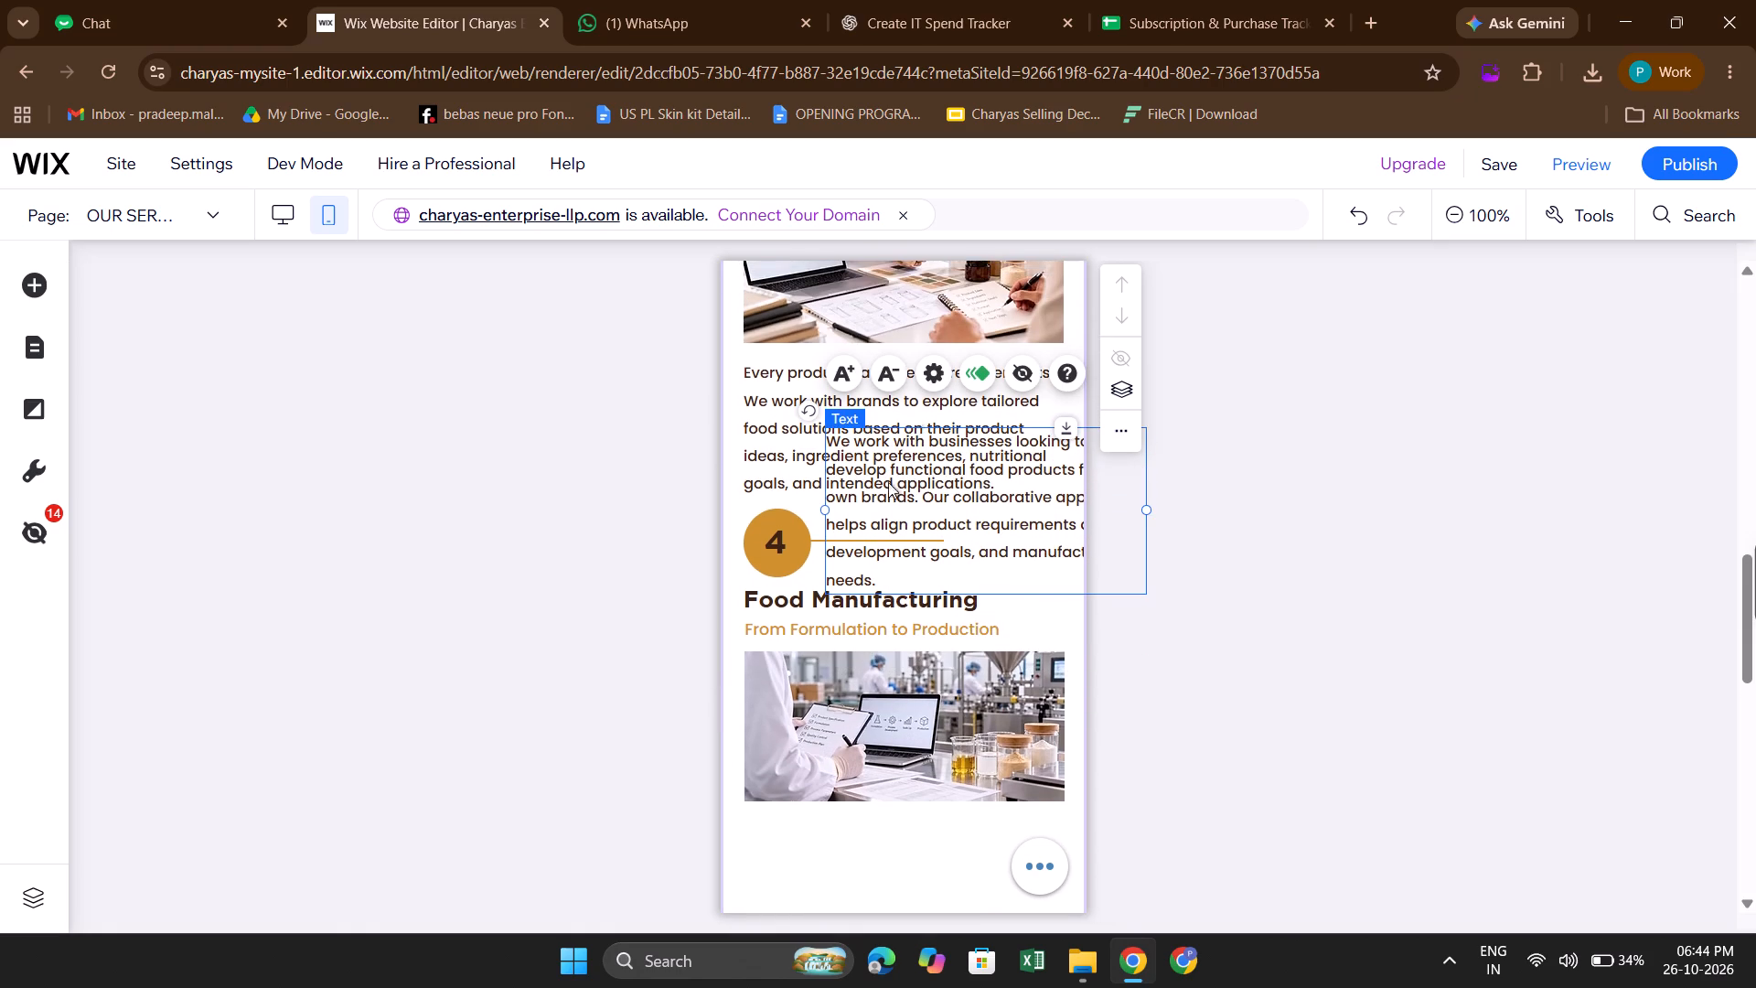
scroll(854, 566, up, 1)
drag(916, 606, 945, 354)
scroll(945, 354, up, 2)
scroll(888, 609, up, 1)
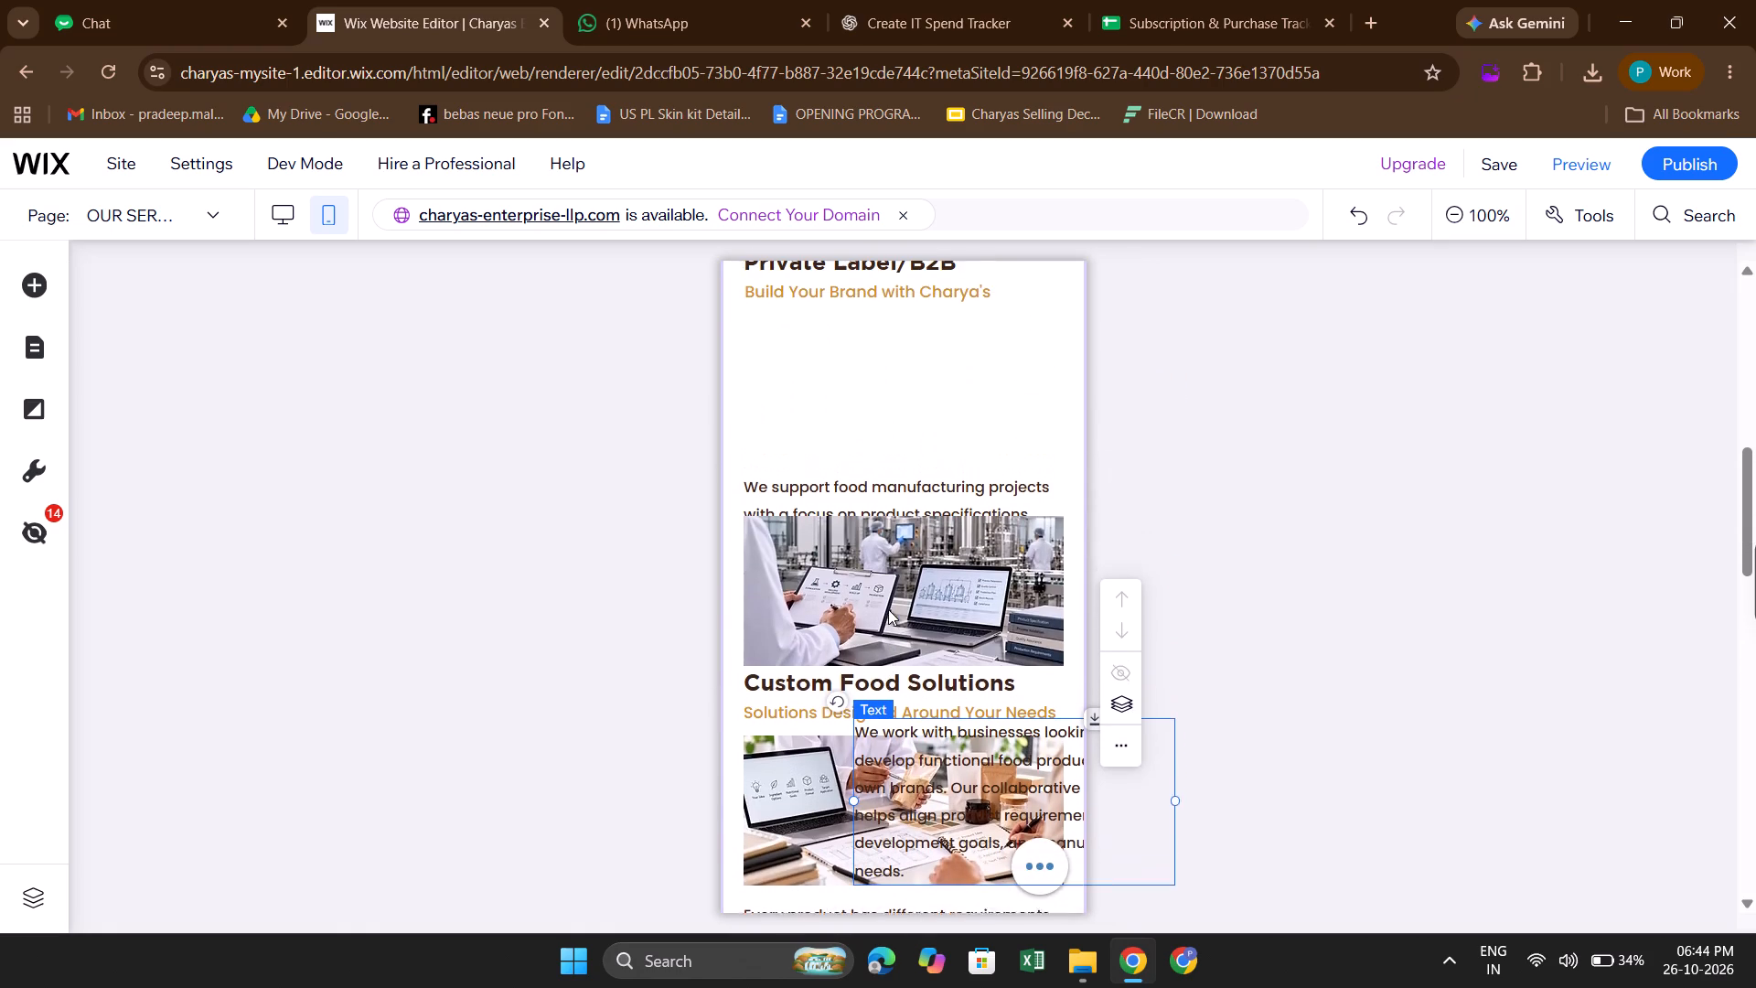
scroll(888, 609, up, 1)
drag(904, 767, 883, 460)
scroll(883, 460, up, 1)
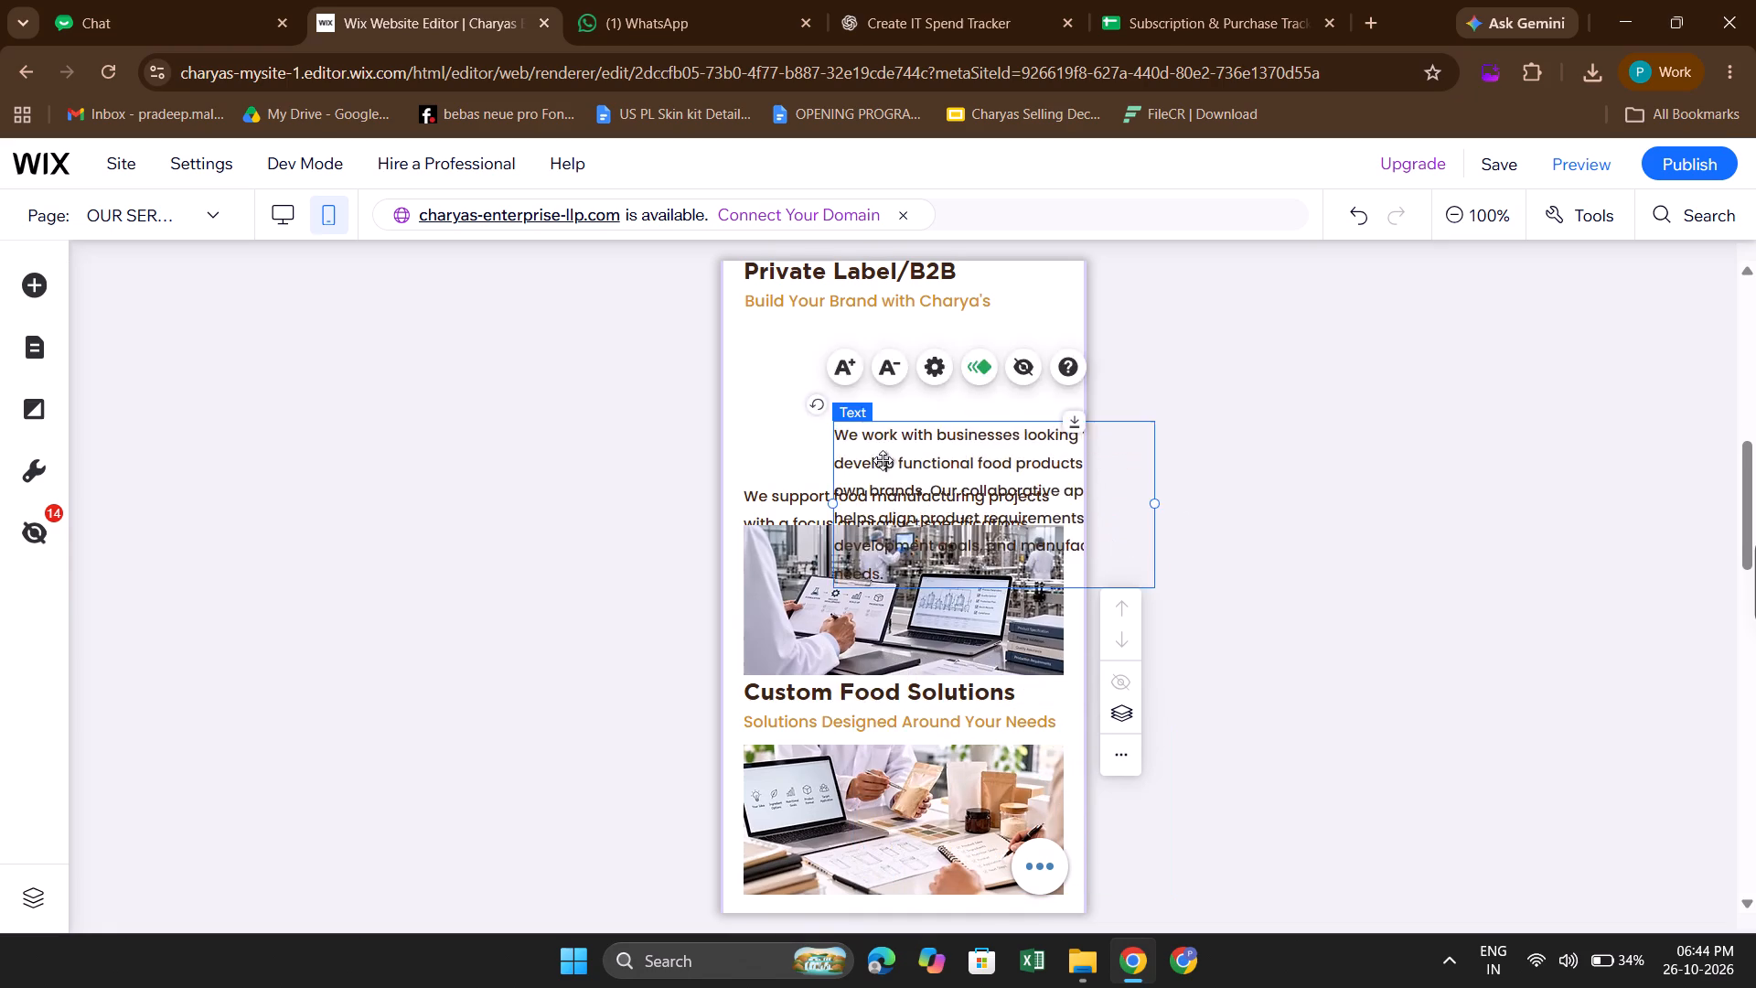
scroll(883, 460, up, 1)
drag(909, 617, 829, 540)
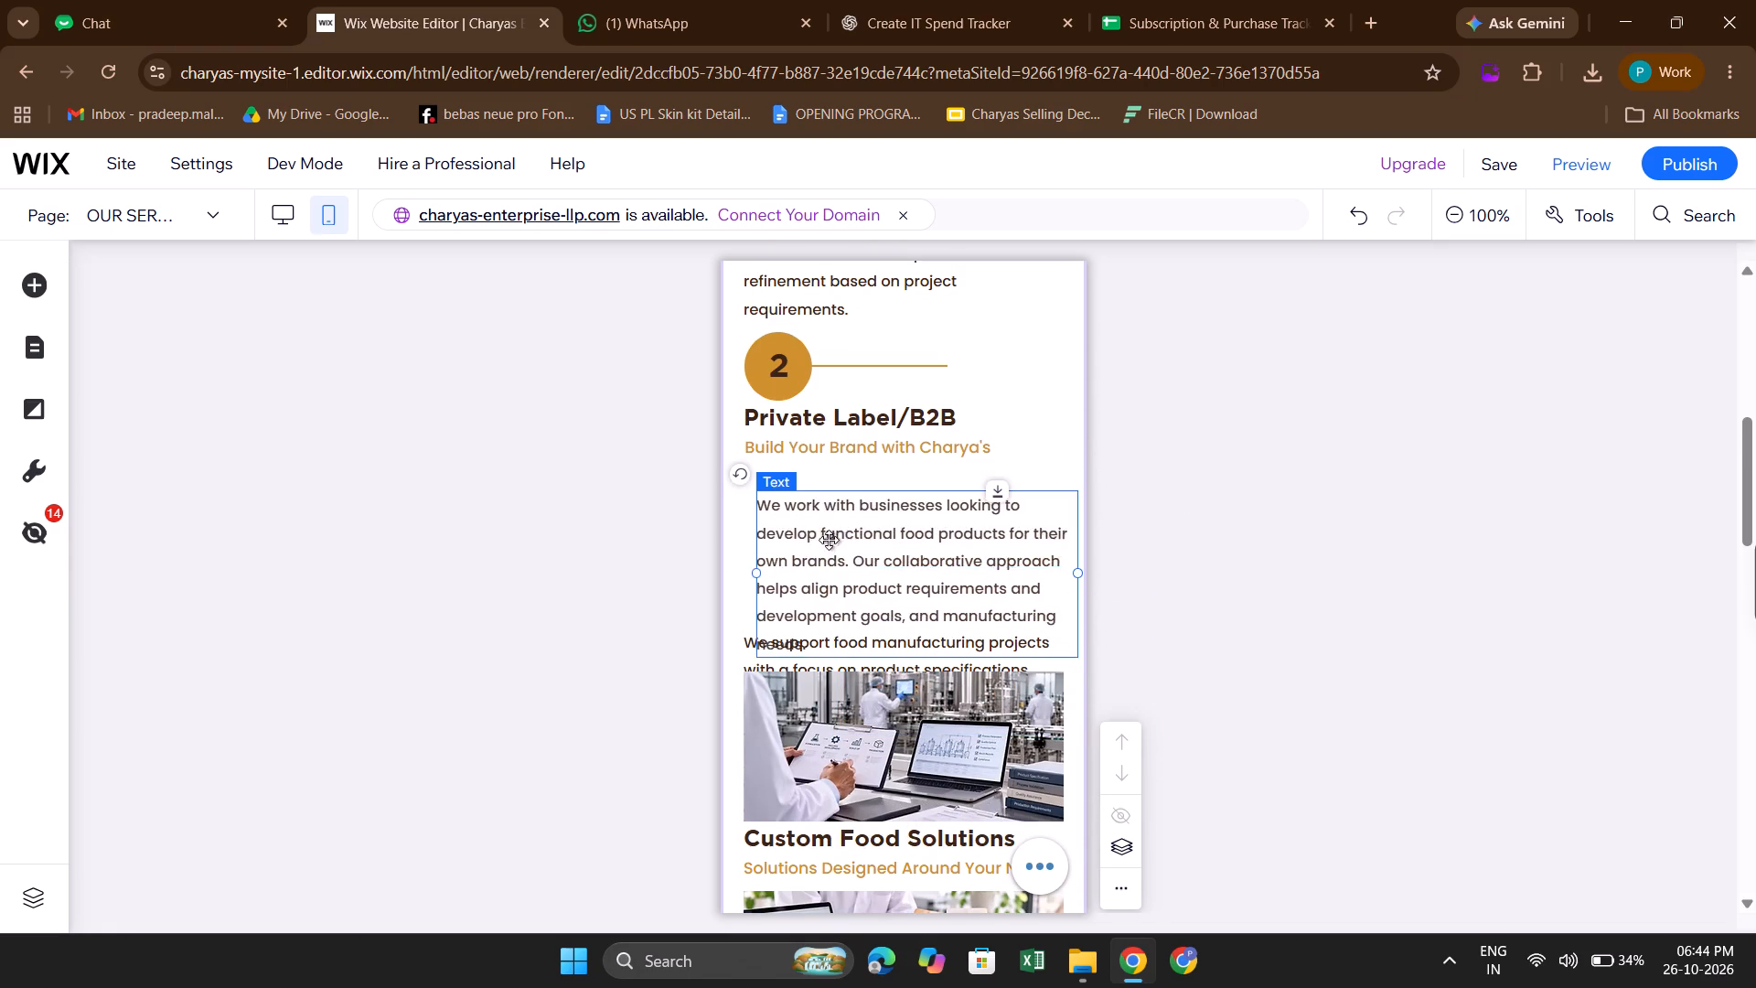
drag(829, 540, 816, 518)
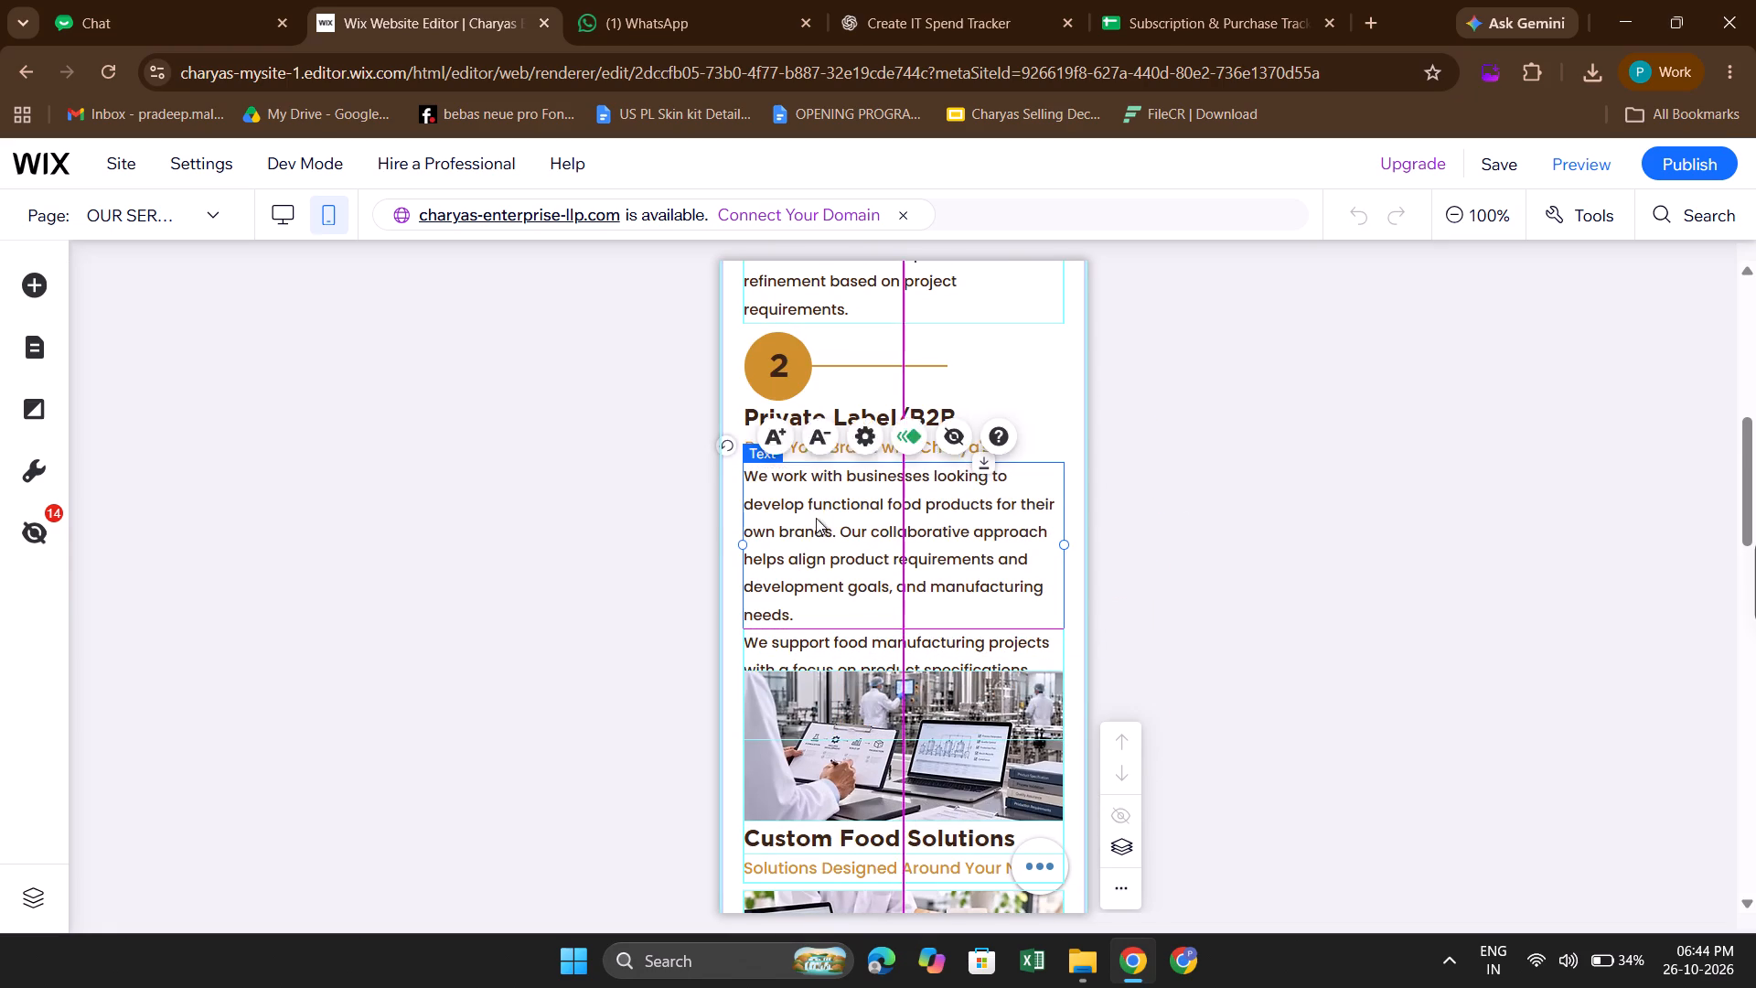
Move the "We support food manufacturing projects" paragraph from section 2 to section 4, just beneath its image at about x 19, y 1695.
click(858, 650)
click(858, 650)
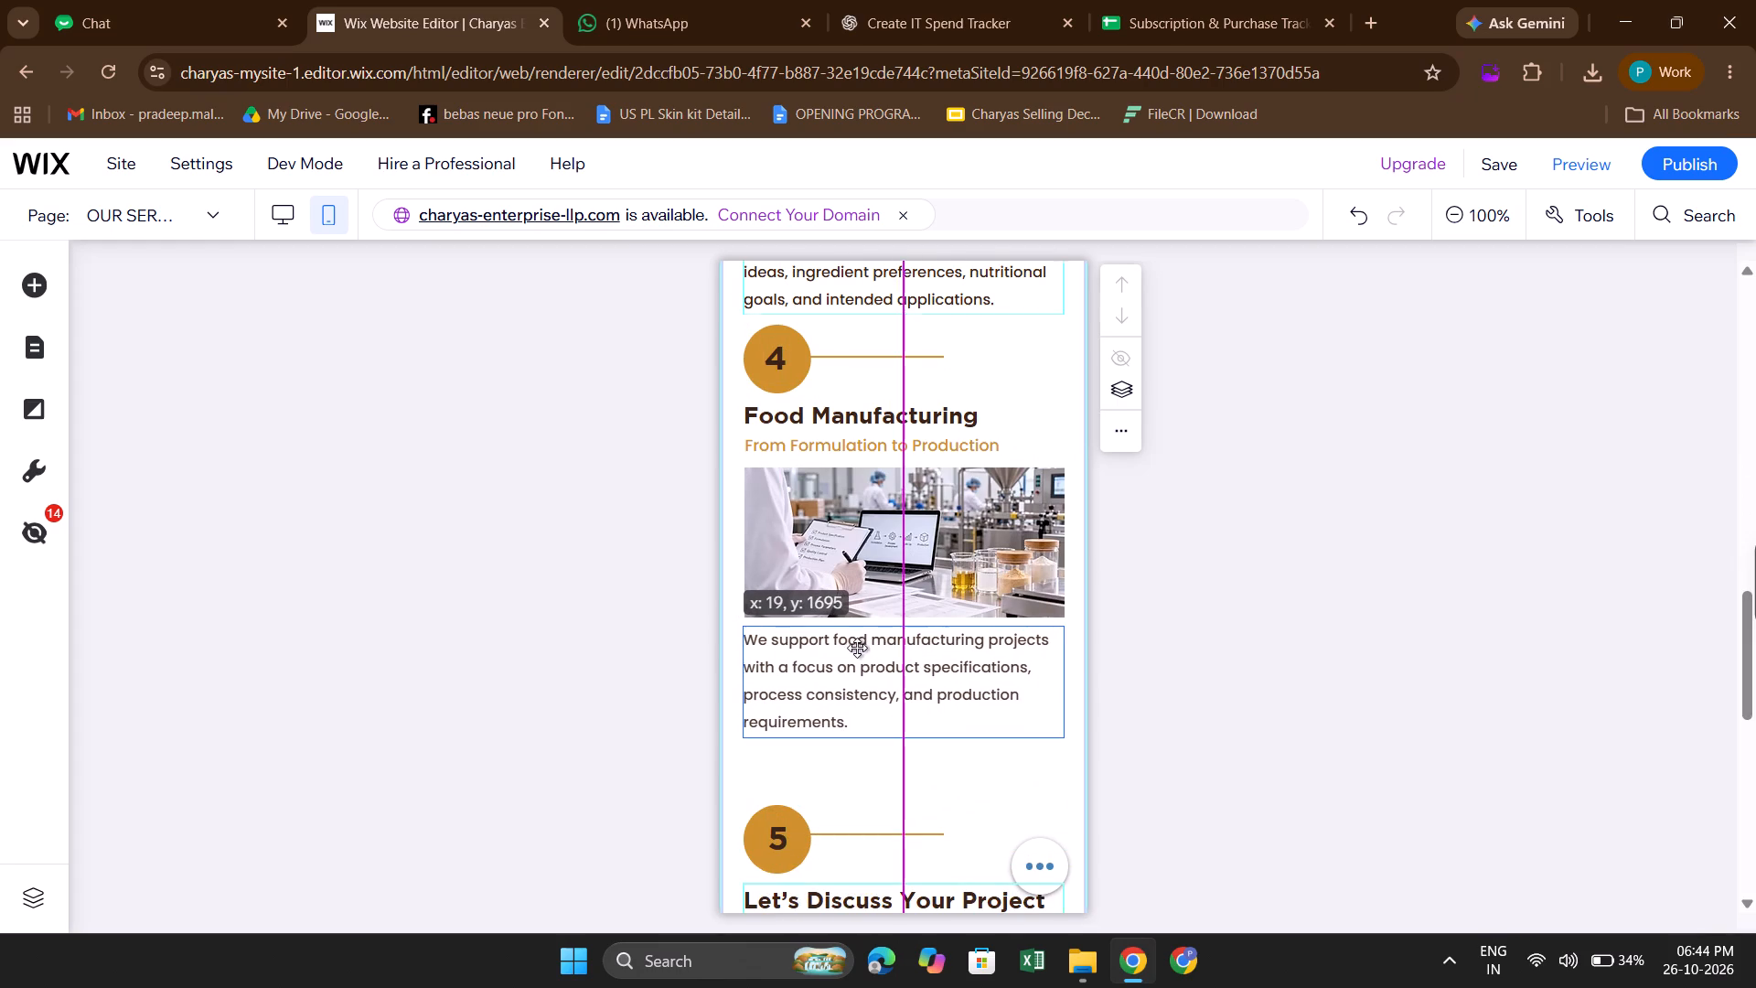
click(960, 757)
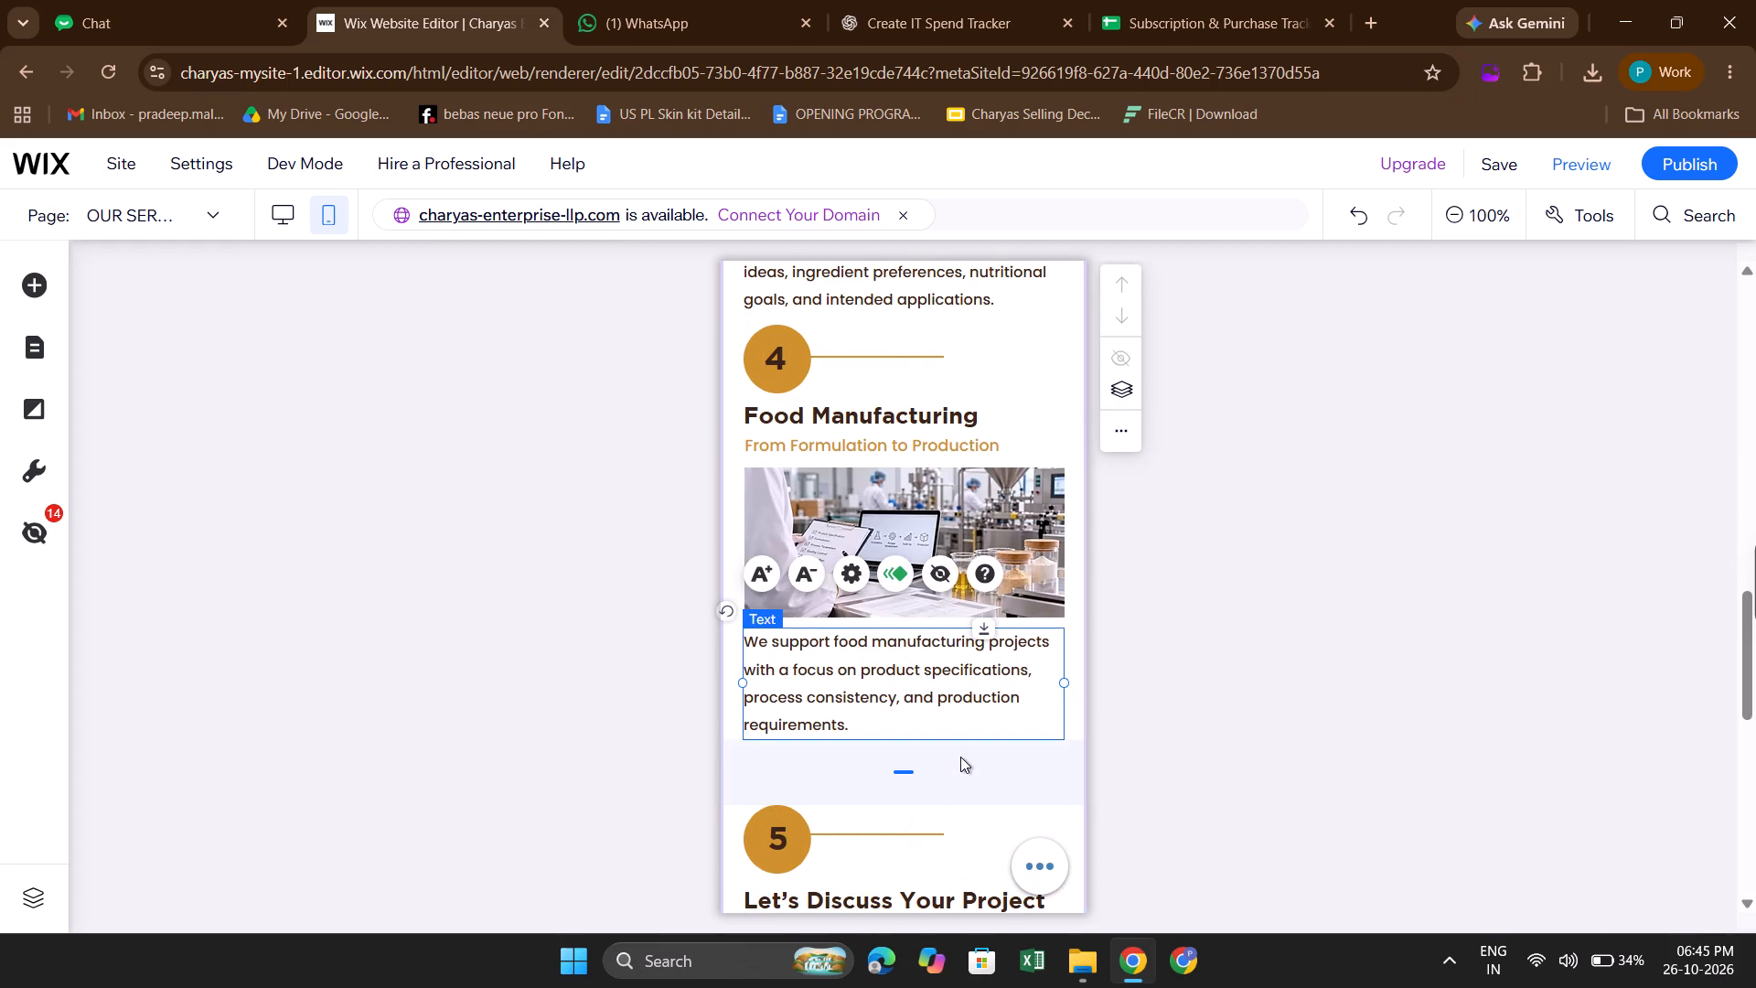
Move the "We work with businesses" paragraph down out of the image area, parking it over the section 3 heading.
scroll(960, 757, up, 6)
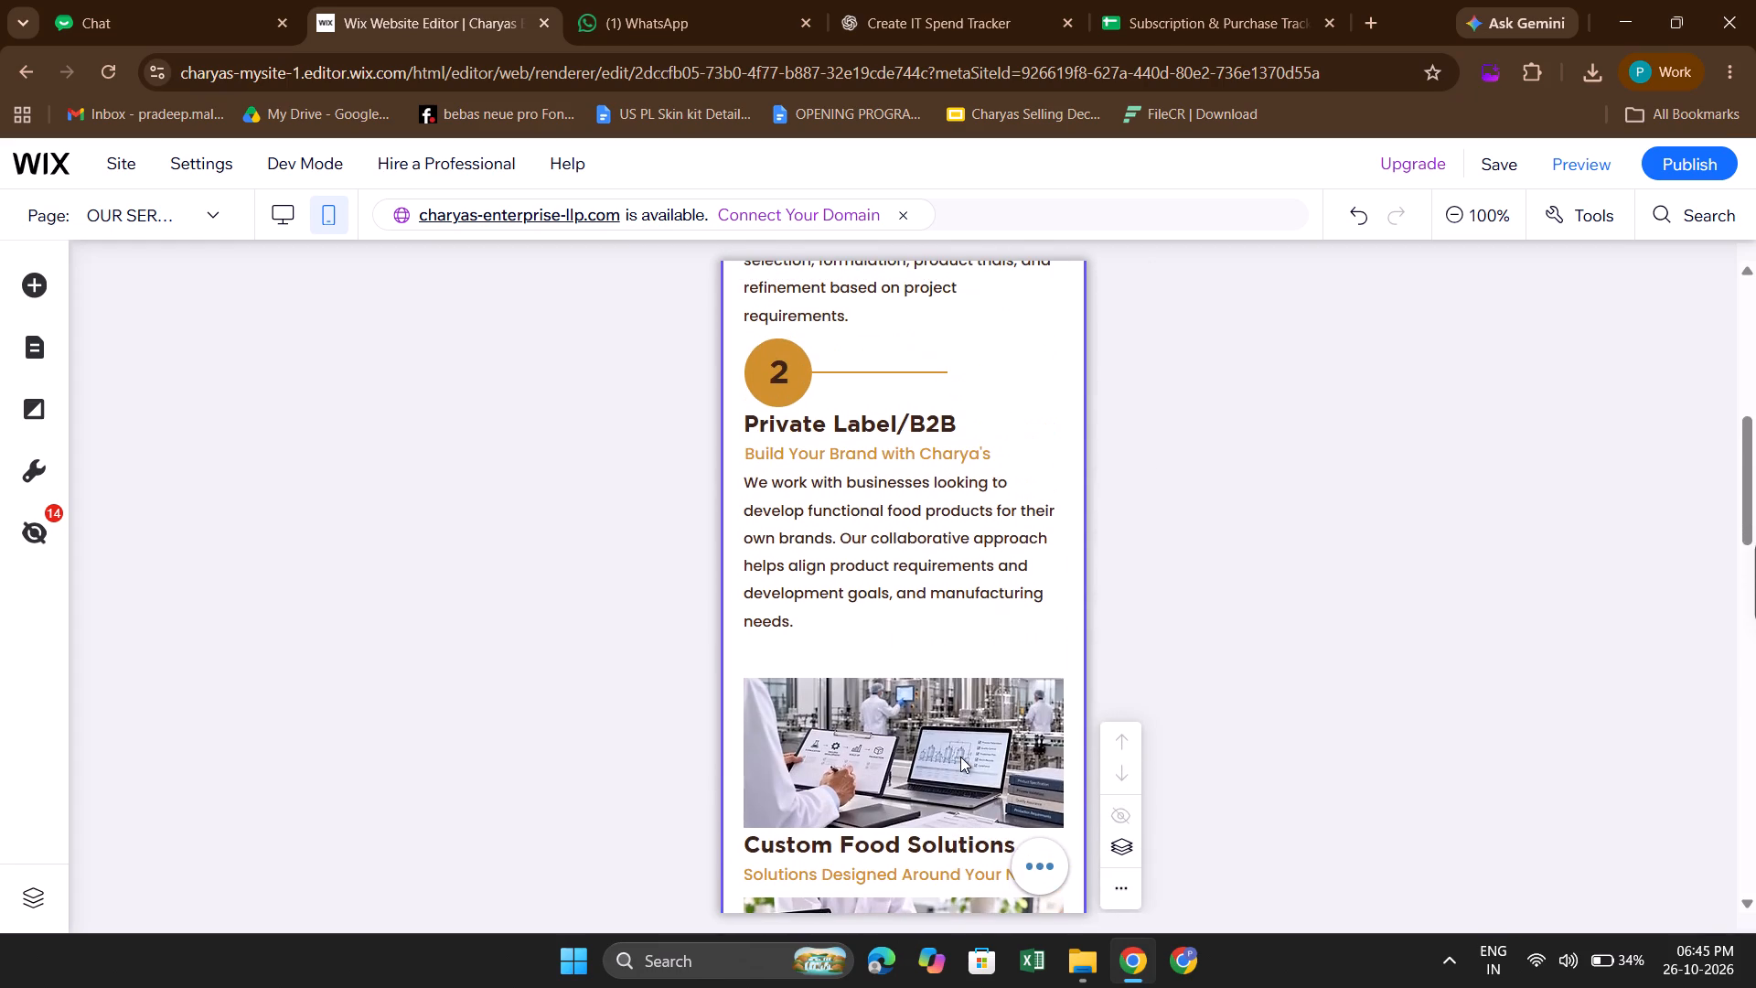
click(910, 551)
drag(910, 551, 931, 844)
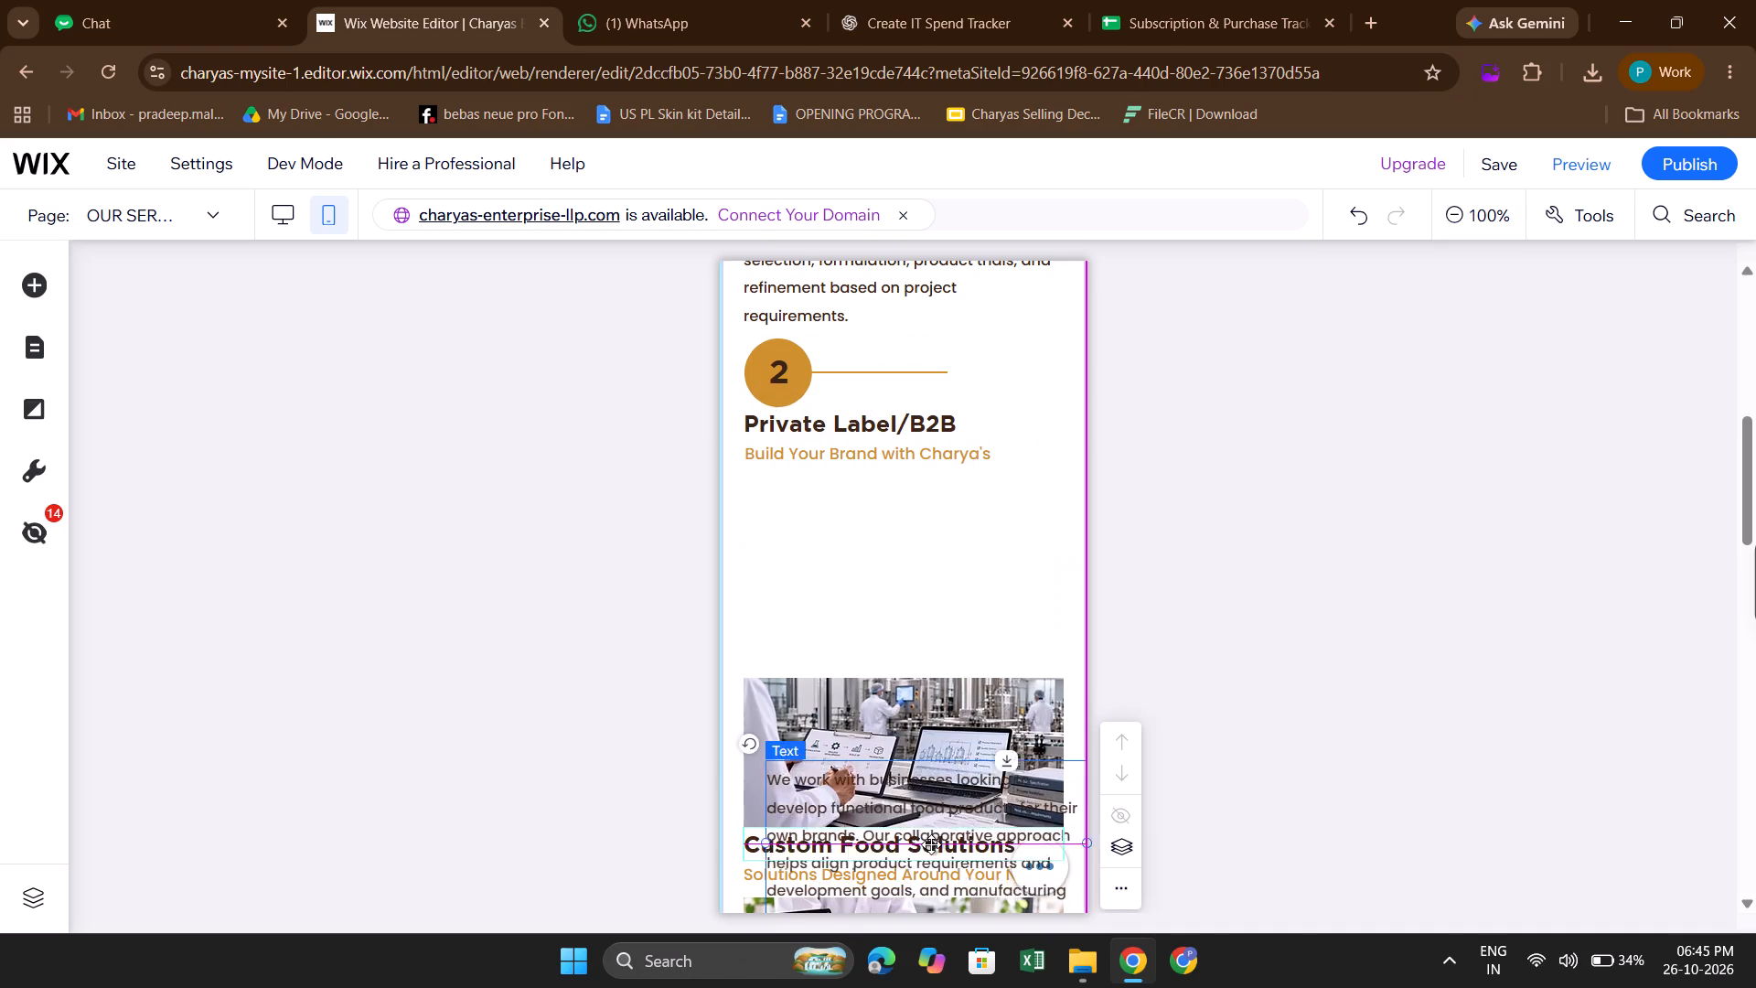
Move the image parked over the number 3 up beneath the "Build Your Brand with Charya's" tagline, at about x 20, y 795.
click(961, 744)
drag(969, 730, 972, 539)
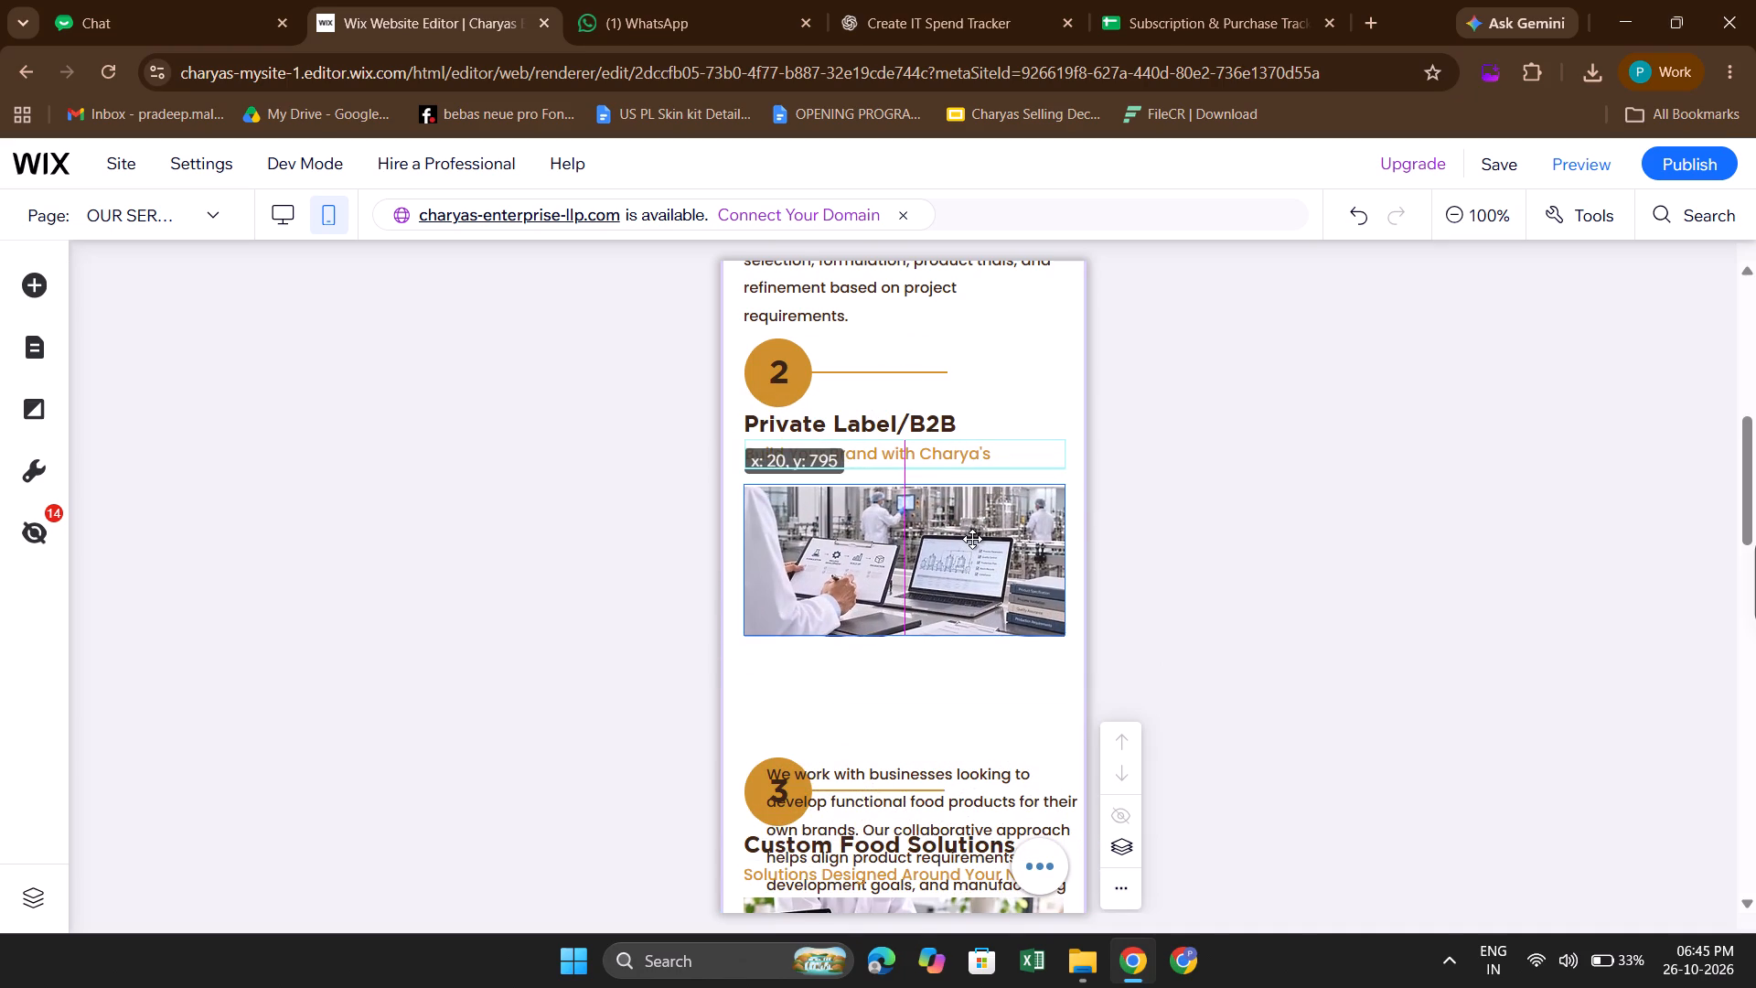
Move the "We work with businesses" paragraph up clear of the number 3, letting it overlap the section 2 image.
drag(972, 539, 972, 535)
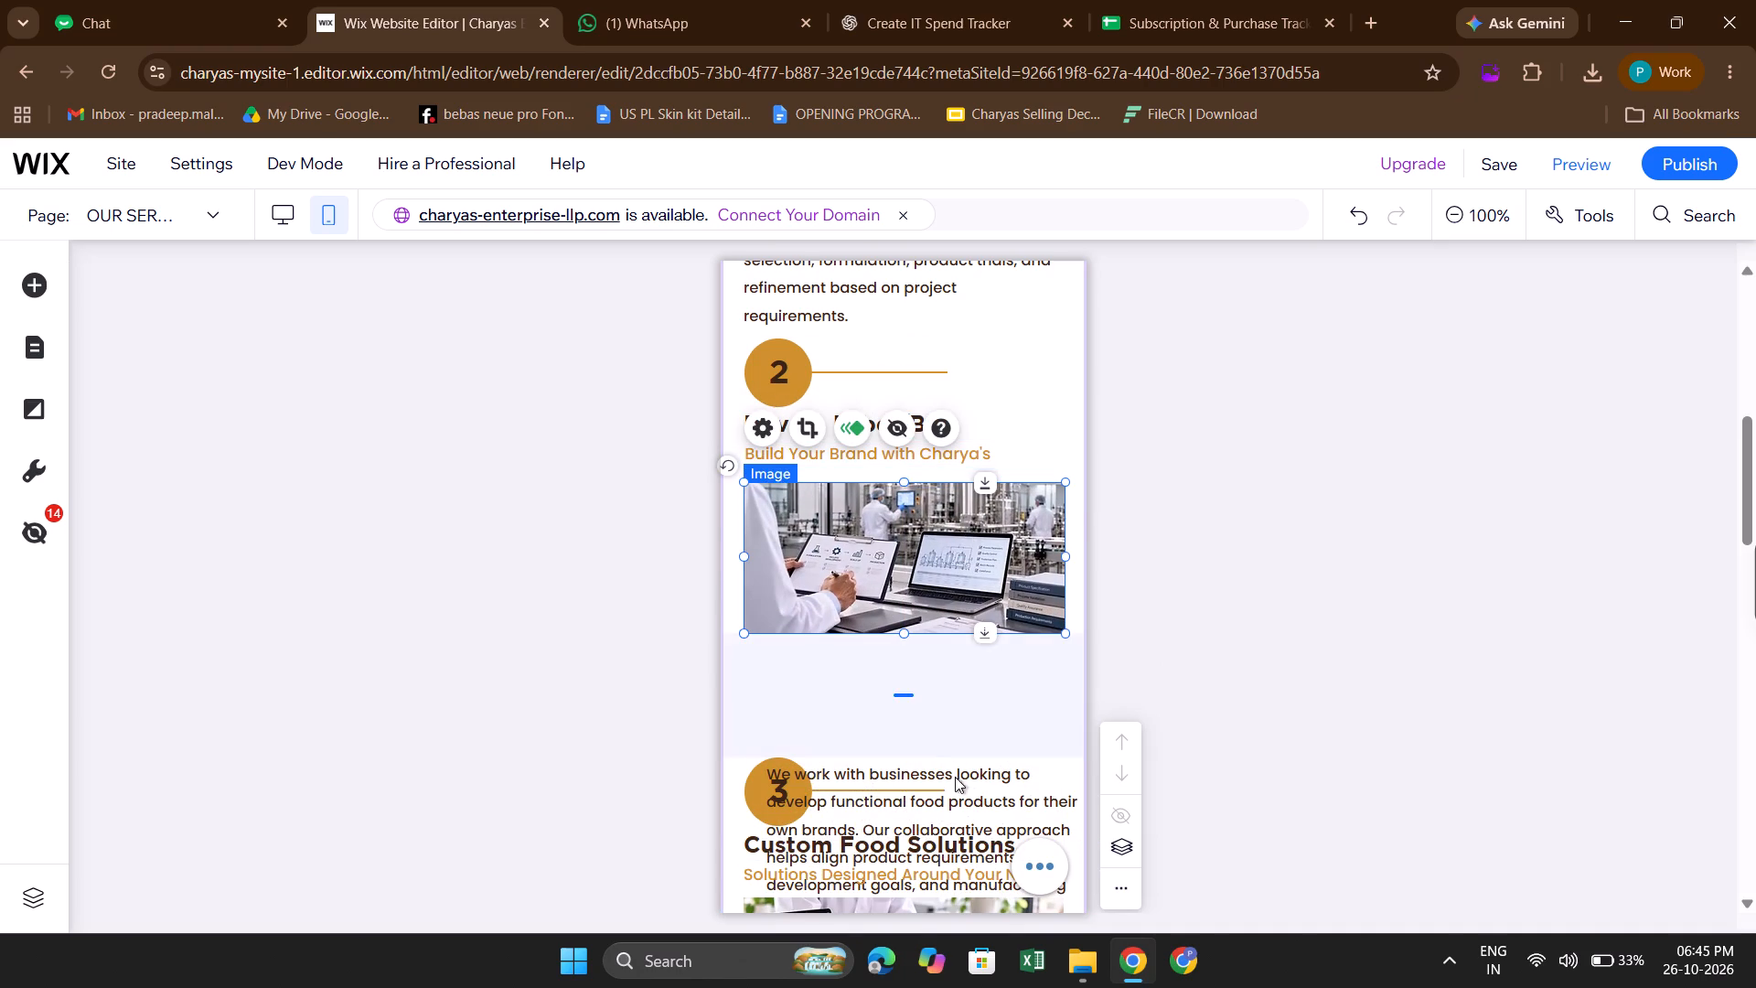
click(957, 782)
drag(957, 782, 941, 652)
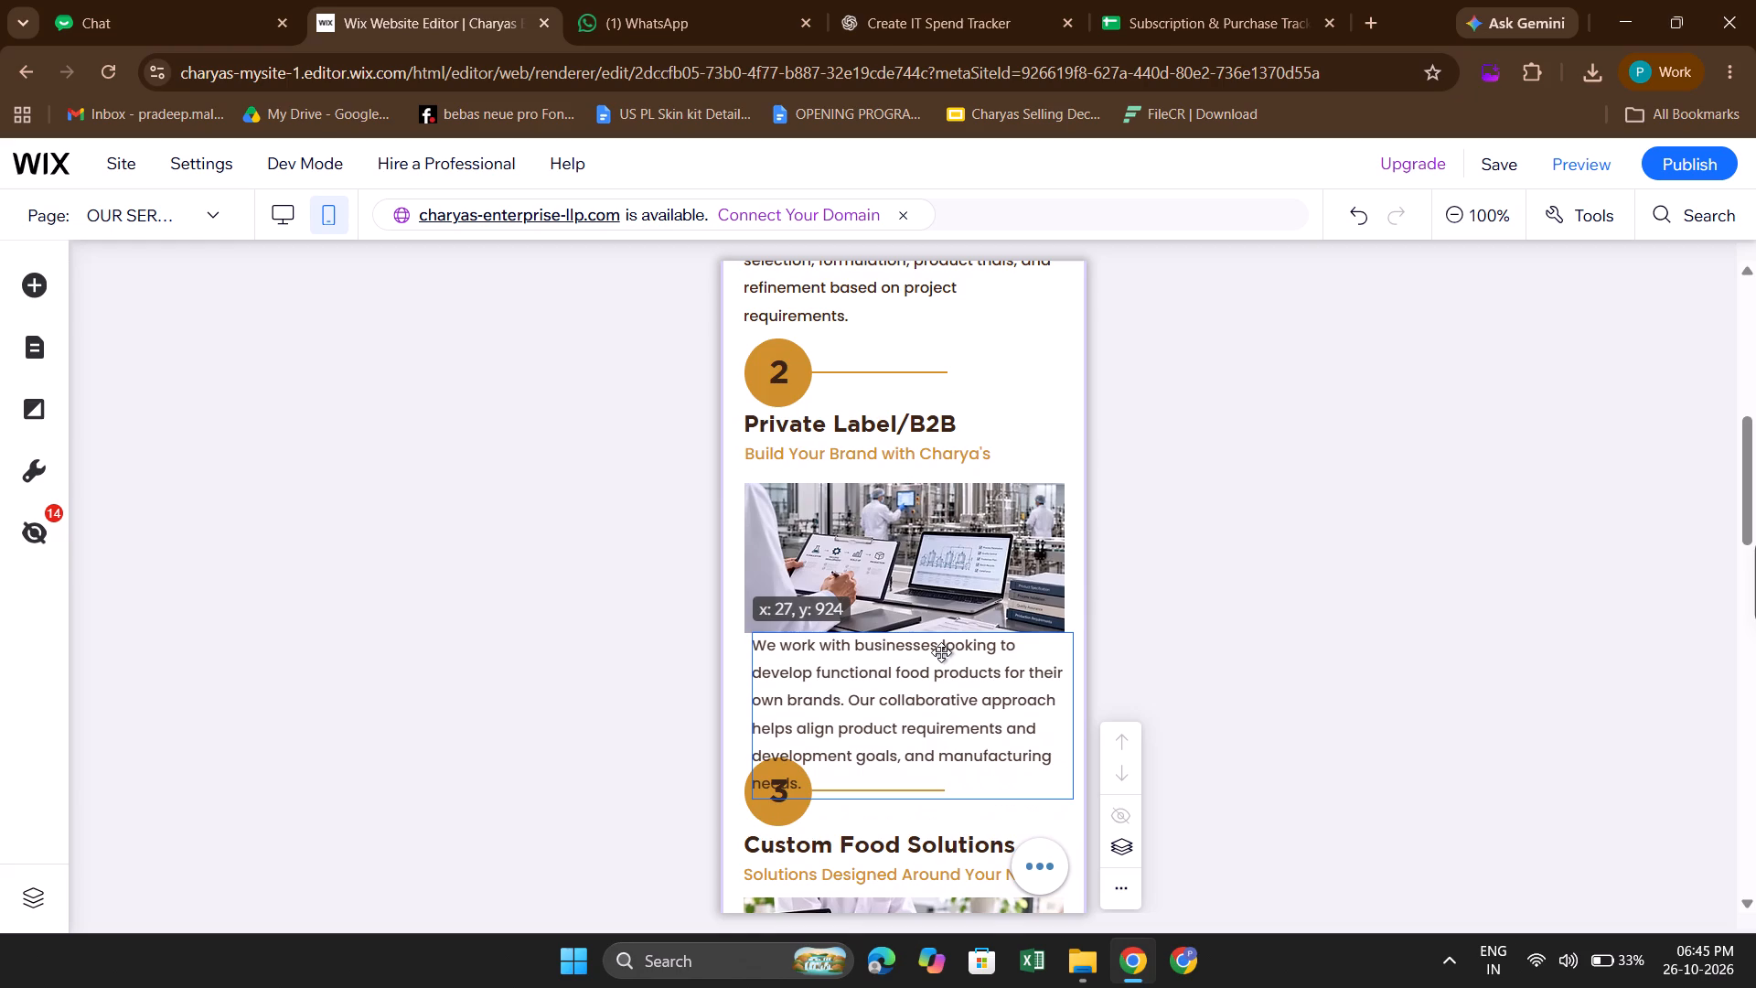
drag(941, 652, 935, 664)
scroll(935, 664, down, 3)
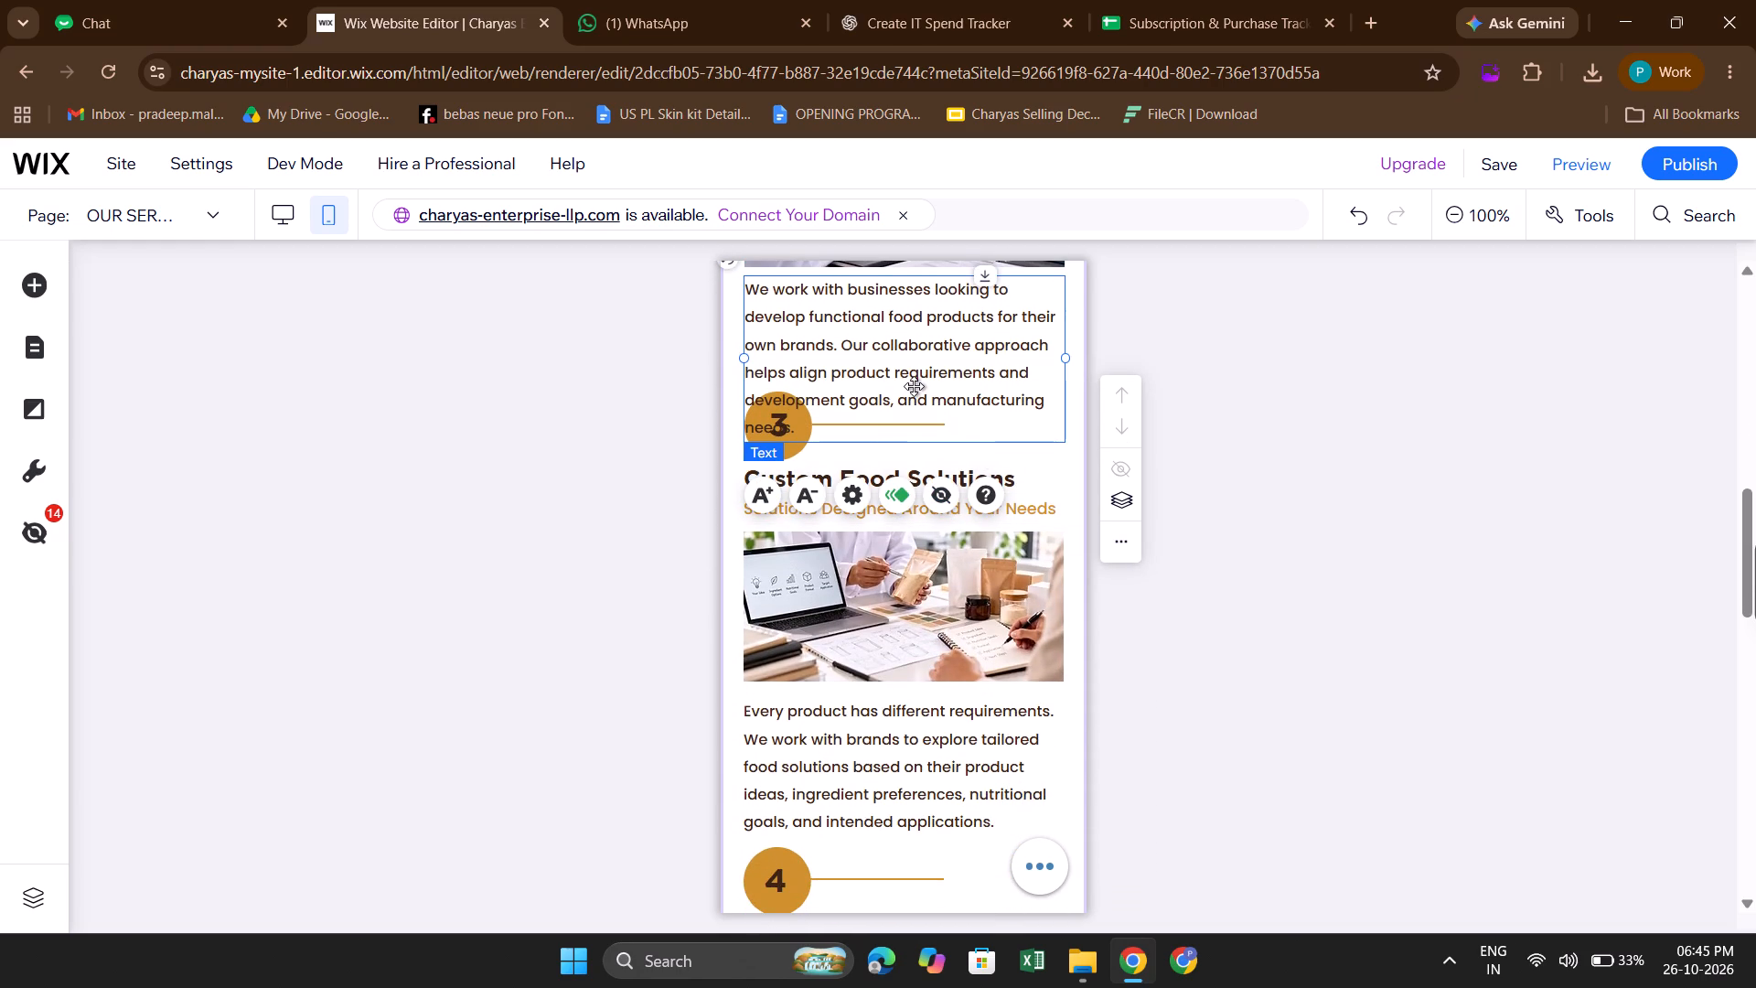
drag(914, 386, 912, 285)
Select all elements of sections 3 and 4 together and shift them down so section 4's paragraph ends just above the number 5.
click(780, 431)
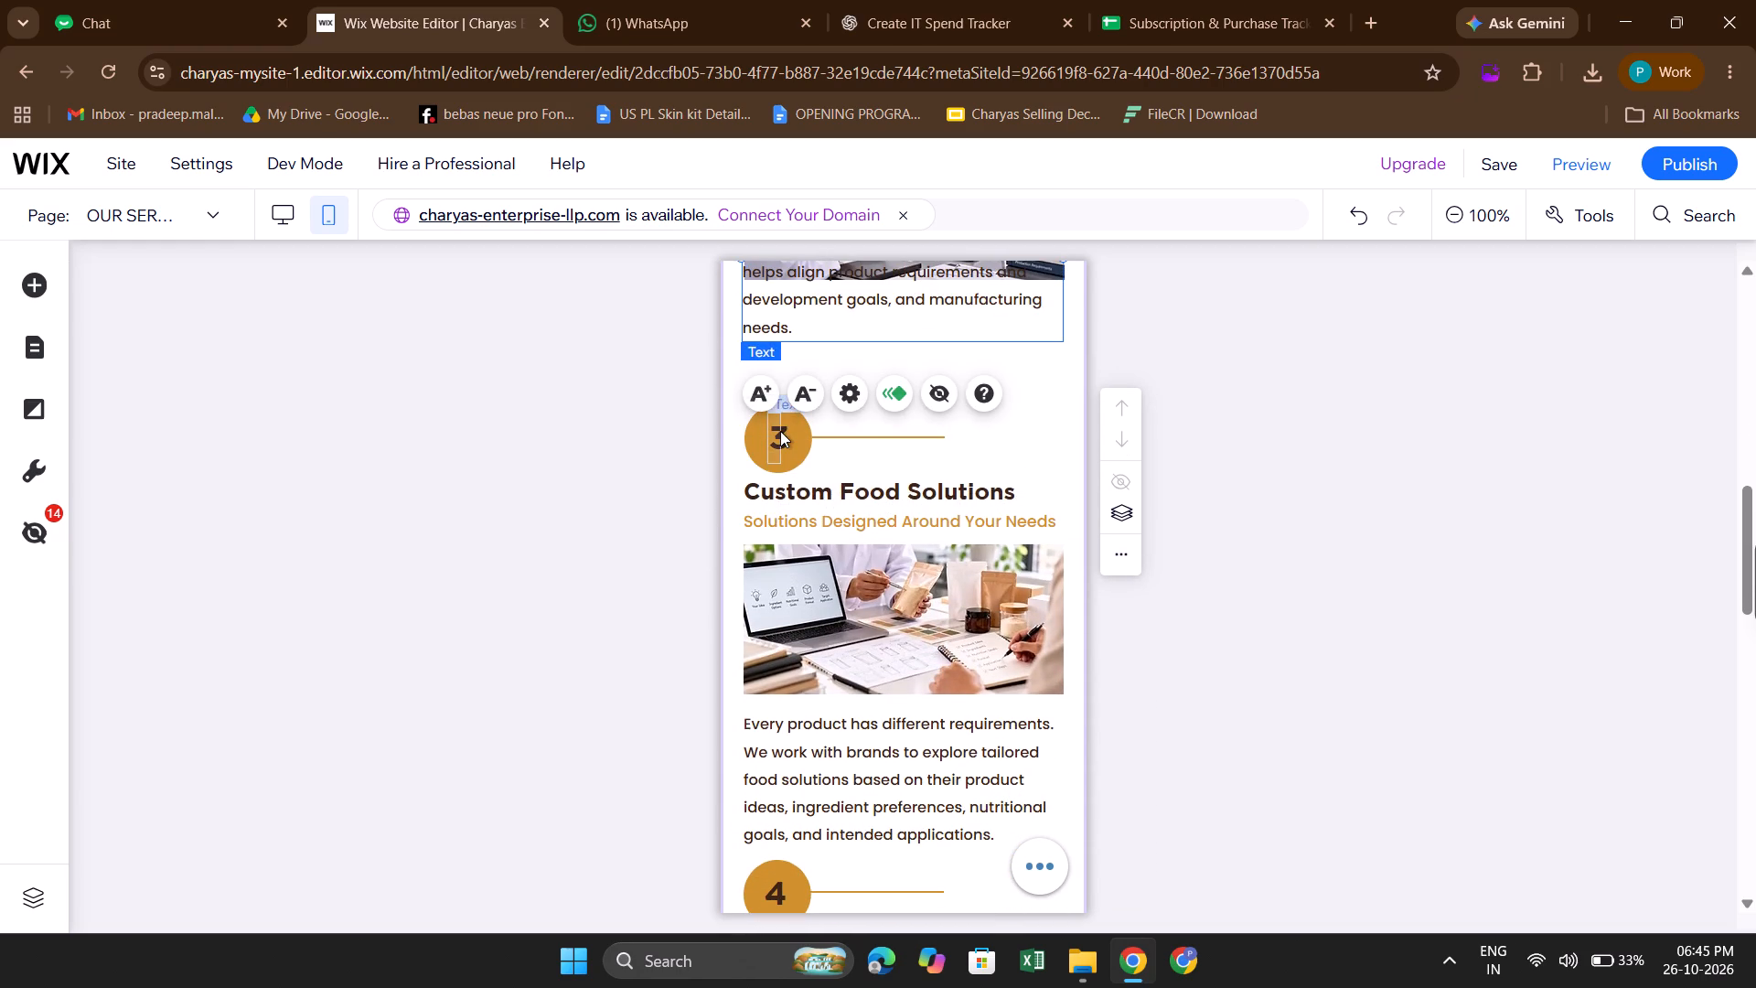
shift+click(802, 443)
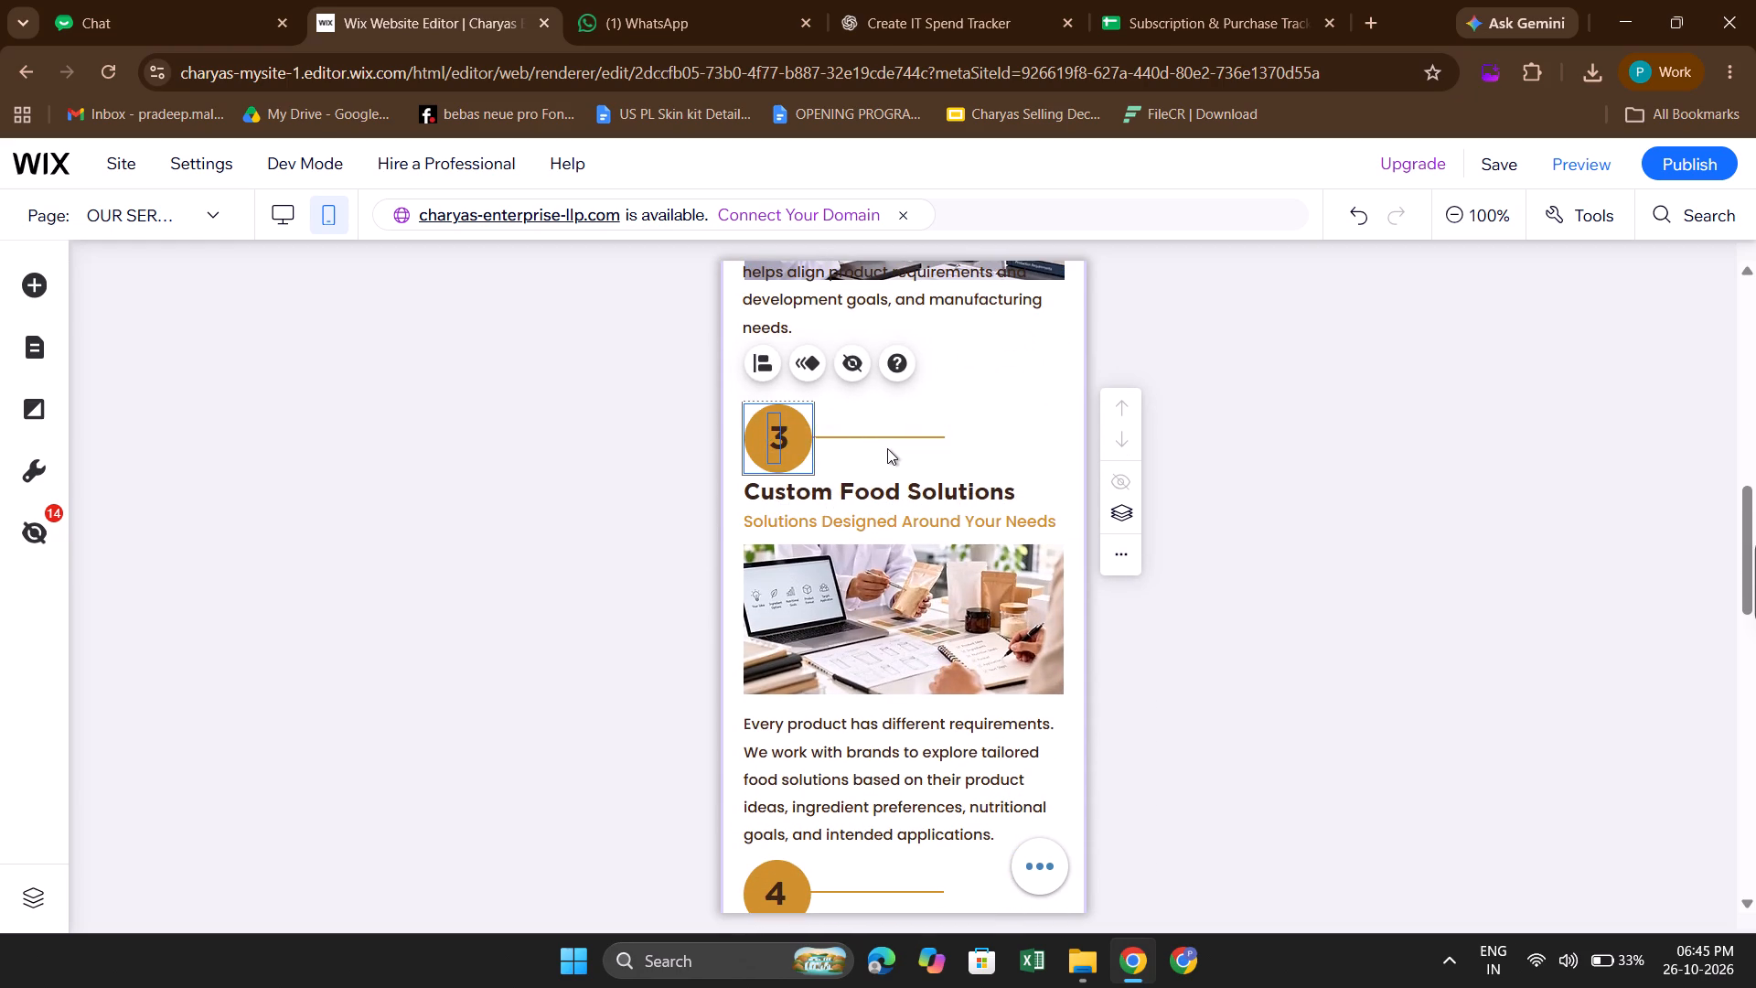
shift+click(887, 442)
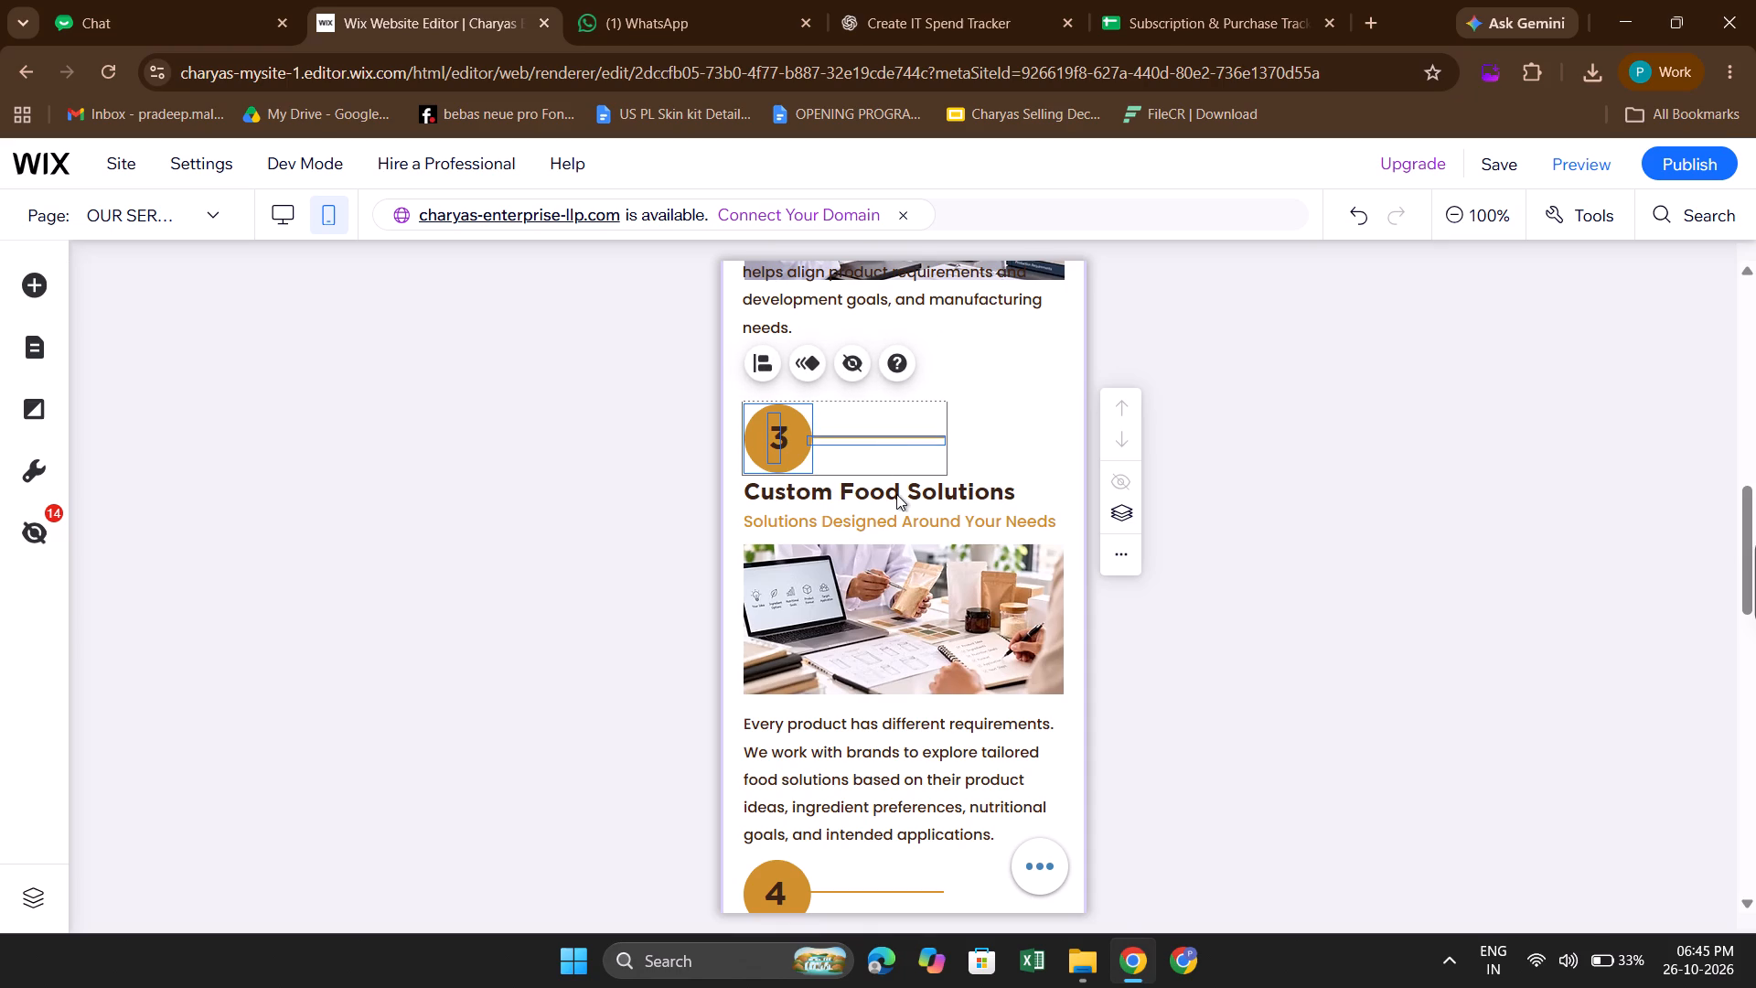
shift+triple_click(872, 541)
shift+click(969, 496)
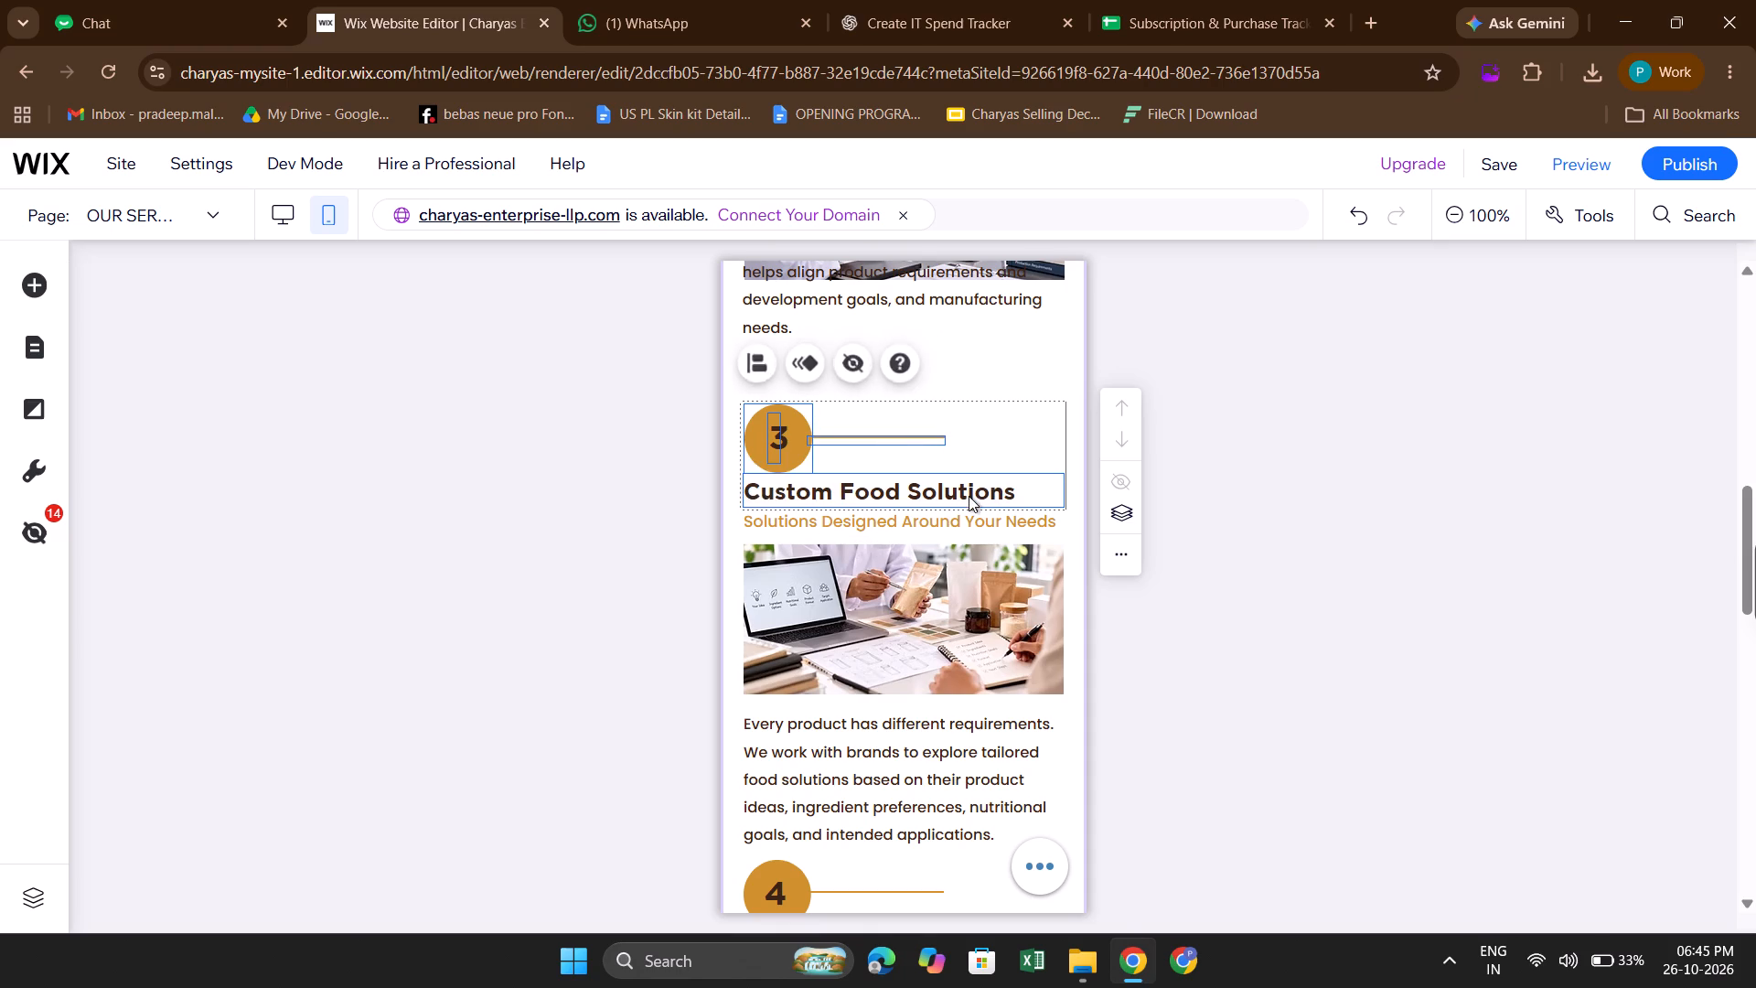
shift+click(997, 521)
shift+click(951, 602)
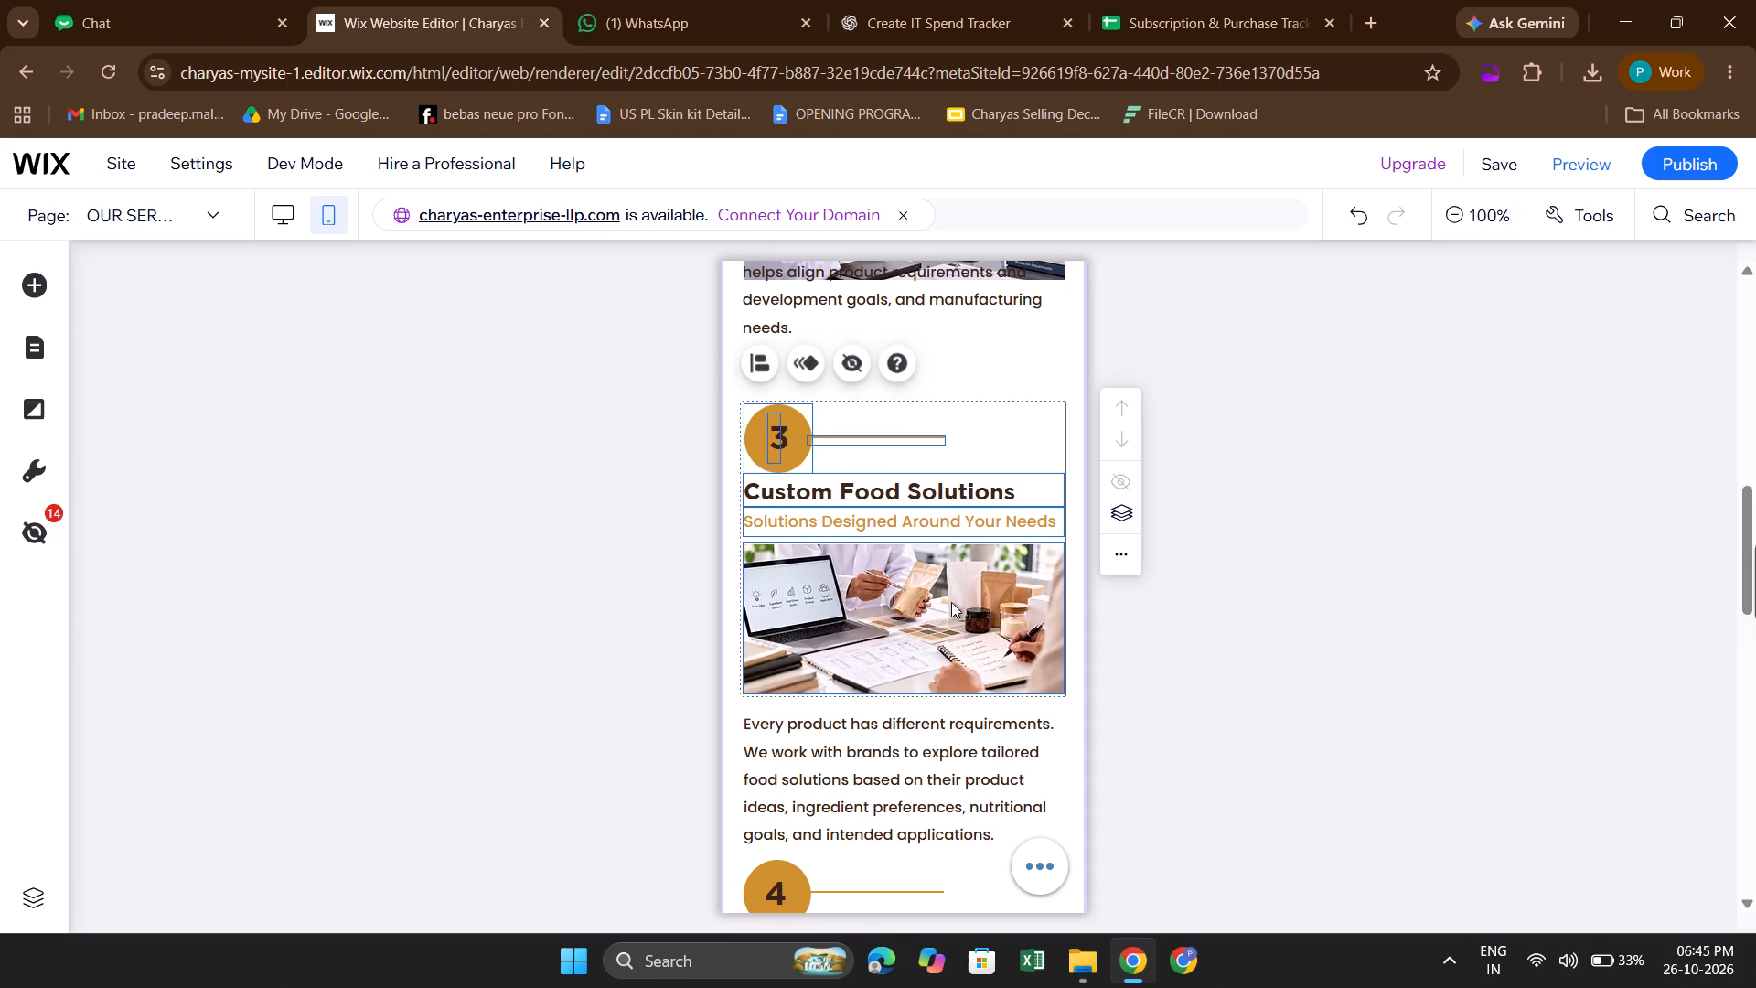
scroll(951, 602, down, 2)
shift+click(912, 564)
scroll(912, 564, down, 1)
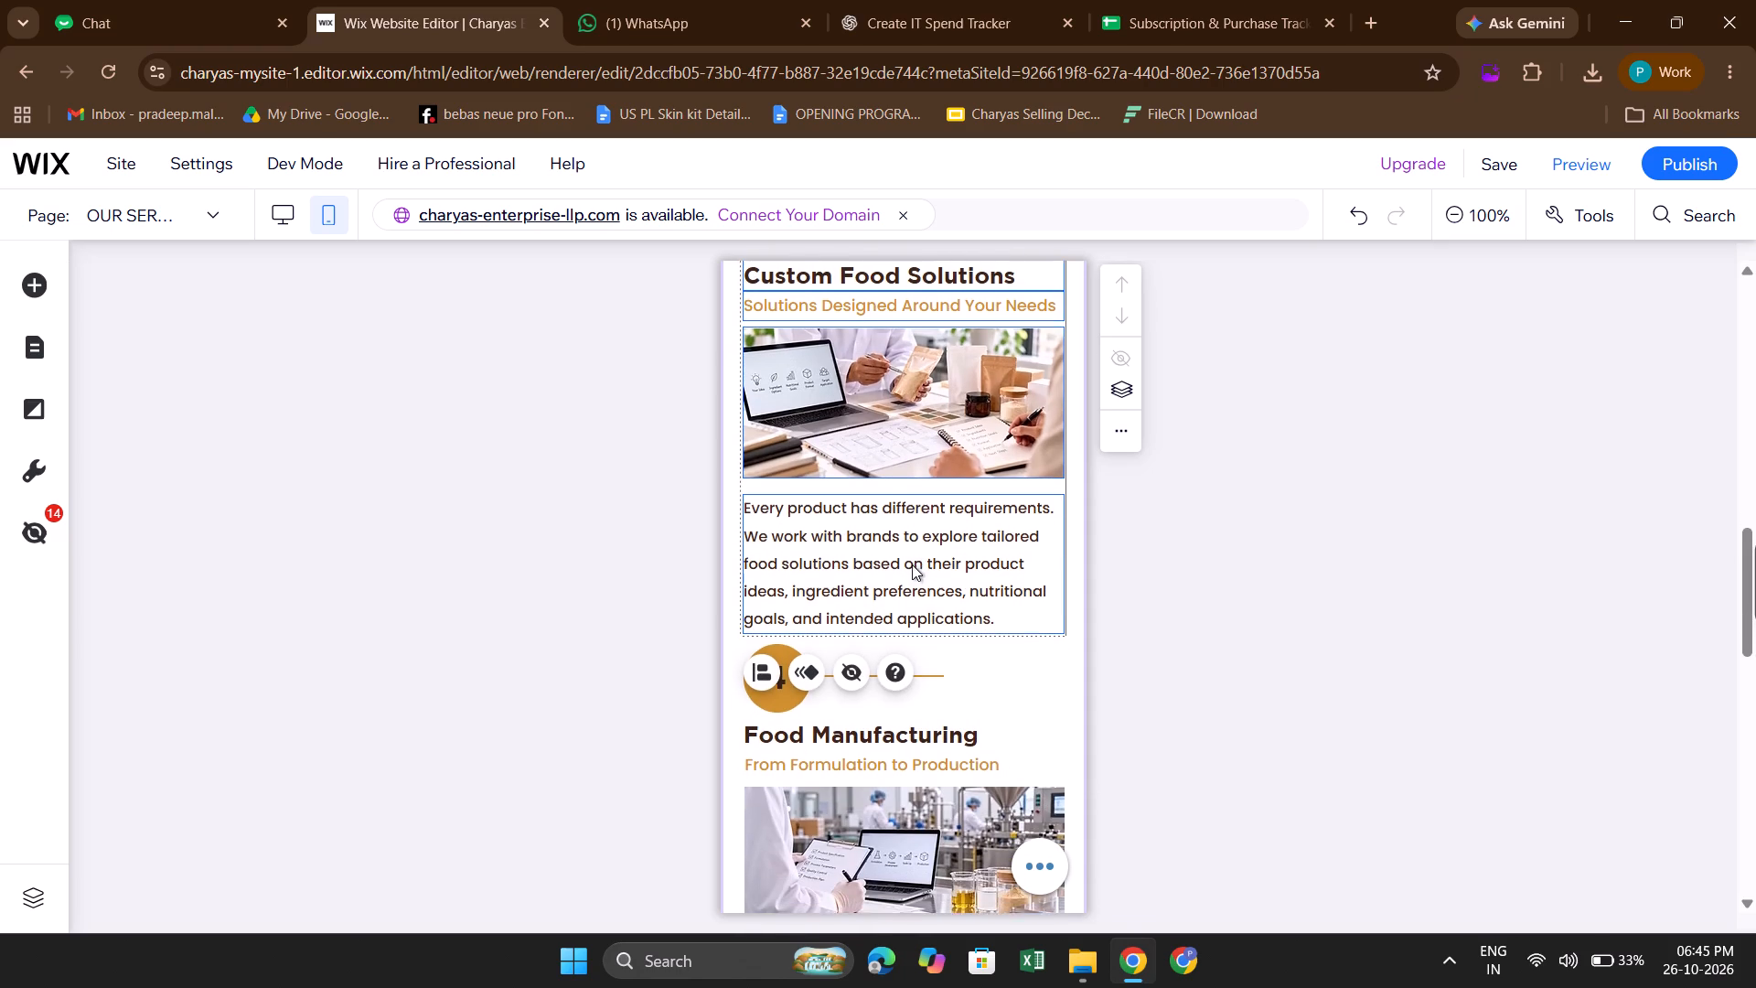
scroll(931, 549, down, 1)
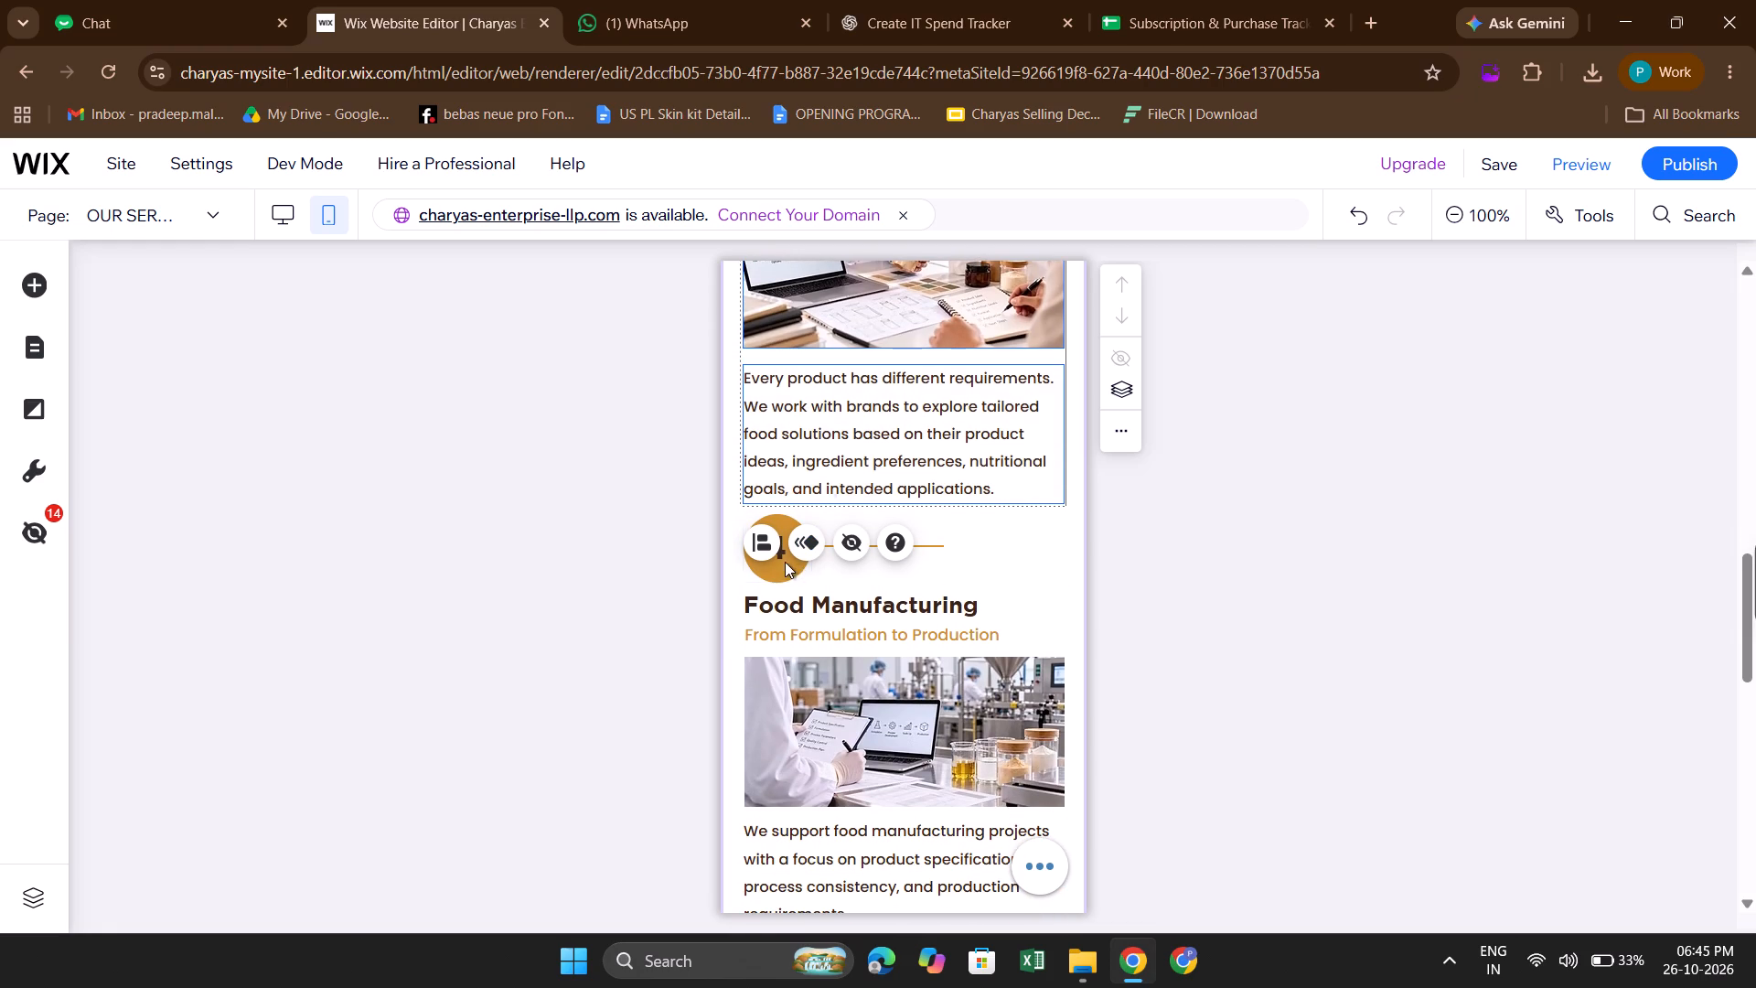
shift+click(780, 555)
scroll(786, 556, down, 1)
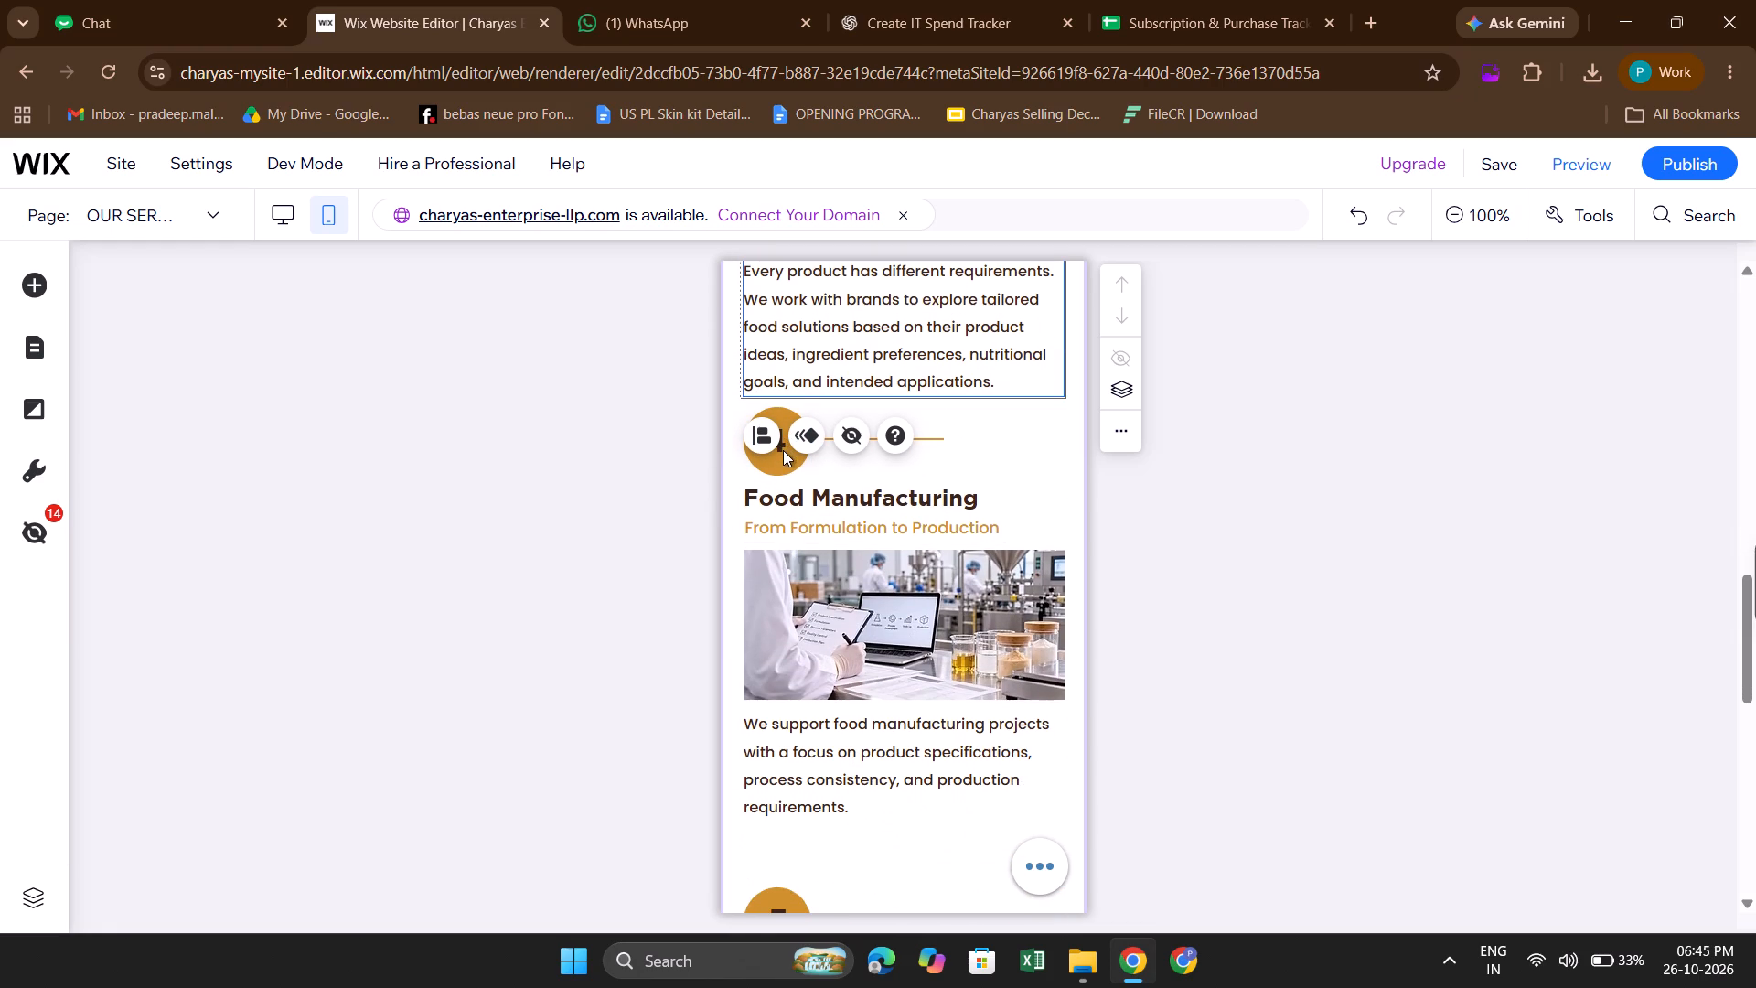
shift+click(779, 450)
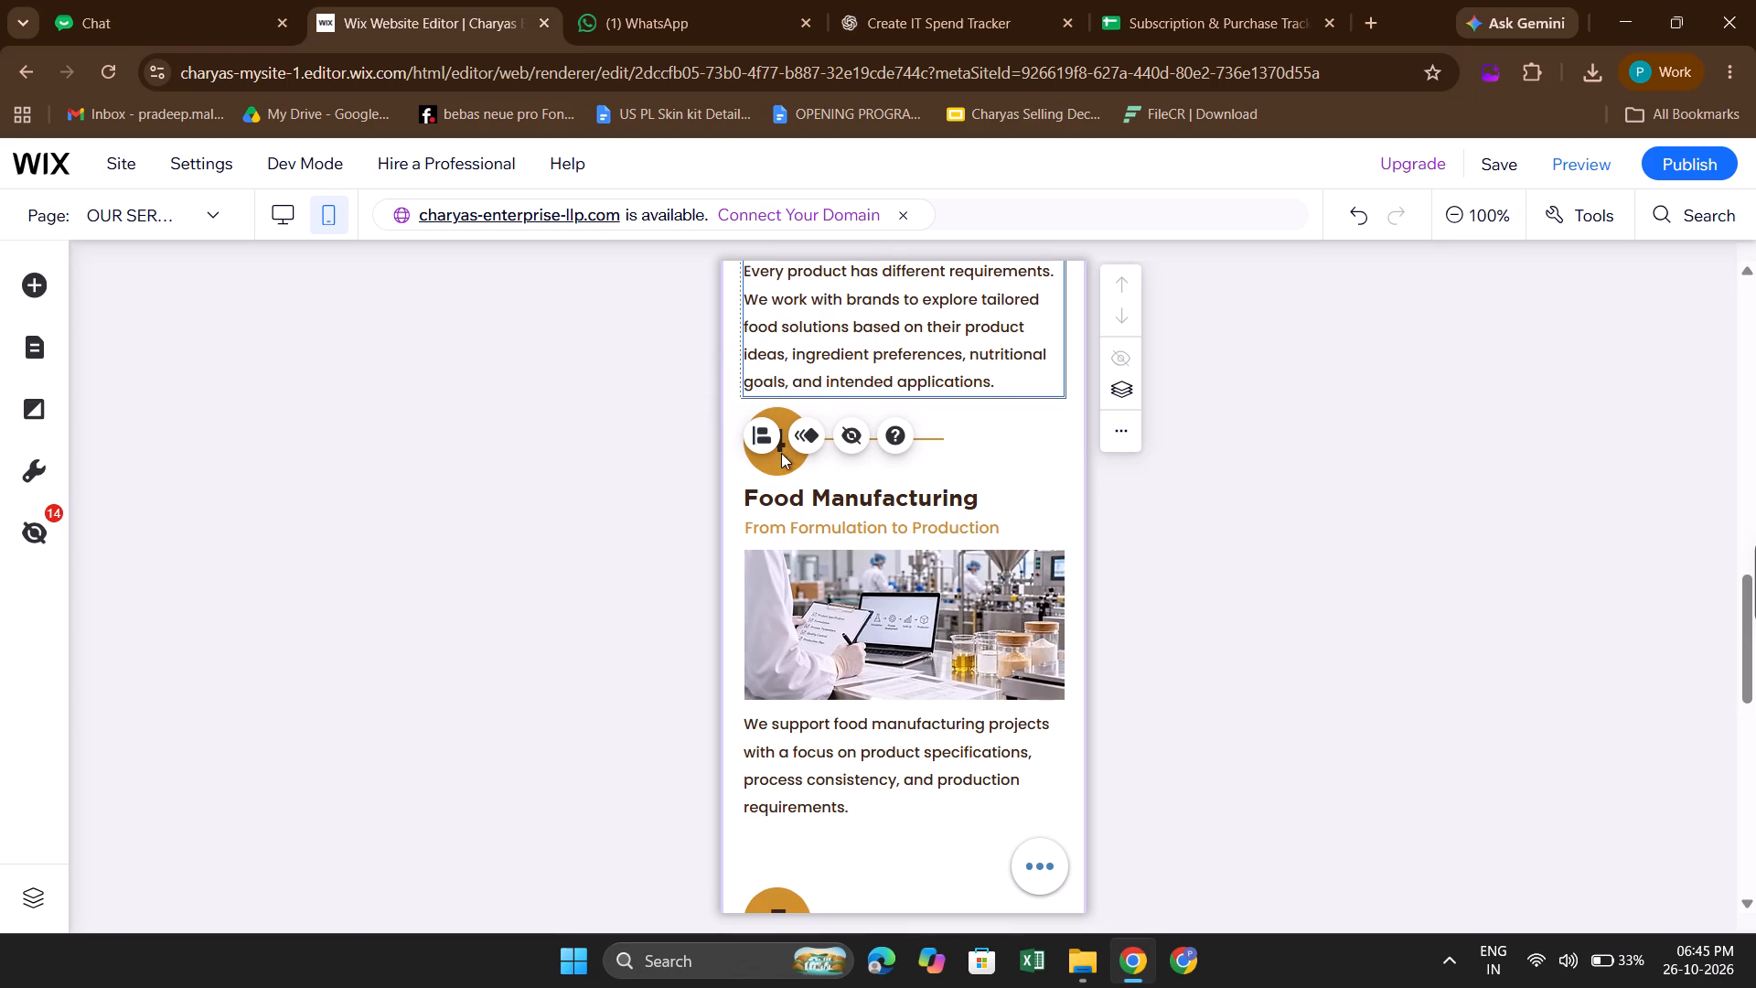
shift+click(785, 463)
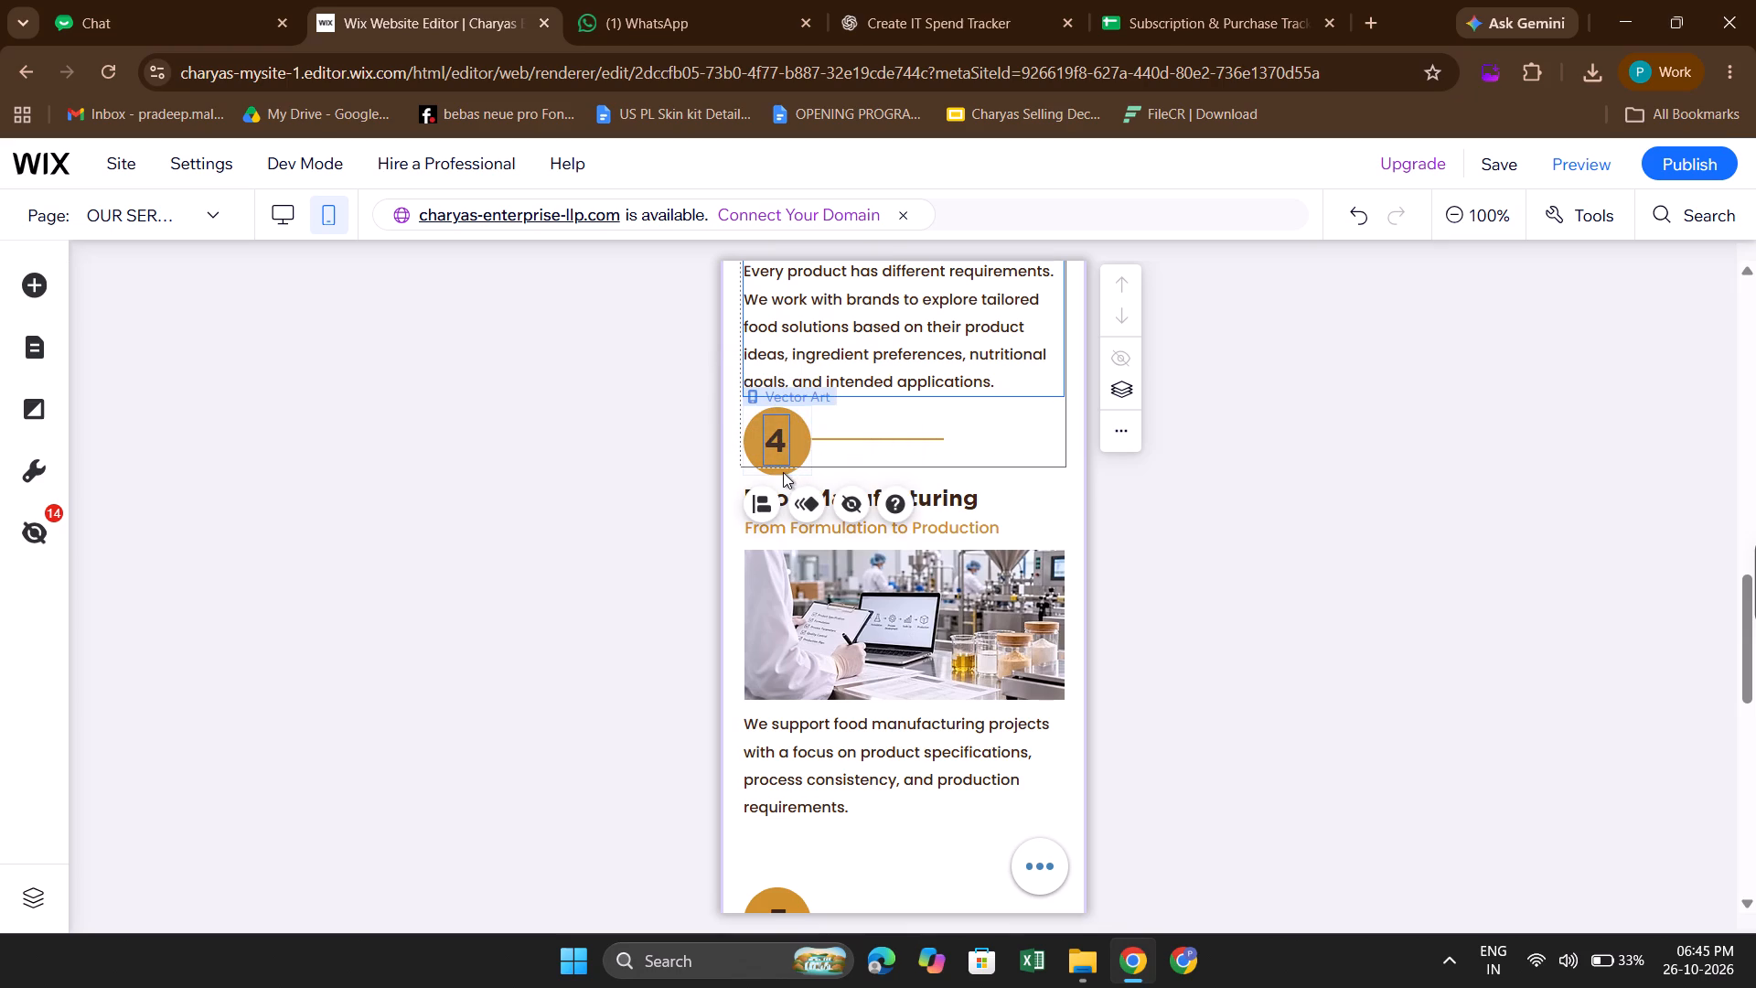
shift+click(783, 472)
shift+click(914, 443)
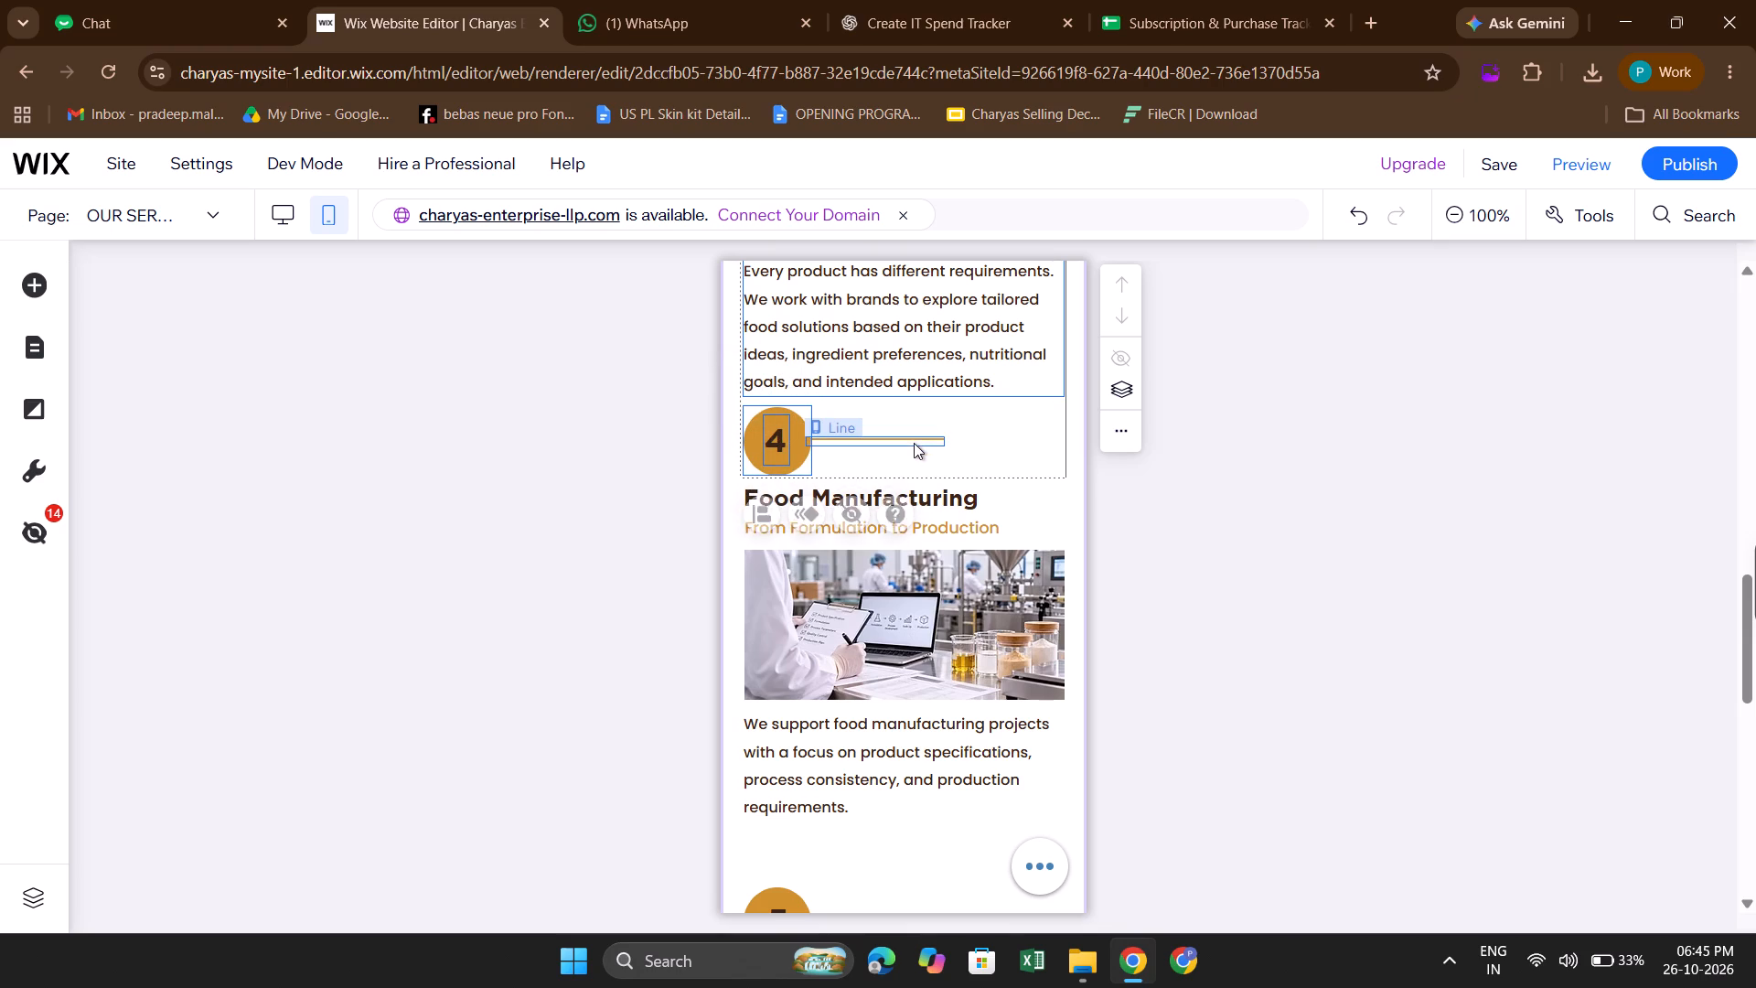
shift+click(948, 496)
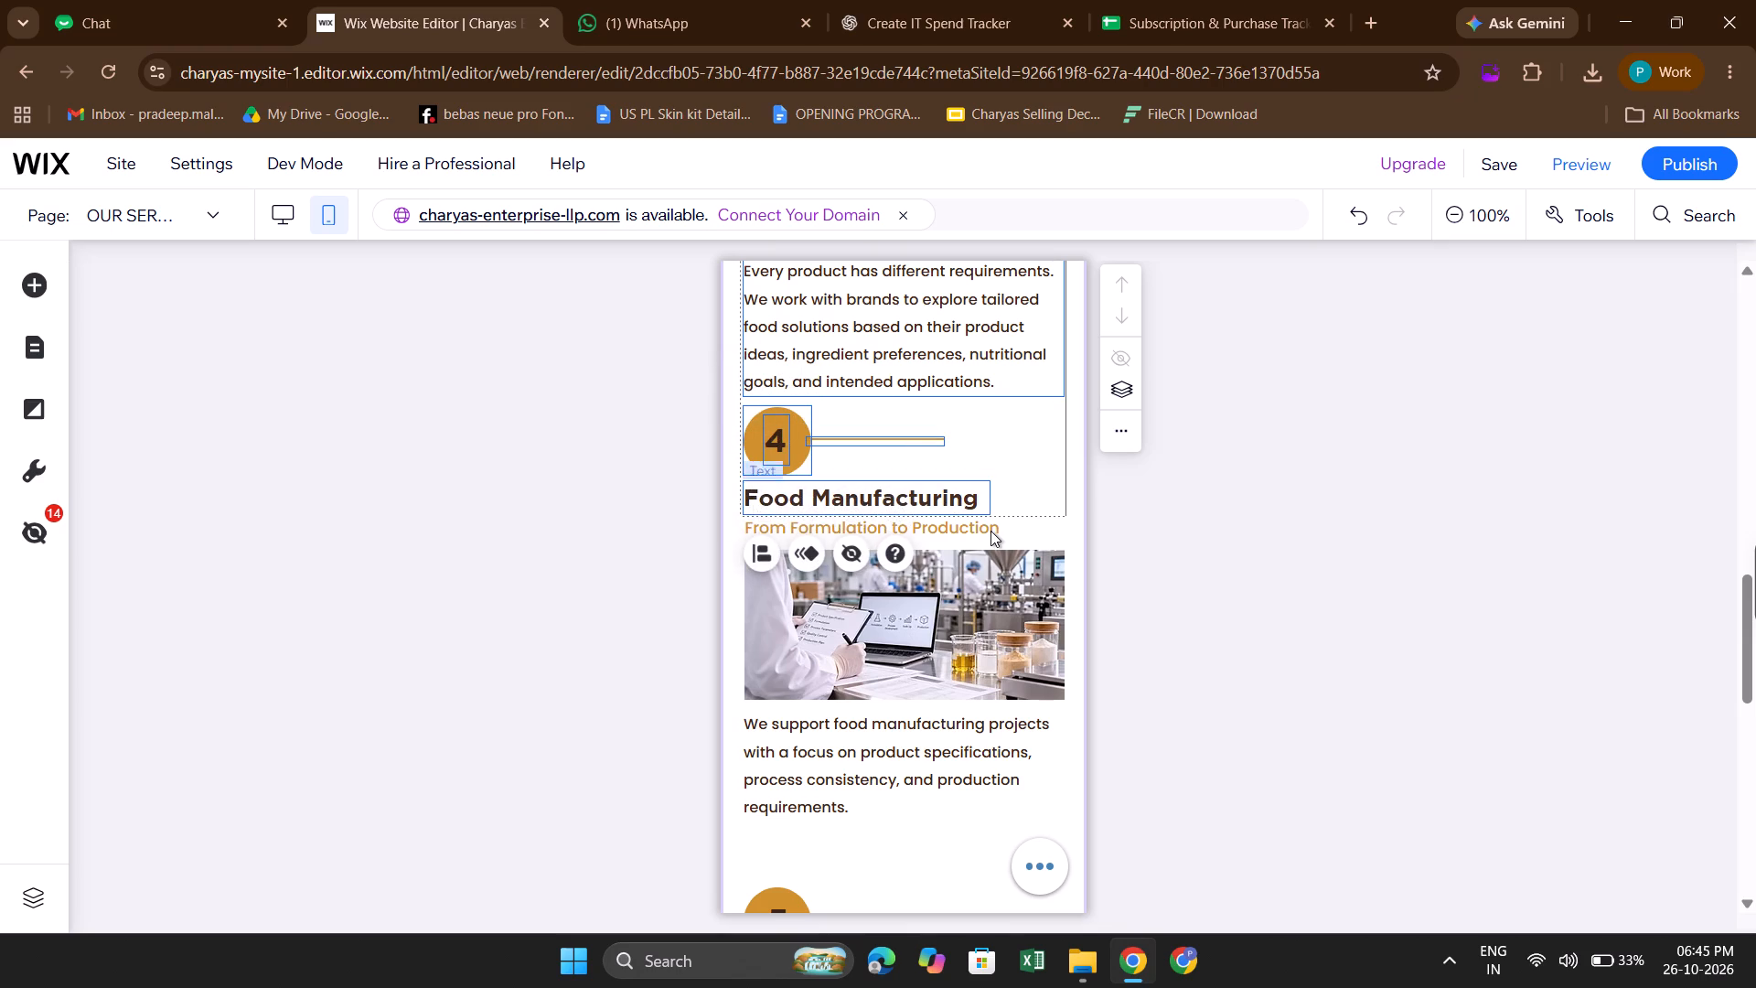
shift+click(990, 531)
shift+click(954, 609)
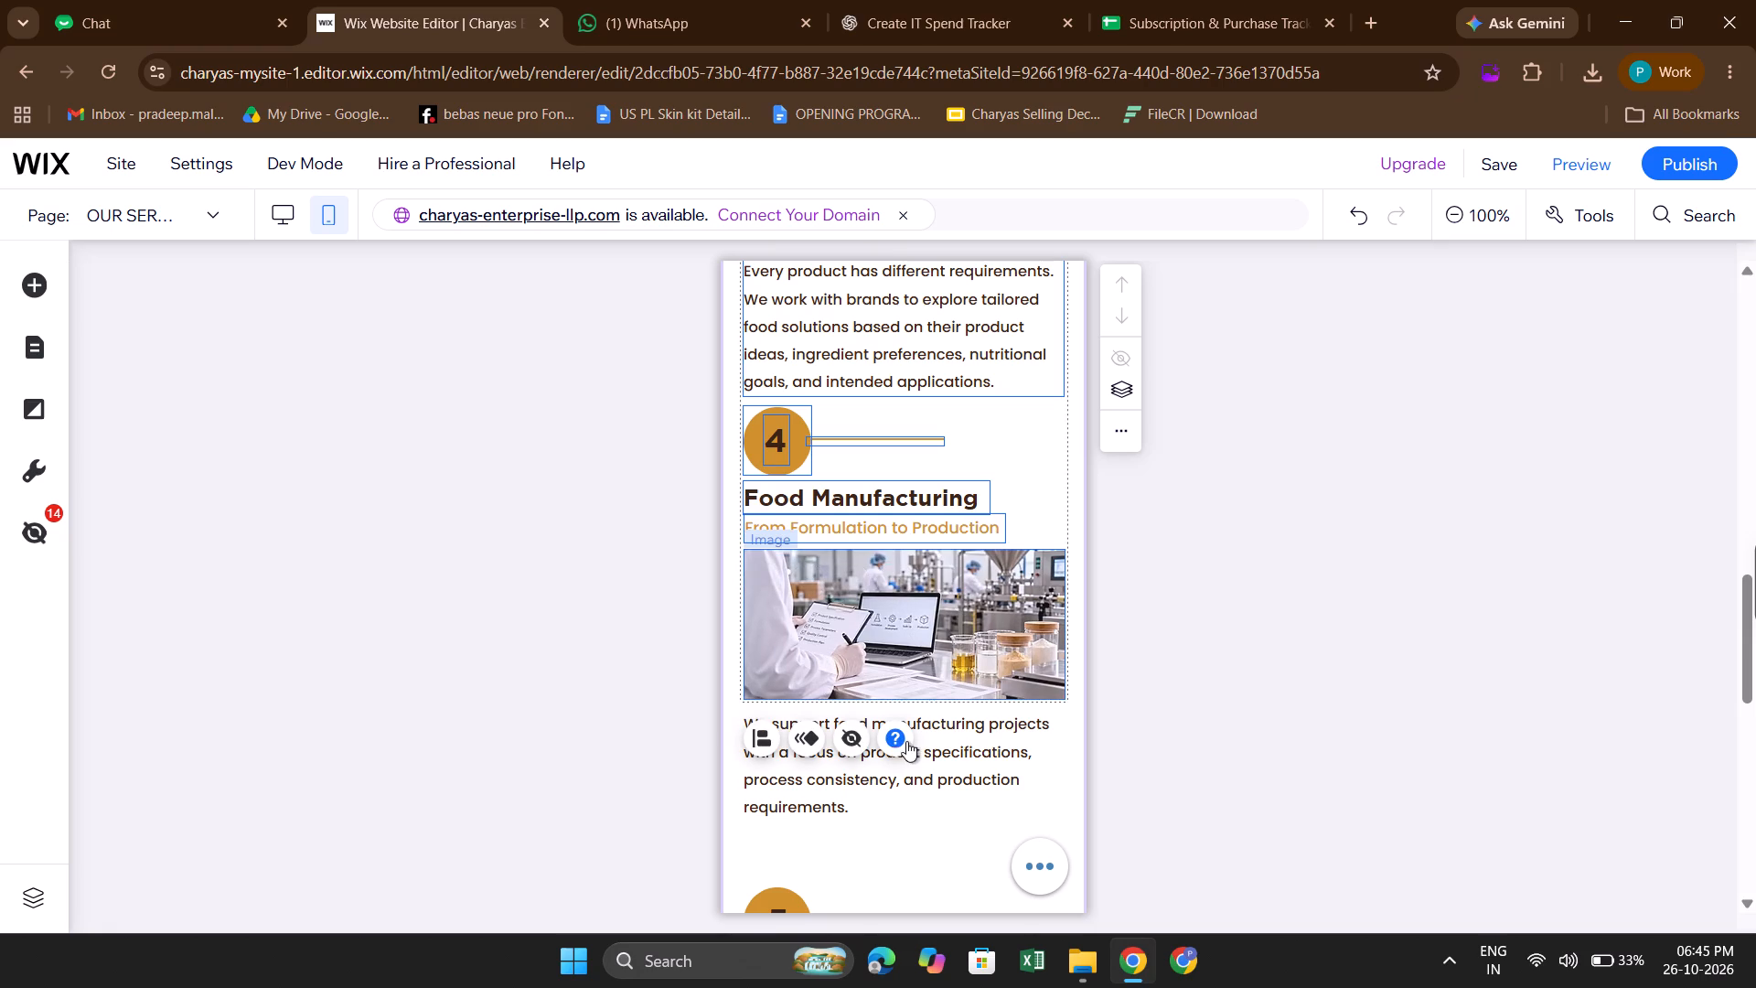
shift+click(955, 730)
key(shift+Down)
key(shift+Down)
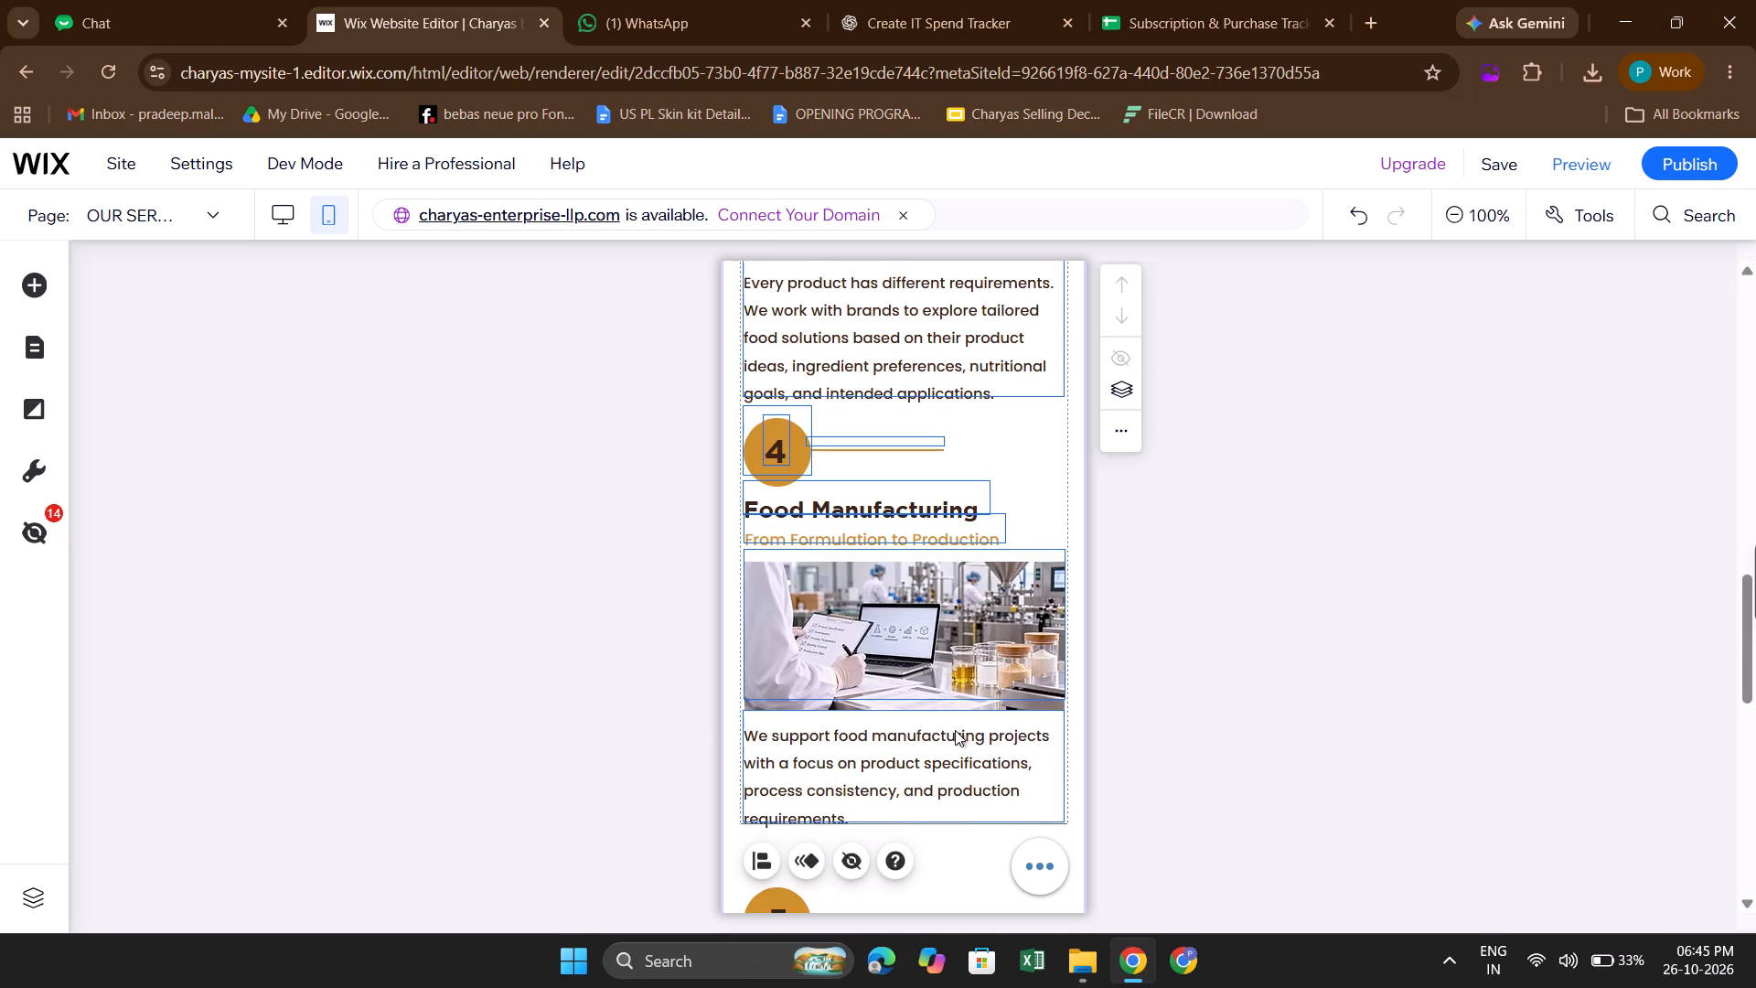
key(shift+Down)
scroll(955, 730, down, 1)
key(shift+Down)
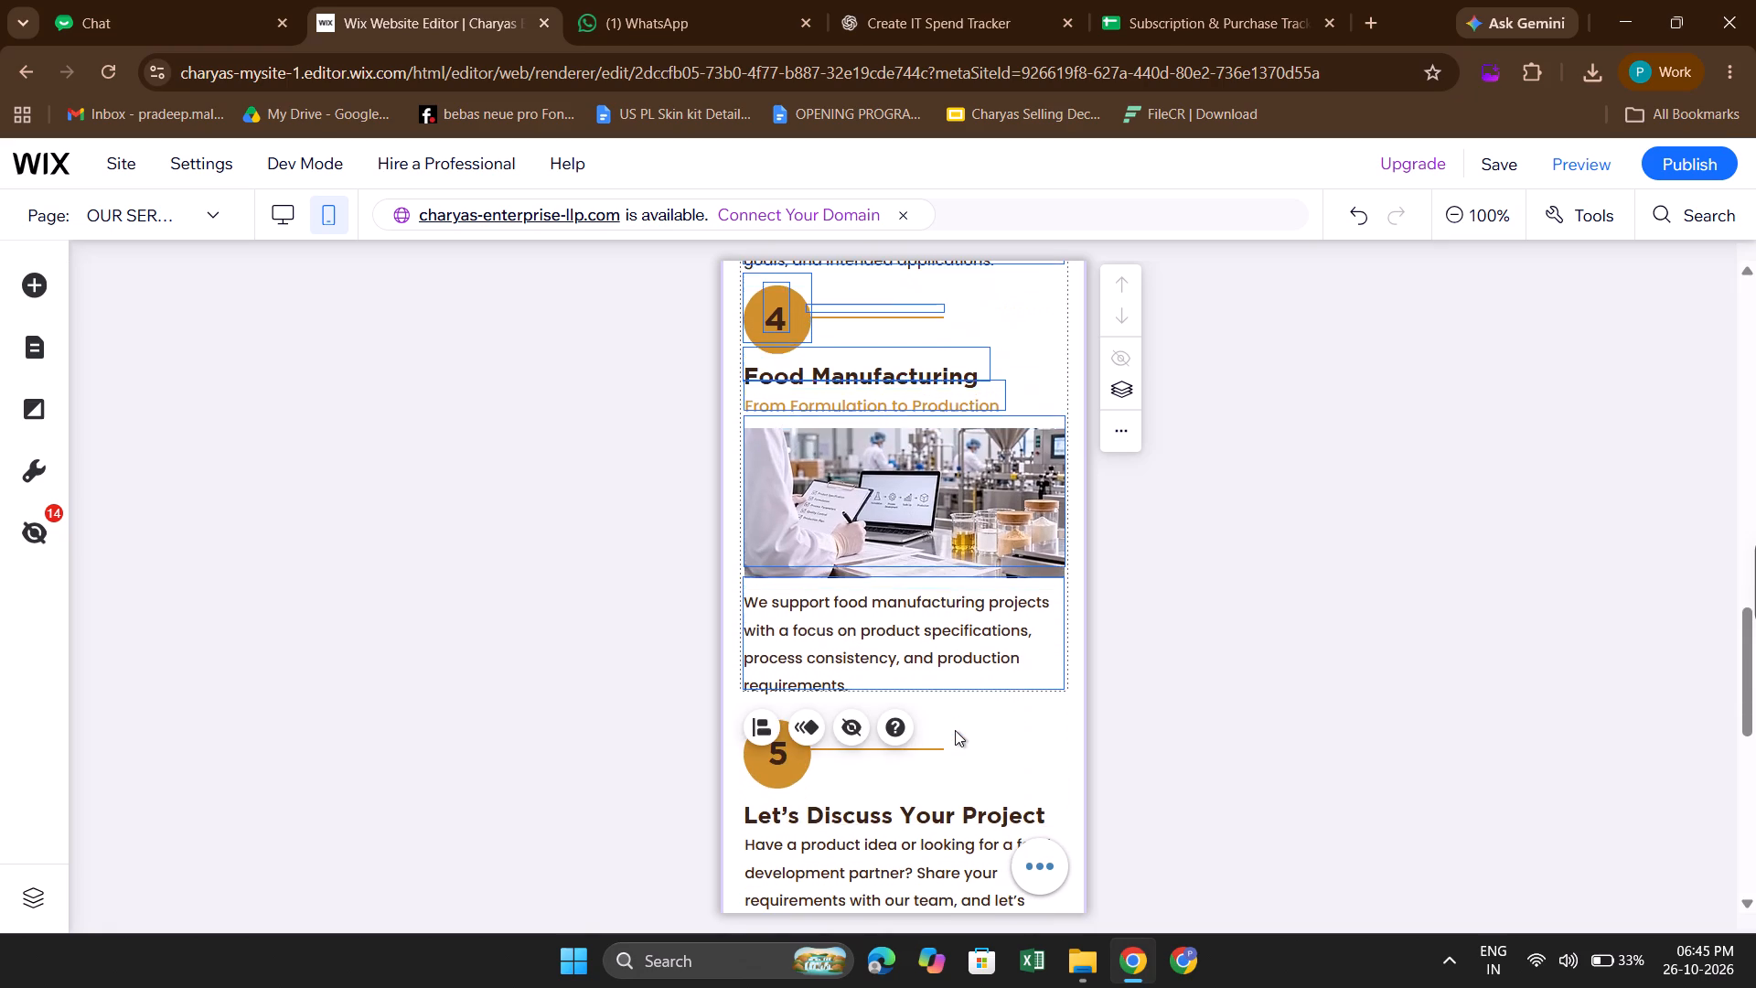
key(shift+Down)
click(1276, 669)
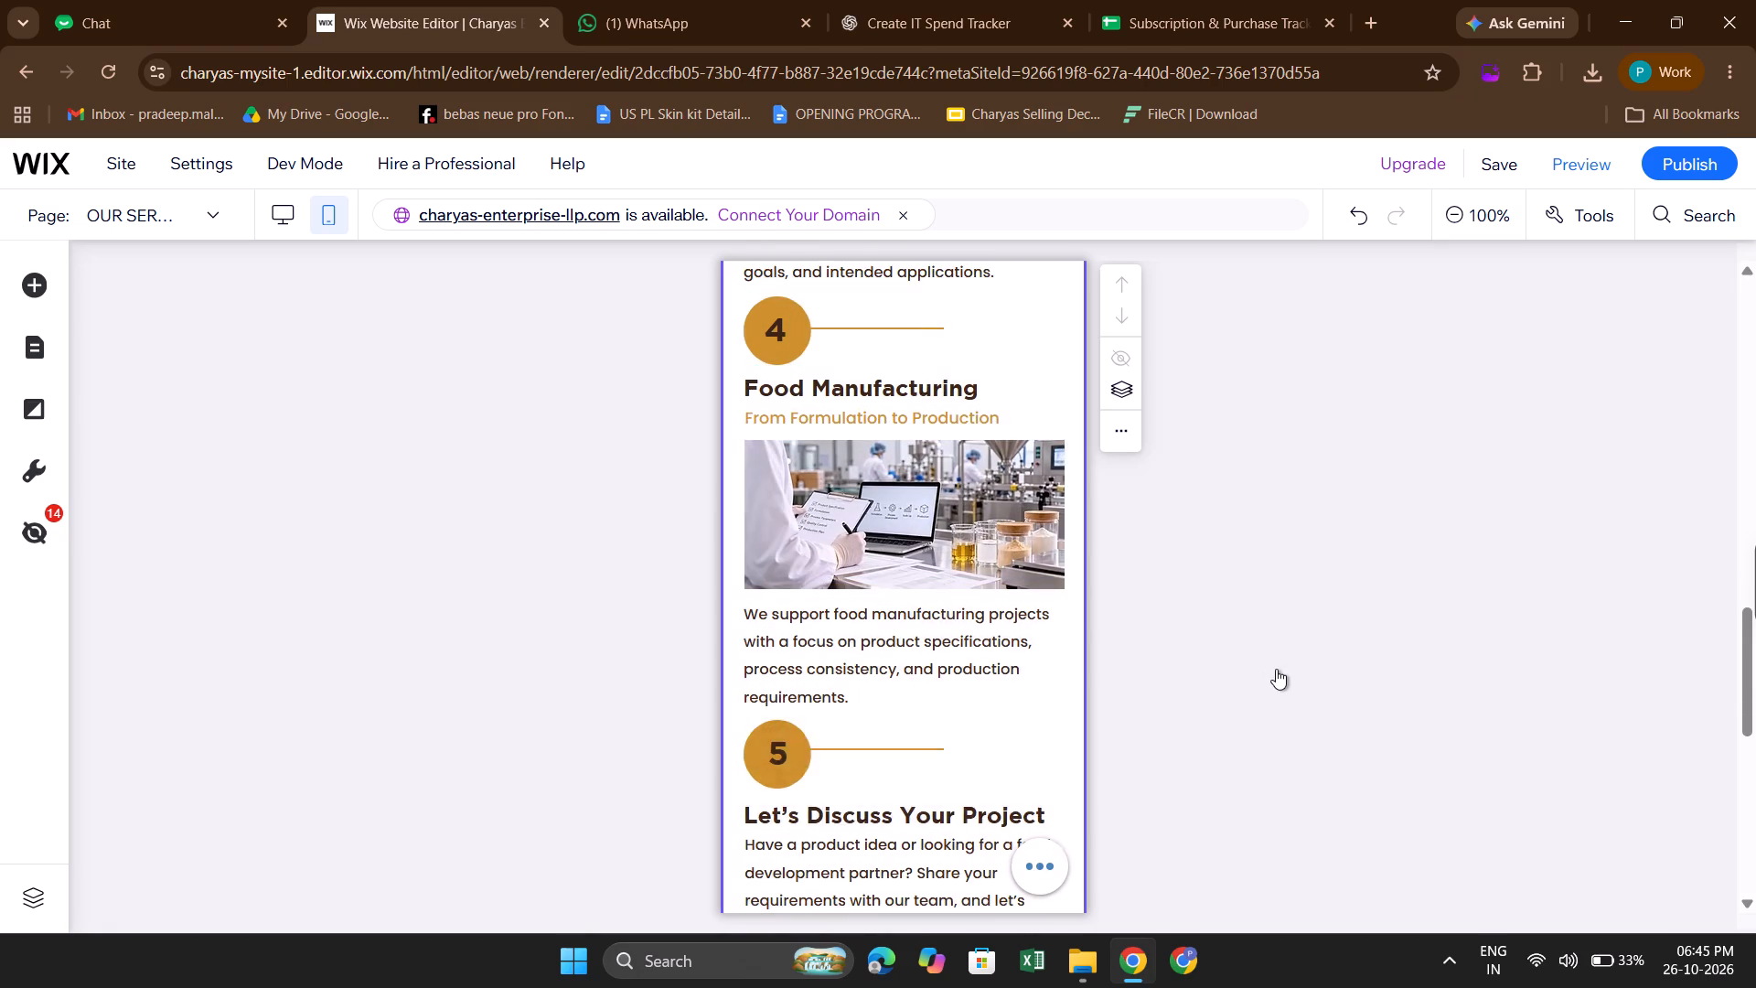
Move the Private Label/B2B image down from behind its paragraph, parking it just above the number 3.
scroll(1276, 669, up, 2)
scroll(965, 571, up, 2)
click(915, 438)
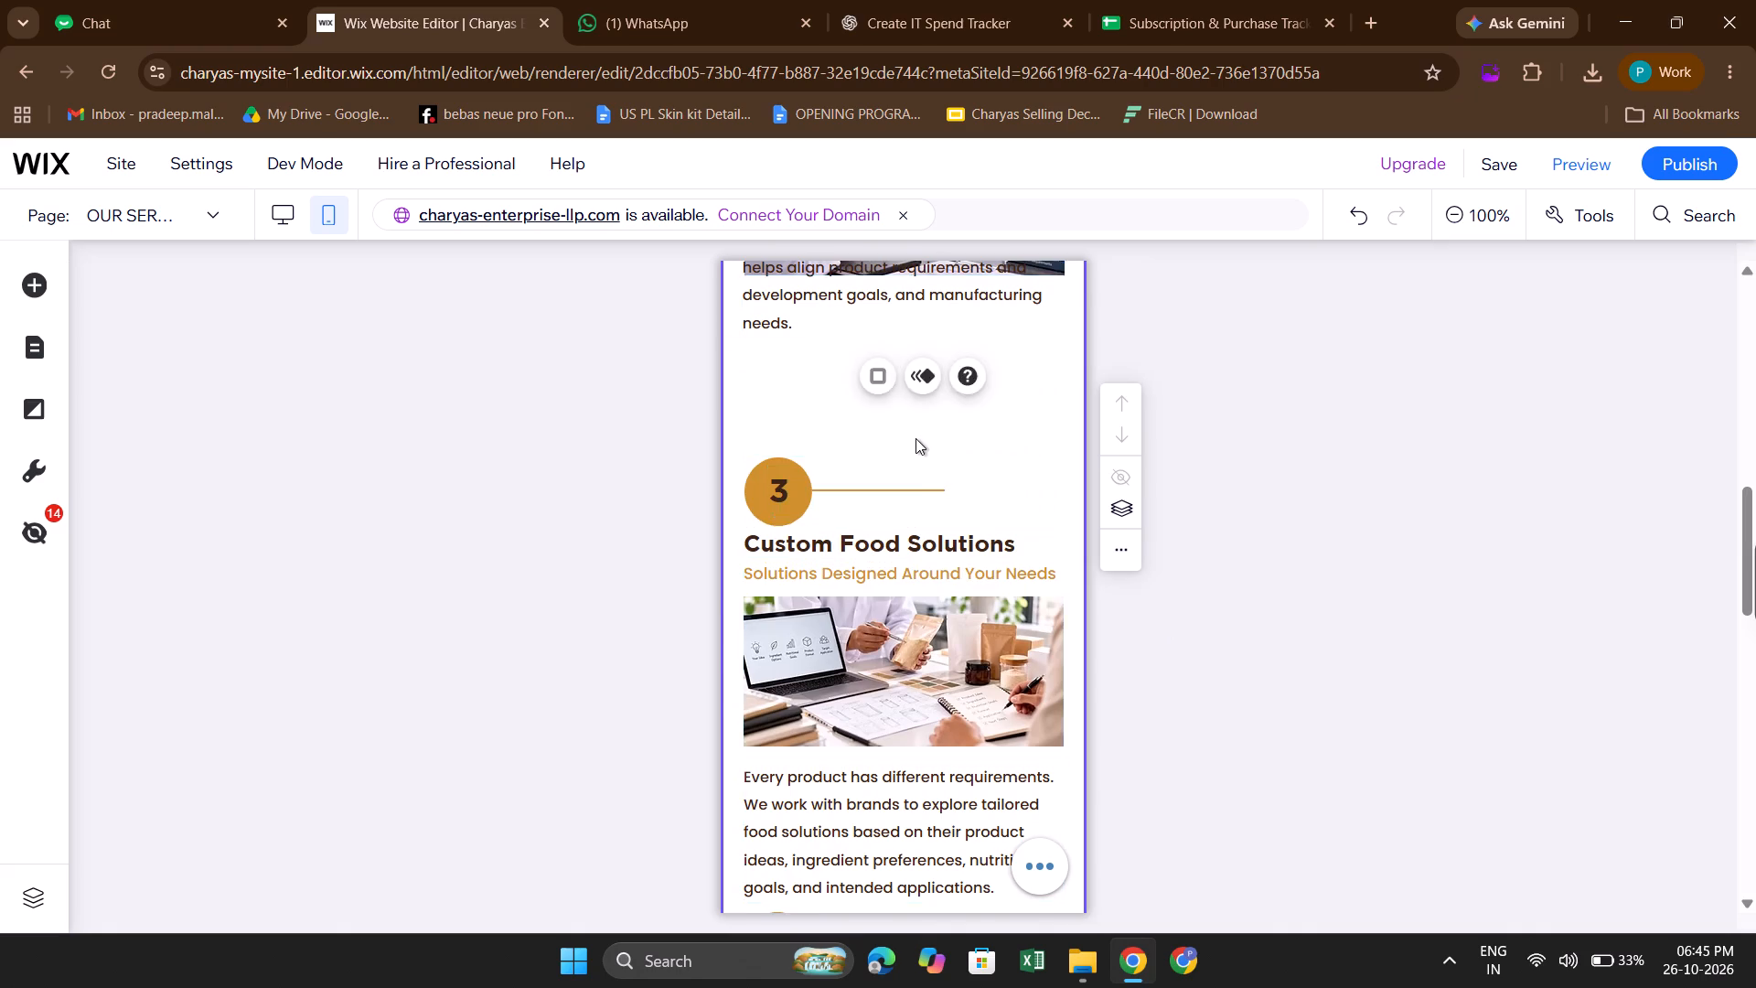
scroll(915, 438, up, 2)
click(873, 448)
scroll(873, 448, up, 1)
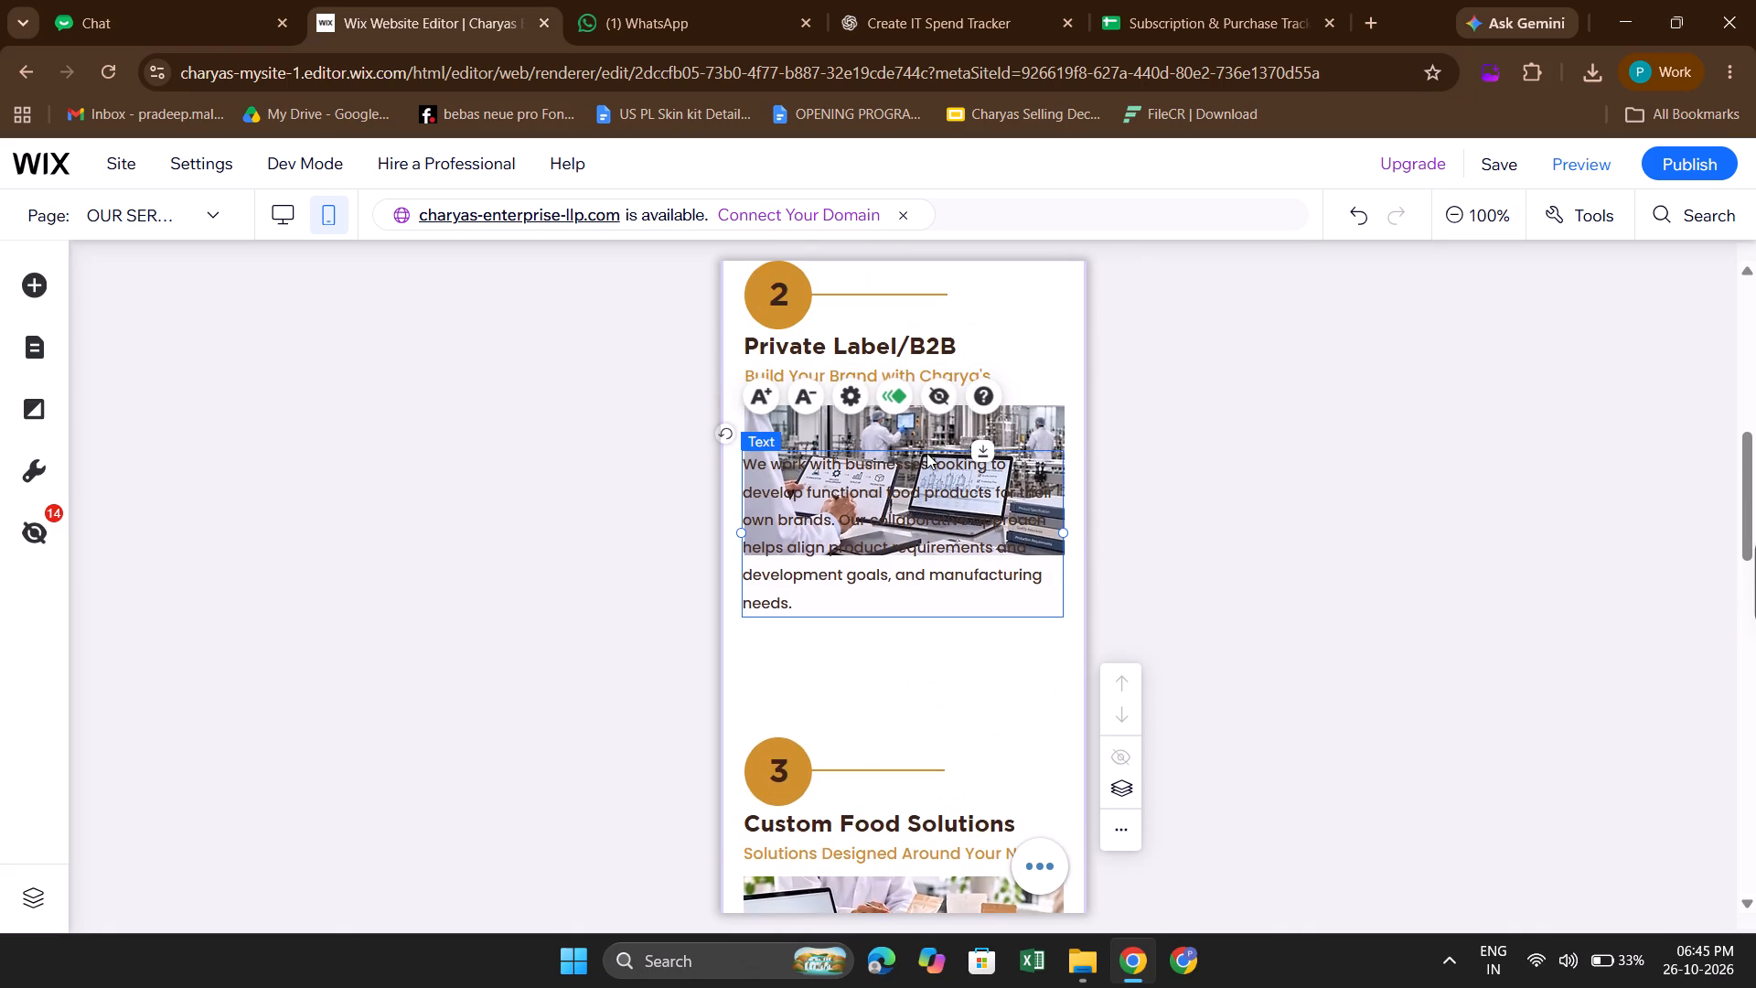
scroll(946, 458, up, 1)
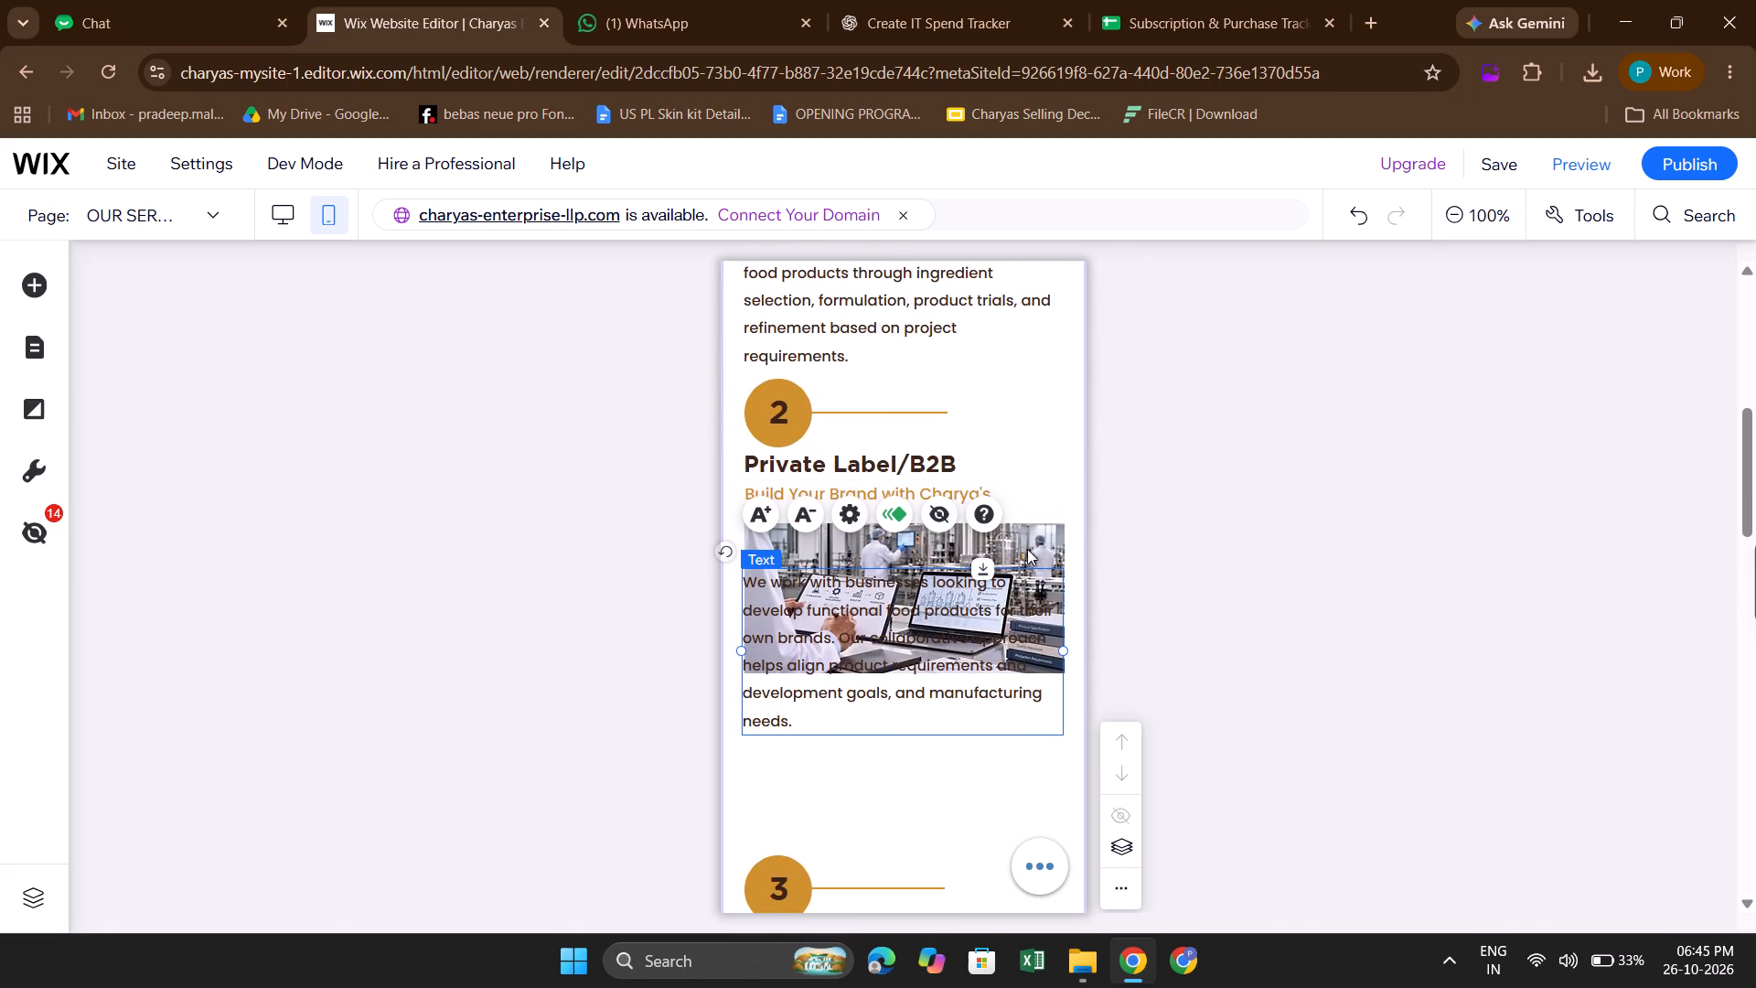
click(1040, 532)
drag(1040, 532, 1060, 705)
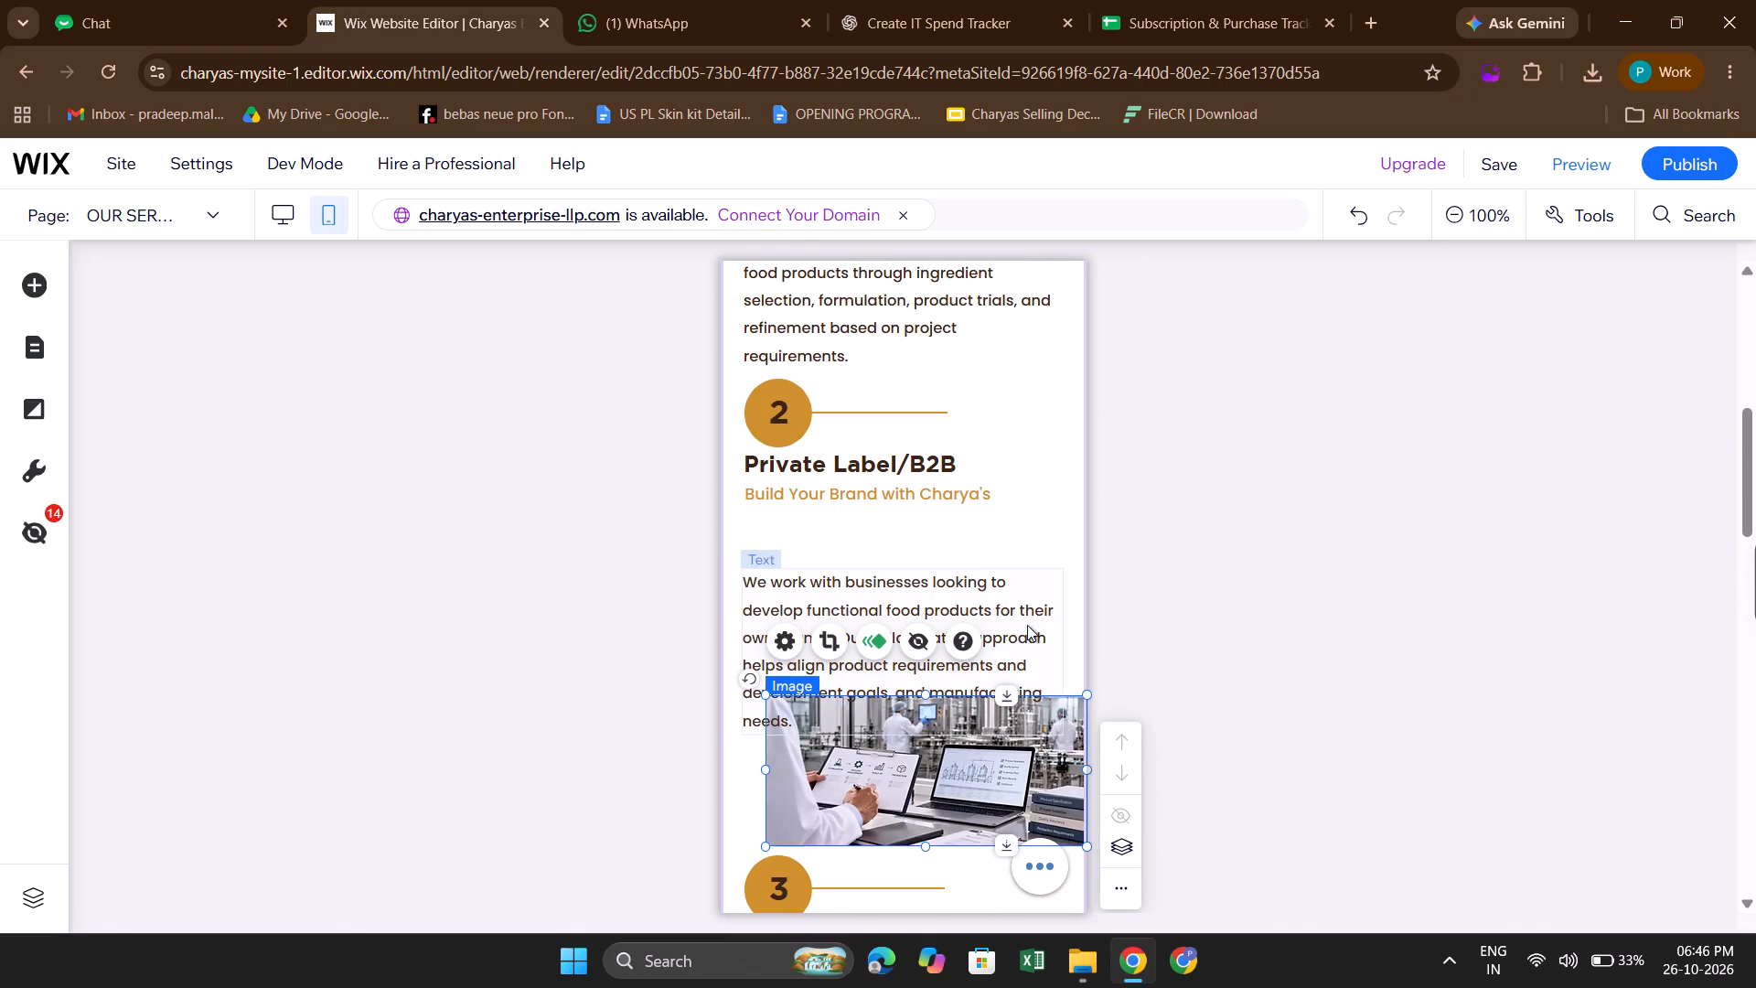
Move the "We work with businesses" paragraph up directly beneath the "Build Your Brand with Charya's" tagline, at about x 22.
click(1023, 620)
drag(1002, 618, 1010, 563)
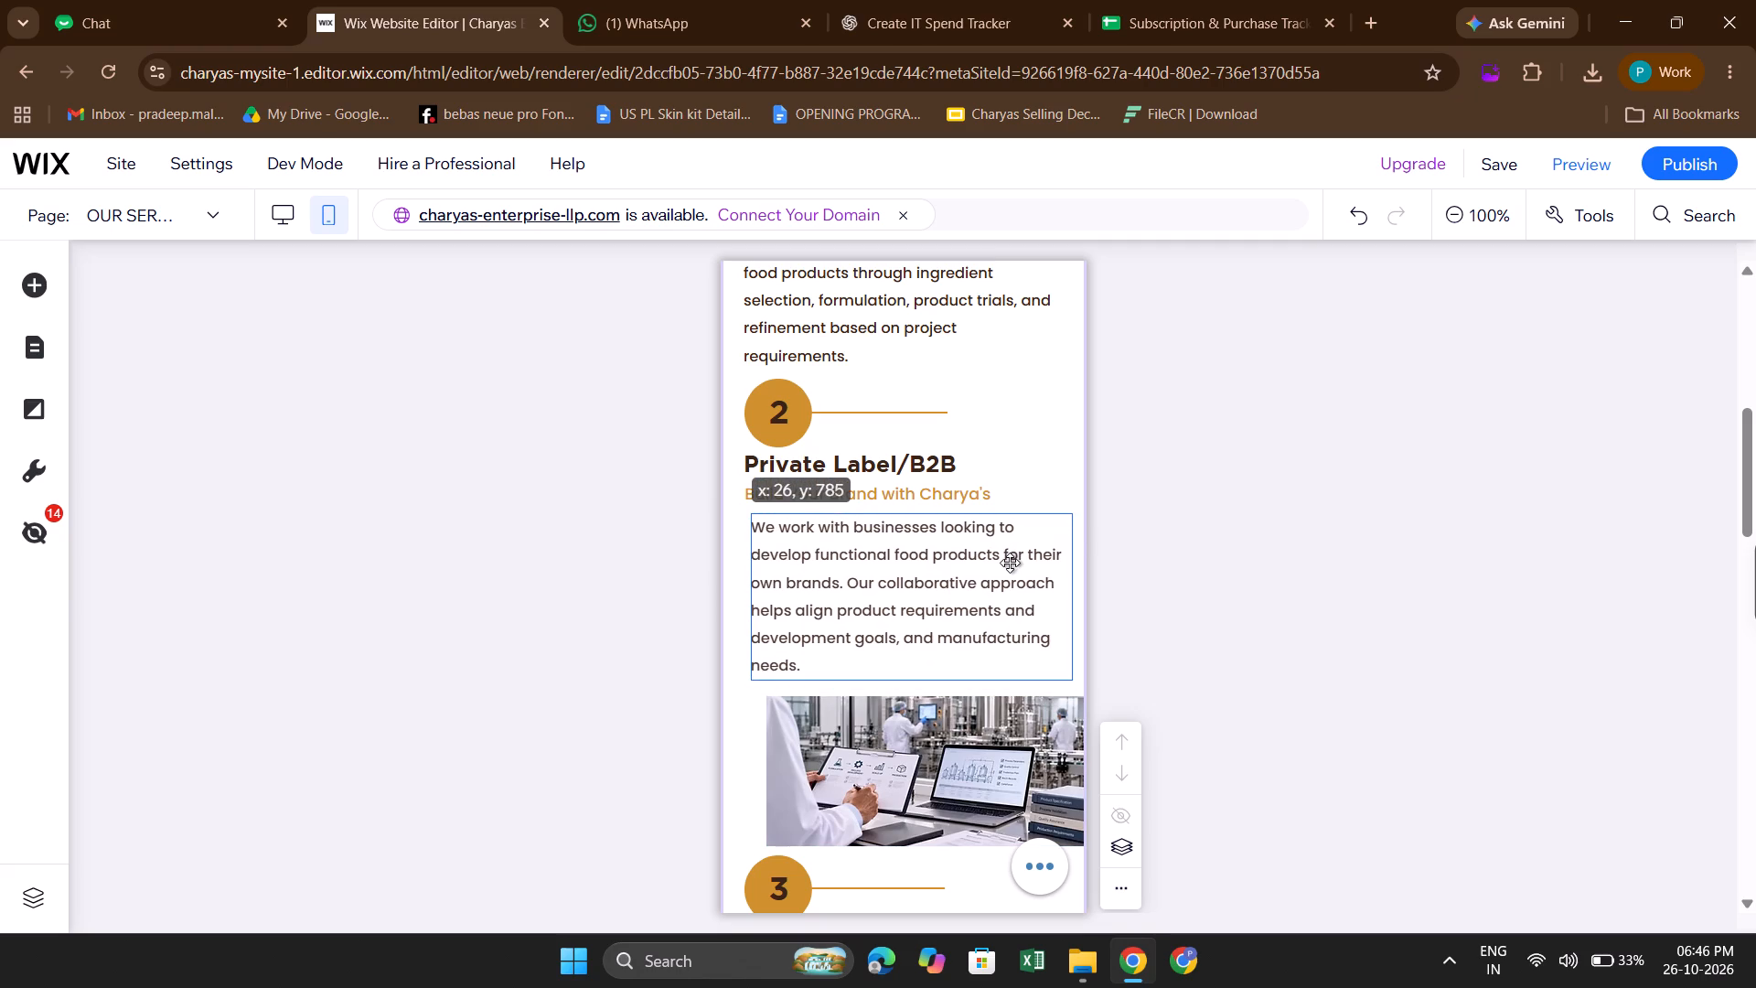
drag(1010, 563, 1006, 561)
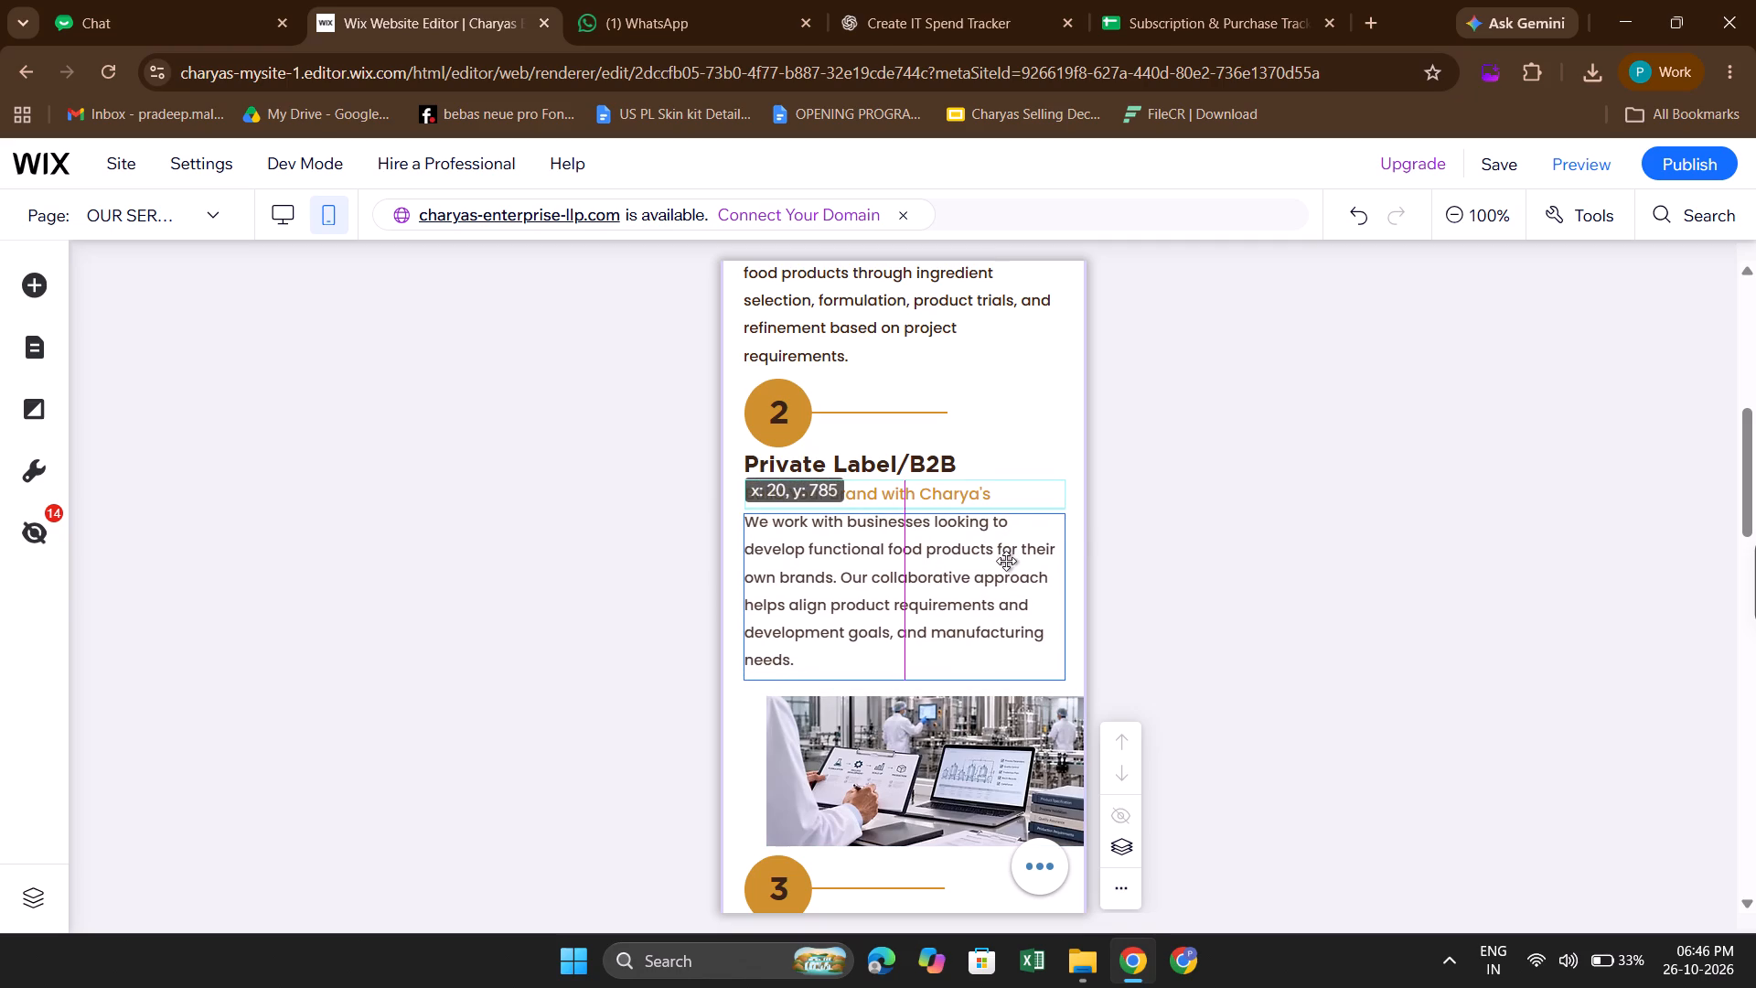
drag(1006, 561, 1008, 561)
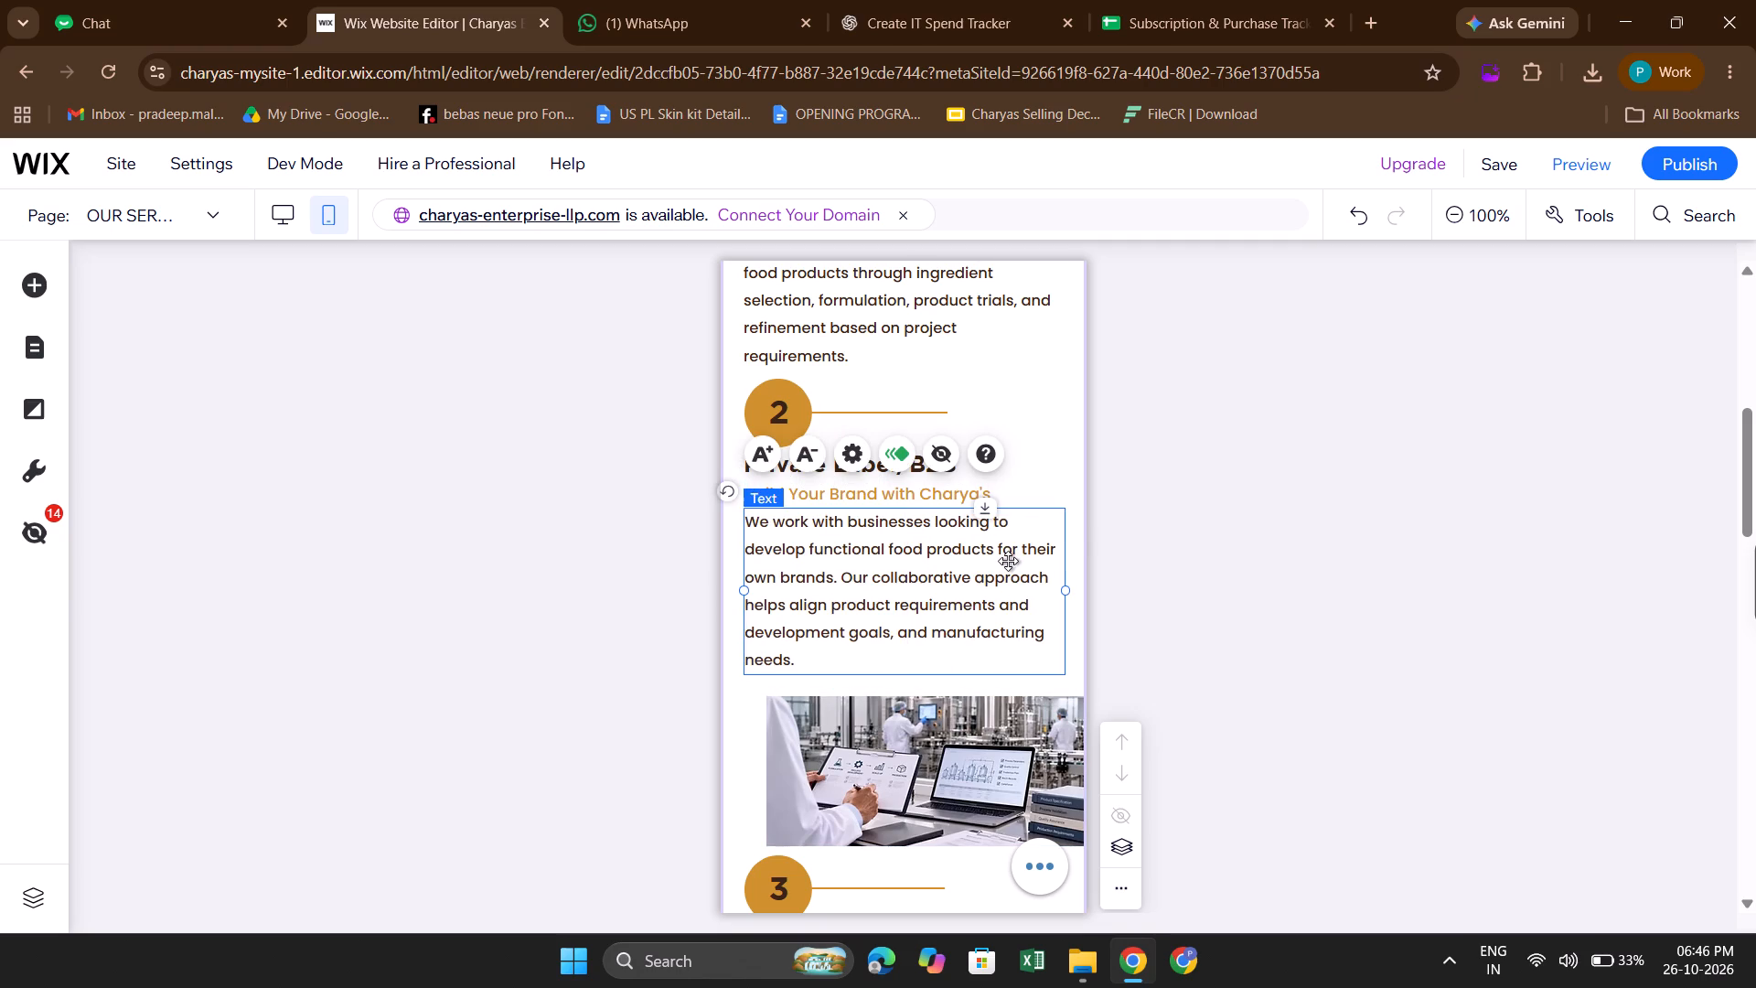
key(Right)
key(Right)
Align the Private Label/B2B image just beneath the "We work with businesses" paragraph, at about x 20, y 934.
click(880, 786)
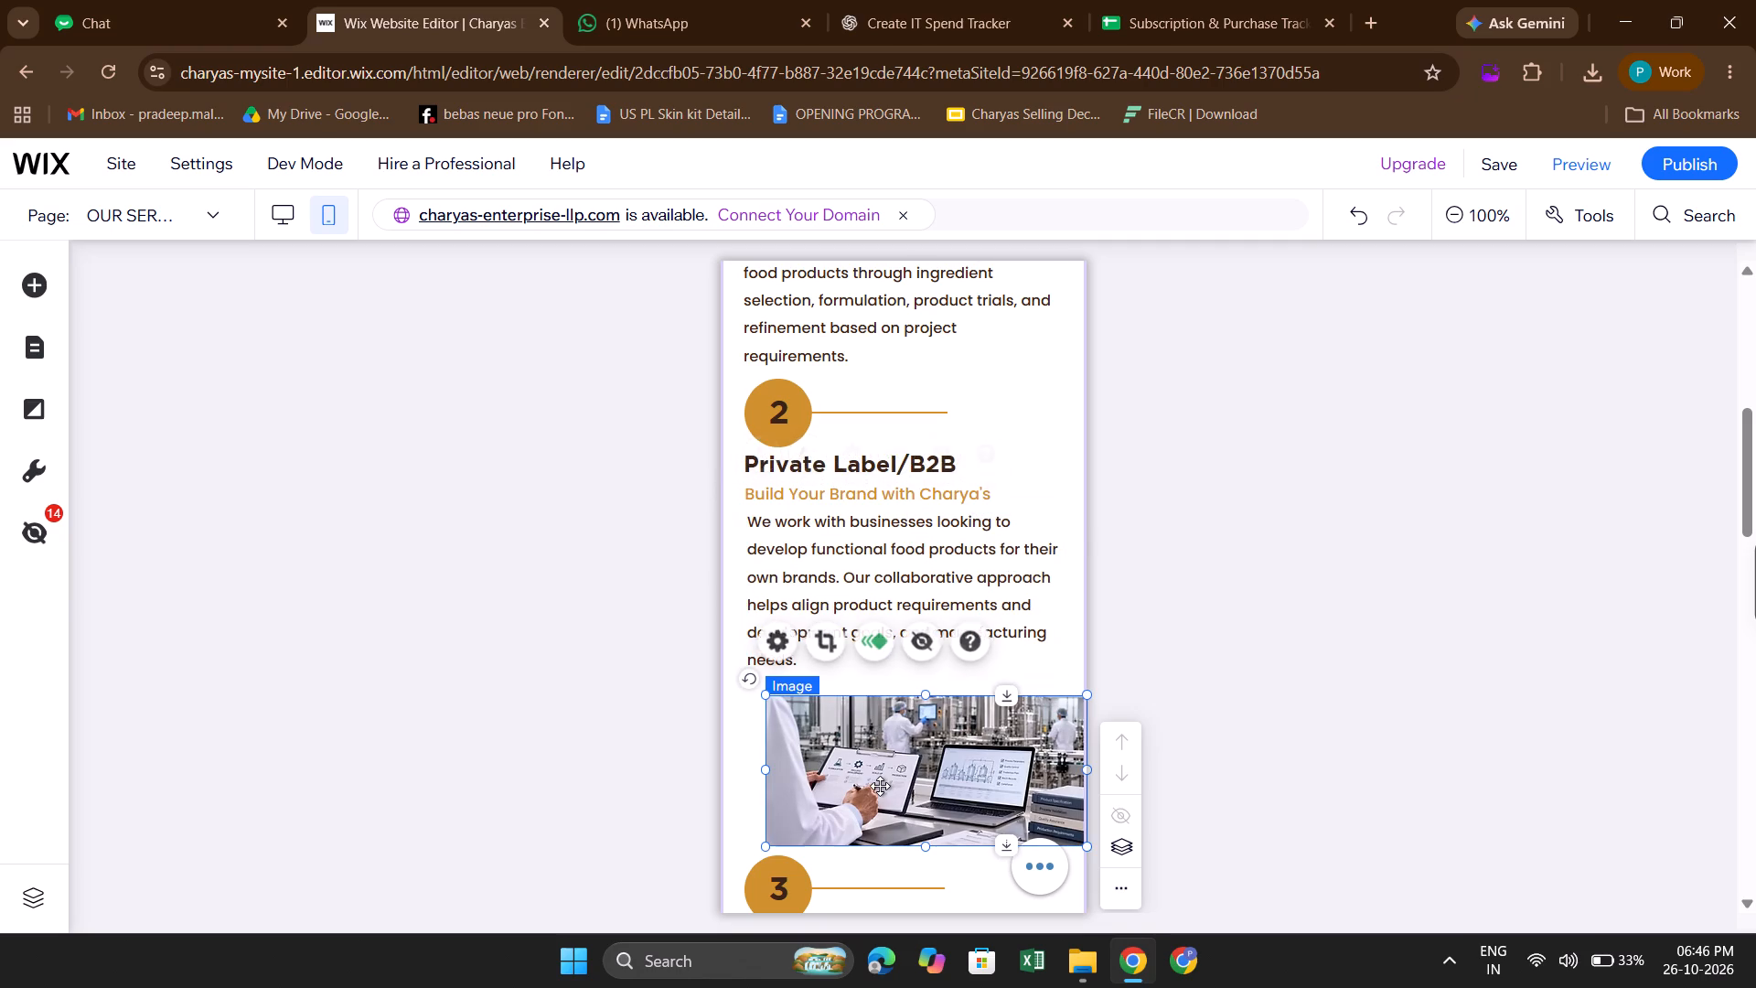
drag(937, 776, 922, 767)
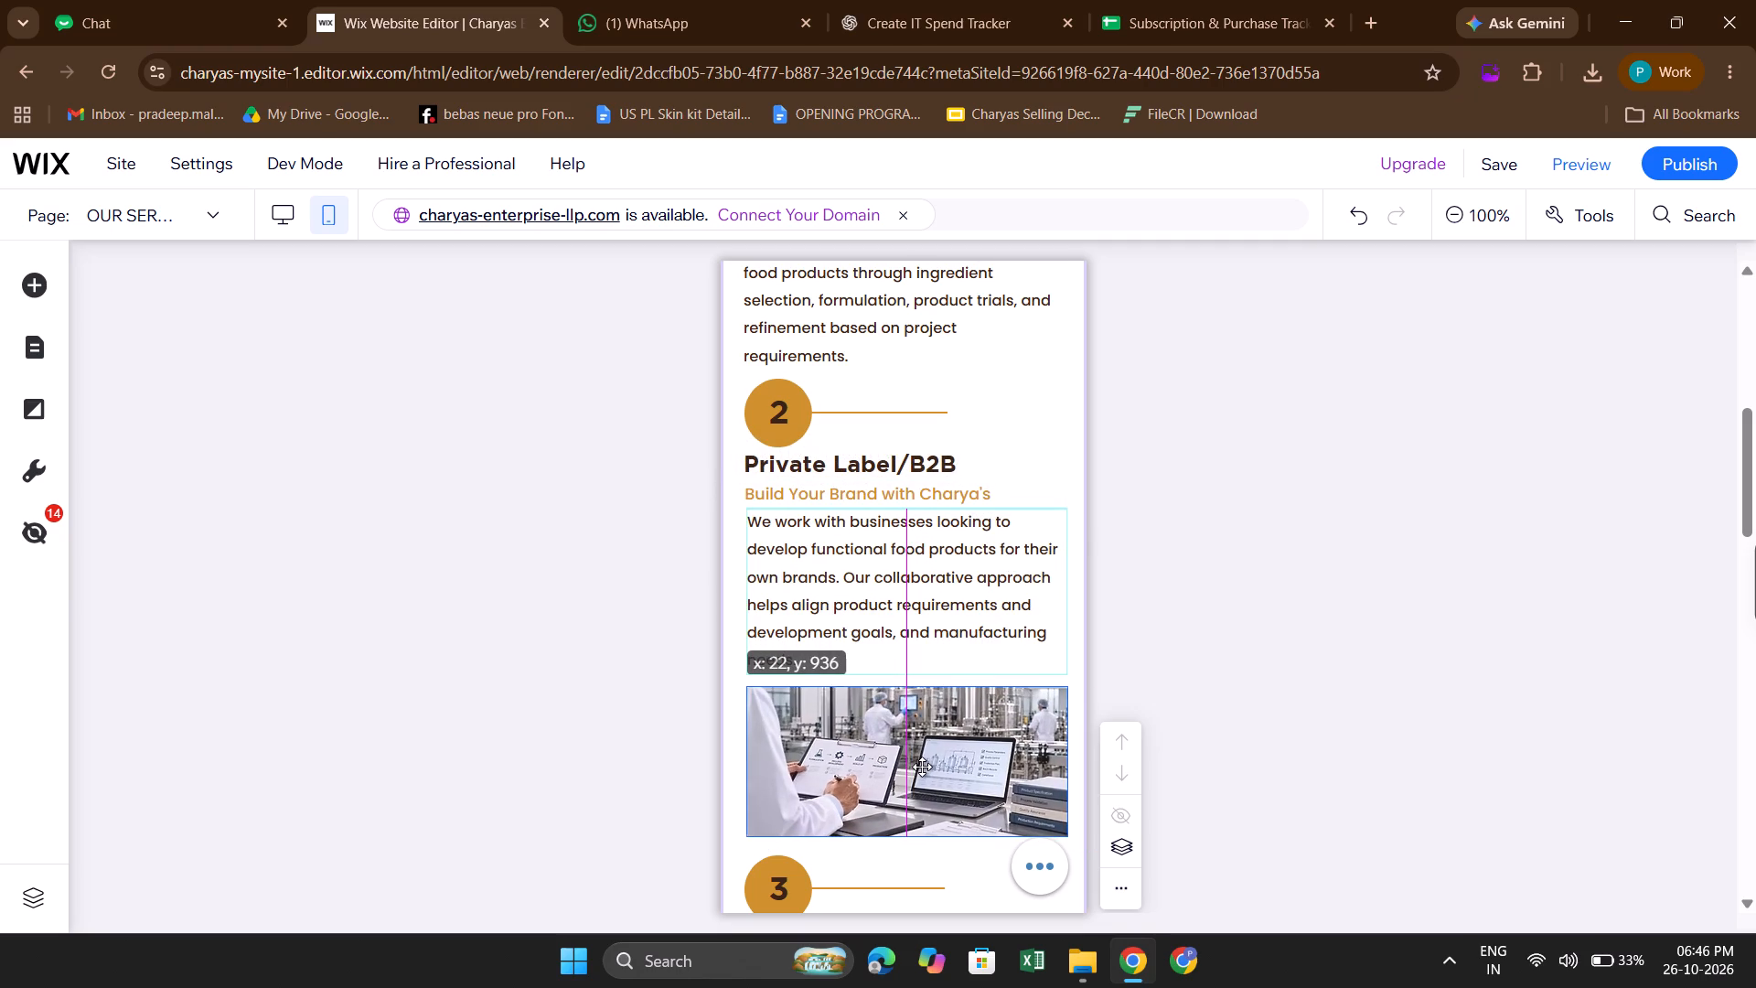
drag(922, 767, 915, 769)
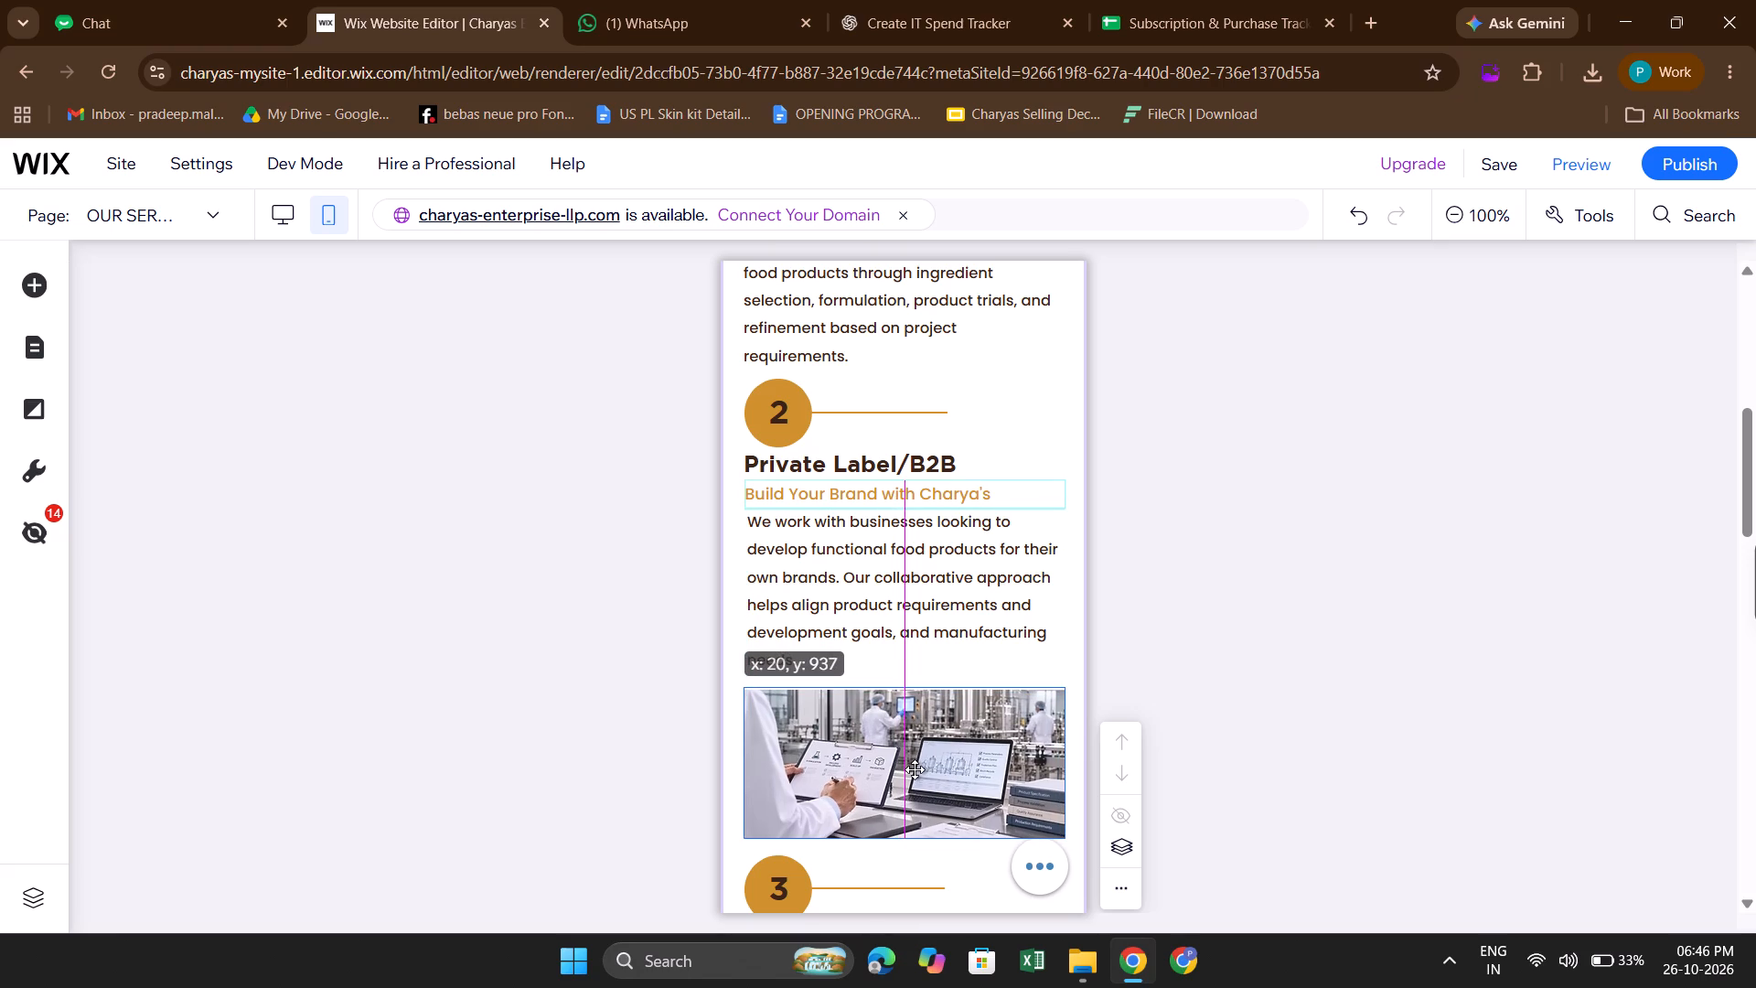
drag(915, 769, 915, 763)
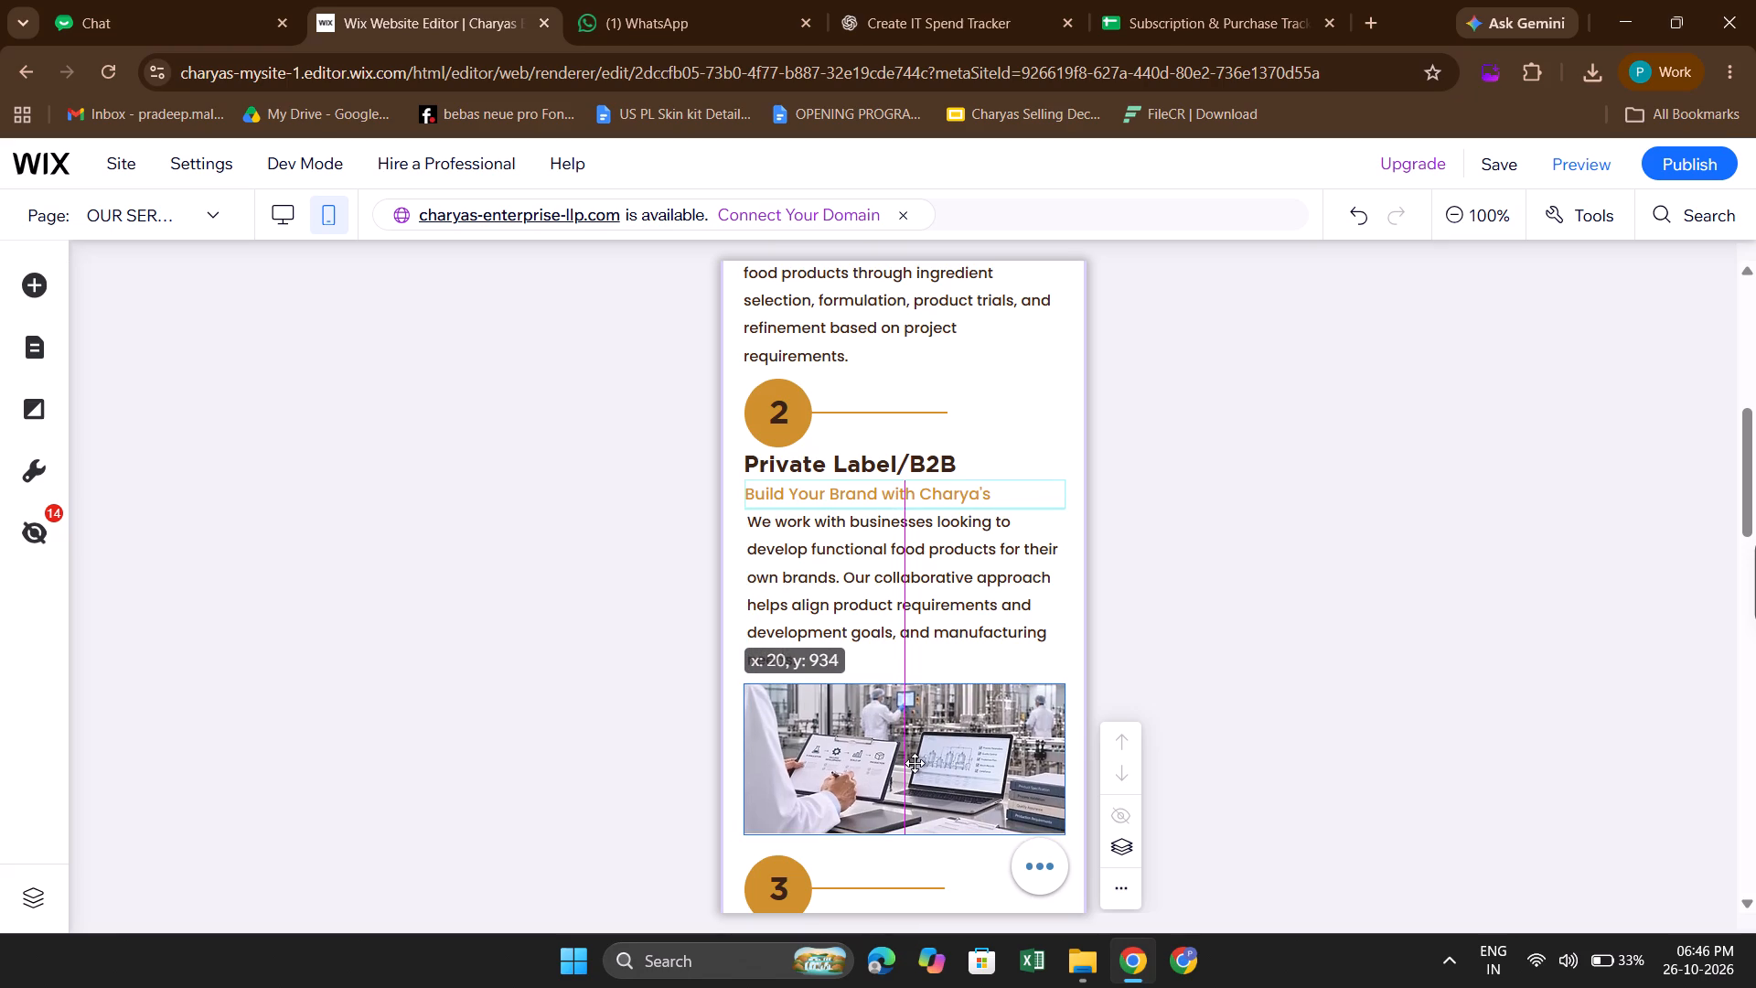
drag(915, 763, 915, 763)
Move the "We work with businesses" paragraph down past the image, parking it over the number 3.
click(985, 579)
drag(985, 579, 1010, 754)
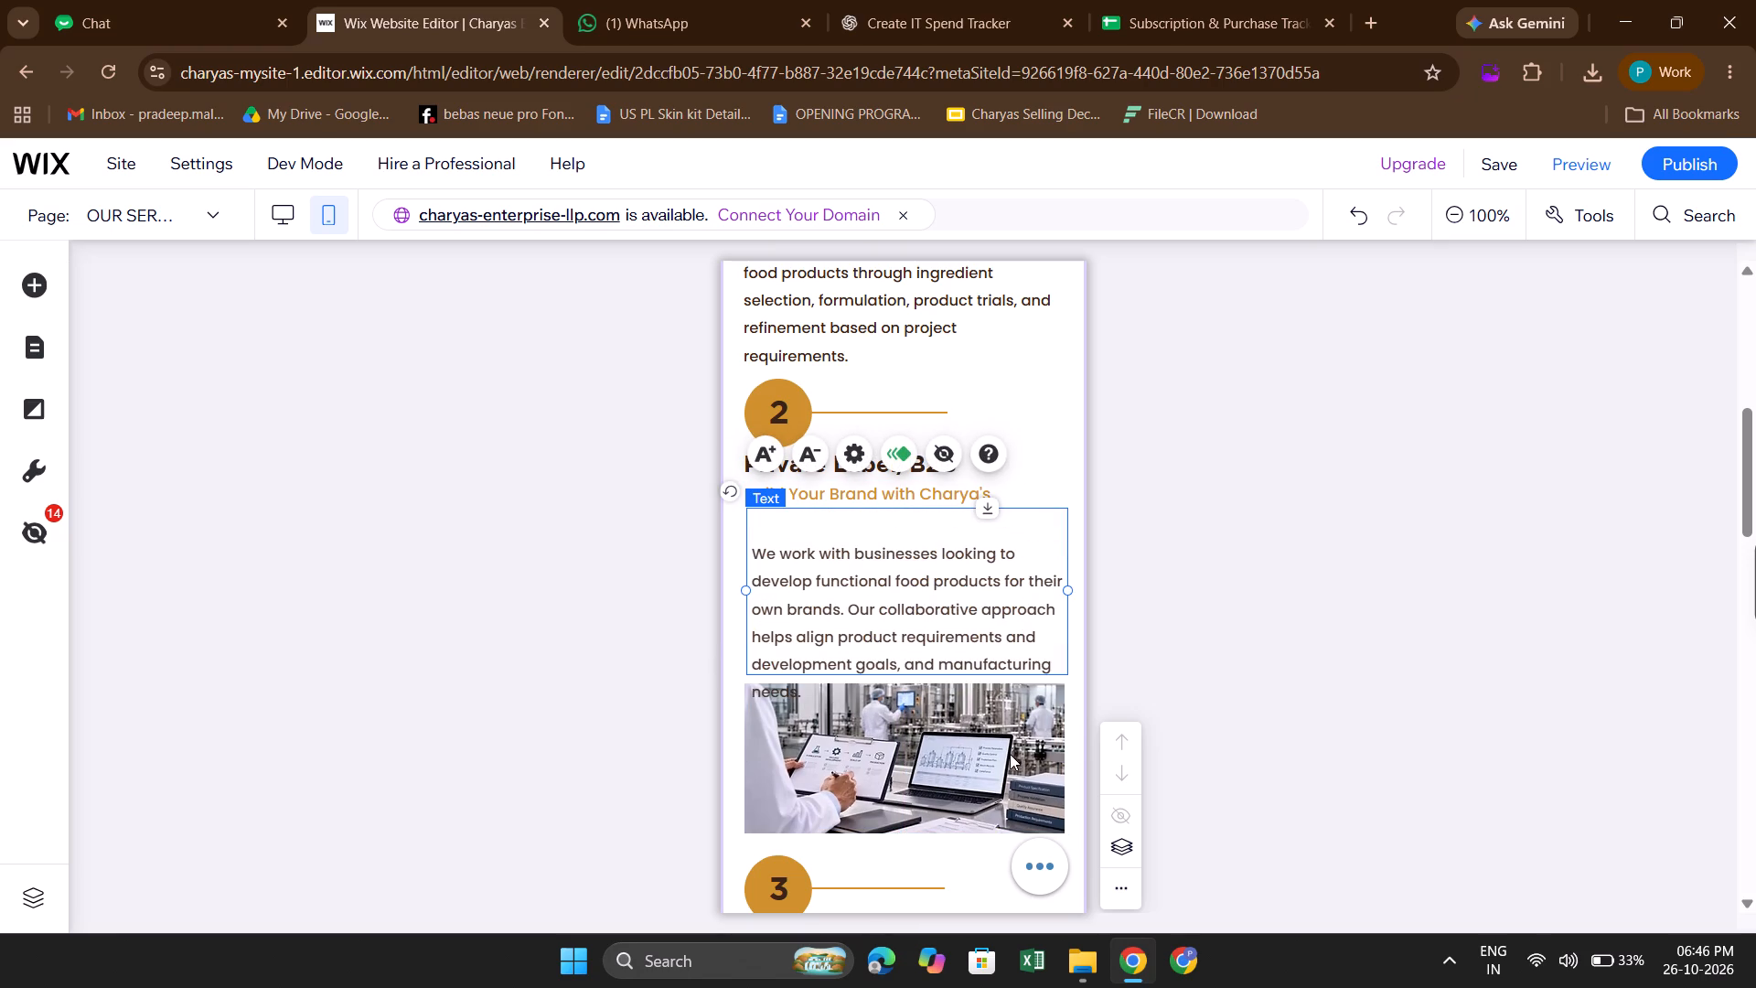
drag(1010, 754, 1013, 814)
Move the Private Label/B2B image up beneath the "Build Your Brand with Charya's" tagline, in line with the heading's left edge.
click(1049, 695)
drag(1049, 695, 1041, 607)
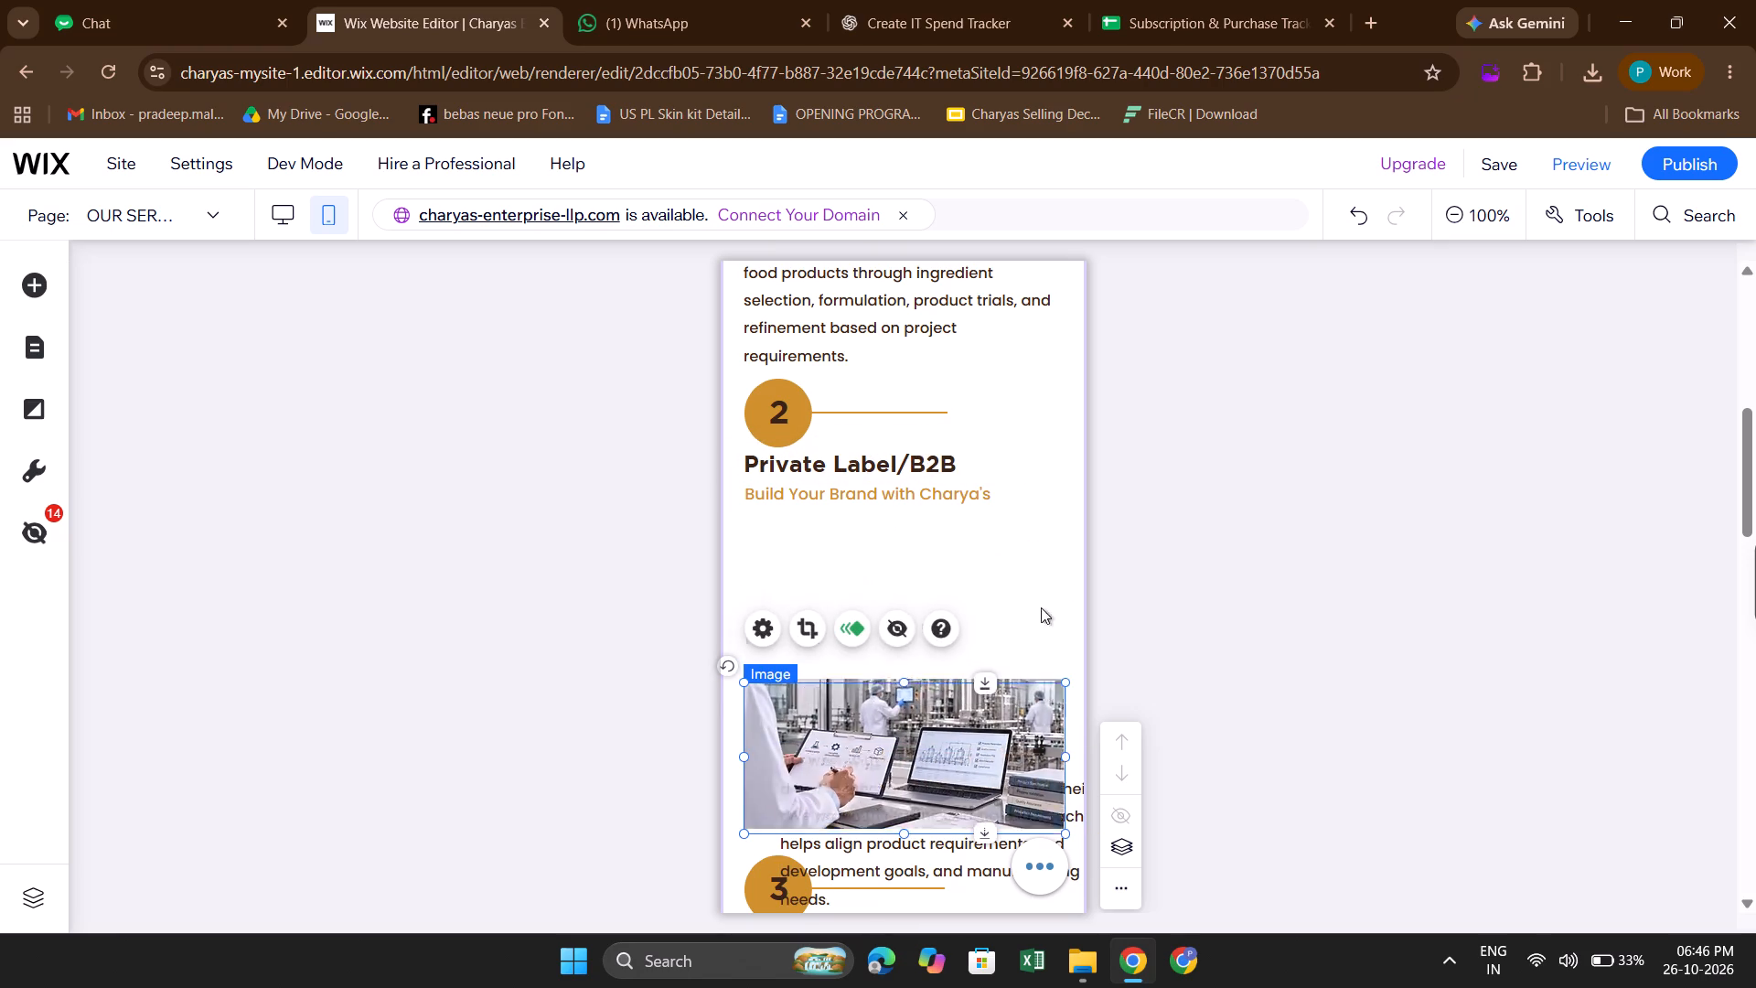
drag(1041, 607, 1022, 516)
drag(984, 560, 1001, 564)
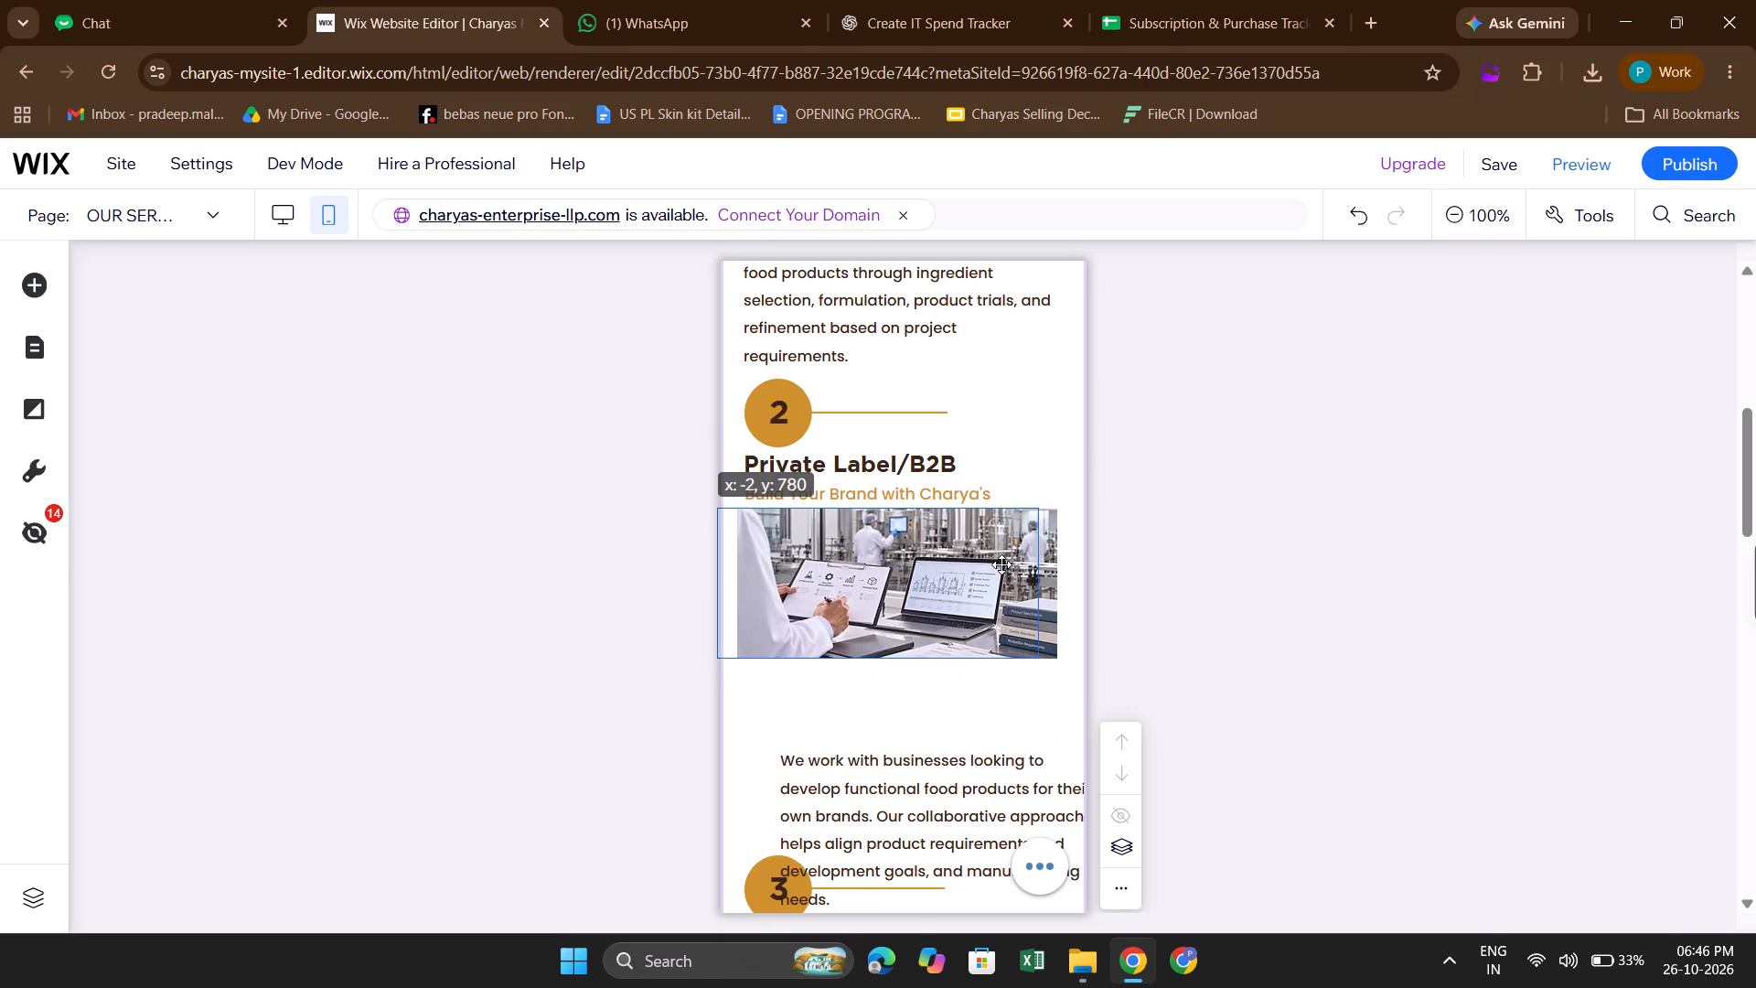
drag(1001, 564, 1013, 568)
Place the "We work with businesses" paragraph directly beneath the Private Label/B2B image, aligned with its left edge, and nudge it into position.
click(958, 772)
drag(958, 772, 927, 703)
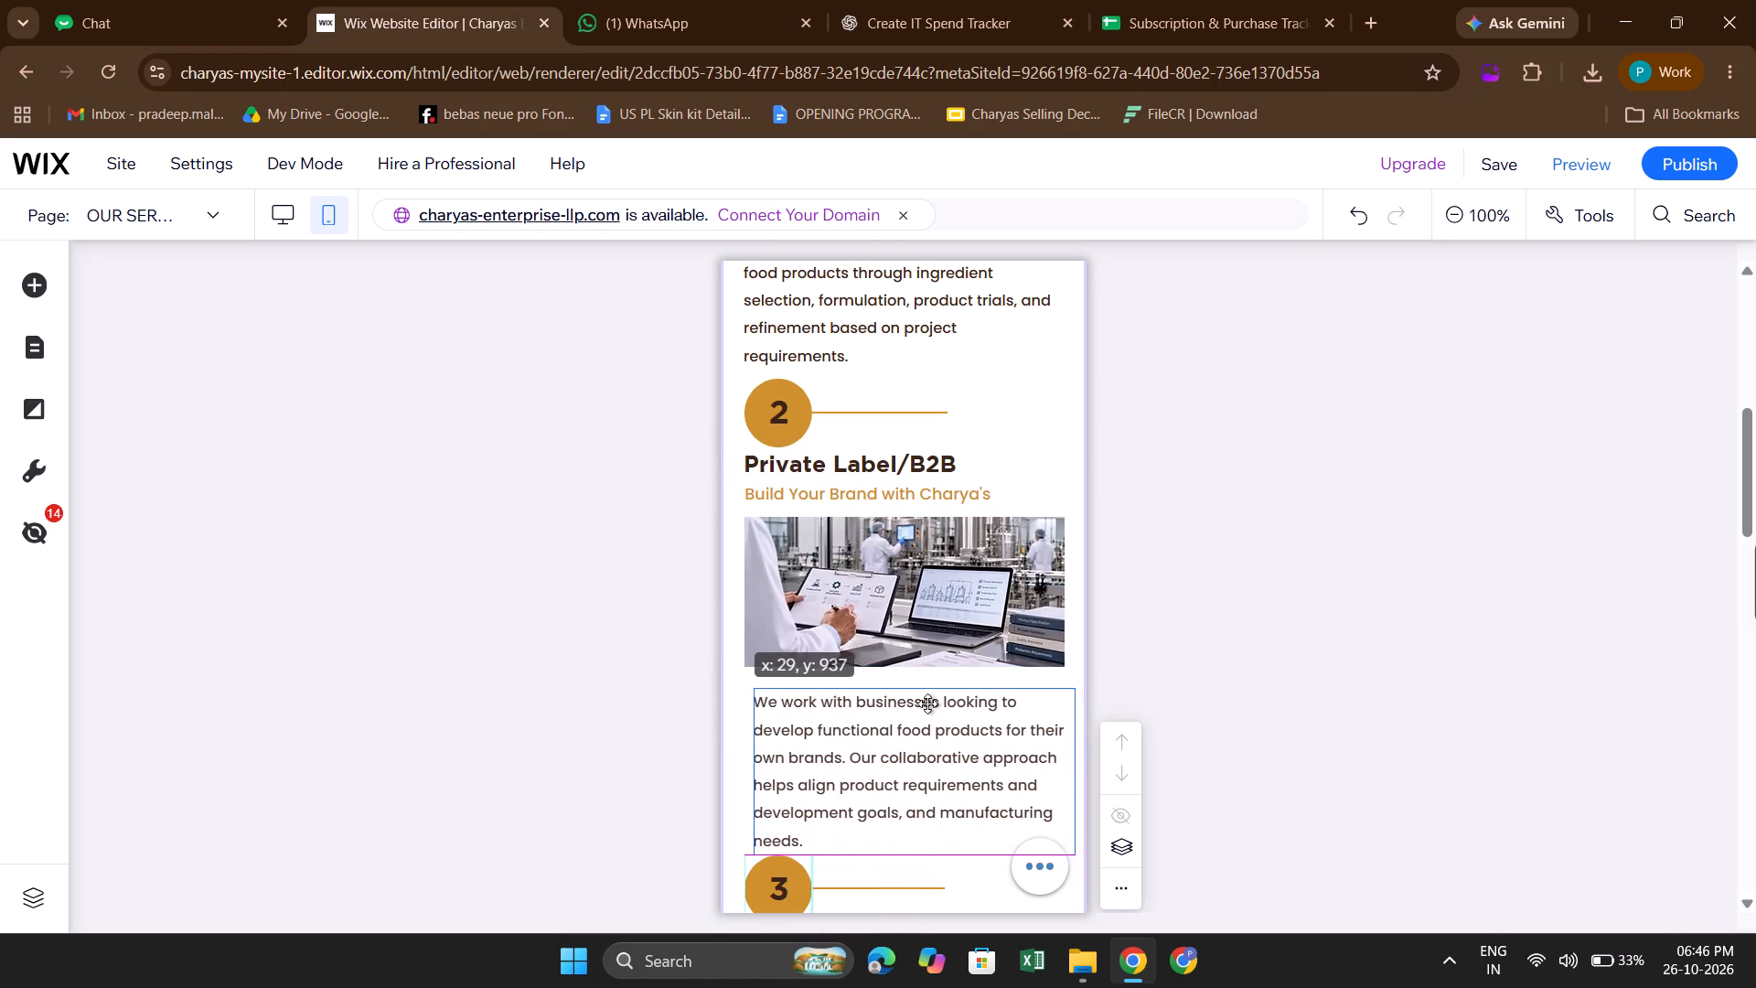
drag(927, 703, 923, 703)
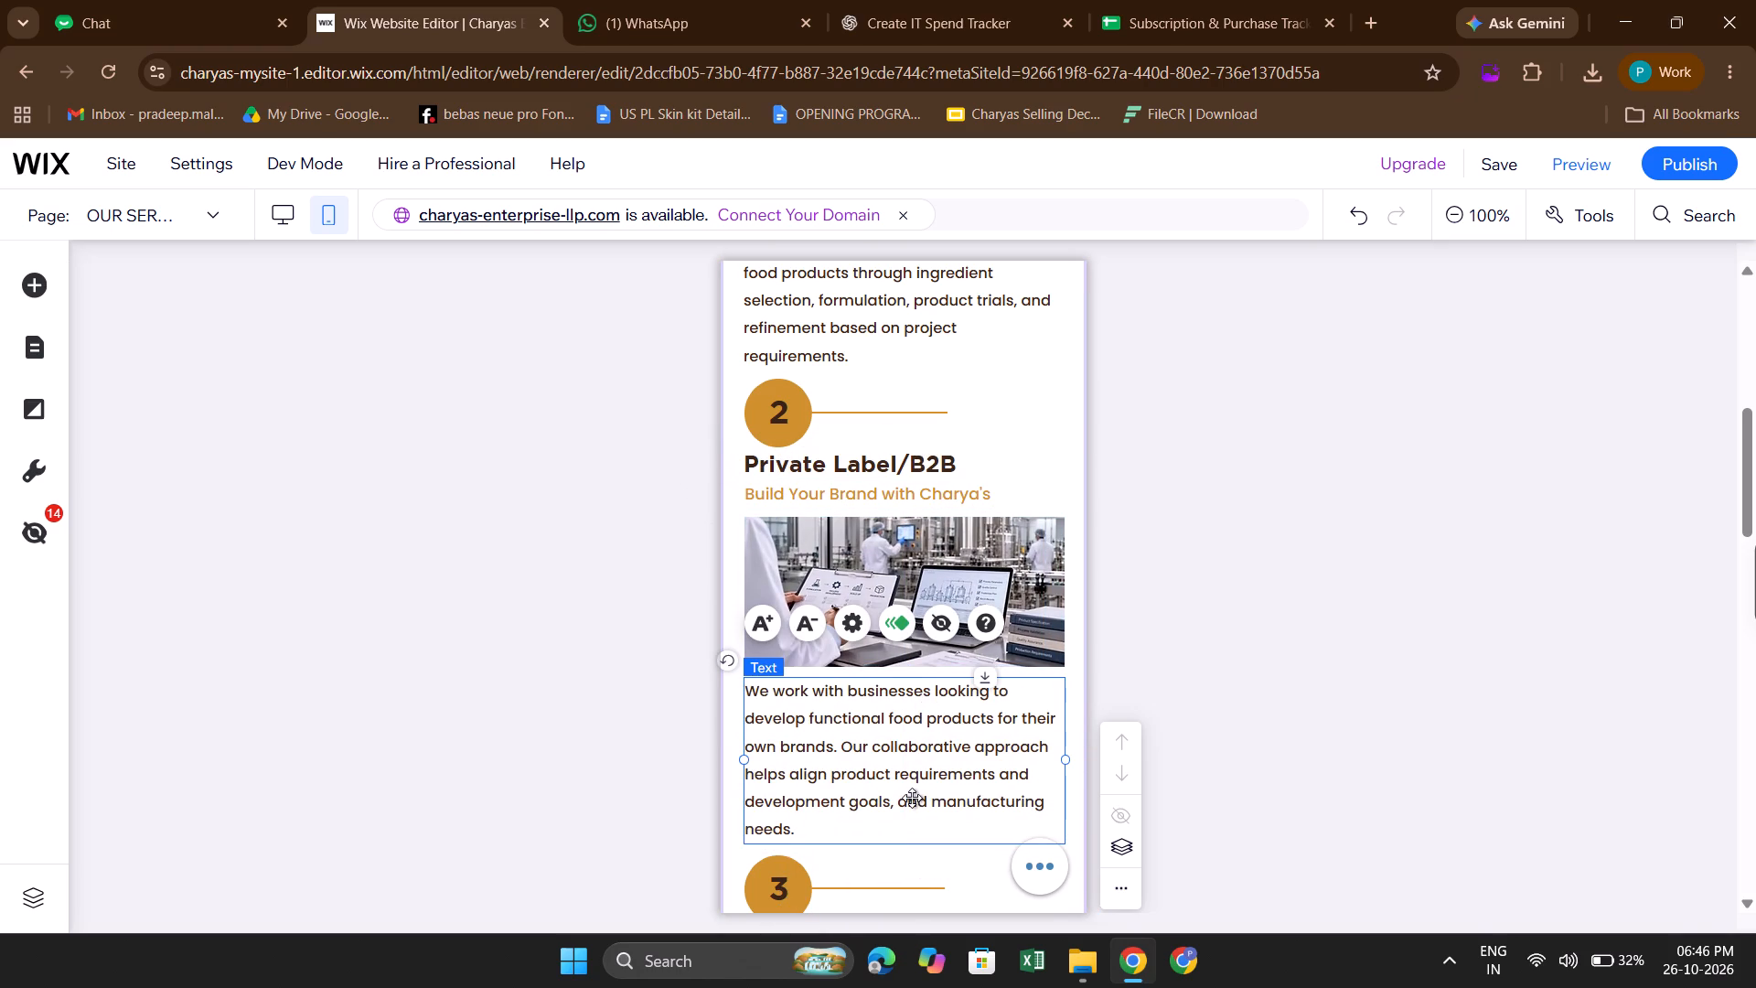
scroll(912, 798, down, 1)
key(Up)
key(Up)
key(Up)
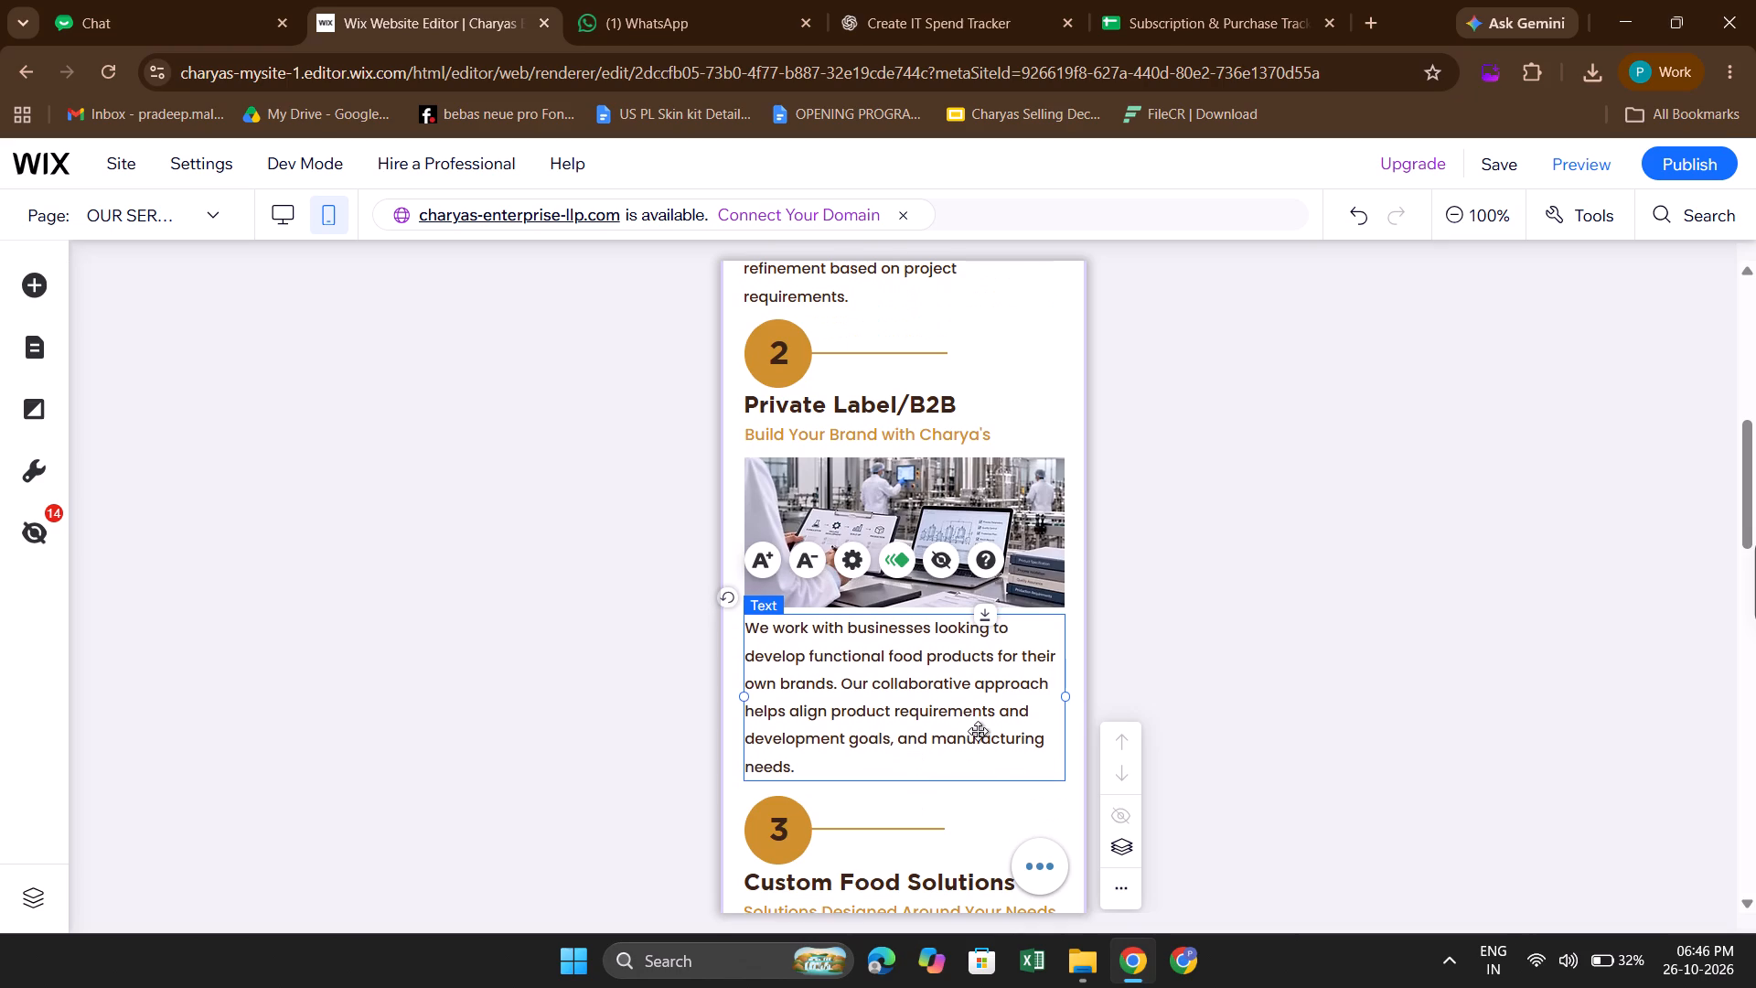
key(Right)
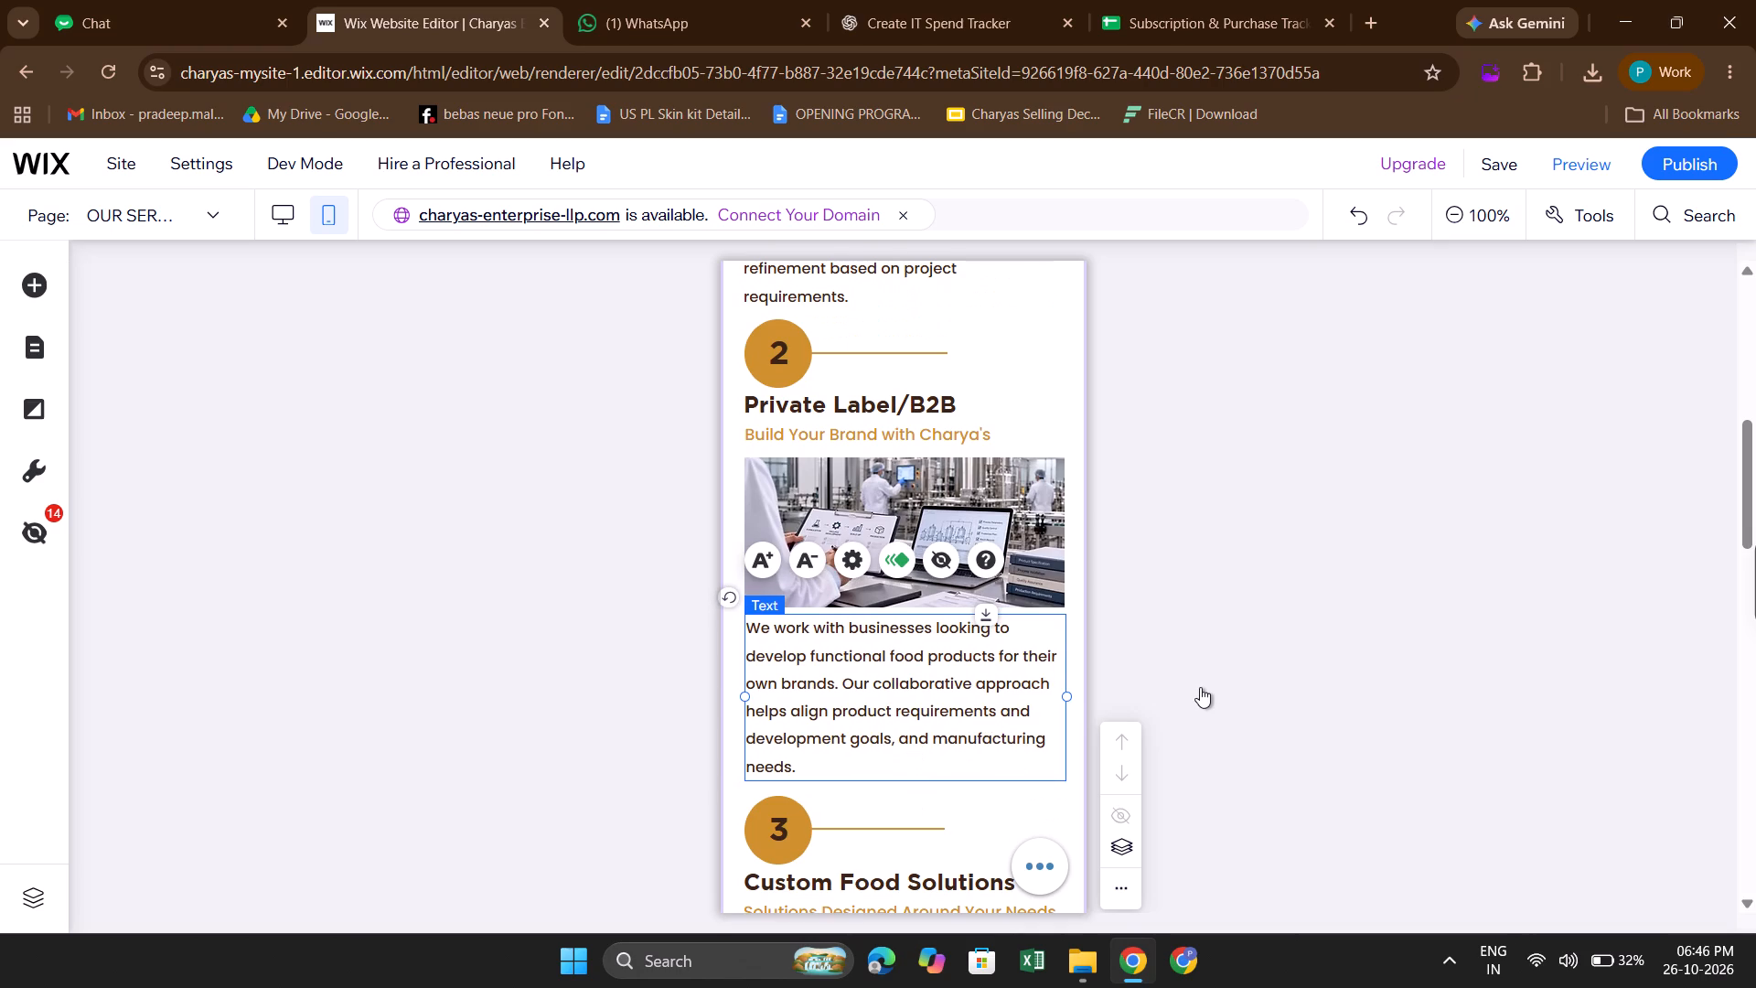
click(1046, 827)
scroll(1046, 827, down, 1)
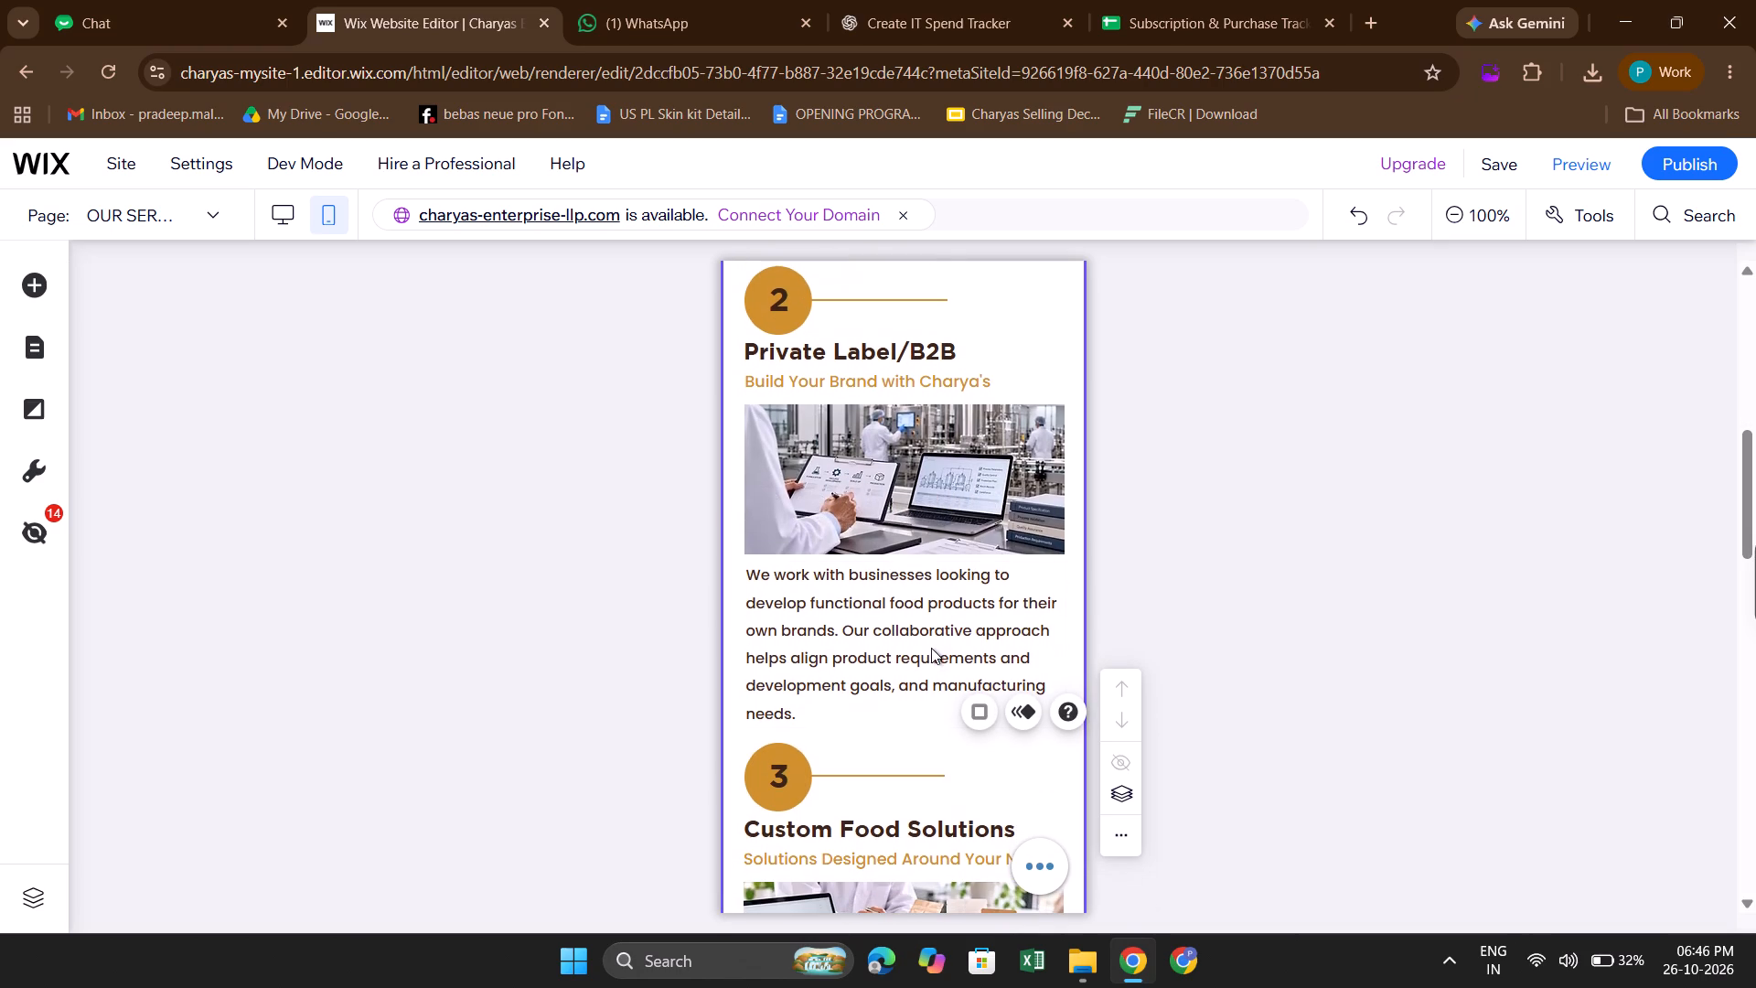
click(924, 647)
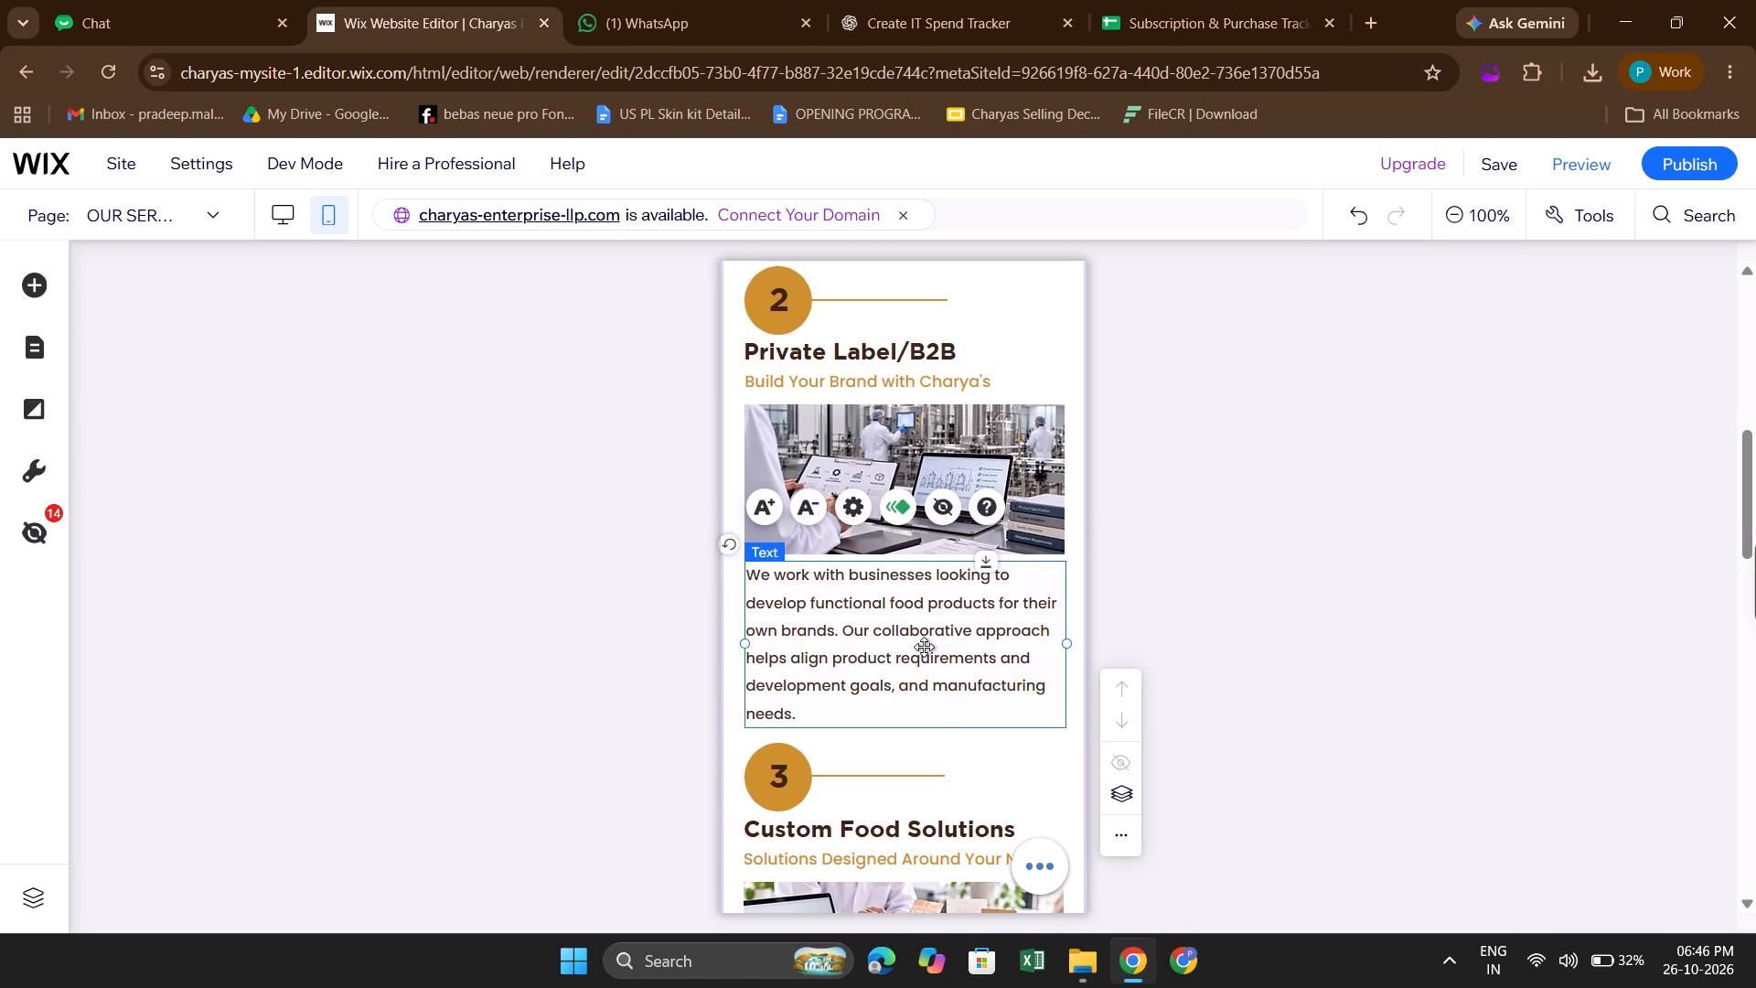
click(987, 768)
Review OUR SERVICES' mobile layout from the numbered service sections to the footer, checking section order, alignment and spacing.
scroll(987, 768, up, 1)
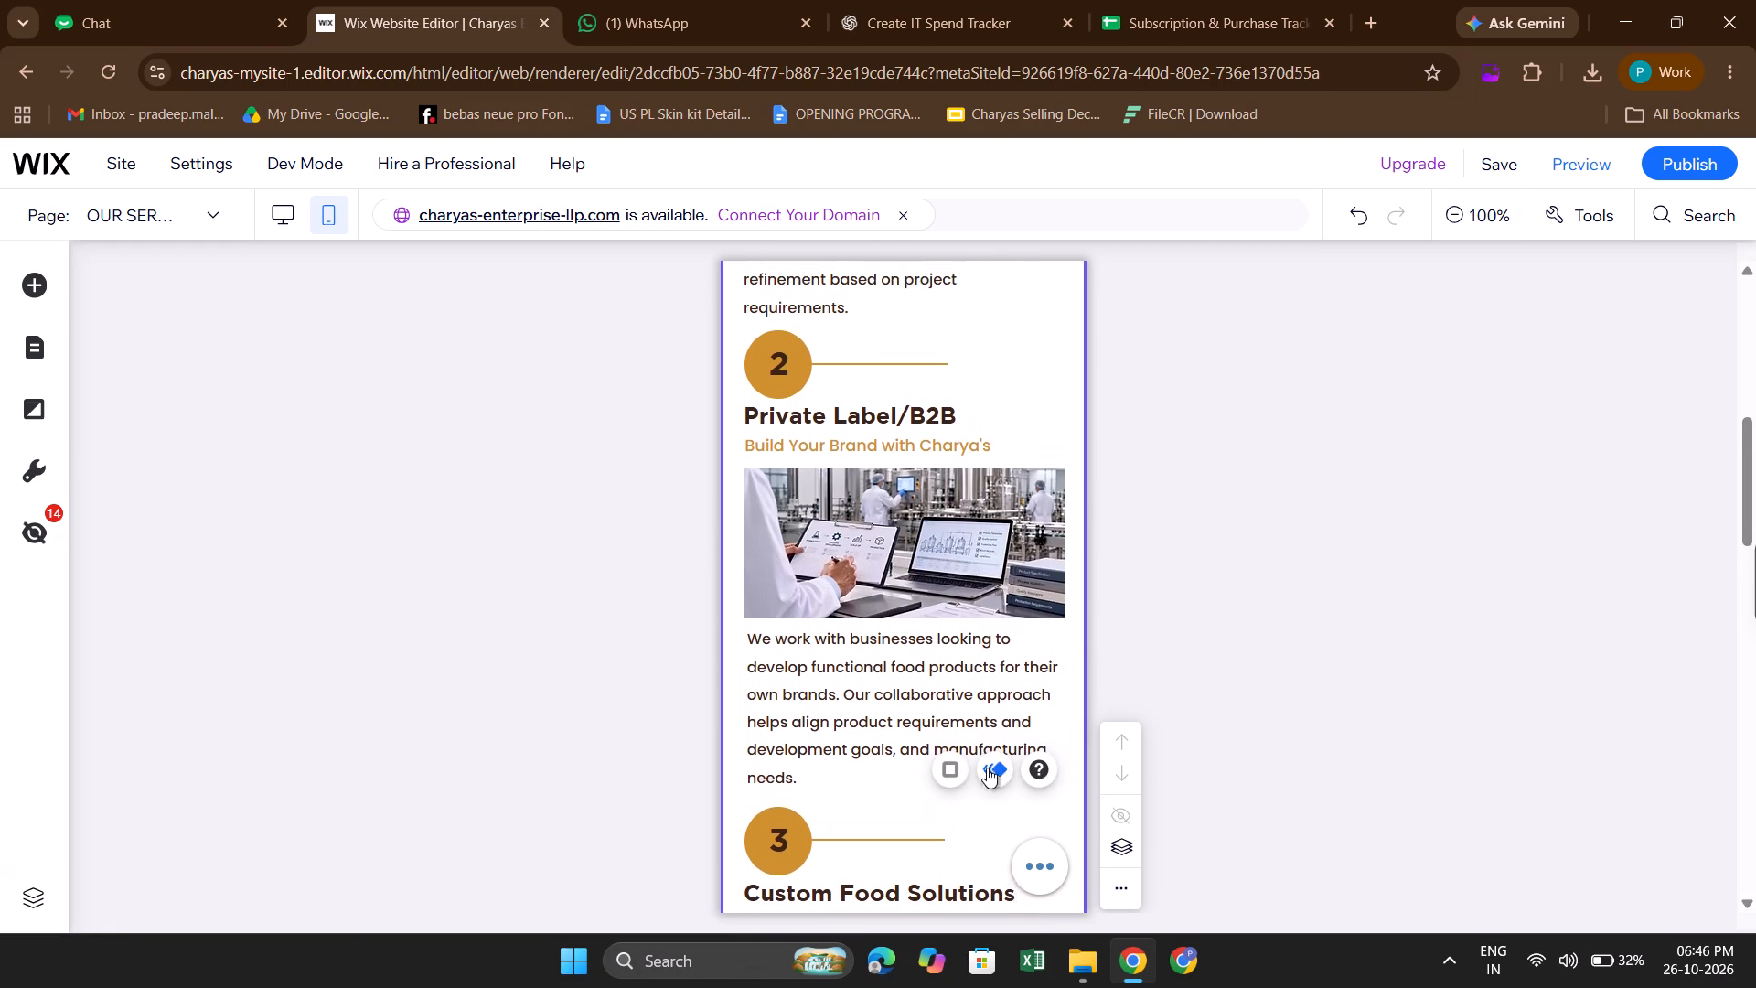
scroll(987, 768, up, 1)
scroll(1014, 628, up, 3)
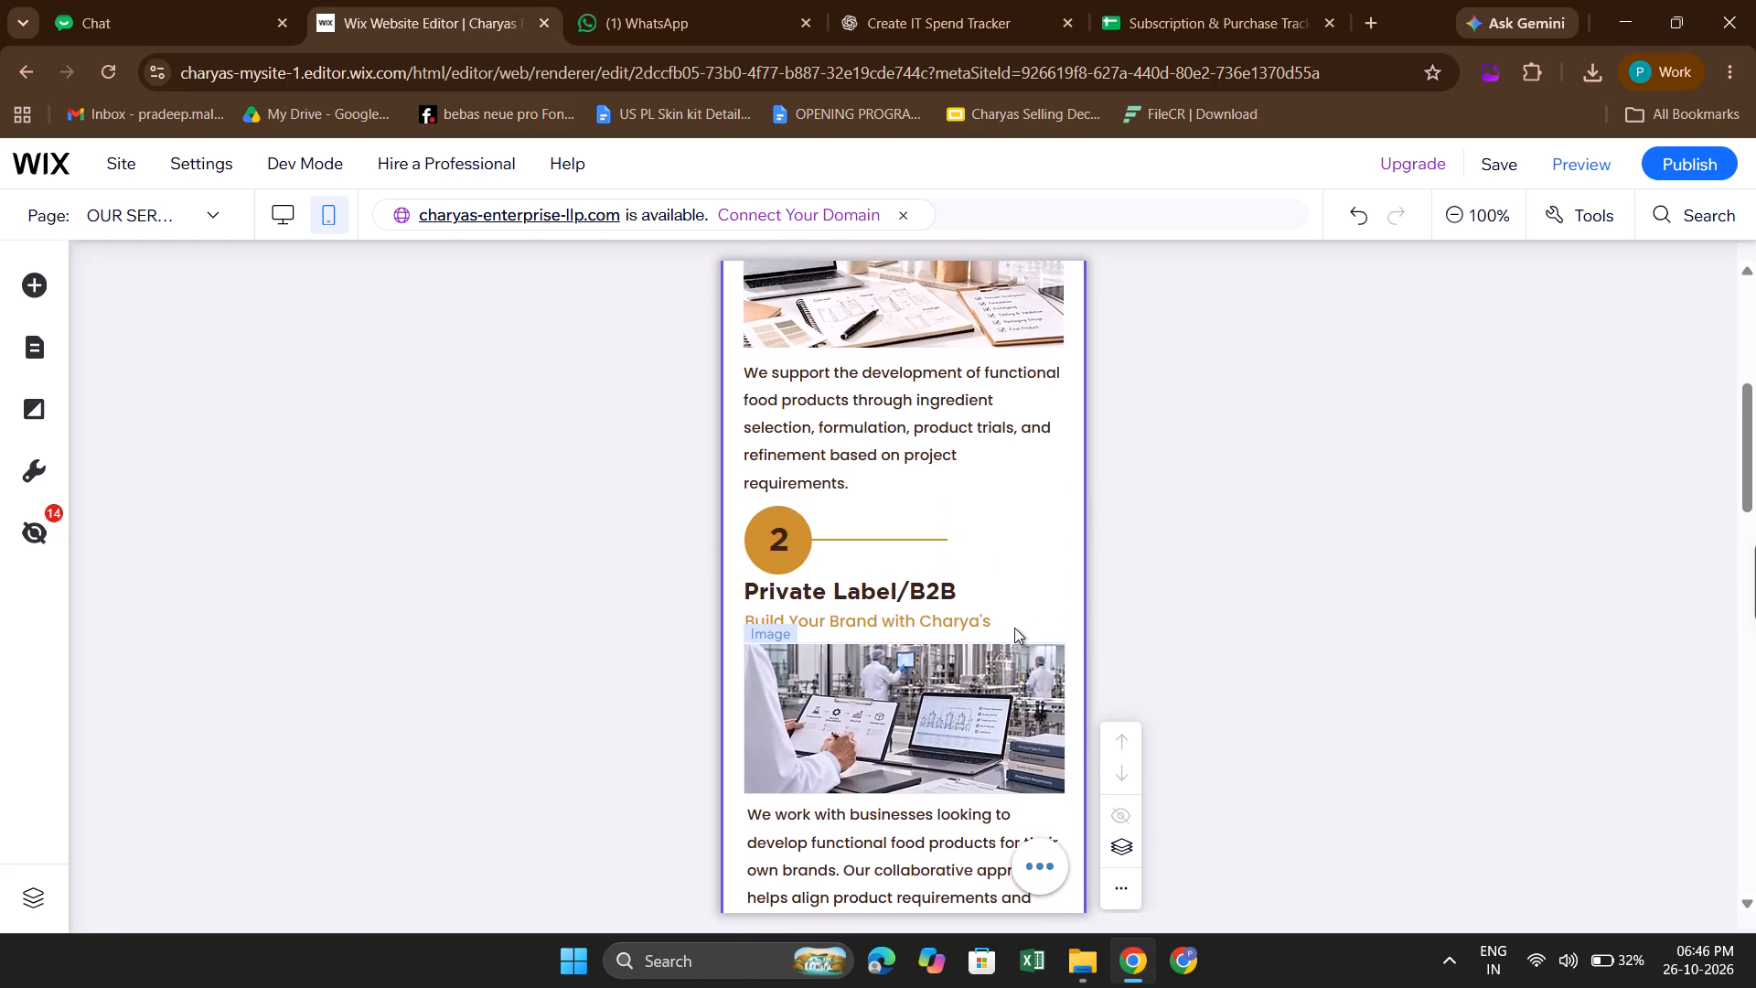
scroll(1014, 628, up, 1)
scroll(1014, 628, right, 1)
scroll(1014, 628, down, 3)
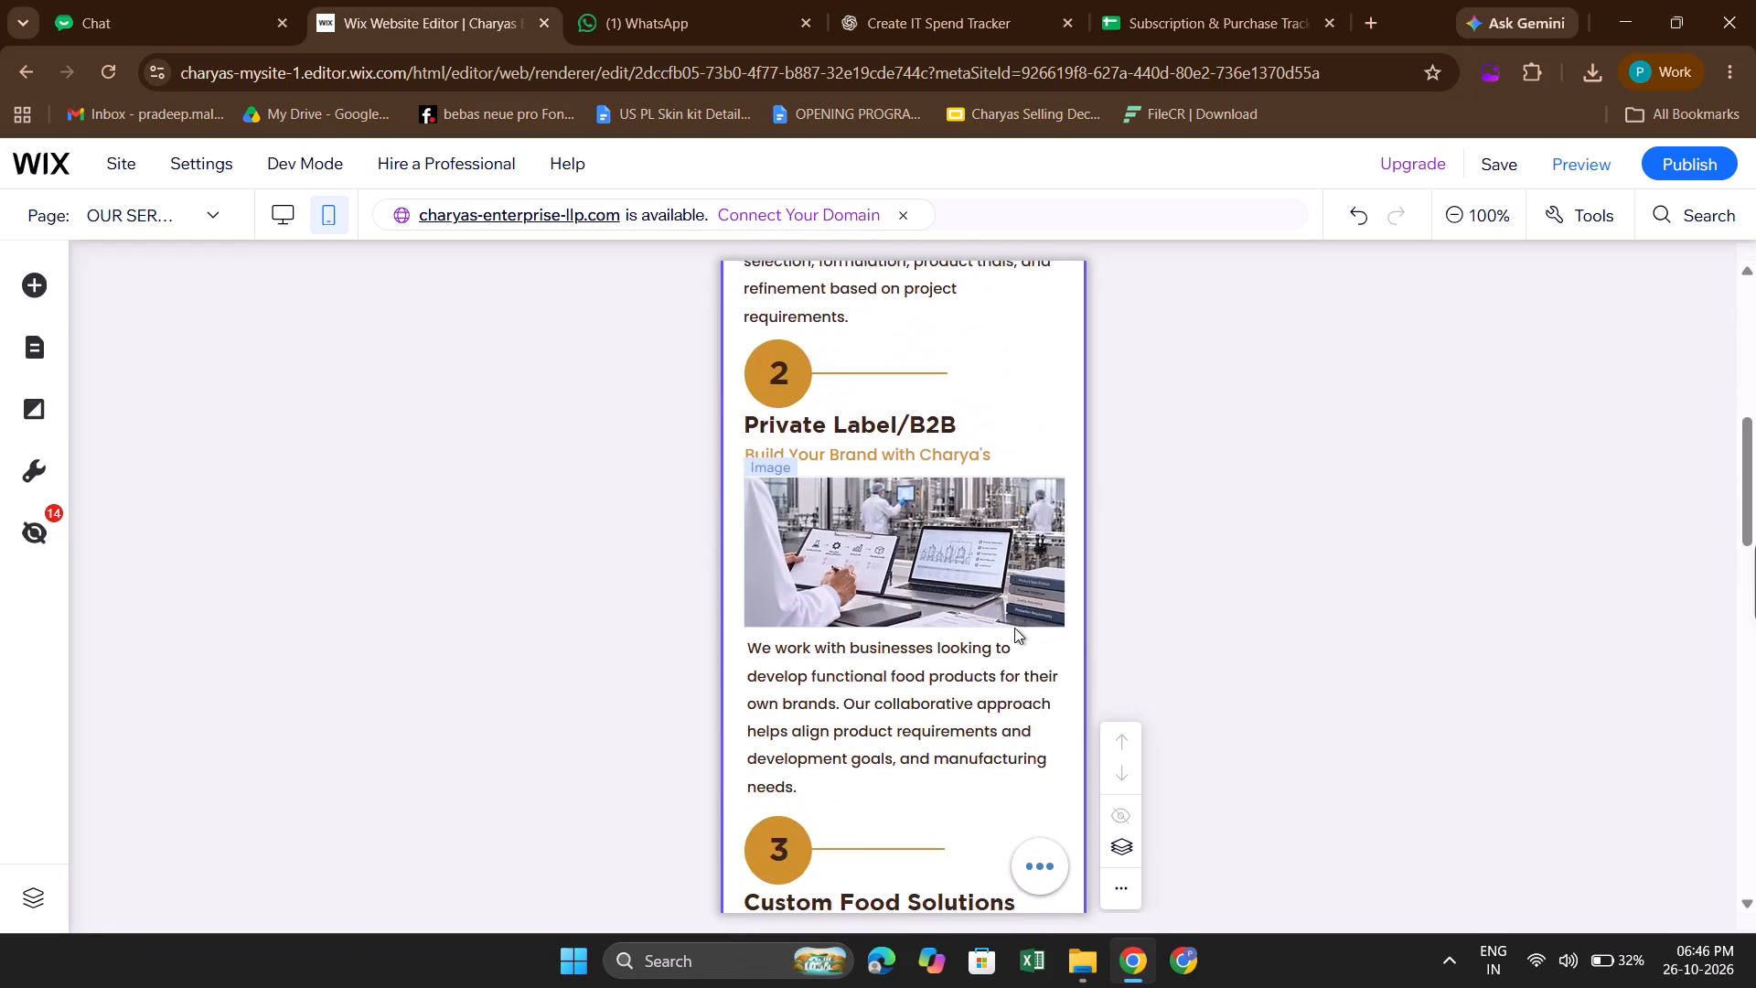
scroll(1014, 628, down, 4)
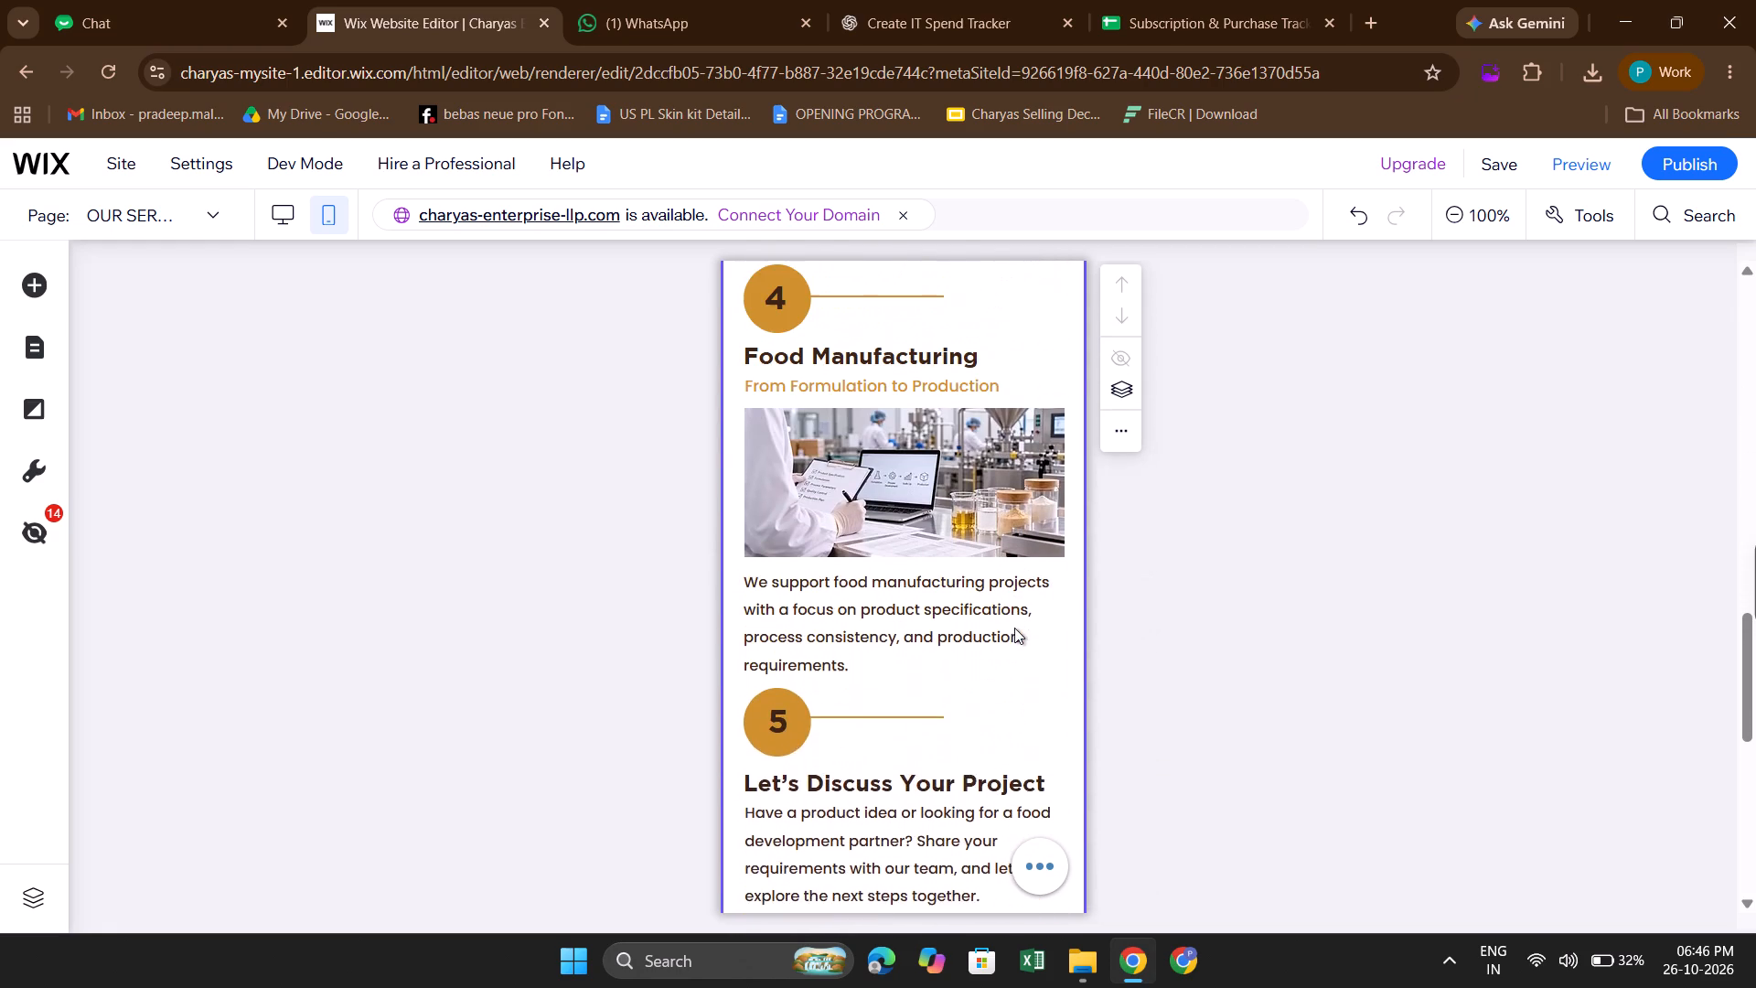
scroll(1014, 628, down, 2)
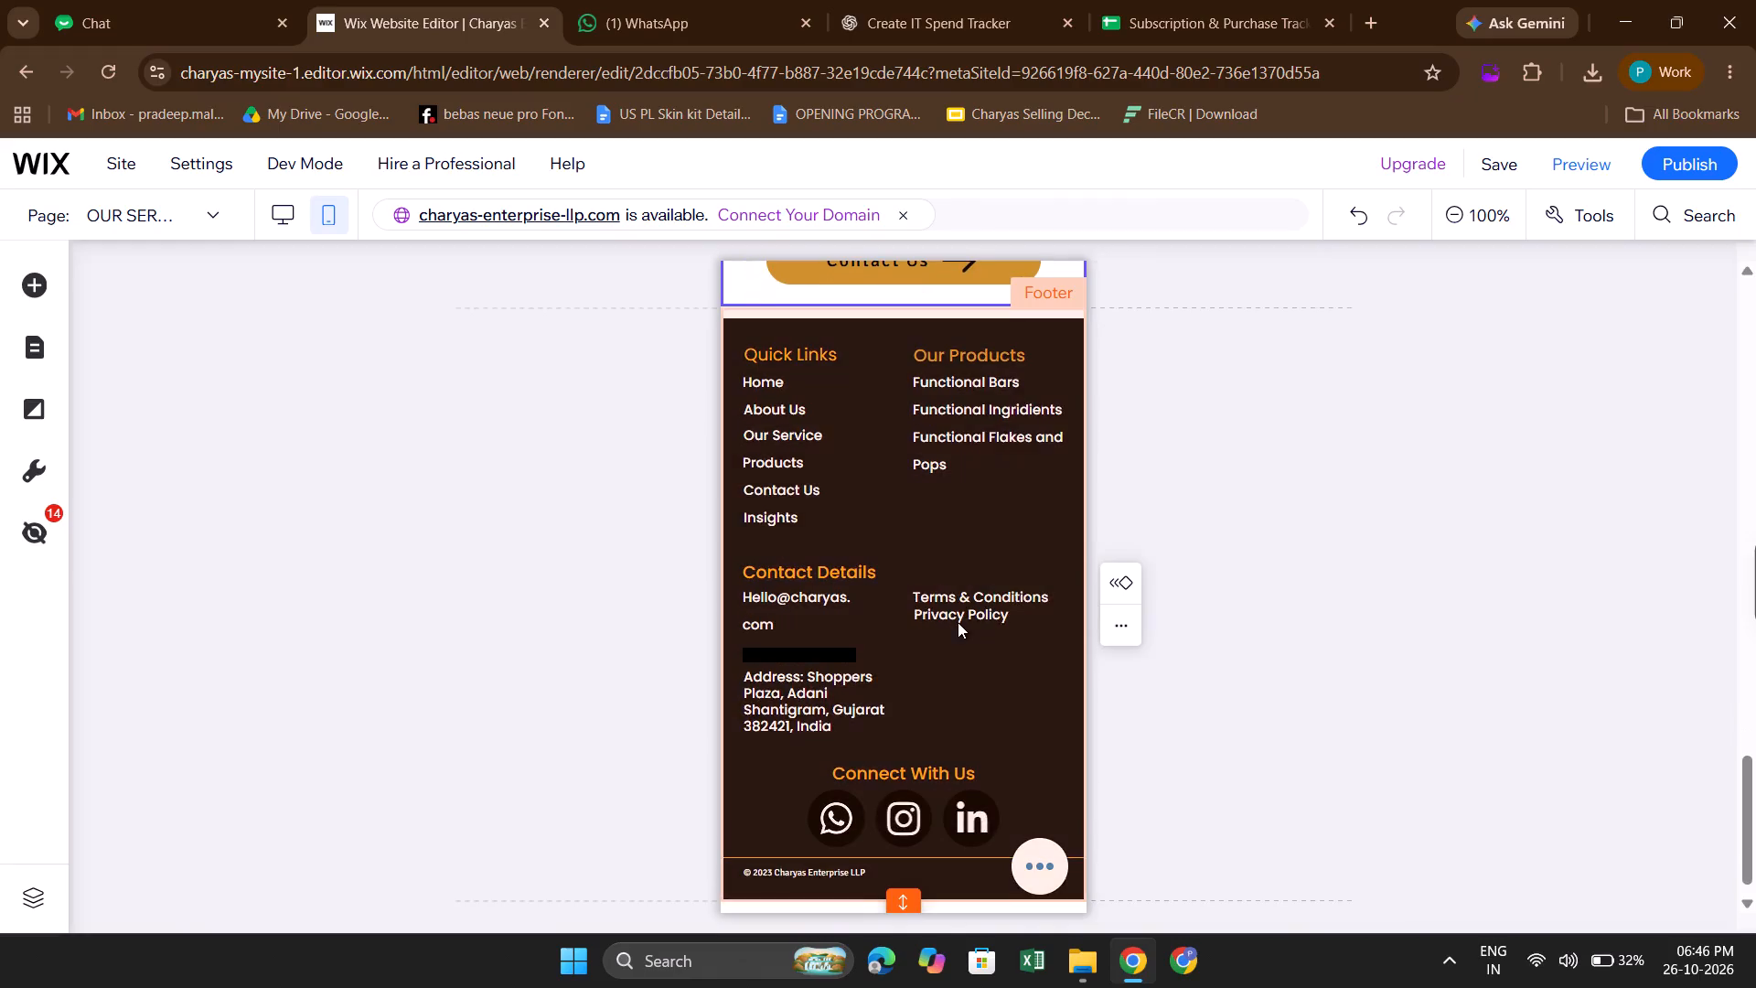
scroll(958, 622, up, 8)
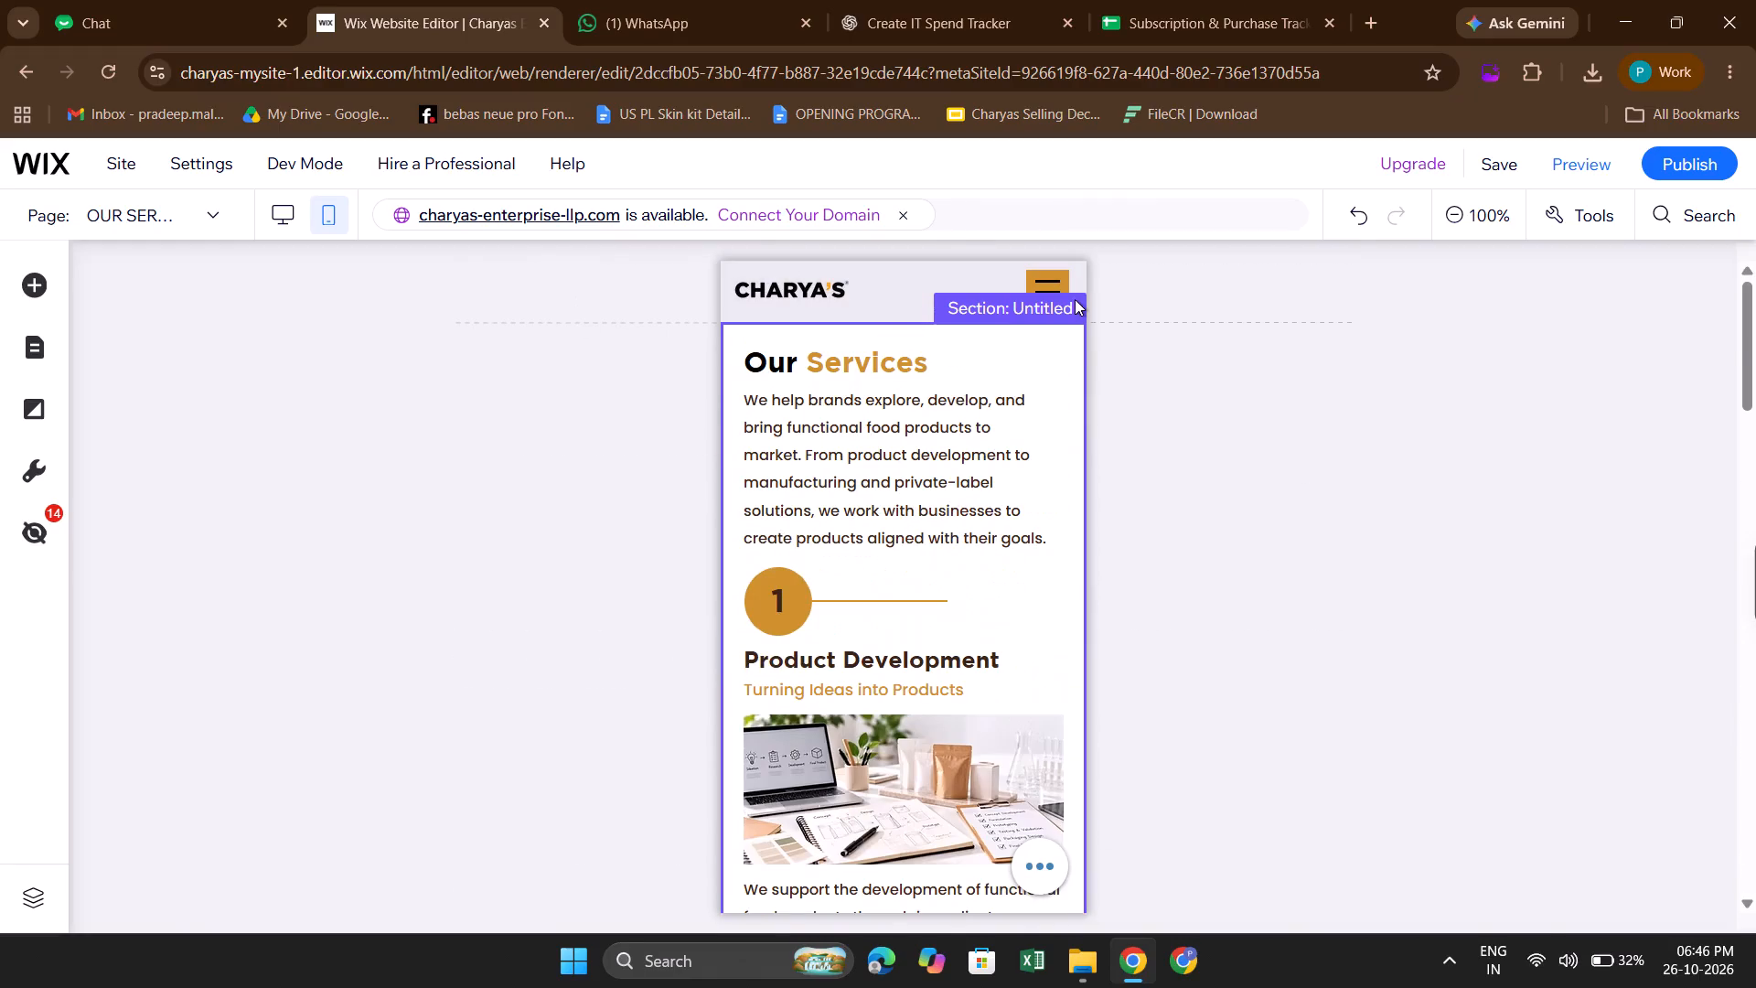
Switch to the PRODUCTS page and review its mobile layout from the heading to the footer.
click(215, 215)
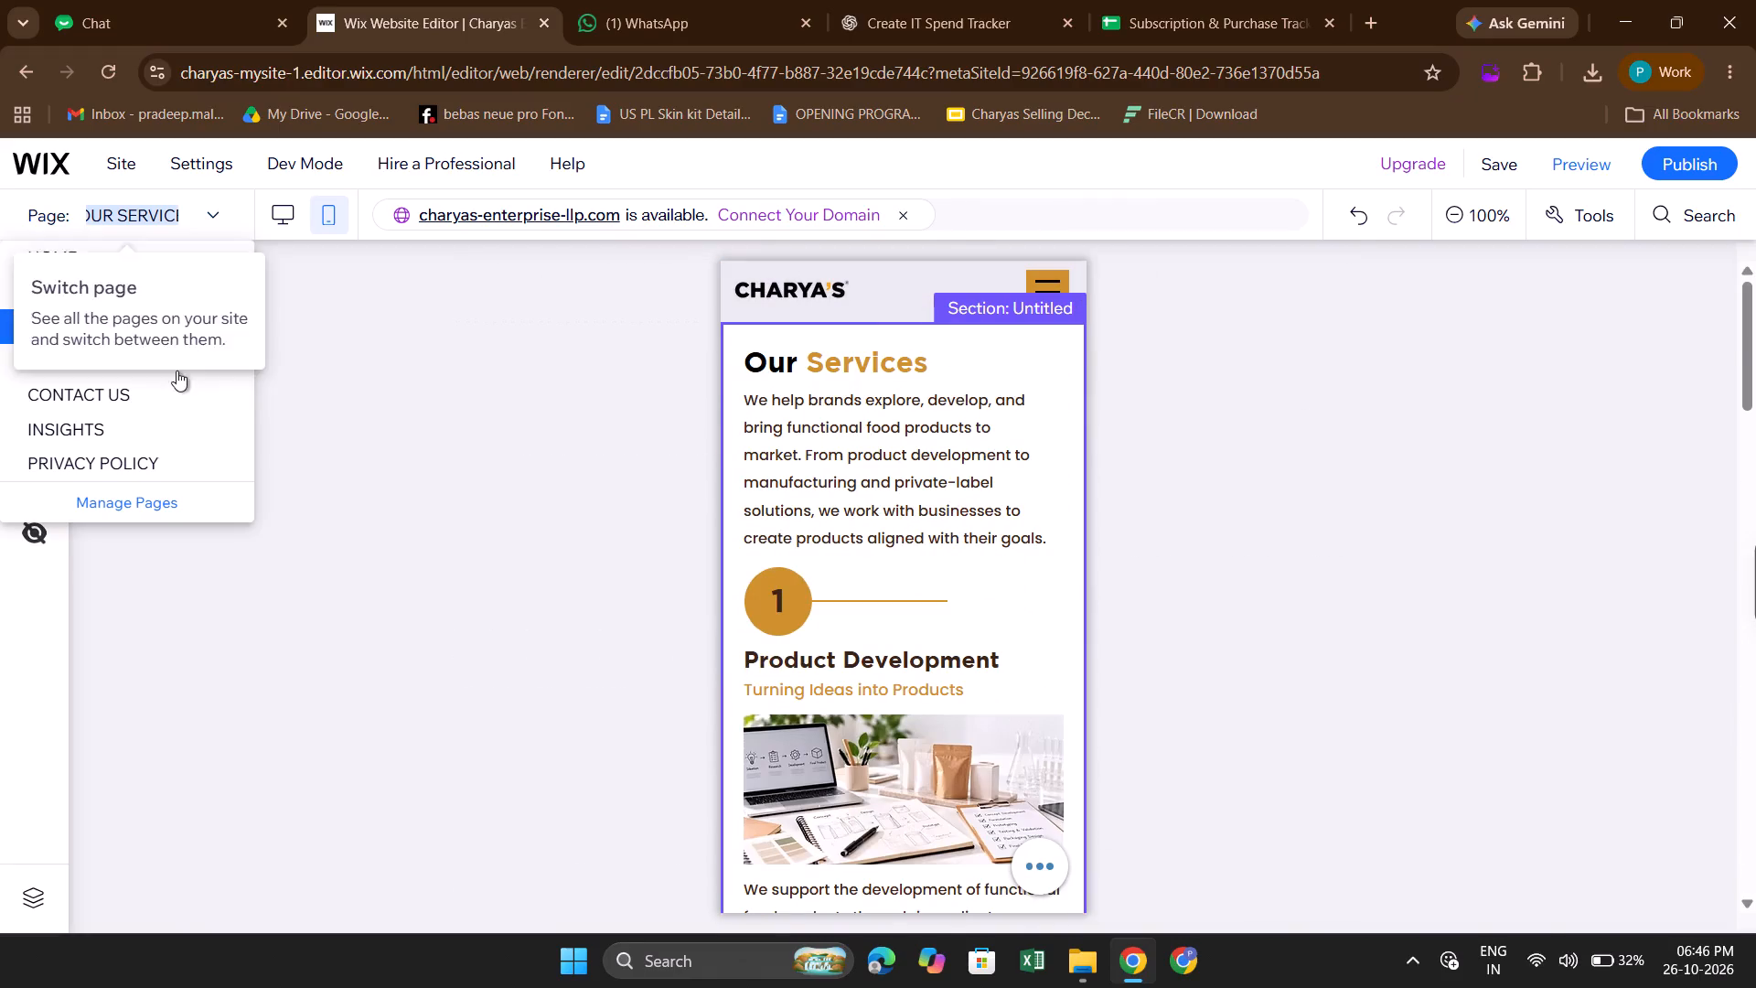
click(135, 376)
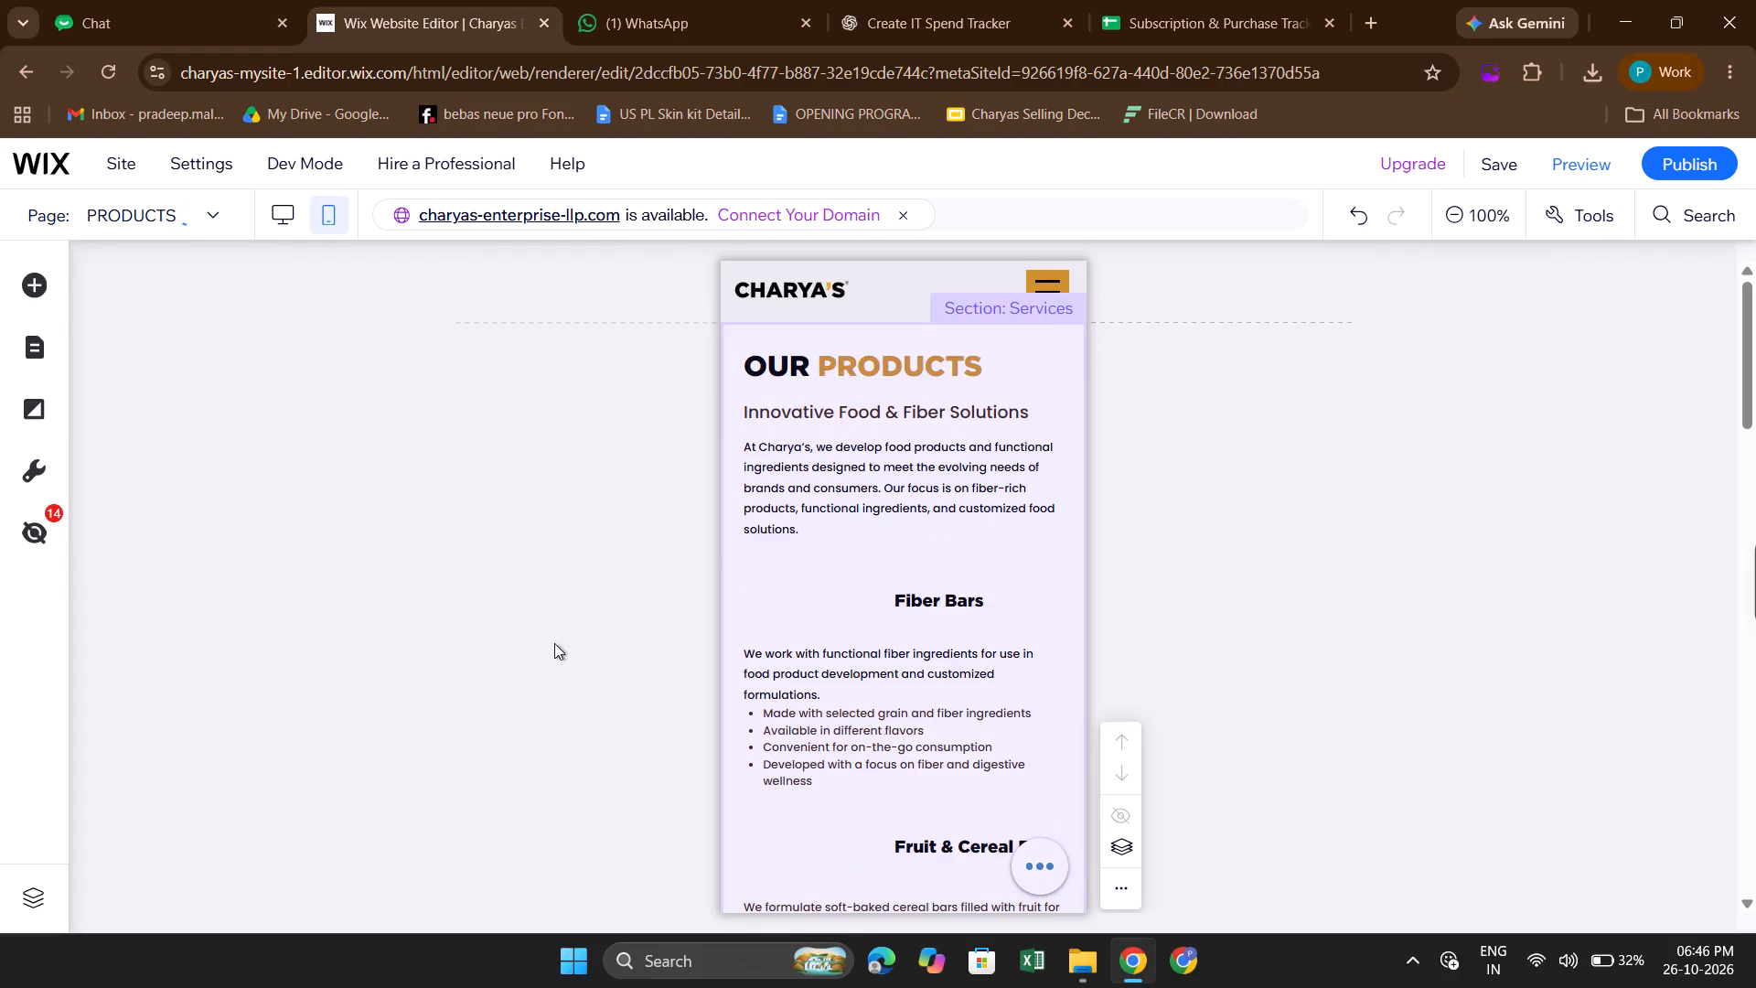
scroll(992, 639, down, 2)
scroll(917, 779, down, 2)
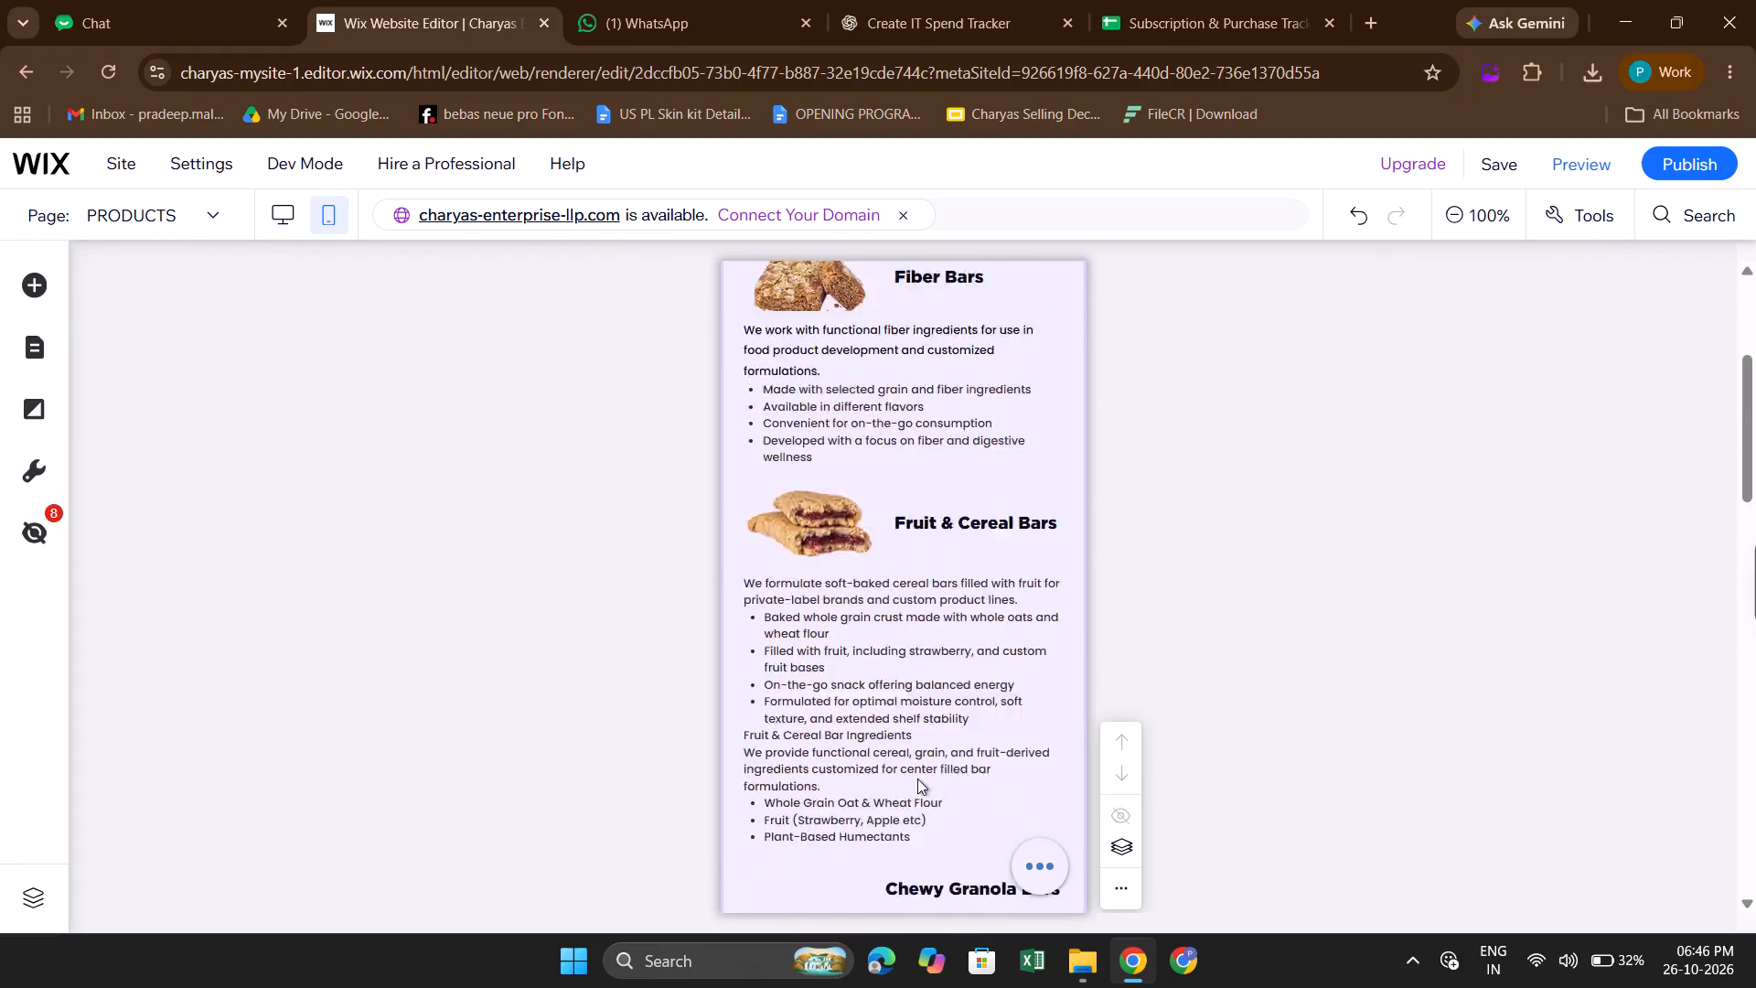
scroll(917, 779, down, 1)
scroll(917, 779, up, 1)
scroll(996, 562, down, 2)
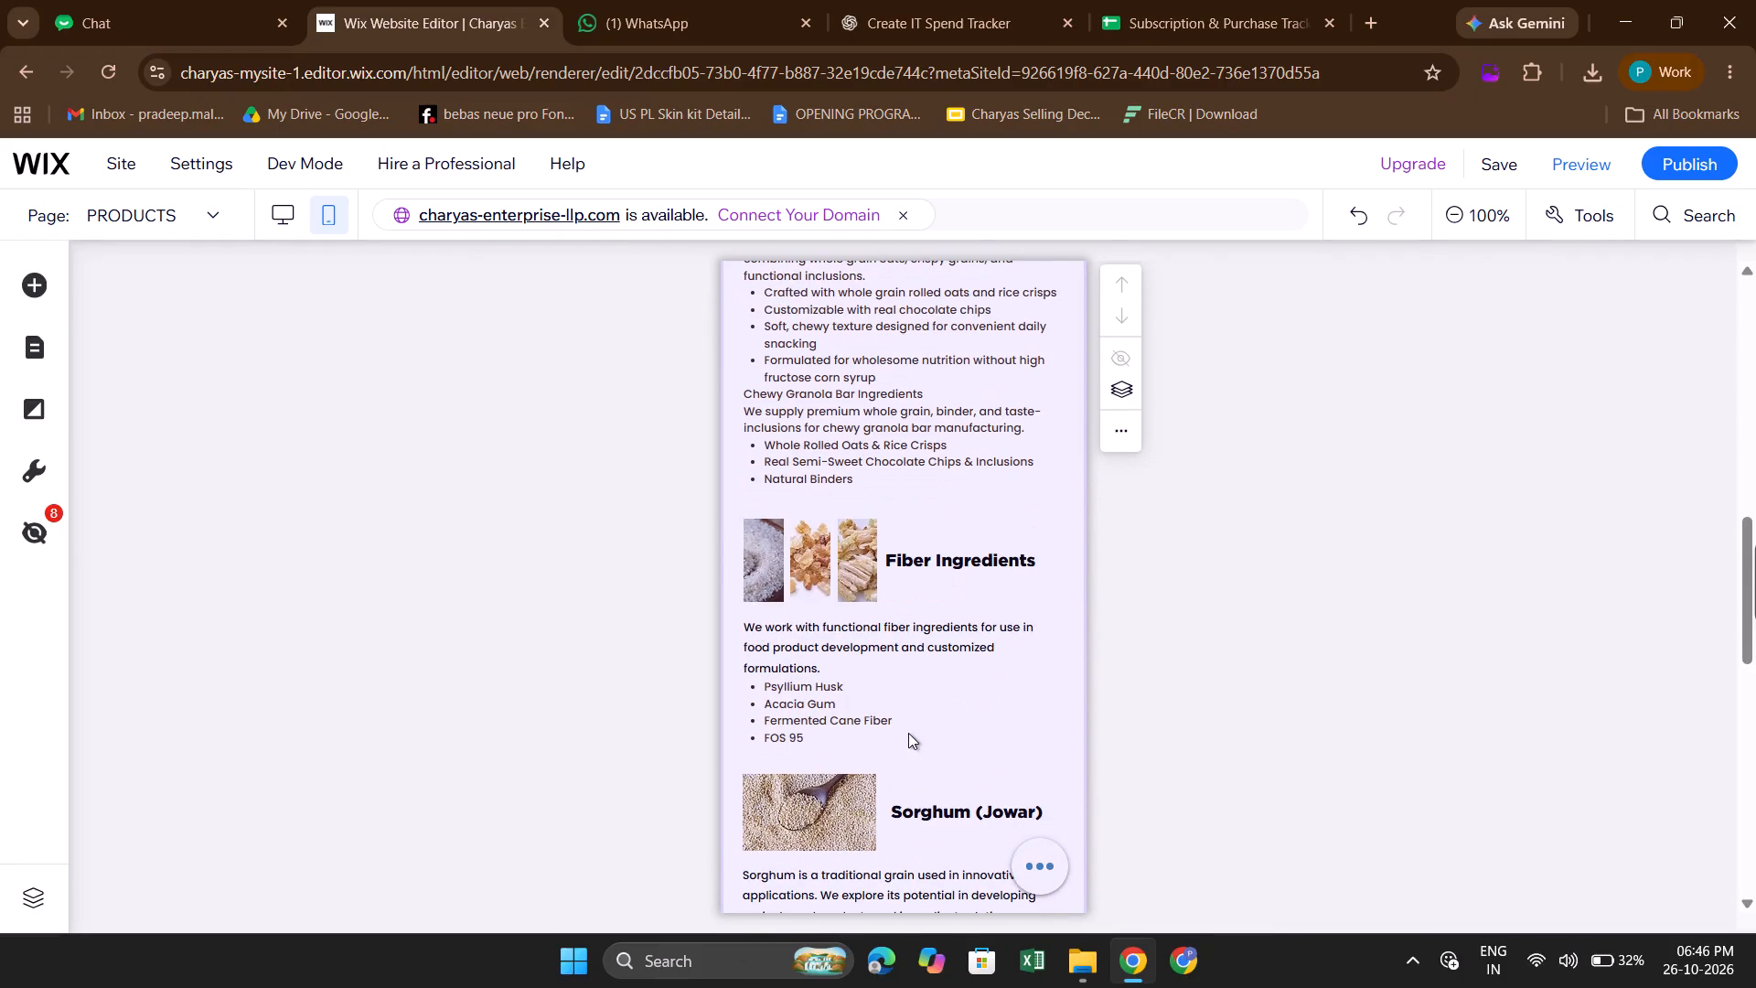
scroll(908, 733, down, 3)
scroll(908, 733, right, 1)
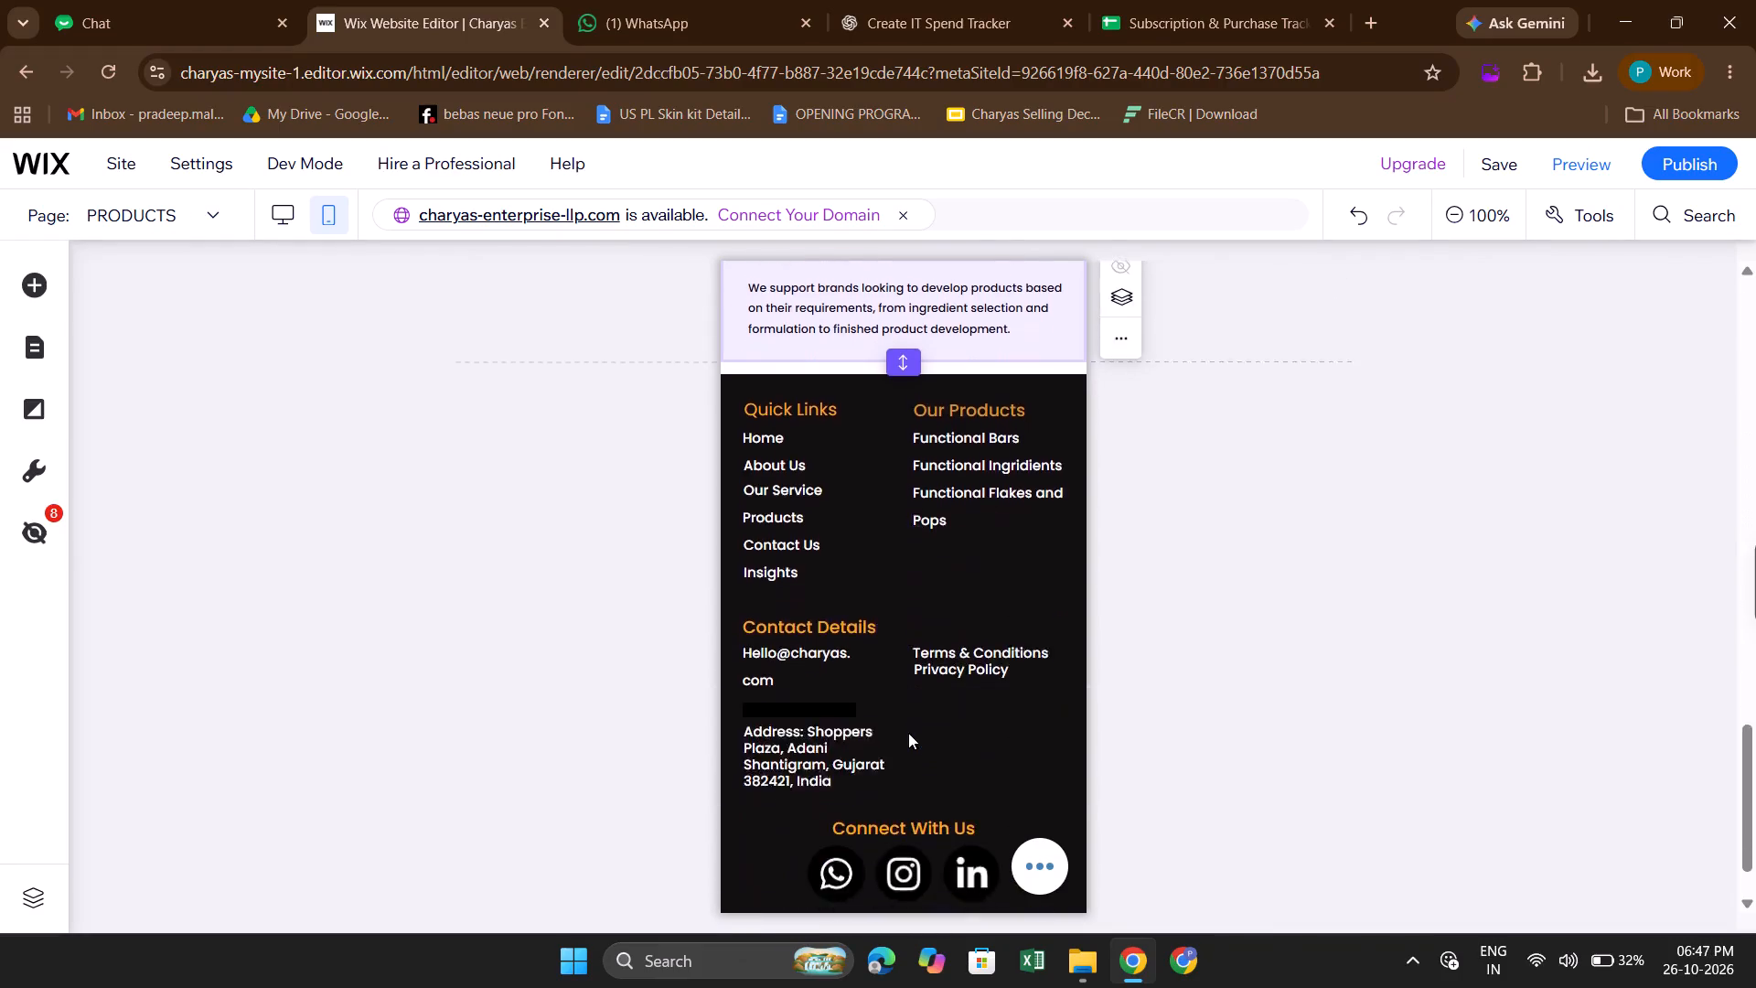
scroll(908, 733, right, 1)
scroll(908, 733, up, 6)
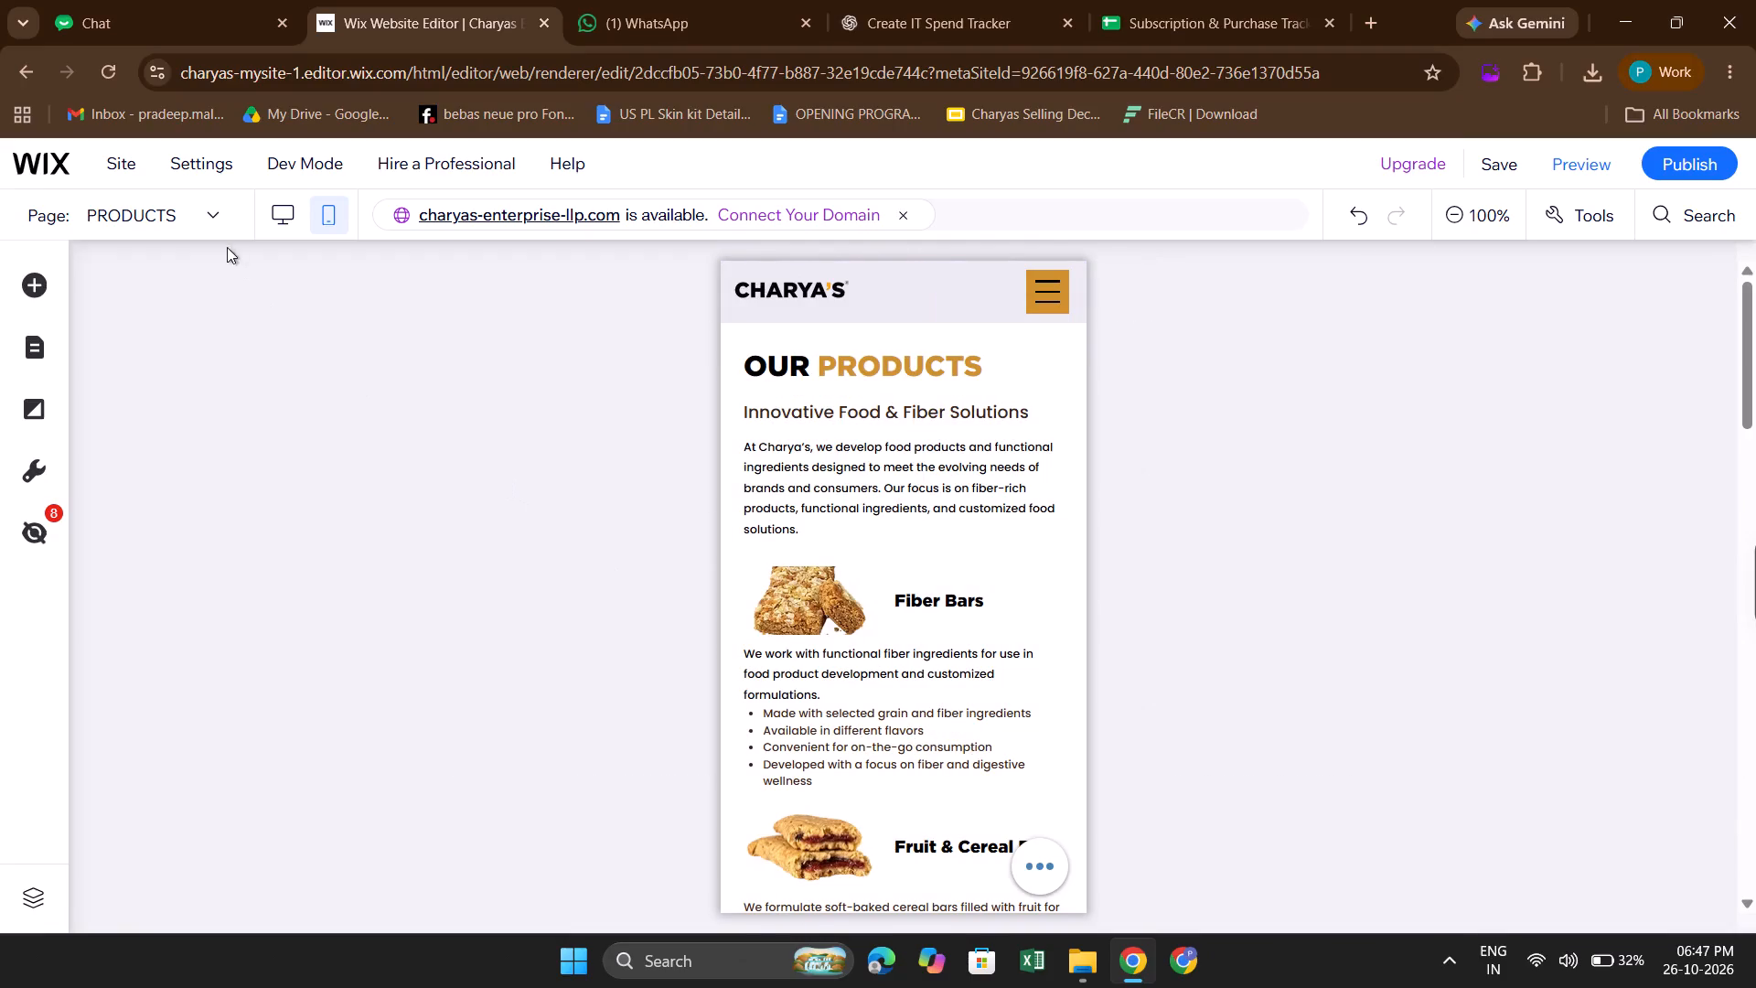
Switch to the CONTACT US page and check the mobile layout of its enquiry form and map.
click(198, 212)
click(112, 401)
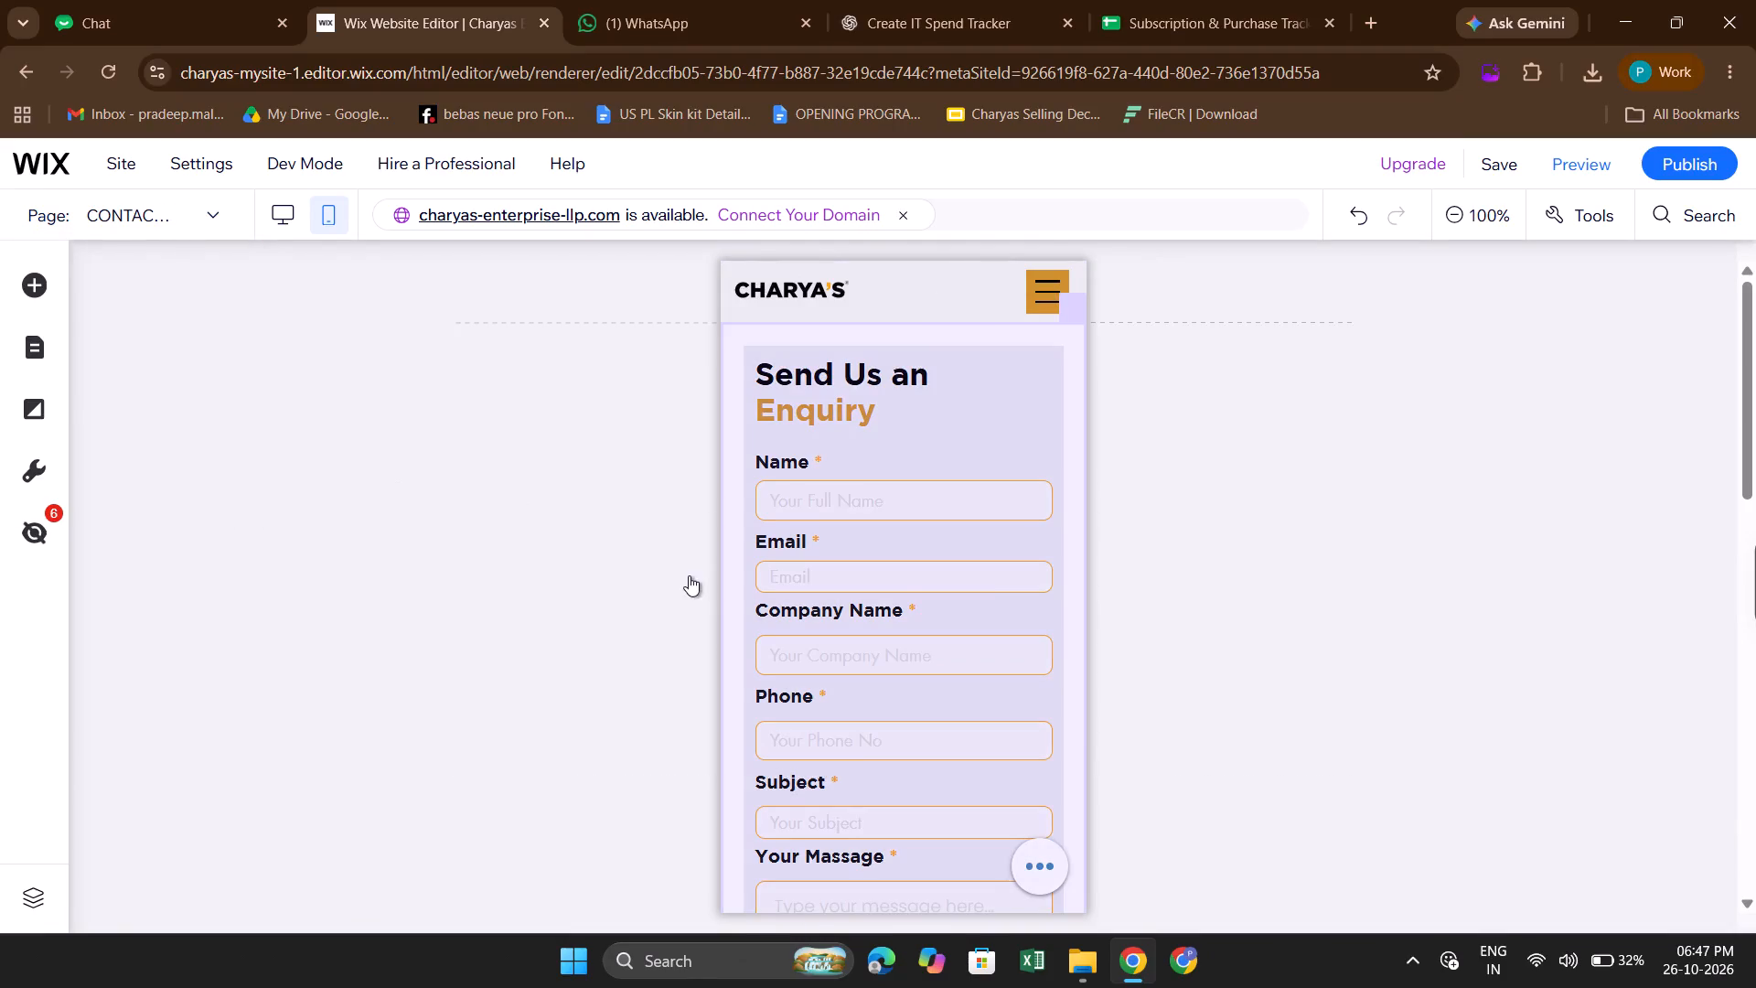
scroll(990, 597, down, 6)
scroll(990, 597, up, 5)
scroll(990, 597, down, 1)
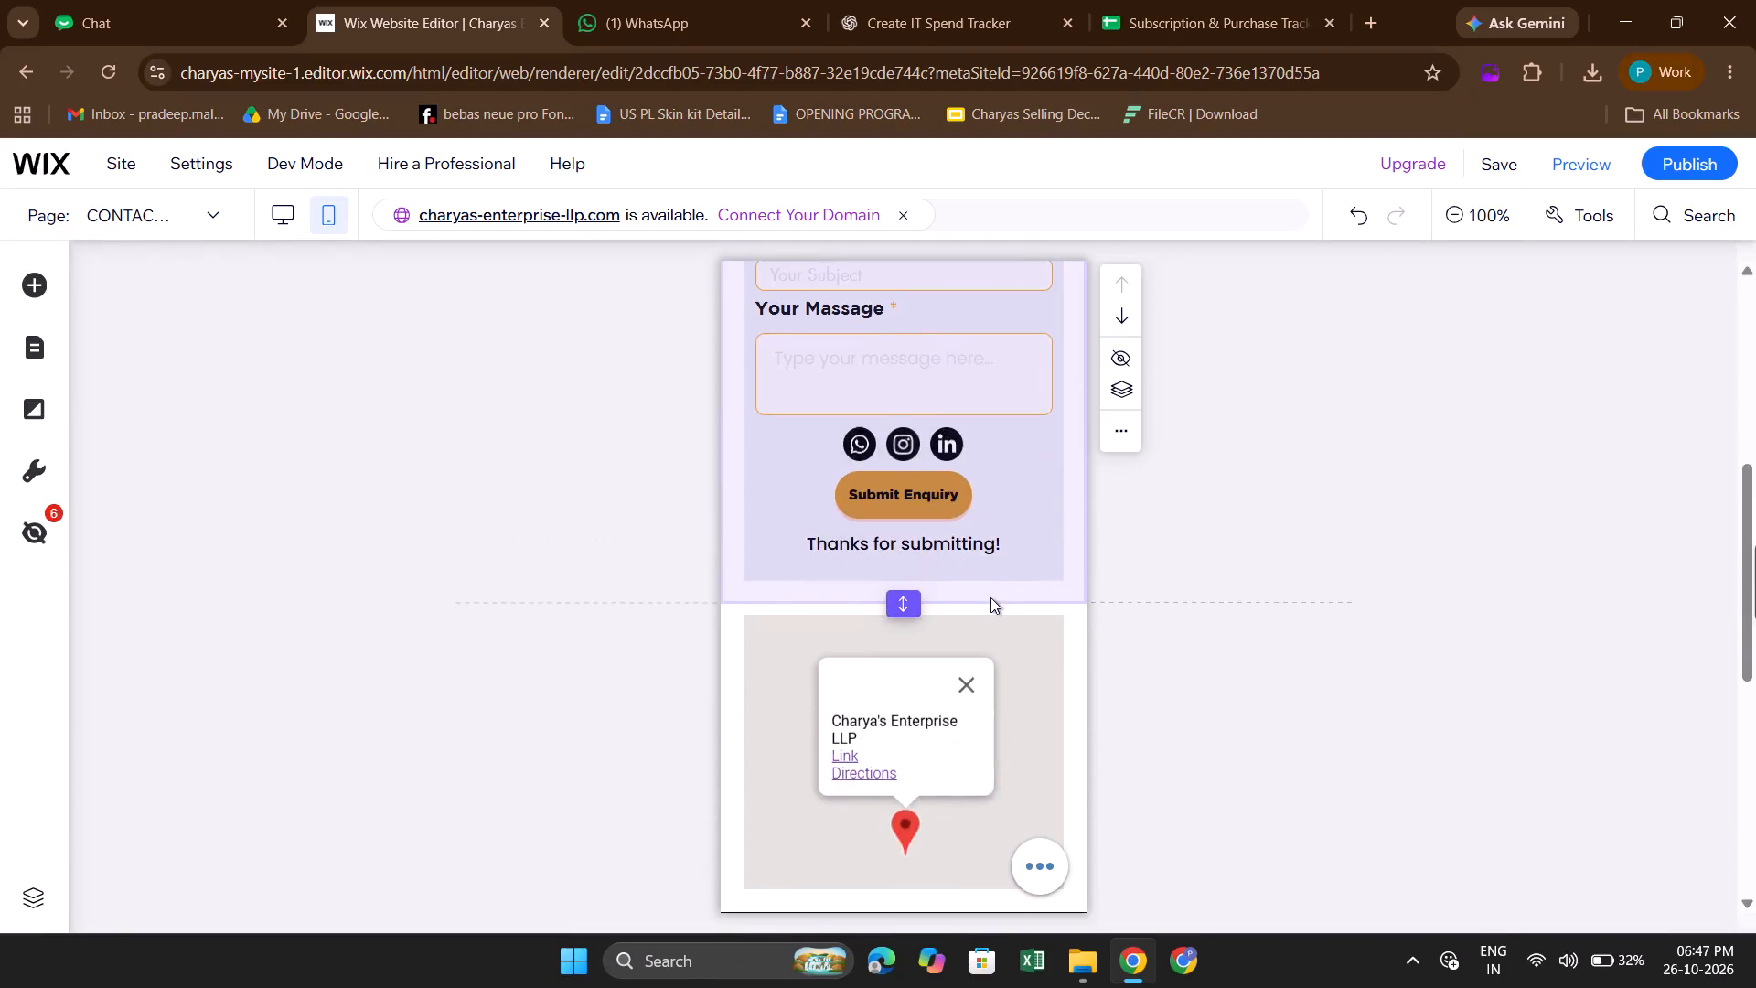
scroll(990, 597, down, 1)
scroll(990, 597, up, 3)
Switch to the INSIGHTS page and check the mobile layout of its article sections.
click(175, 206)
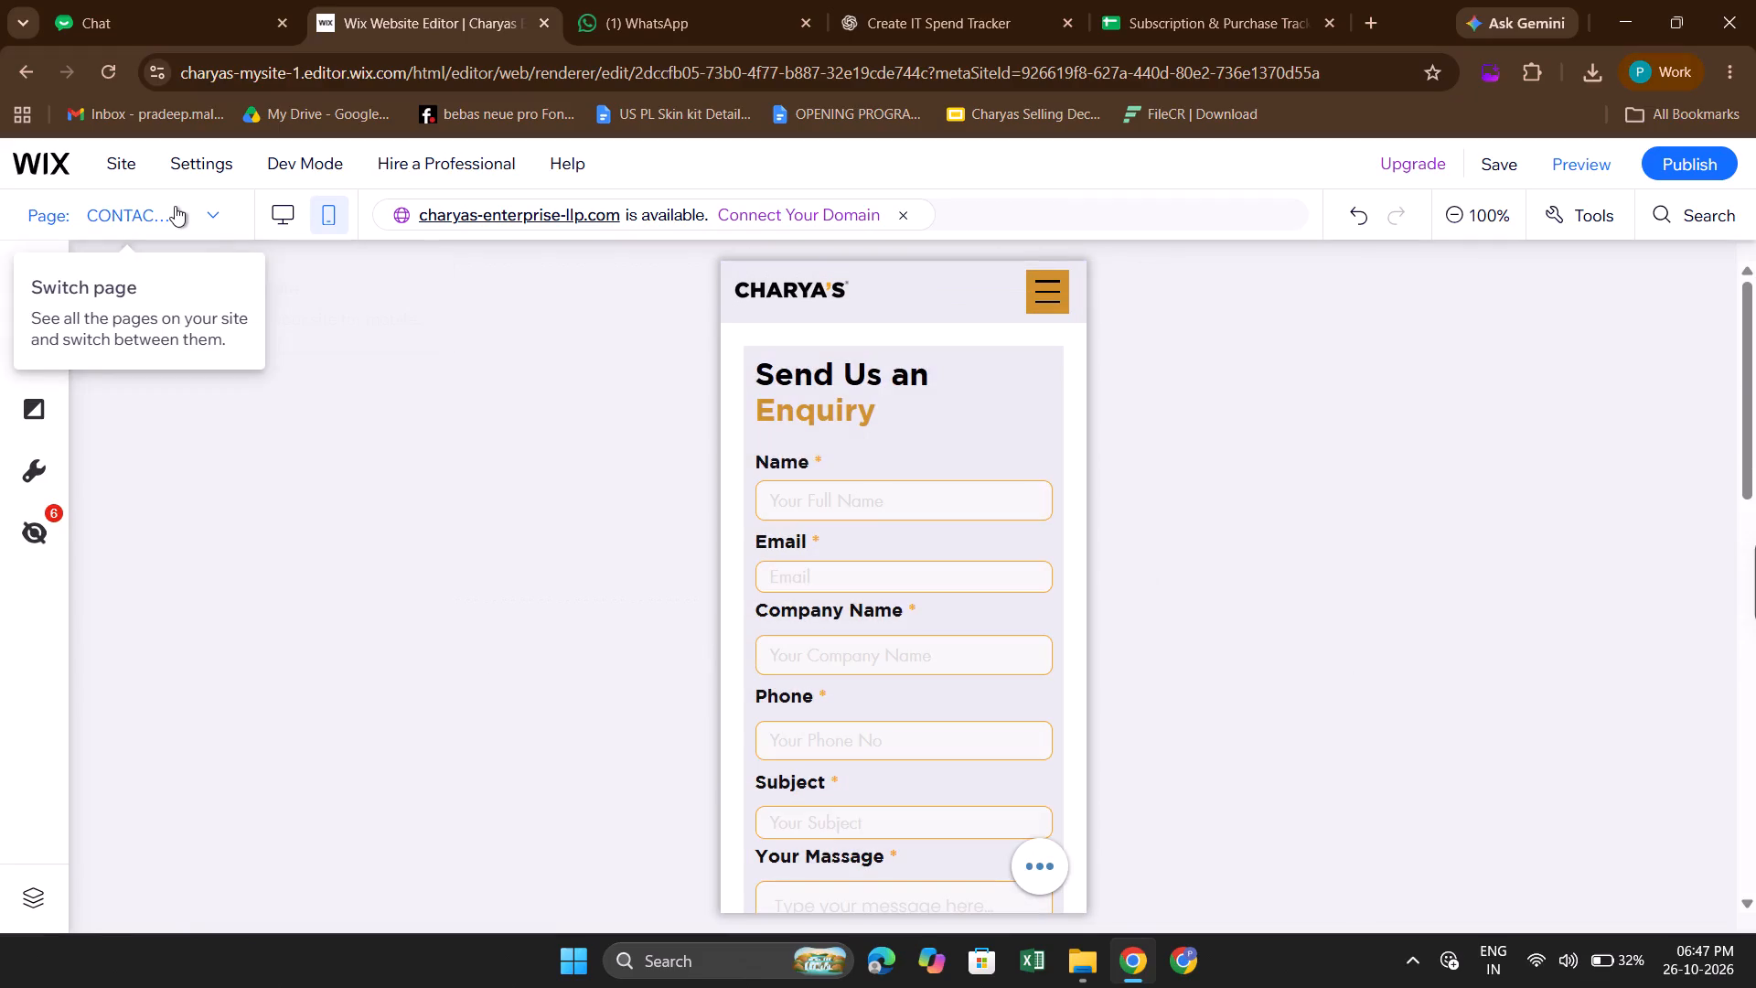
click(151, 419)
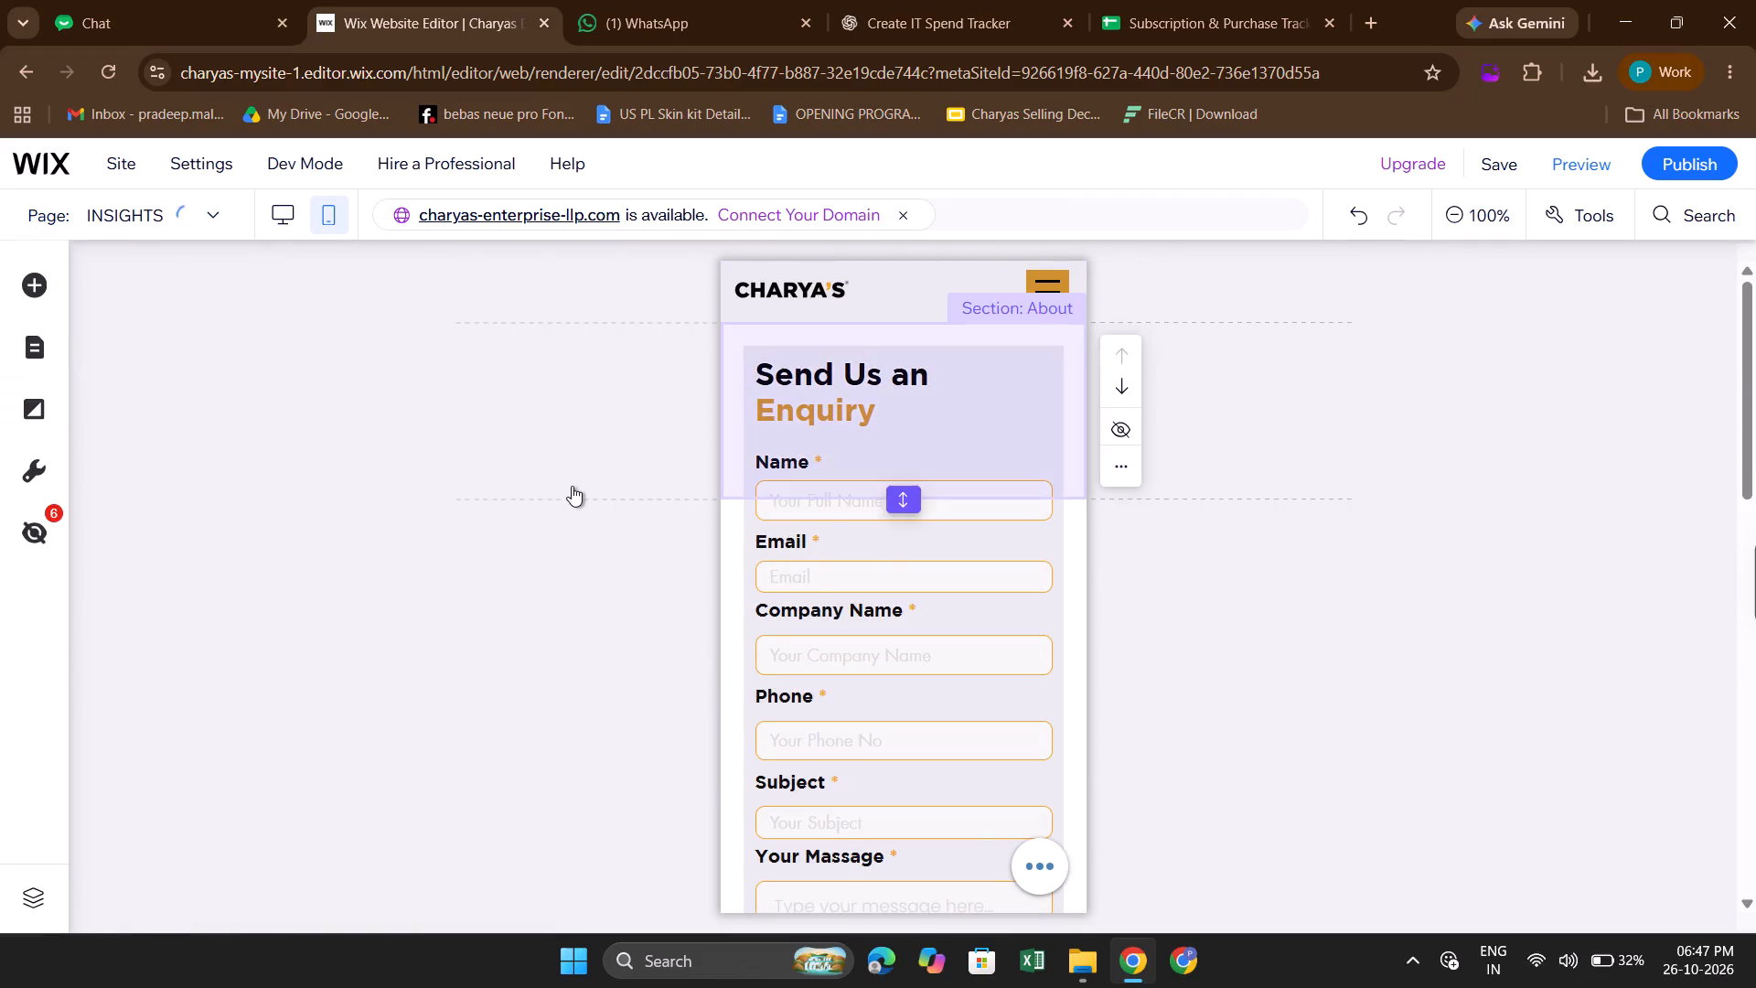
scroll(1084, 569, down, 2)
scroll(955, 752, down, 8)
scroll(955, 752, up, 6)
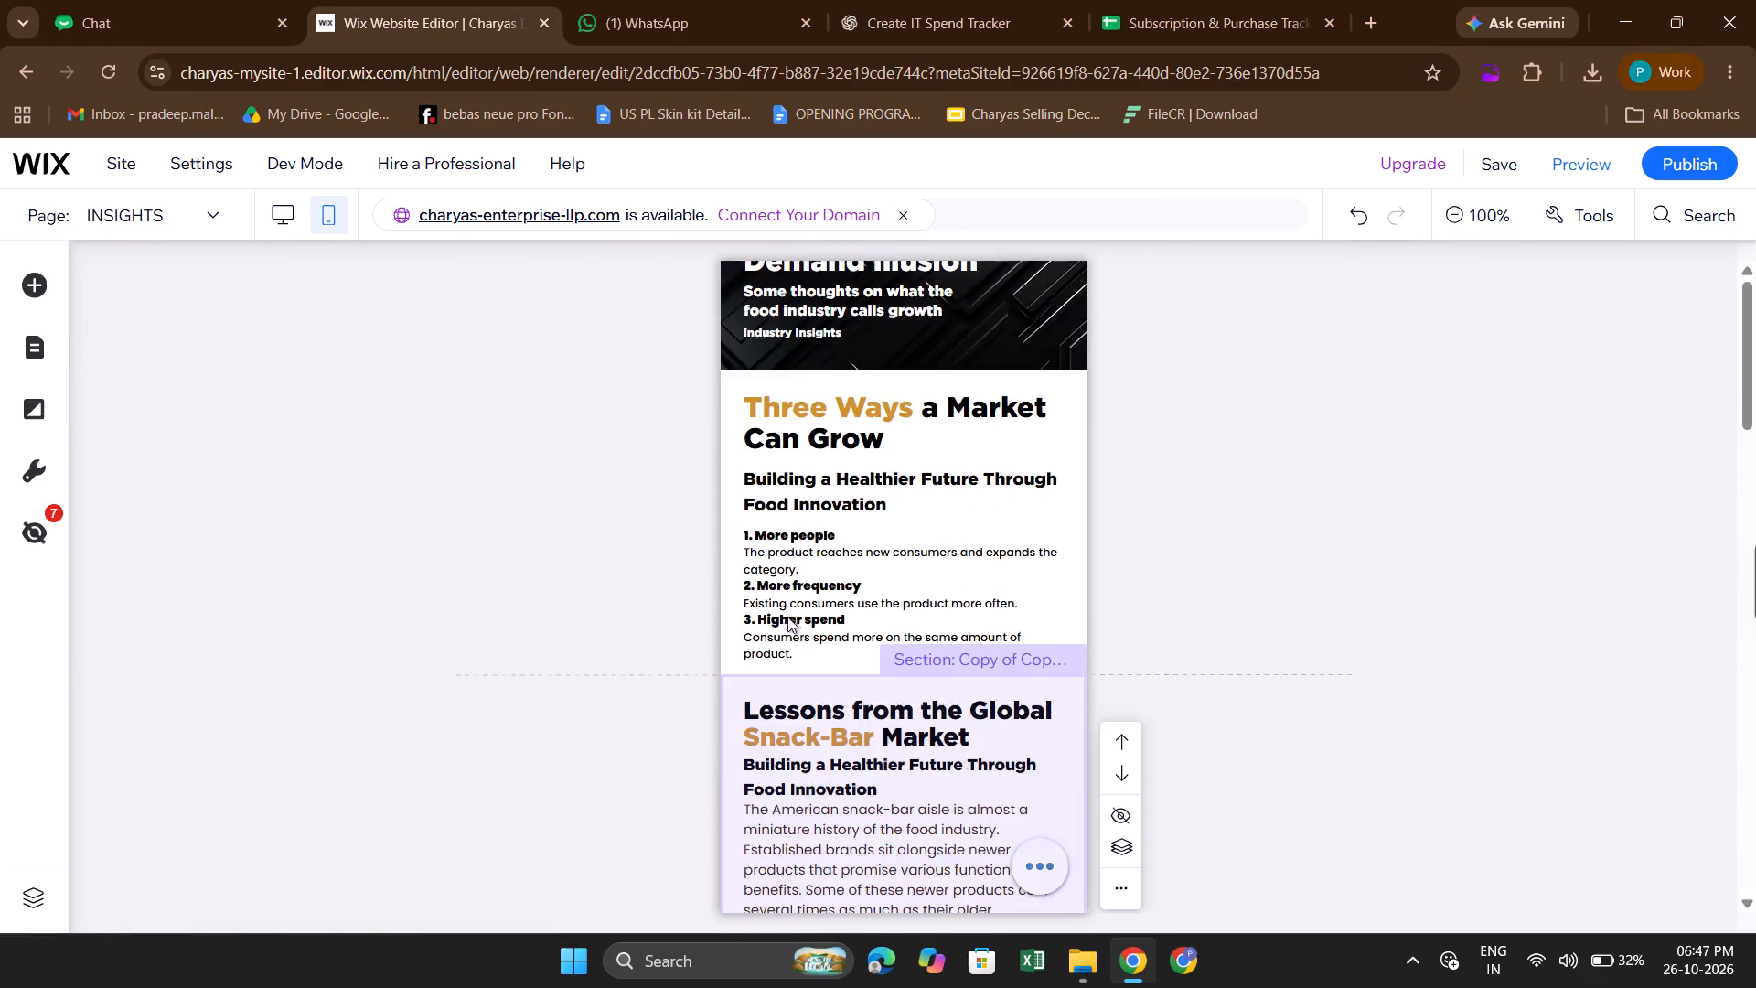
Switch to the PRIVACY POLICY page and check its mobile layout down to the footer.
click(217, 214)
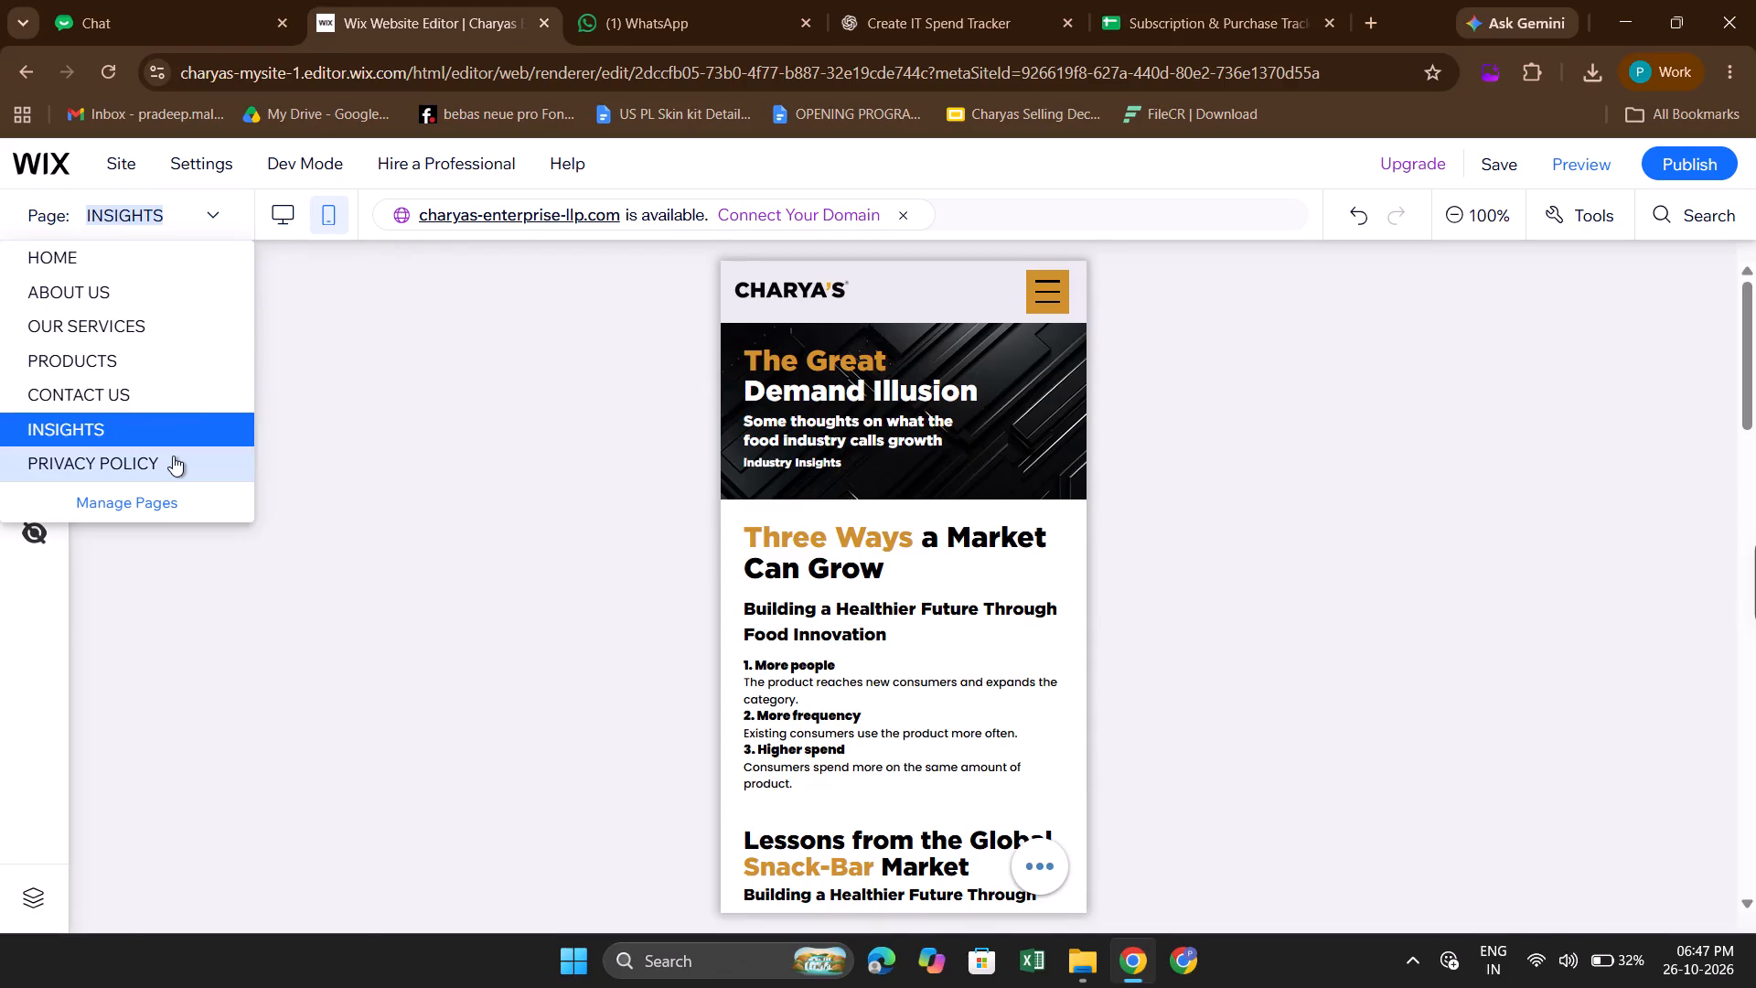
click(173, 456)
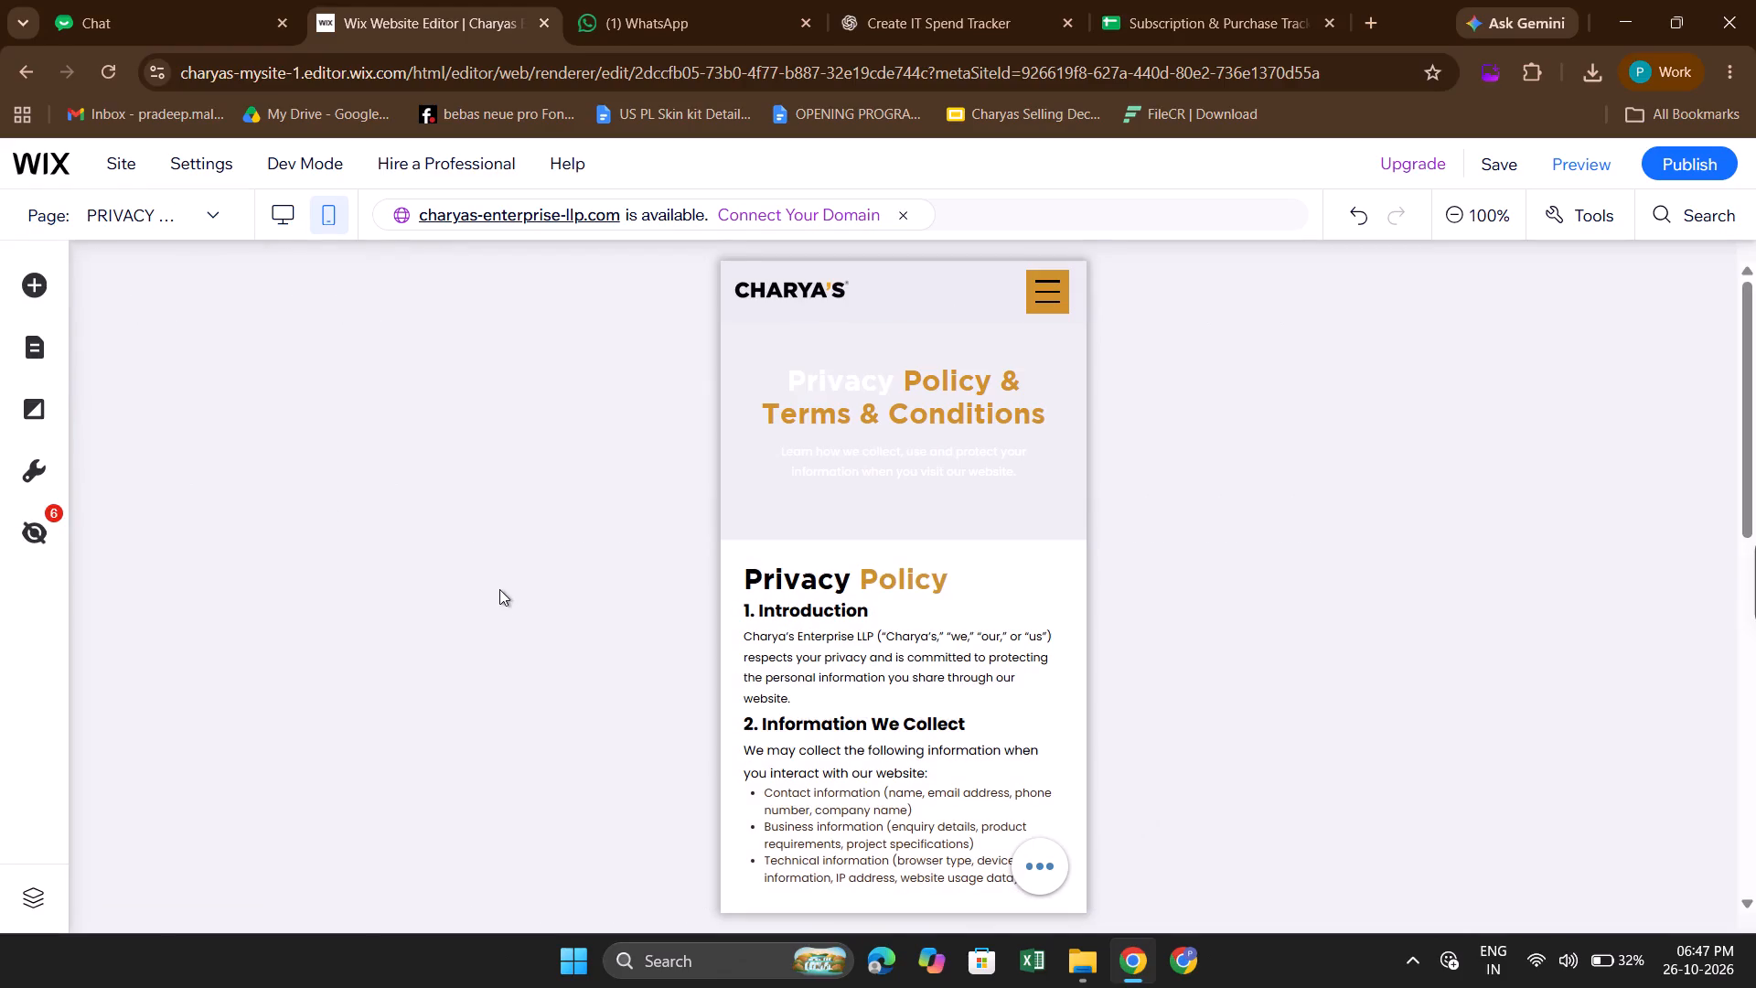
scroll(725, 697, down, 1)
scroll(919, 772, down, 7)
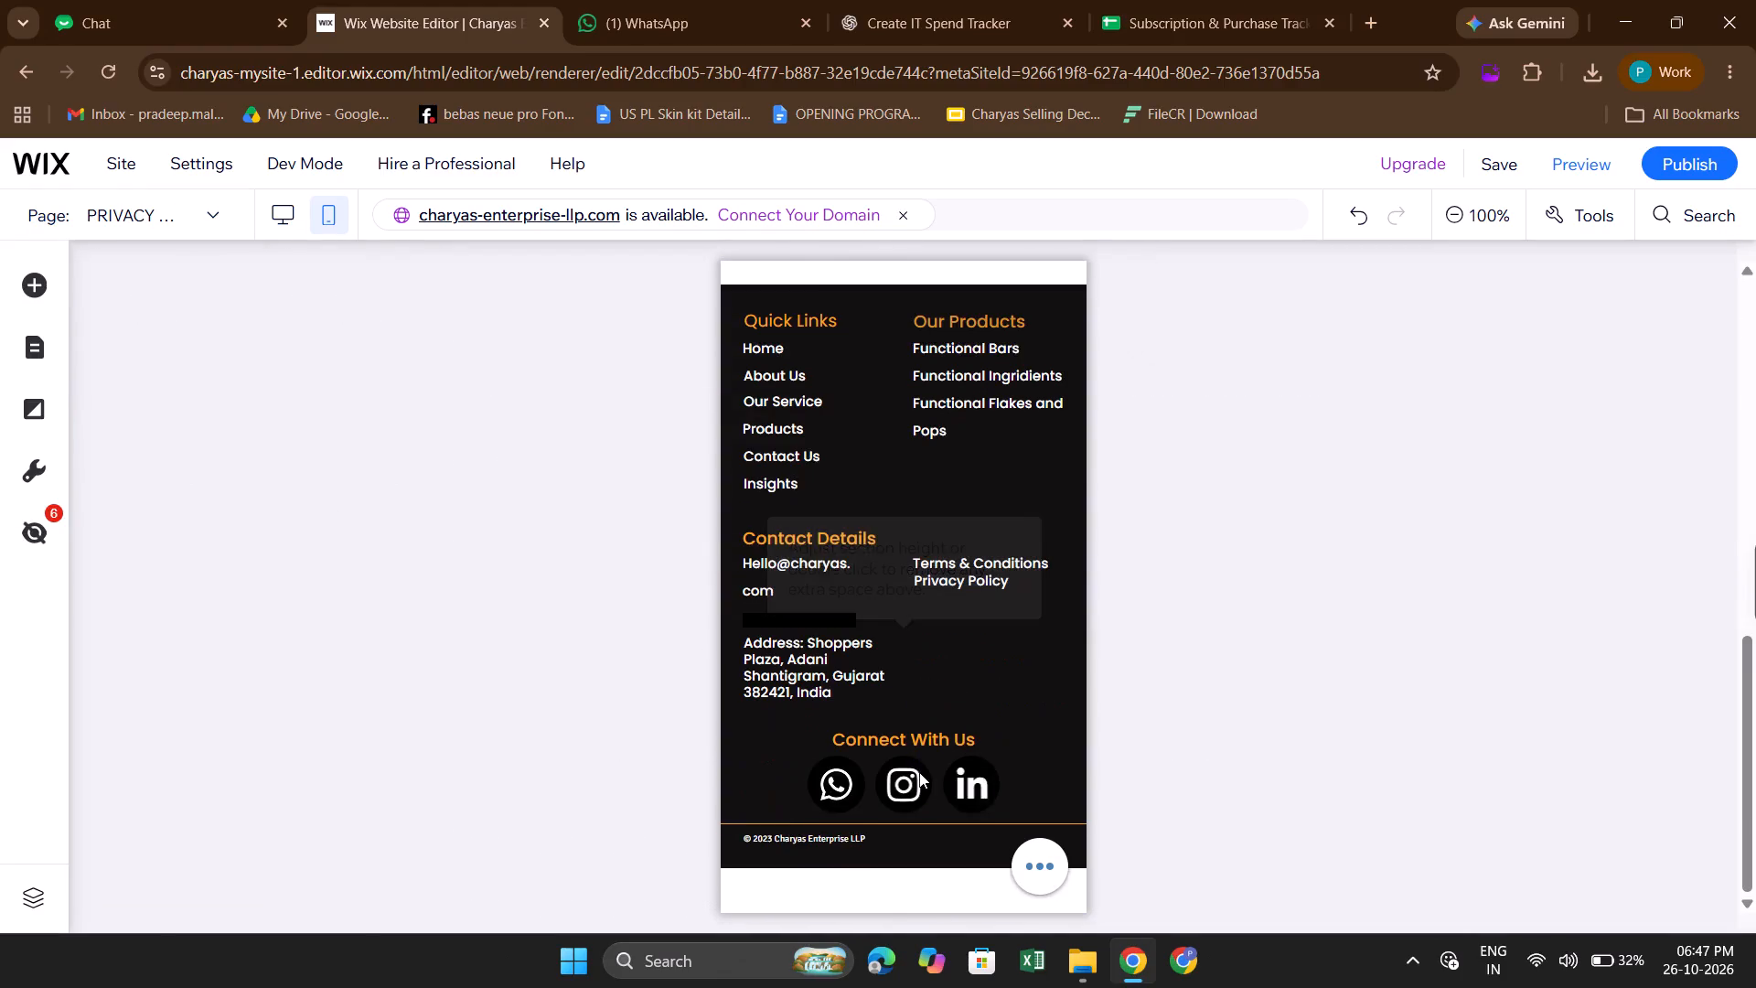
scroll(919, 772, up, 5)
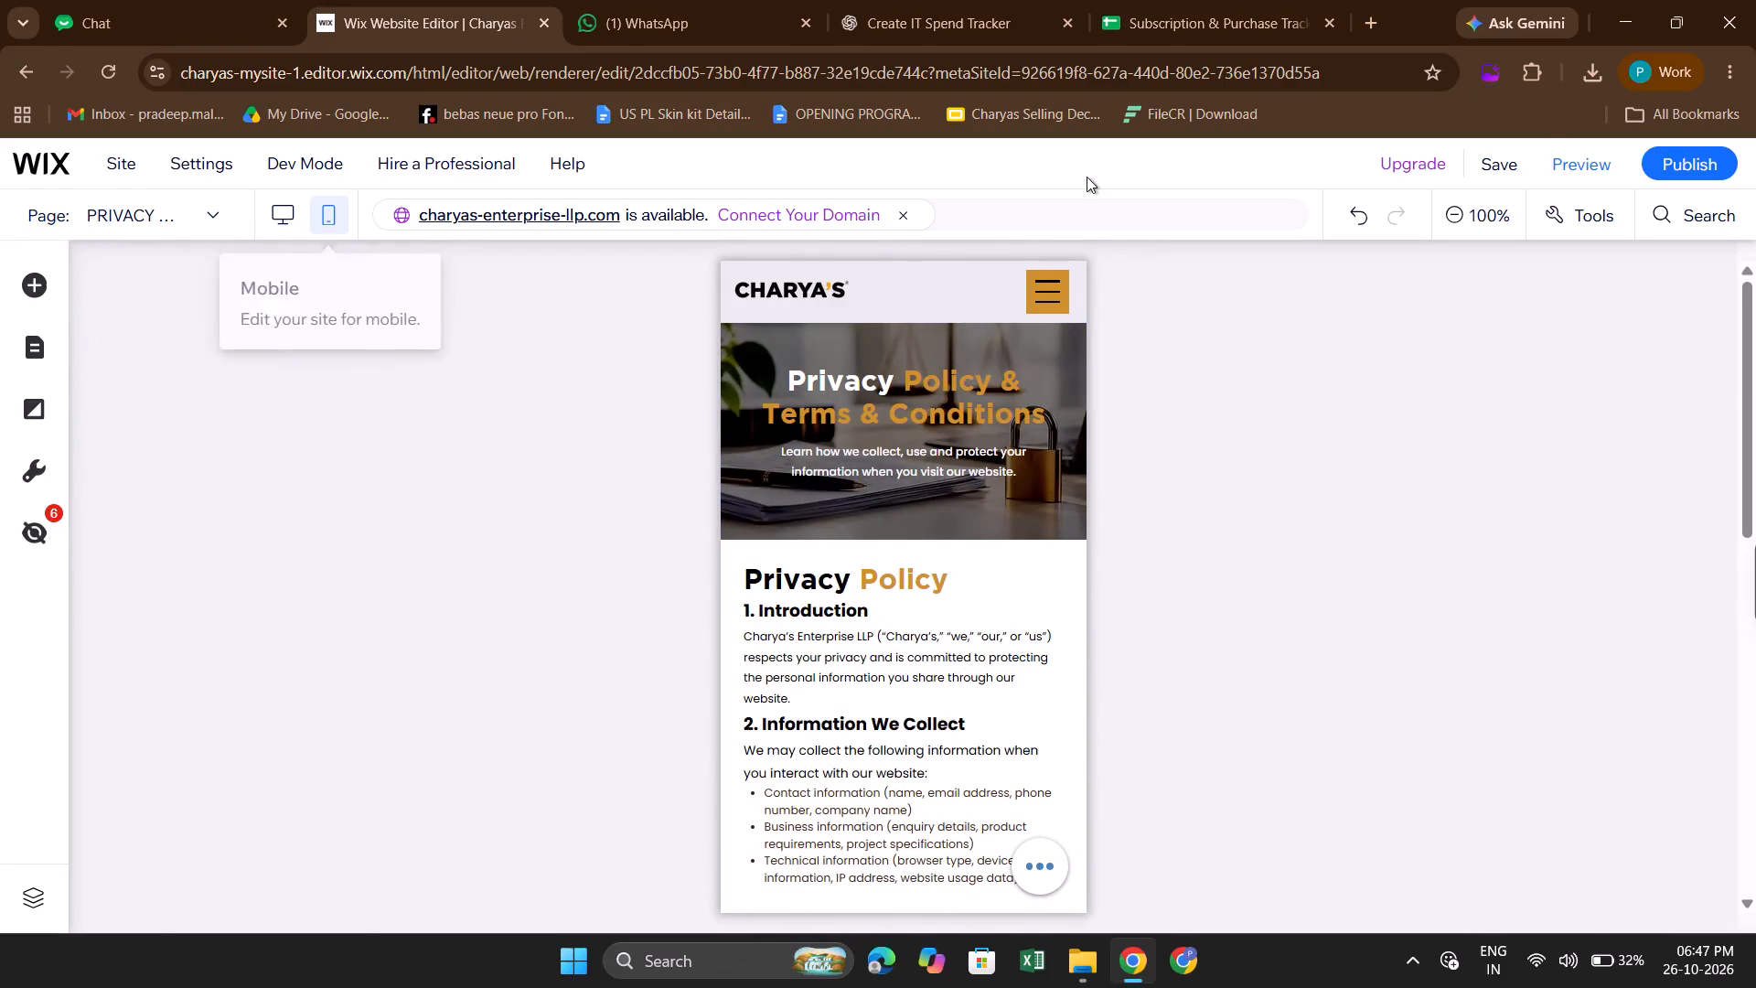
Save the site's changes and publish them live.
click(1487, 160)
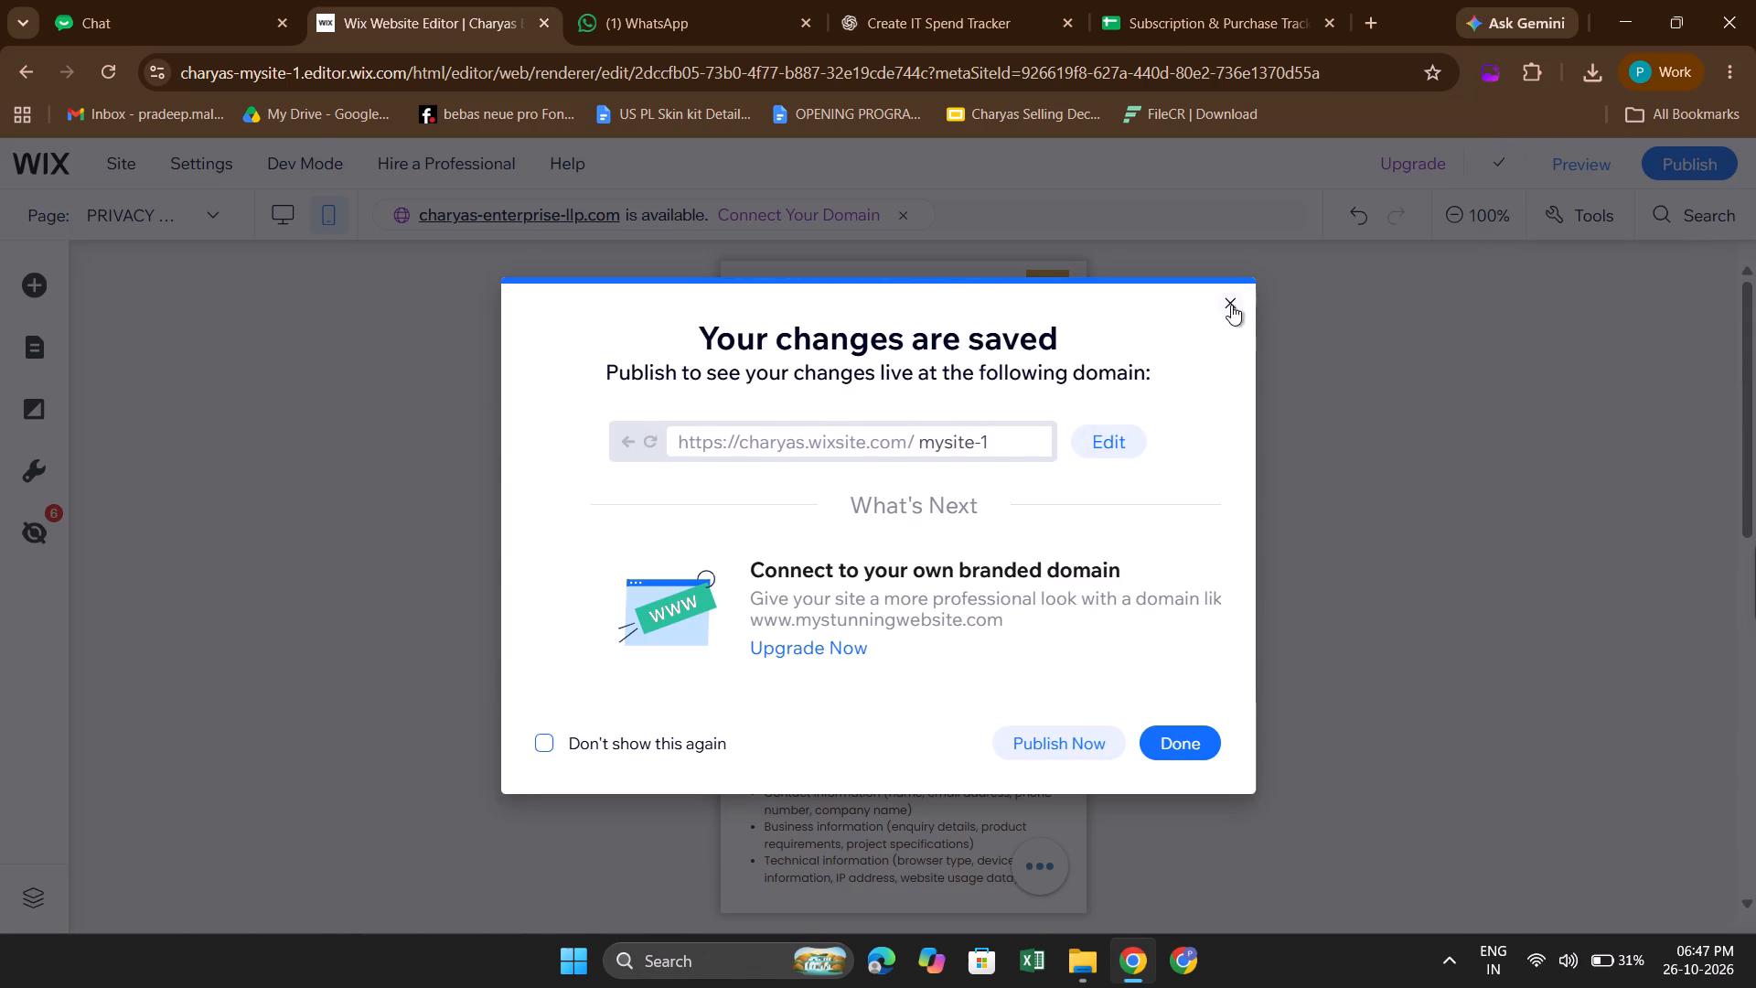
click(1231, 305)
click(1711, 159)
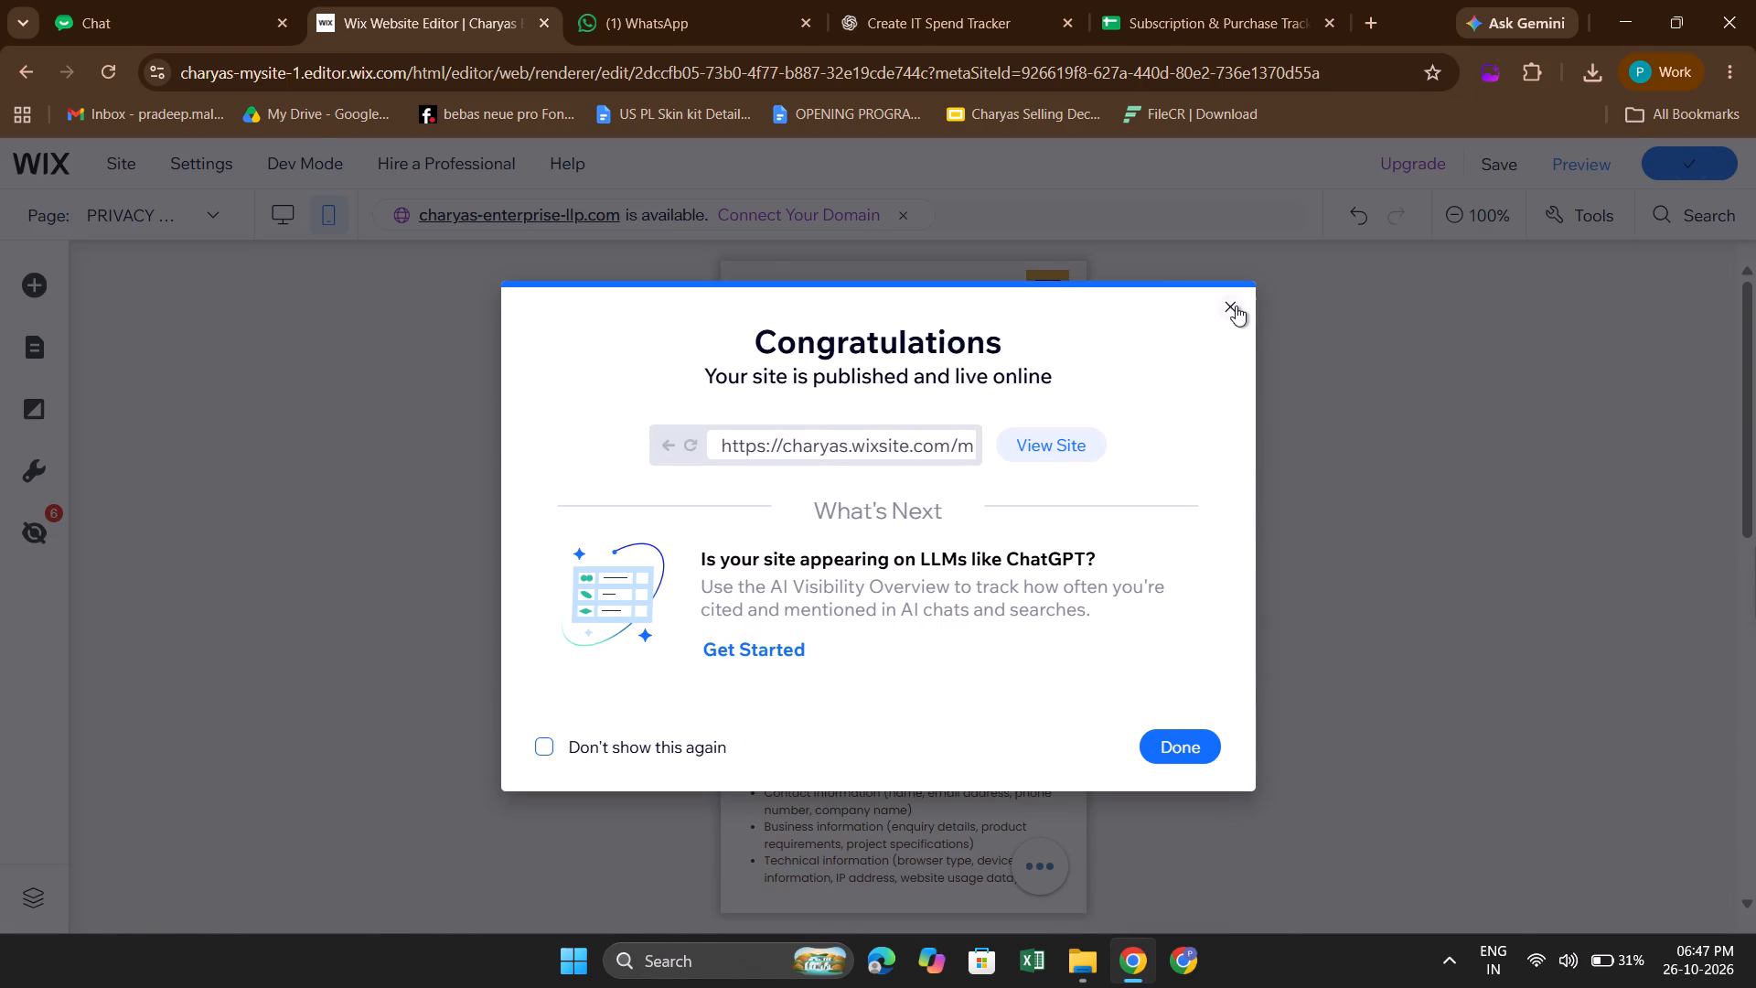
click(1236, 306)
Switch to the HOME page and review its mobile layout through the What We Can Build Together and Functional Products sections.
click(214, 211)
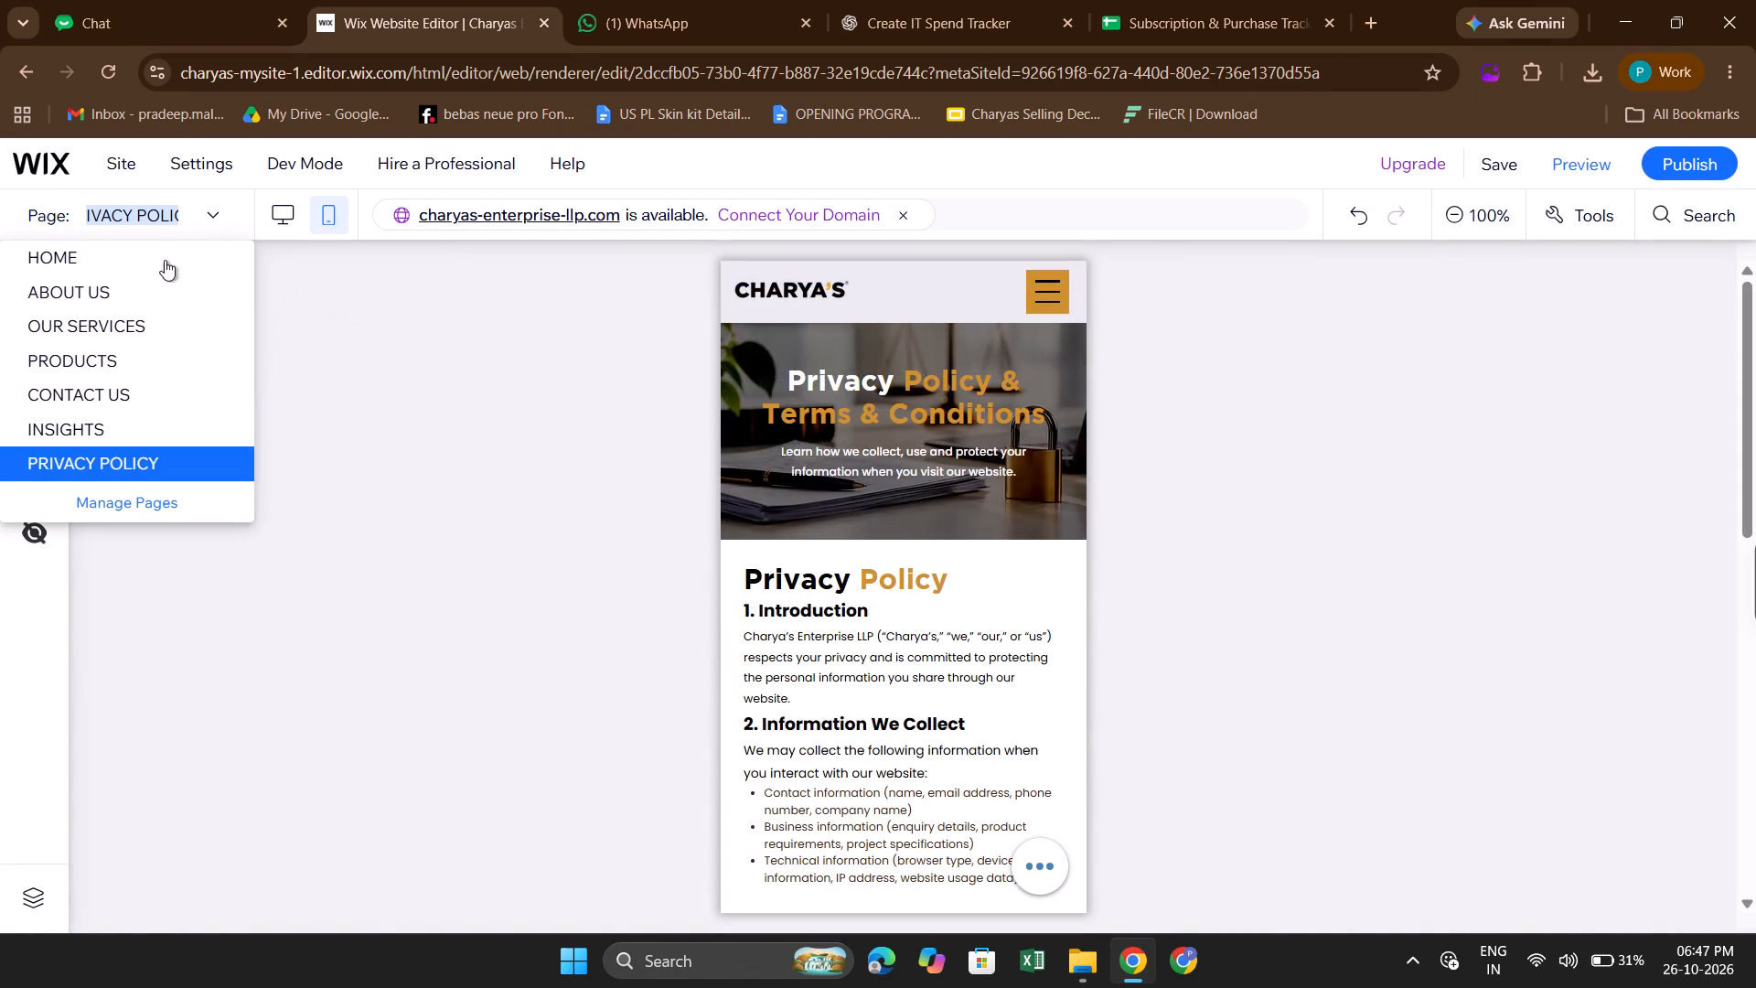
click(145, 263)
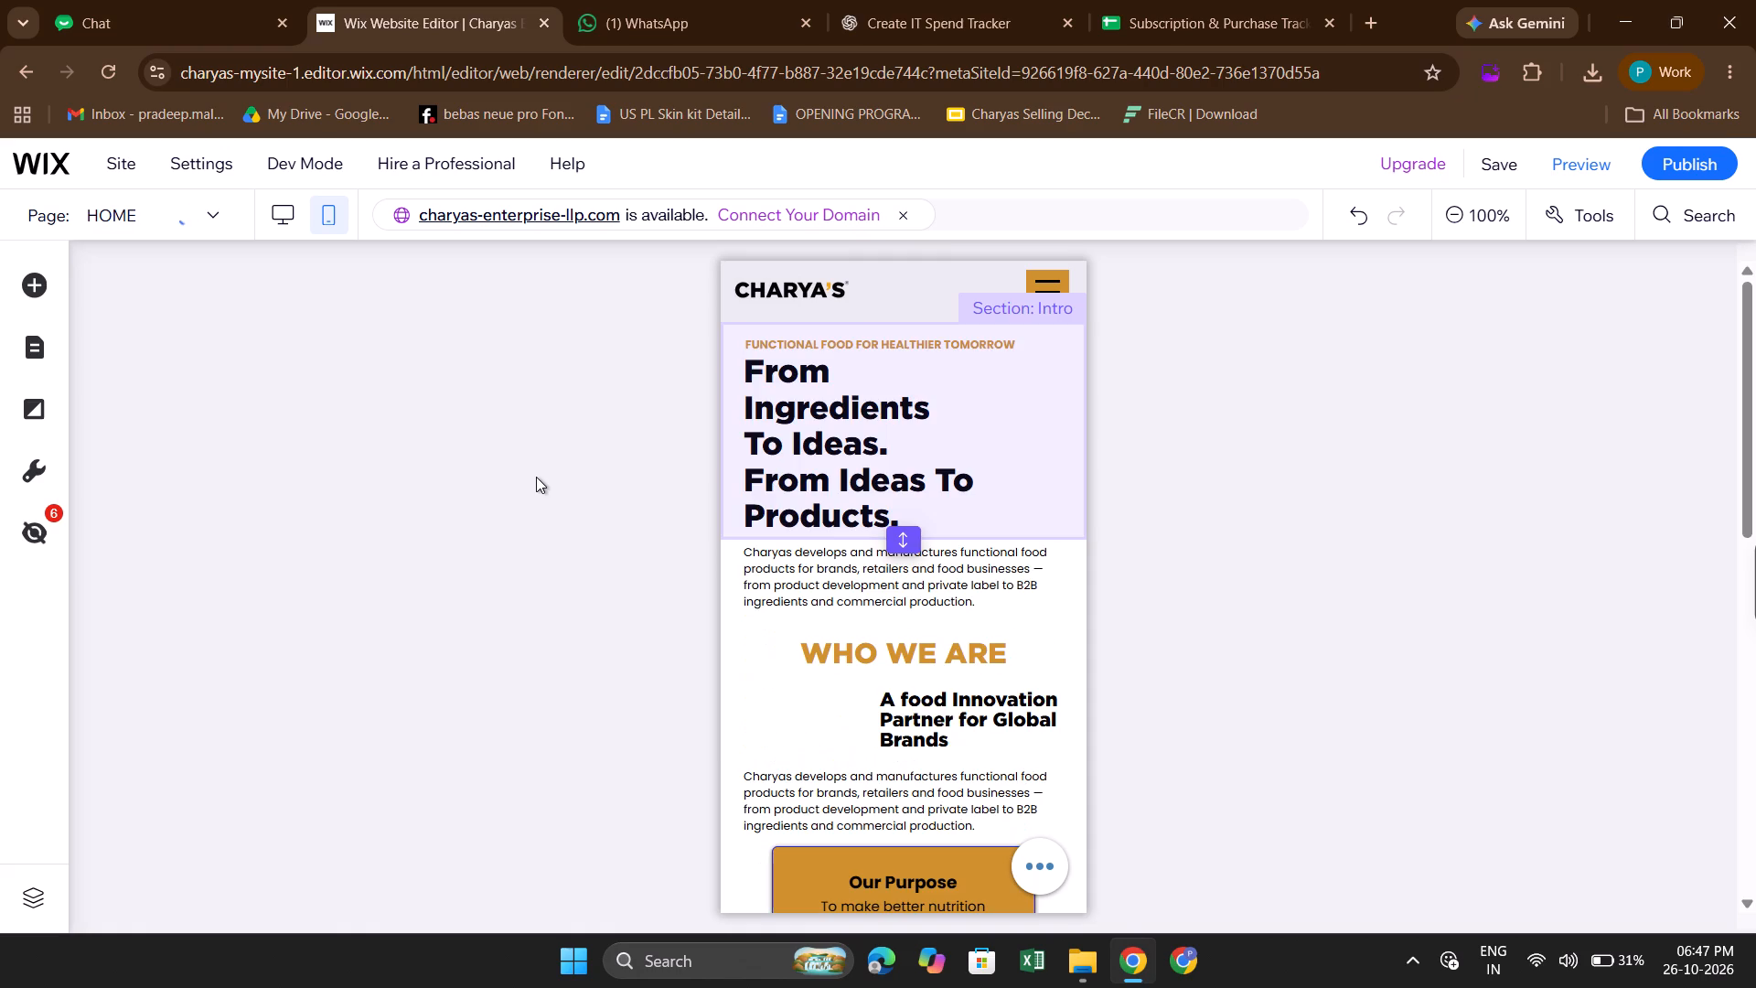
scroll(950, 685, down, 6)
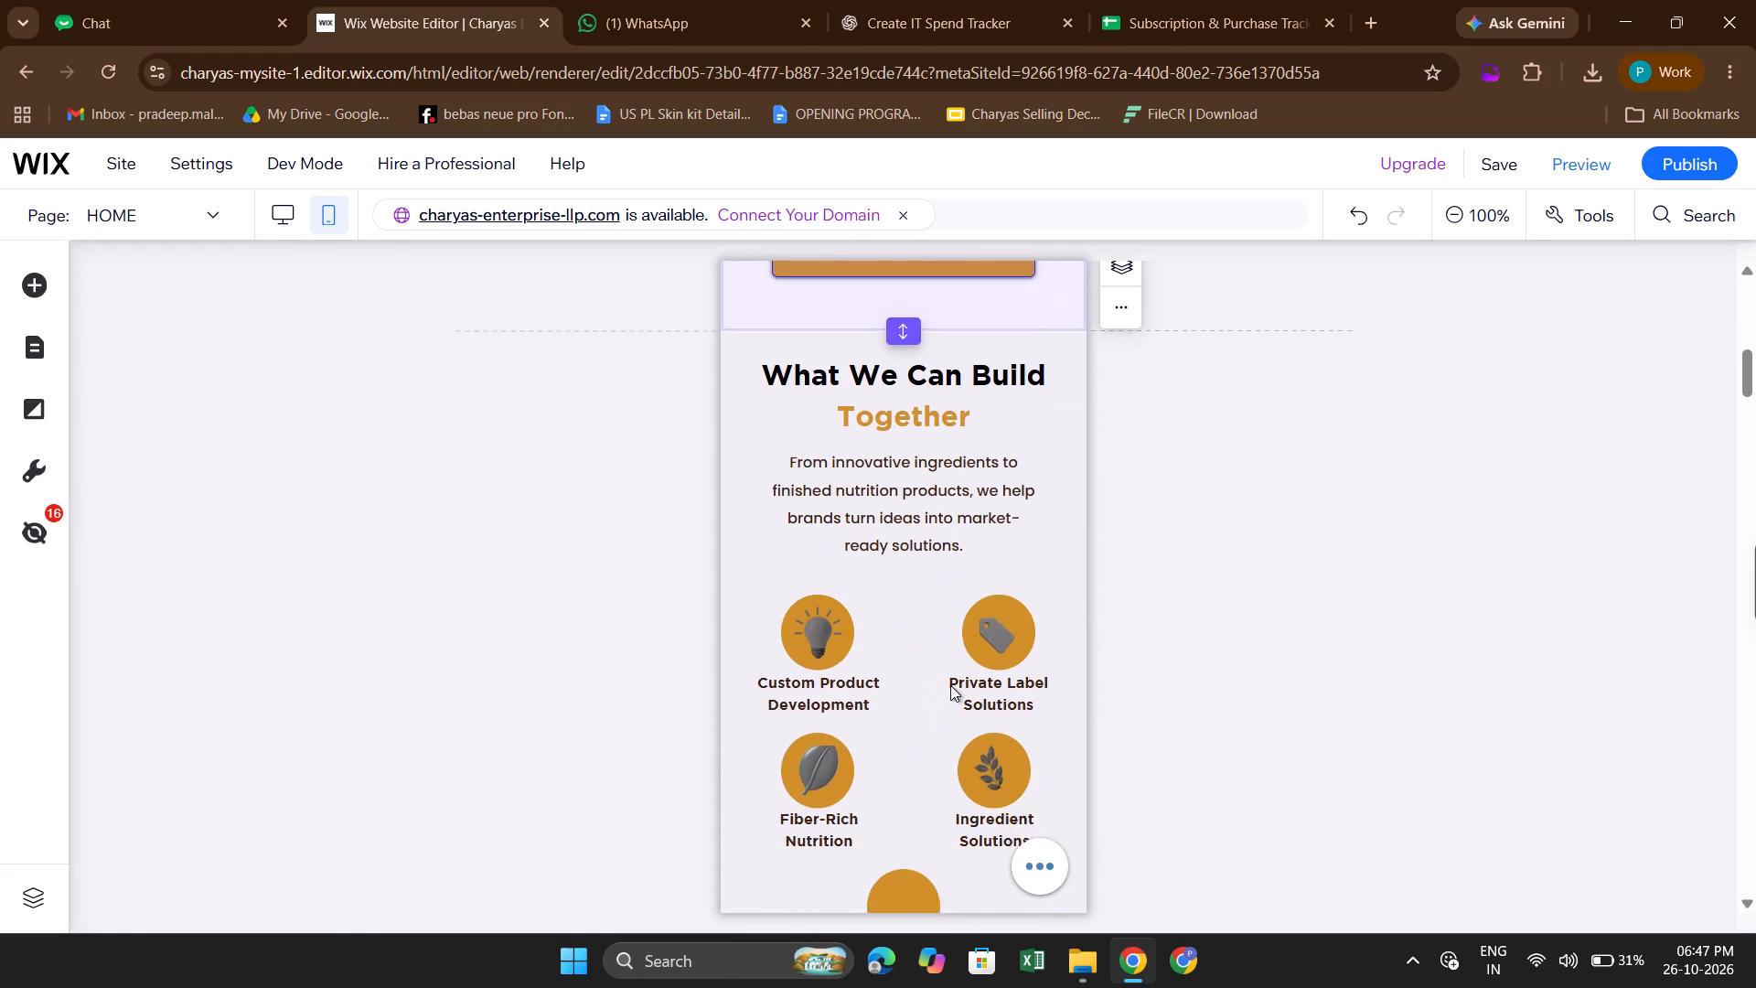
scroll(950, 685, down, 5)
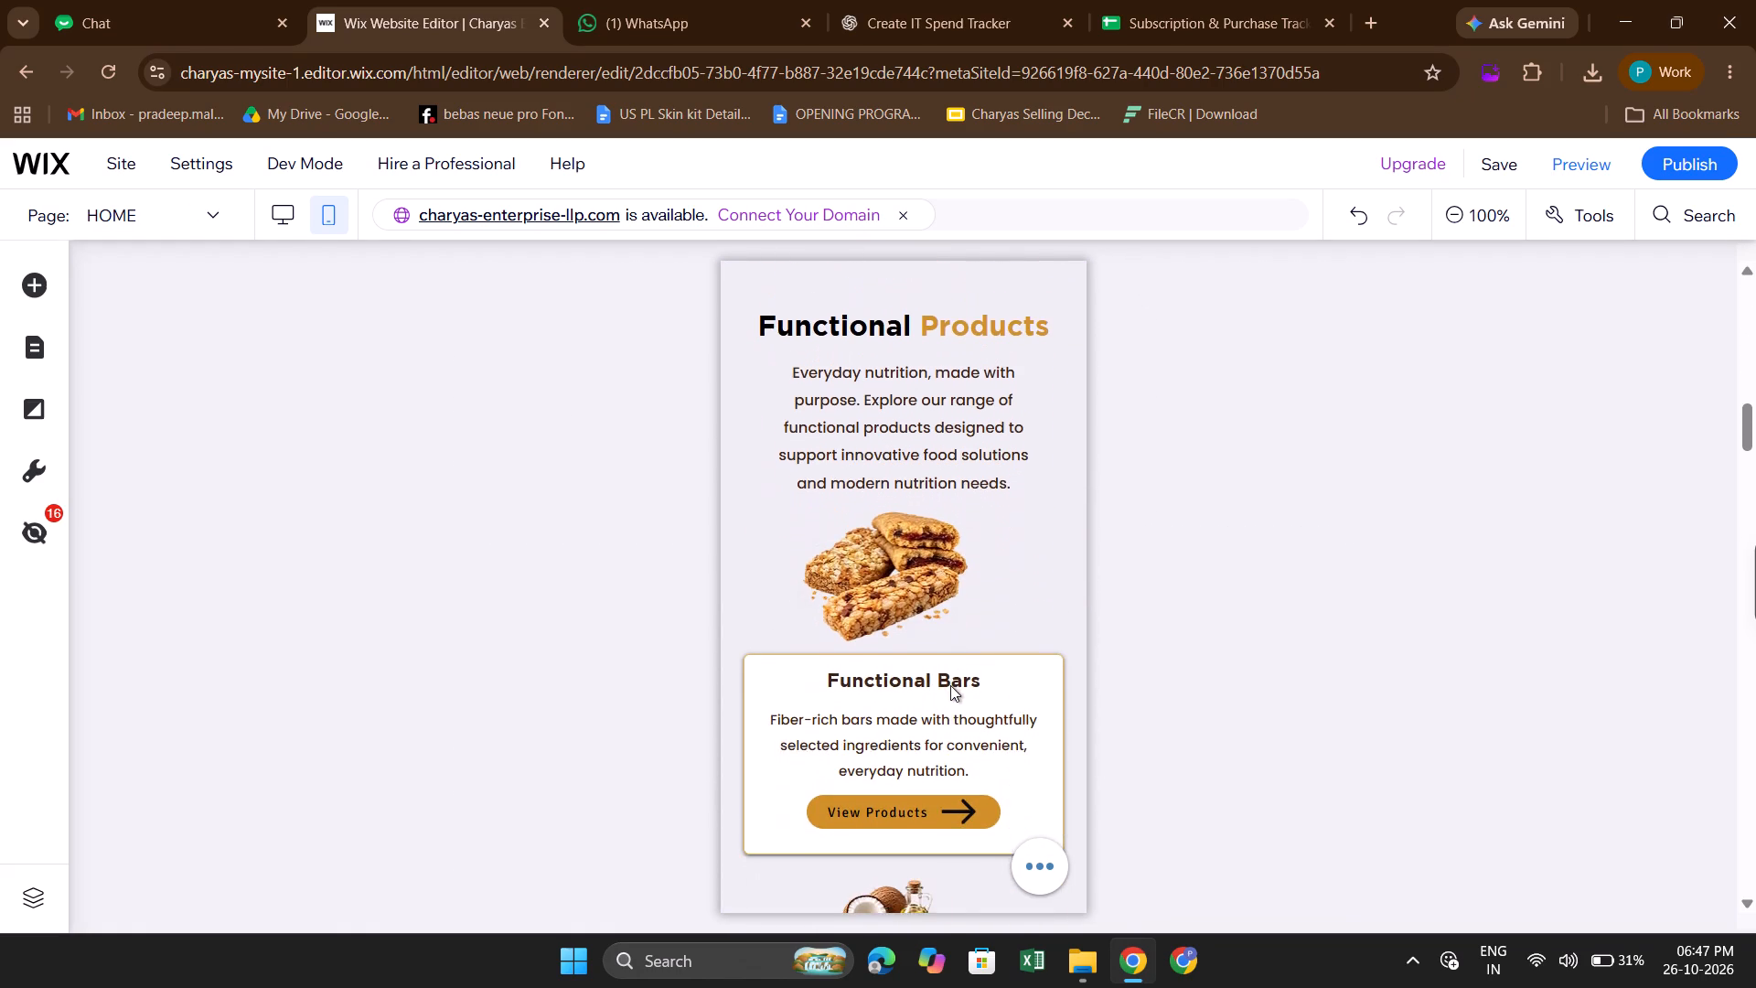
scroll(950, 685, down, 6)
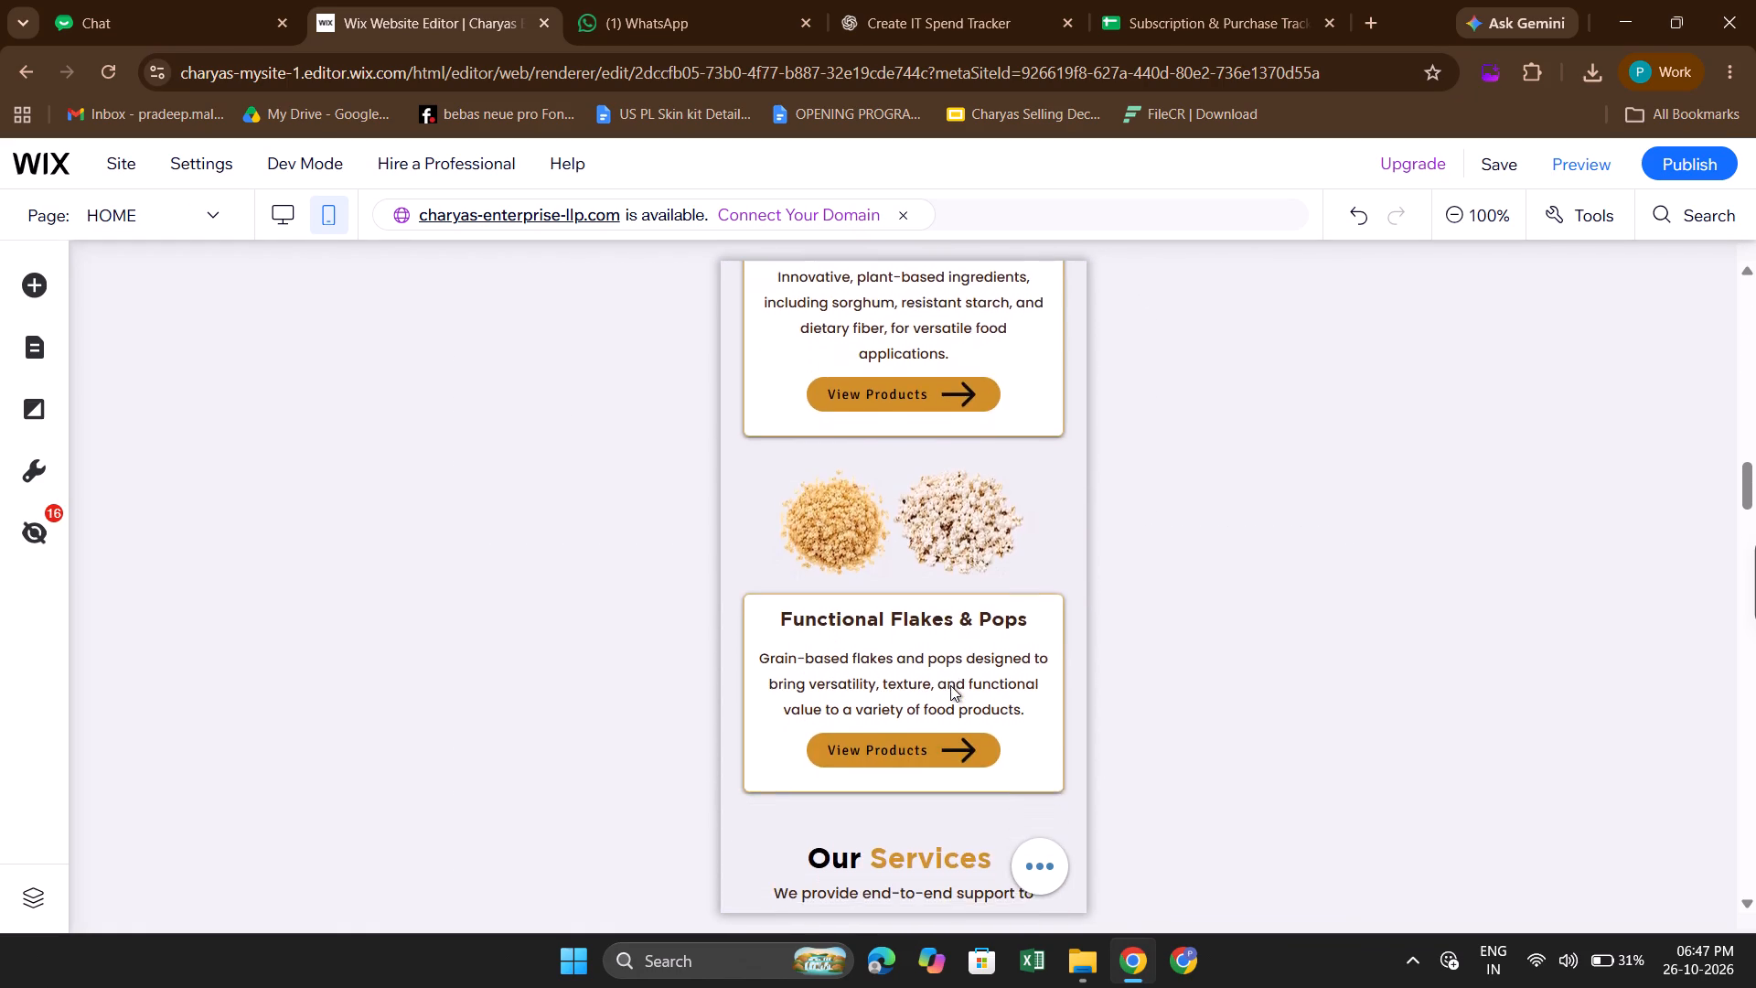
scroll(950, 685, up, 5)
Show the HOME page's desktop layout and check its upper sections, from What We Can Build Together up to the header.
click(281, 218)
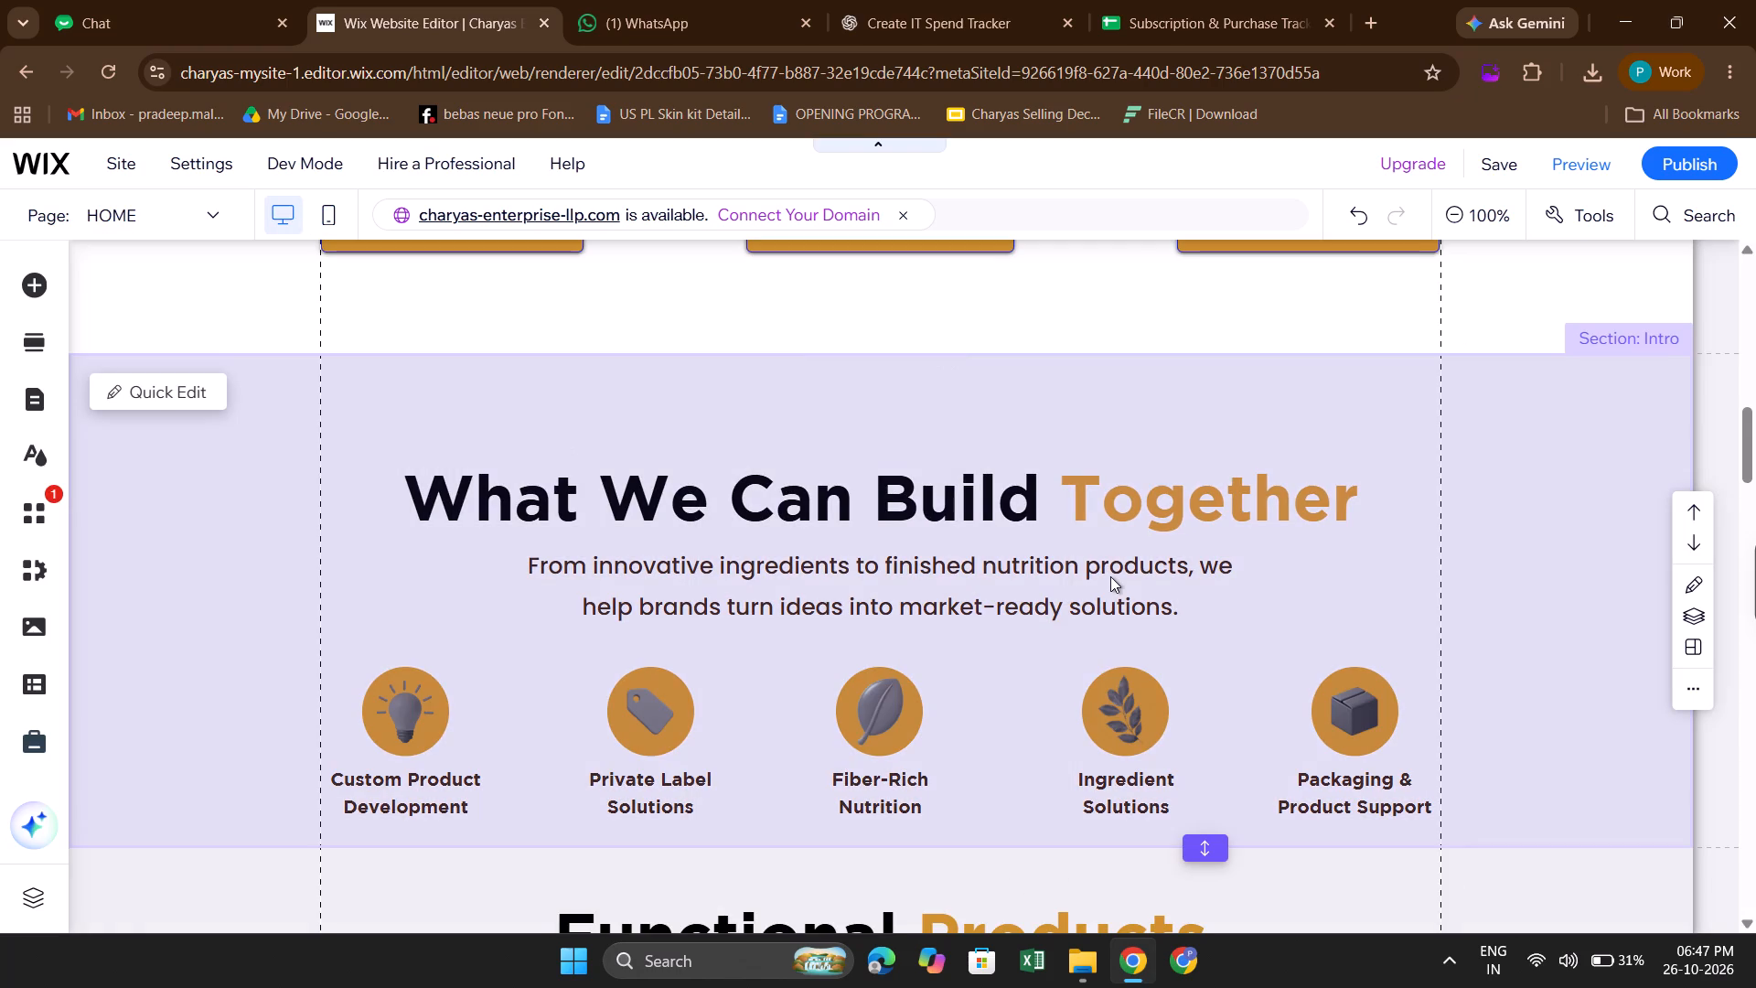
scroll(1159, 464, up, 7)
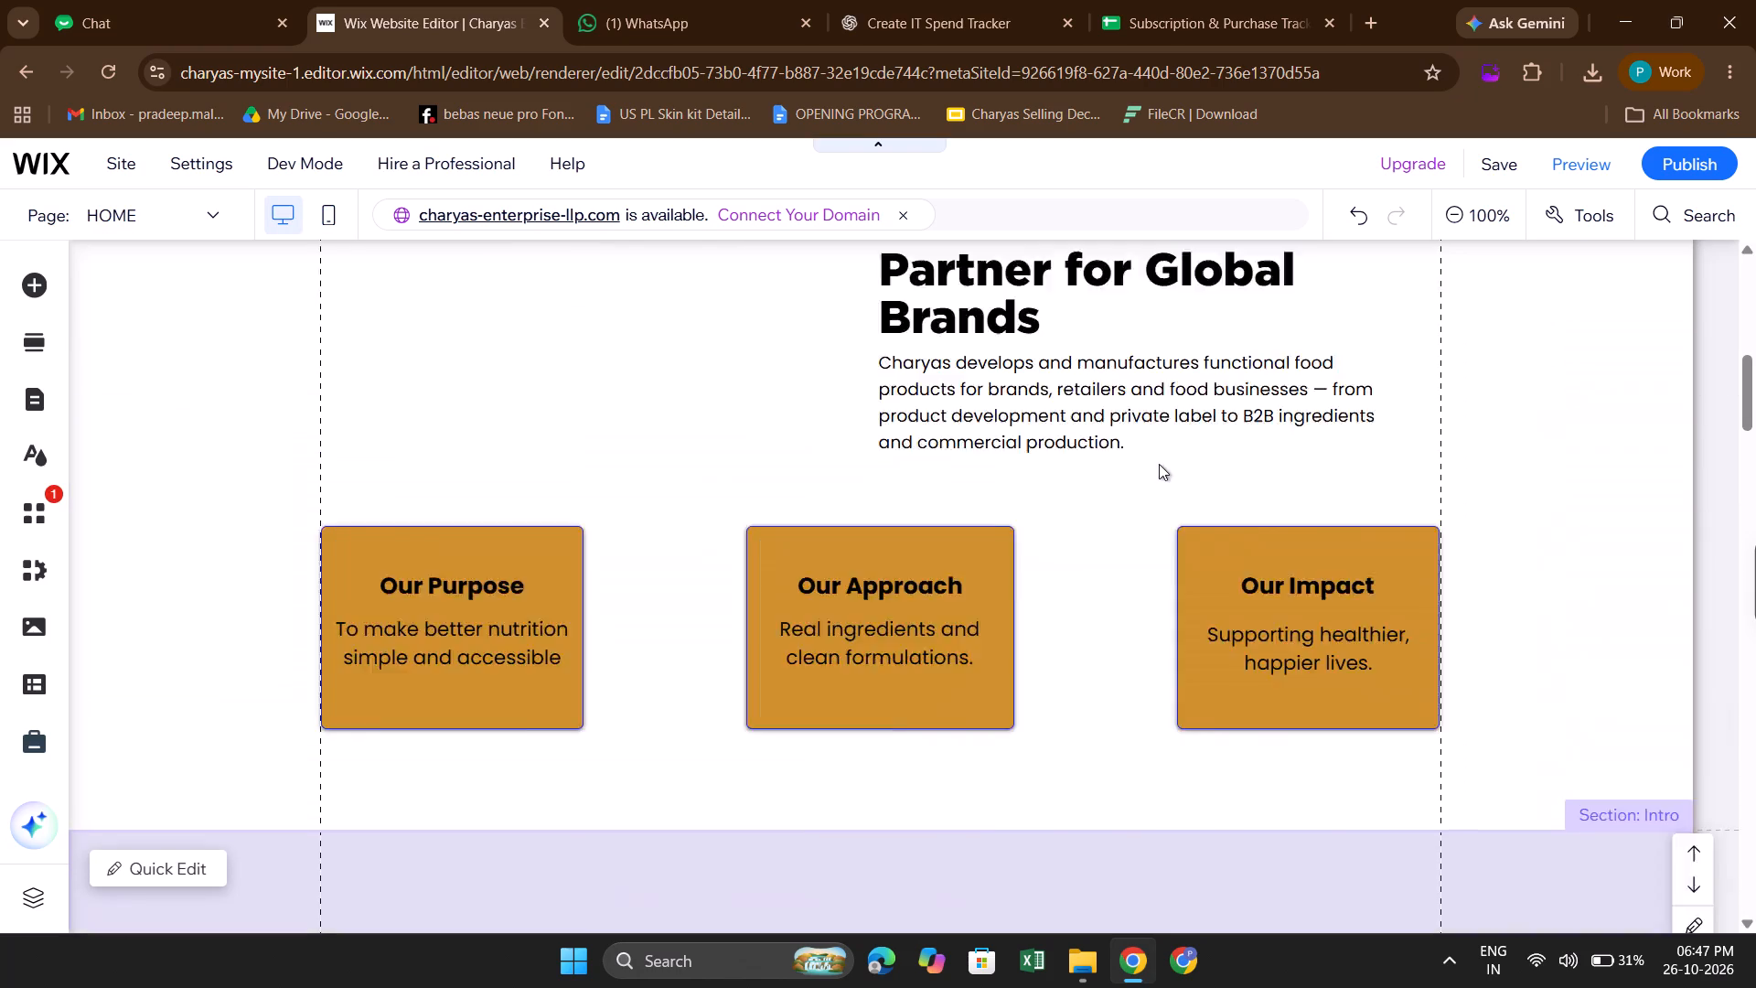
scroll(1159, 464, up, 2)
scroll(1162, 560, down, 5)
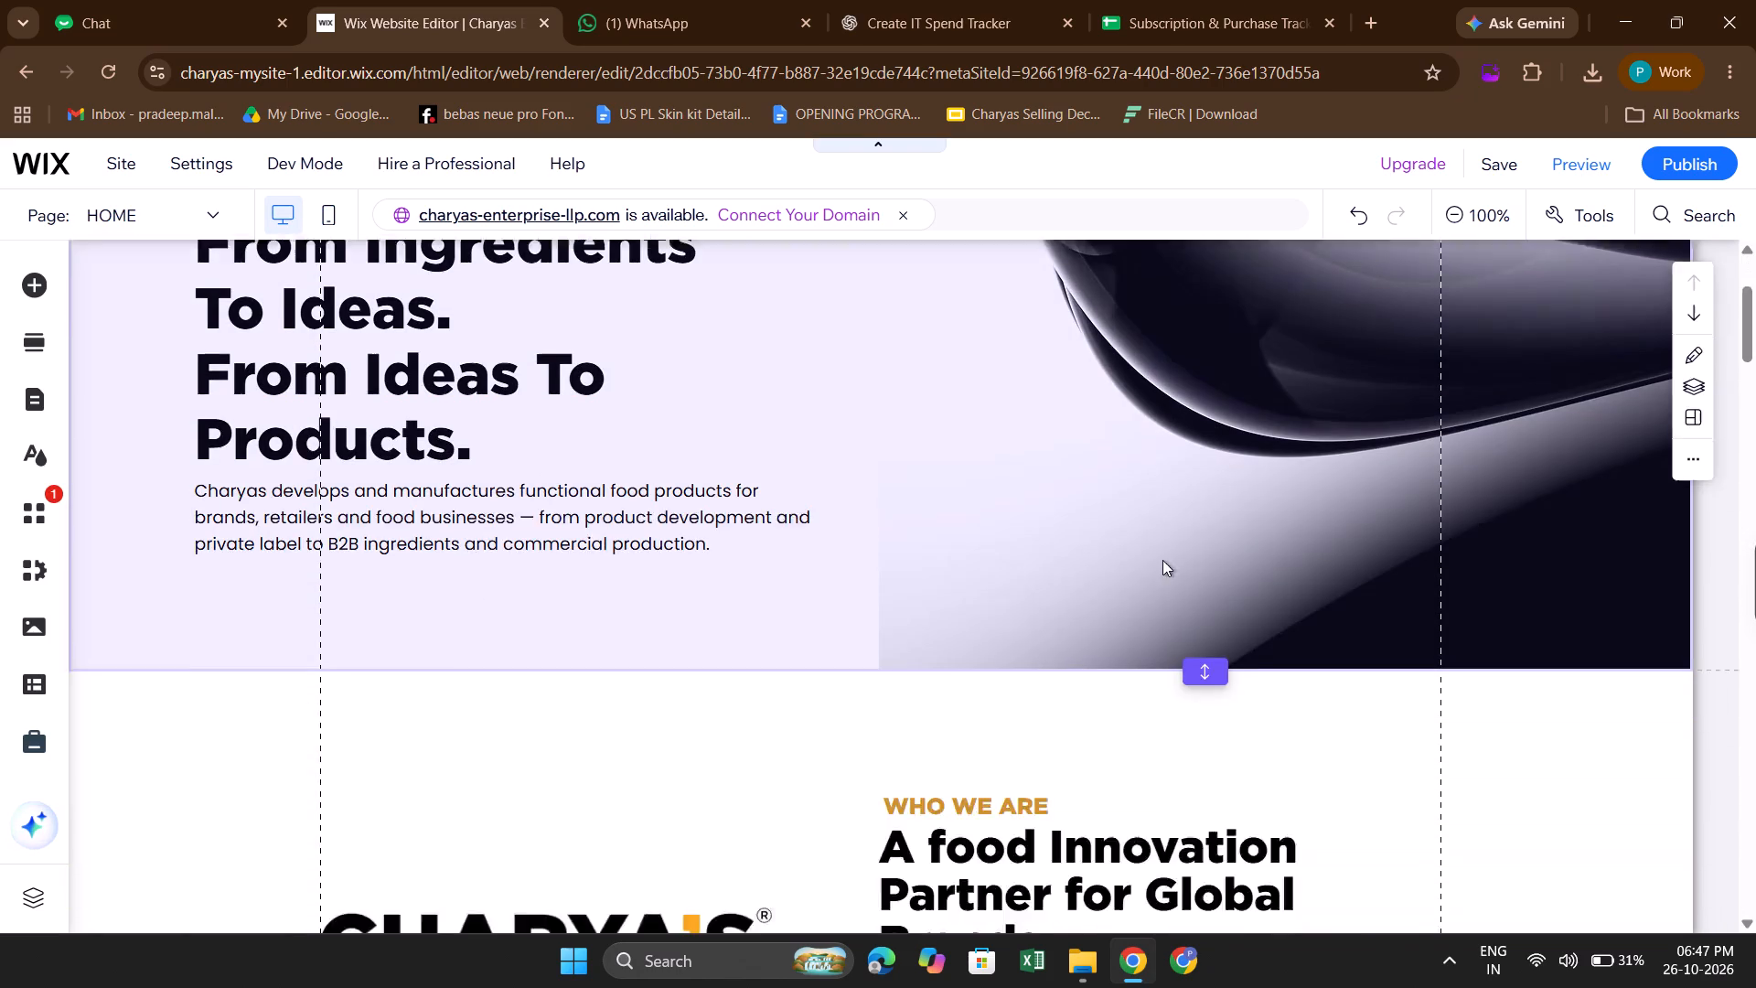
scroll(1162, 560, up, 3)
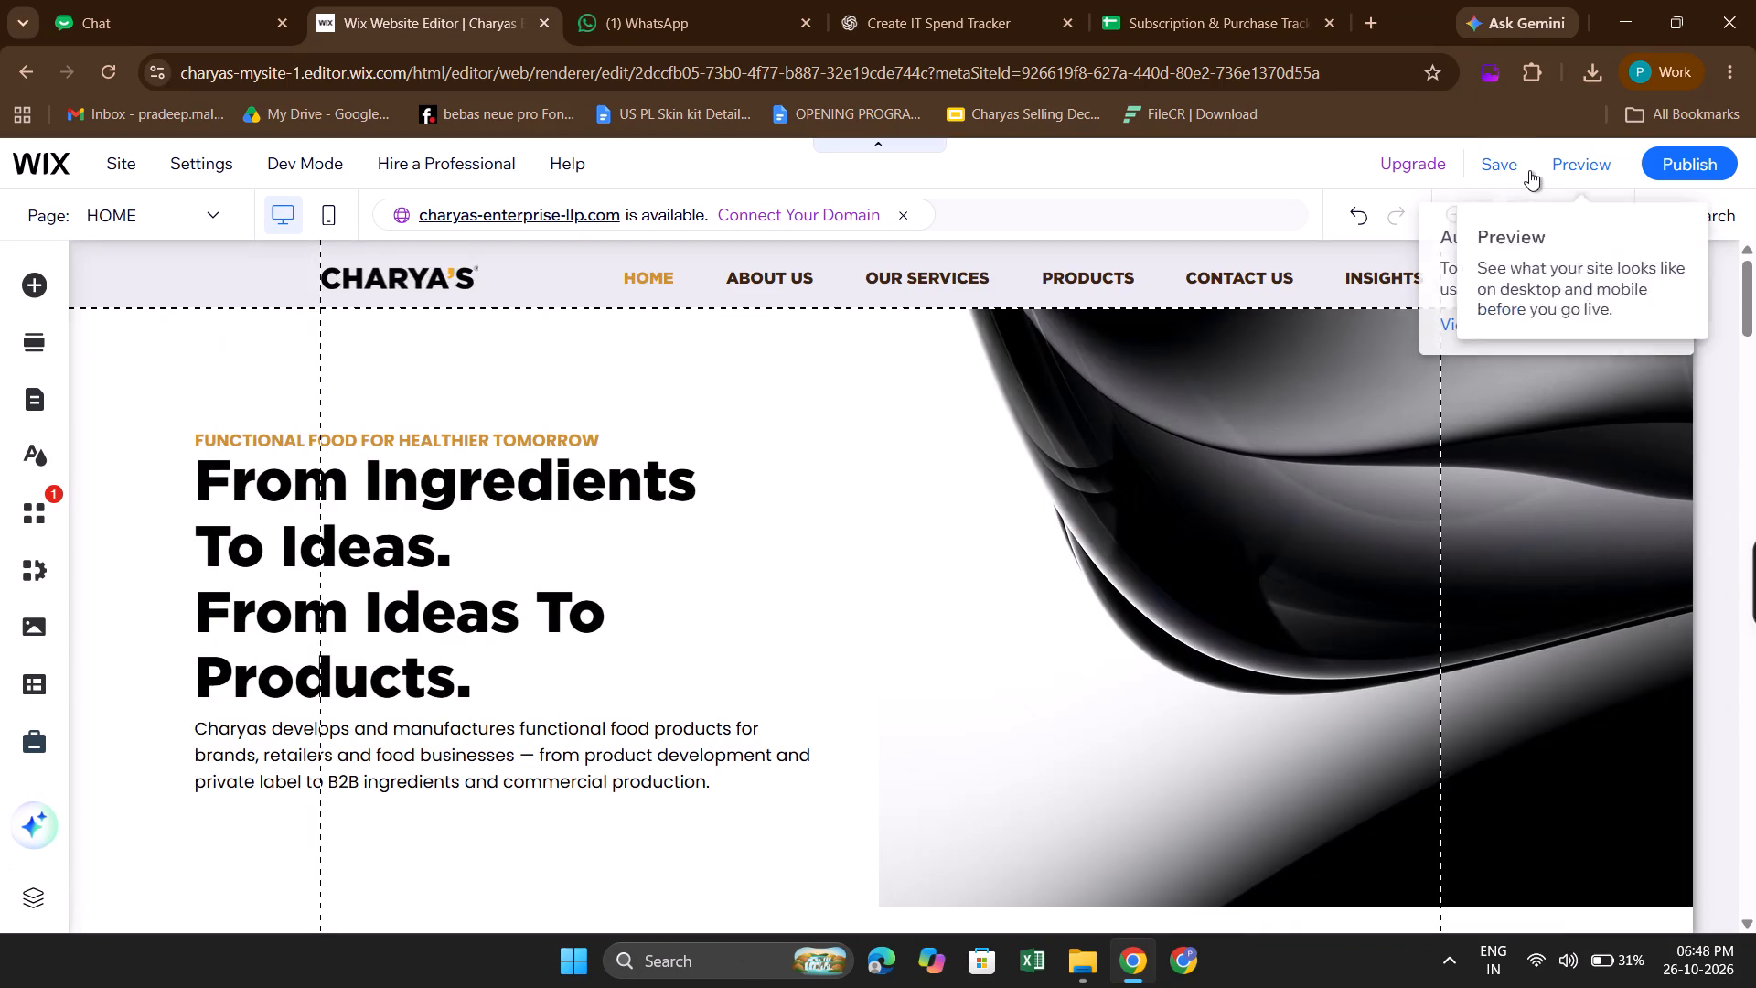
Save the site again.
click(1518, 170)
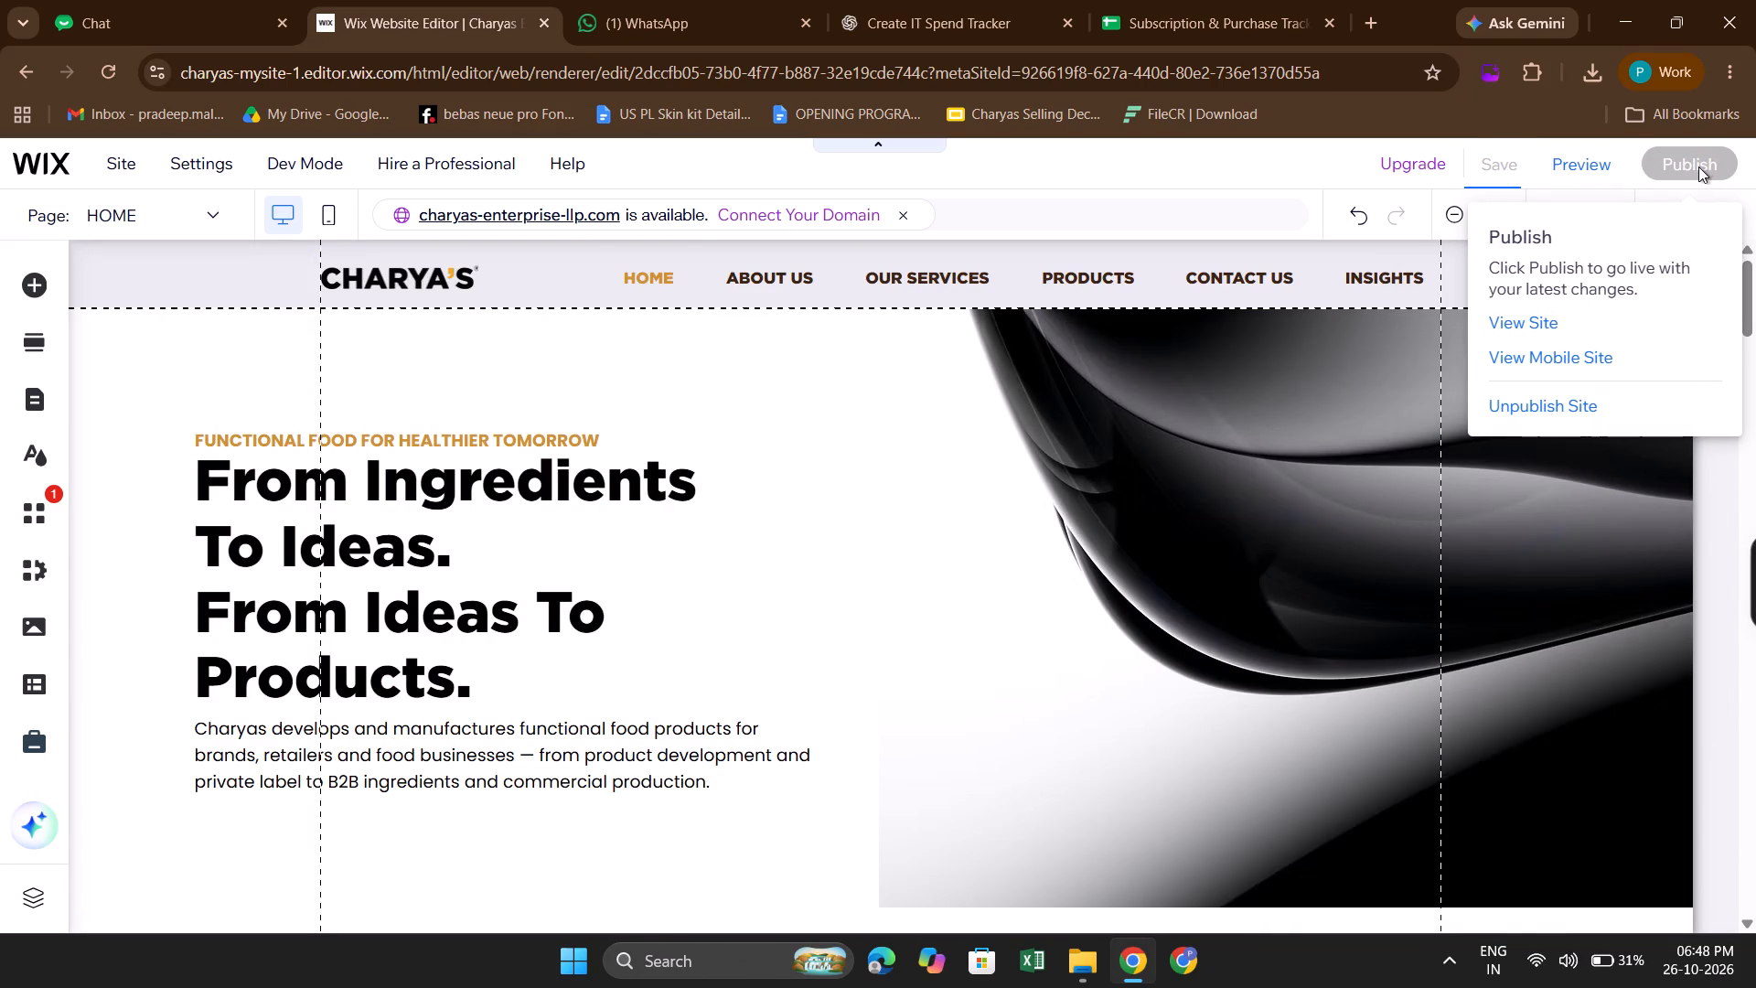
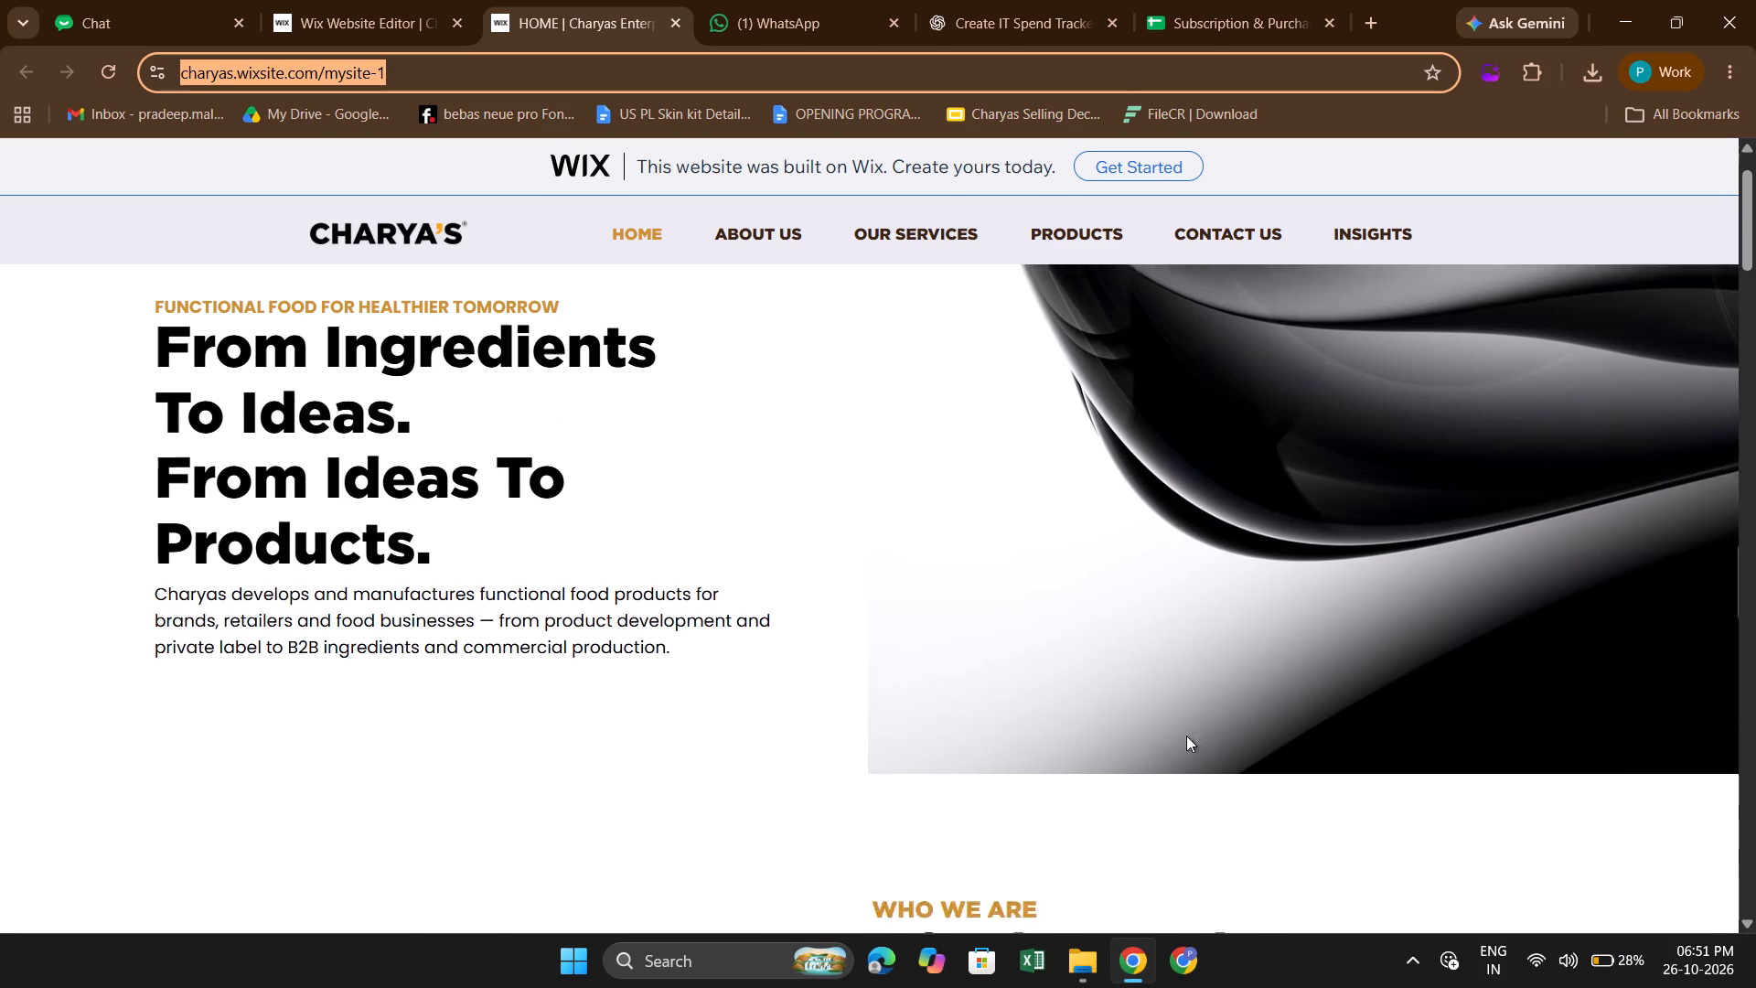
Review the published HOME page on the live site, from the hero banner through Who We Are and product cards to Our Services.
scroll(1186, 736, down, 4)
scroll(1186, 736, up, 1)
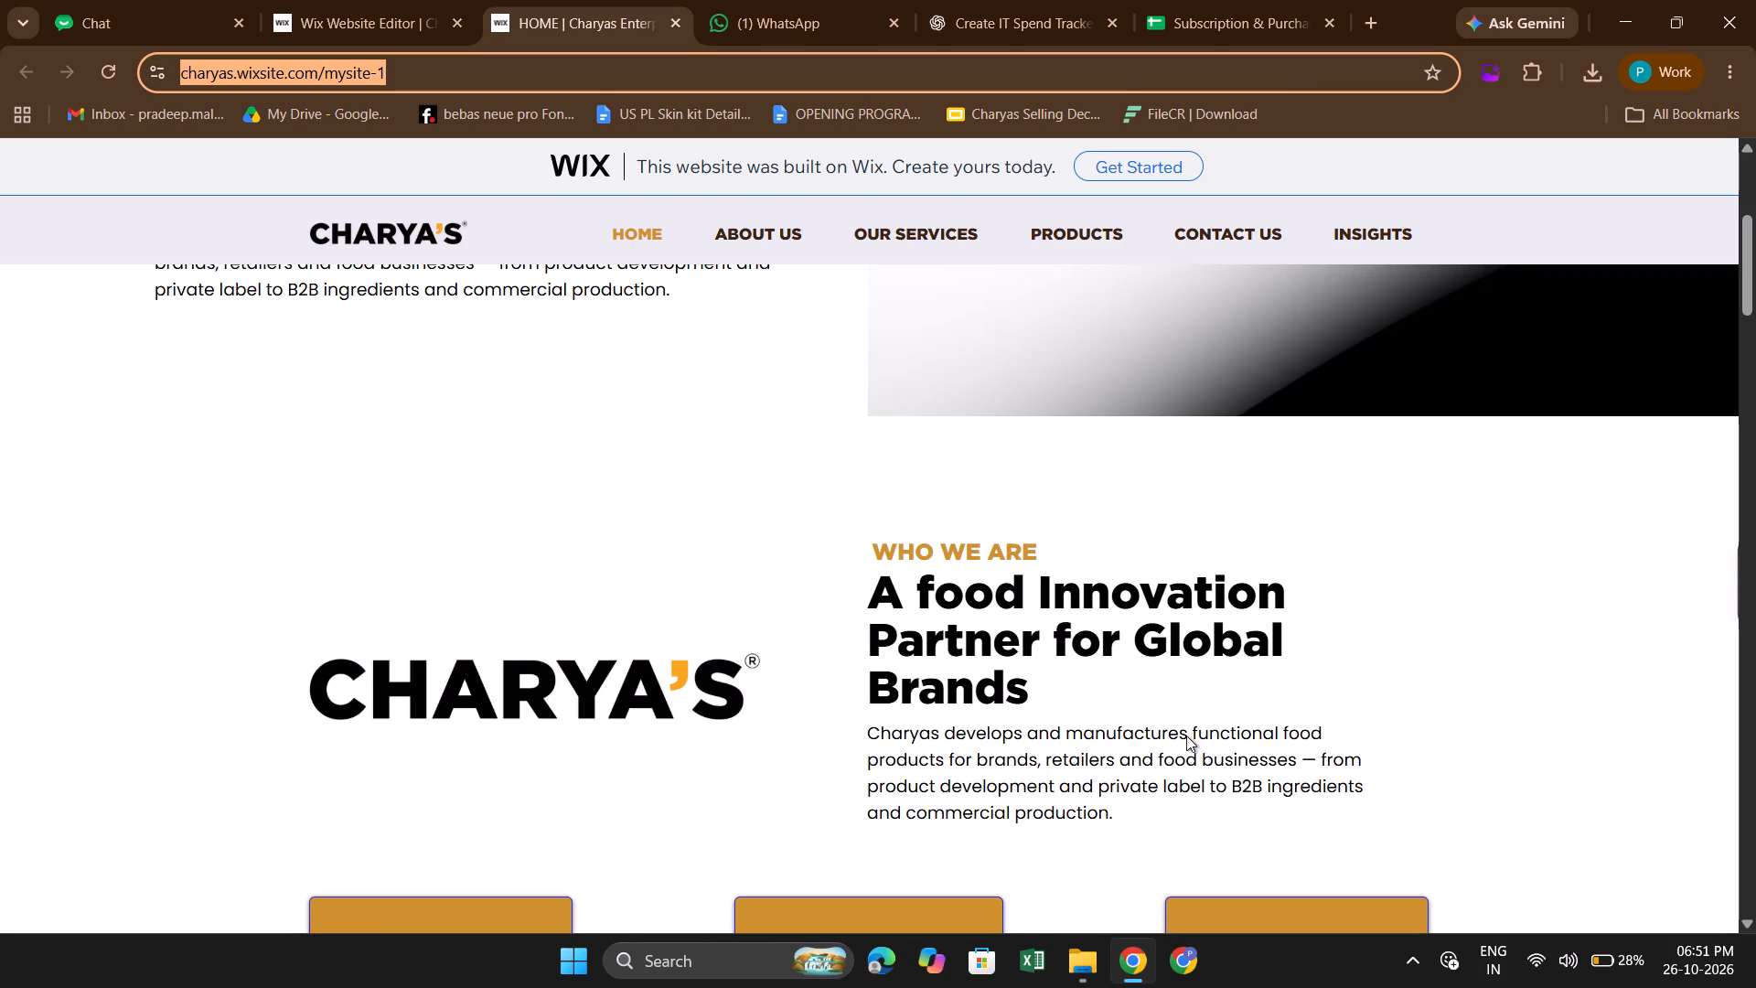
scroll(1186, 736, down, 7)
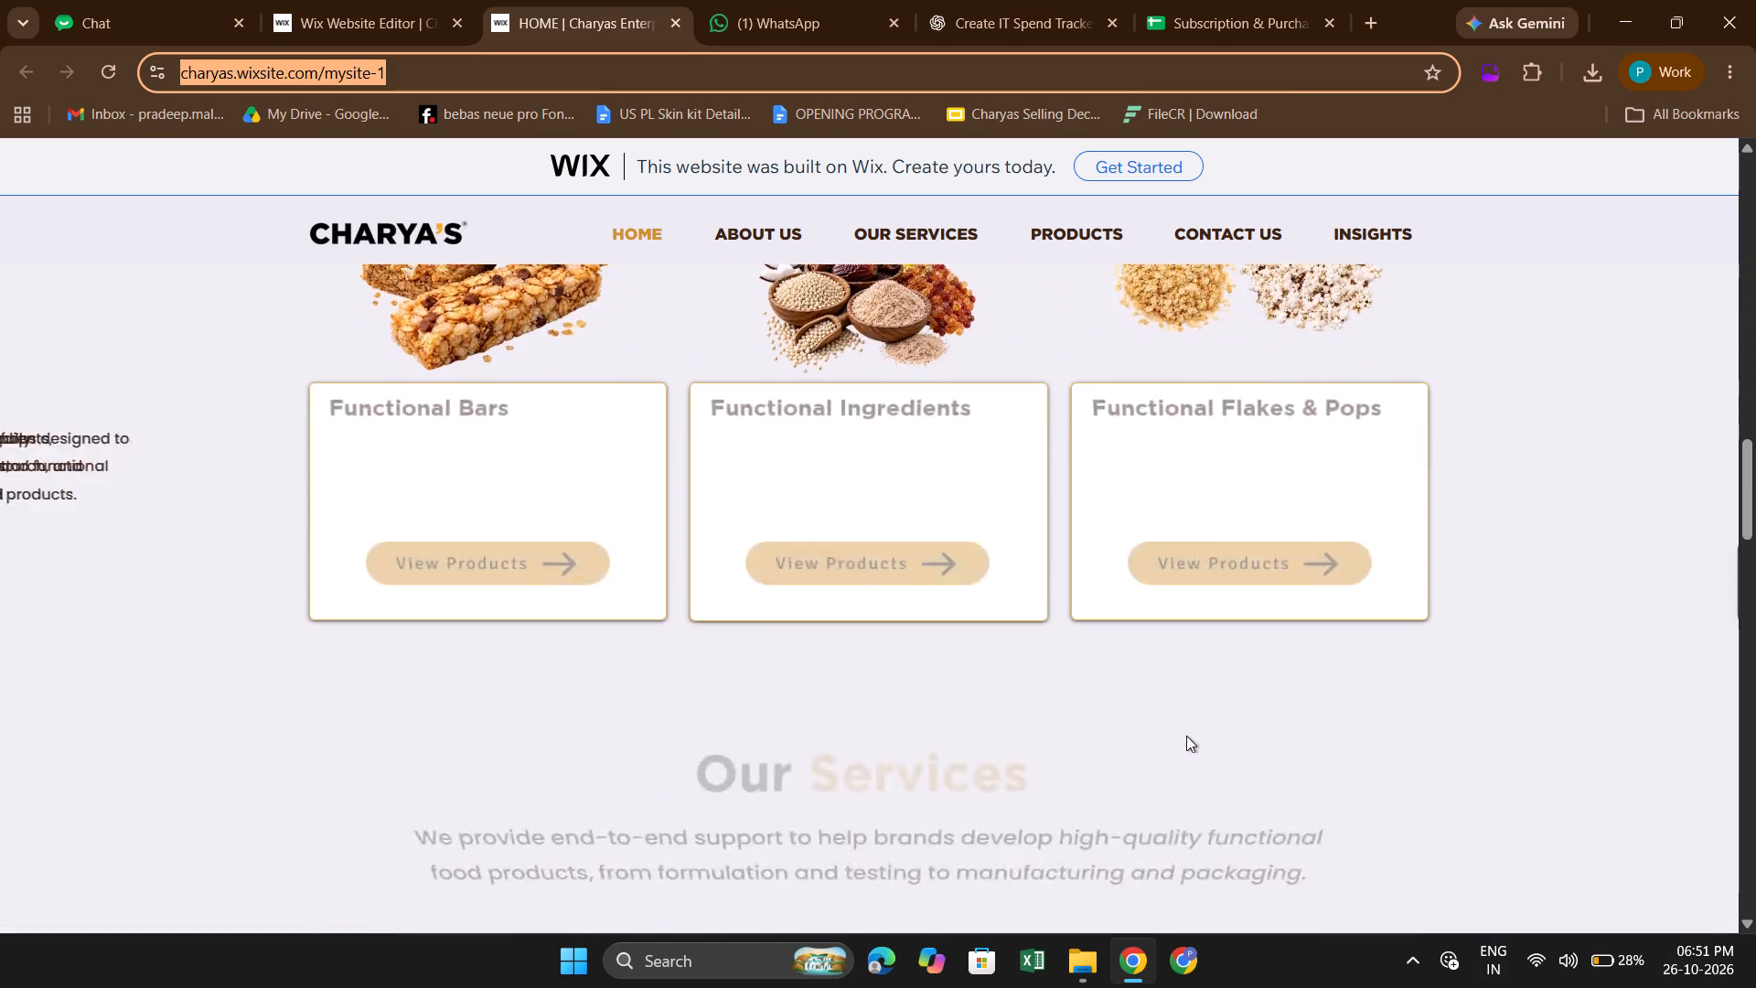
scroll(1186, 736, down, 1)
scroll(1186, 736, up, 13)
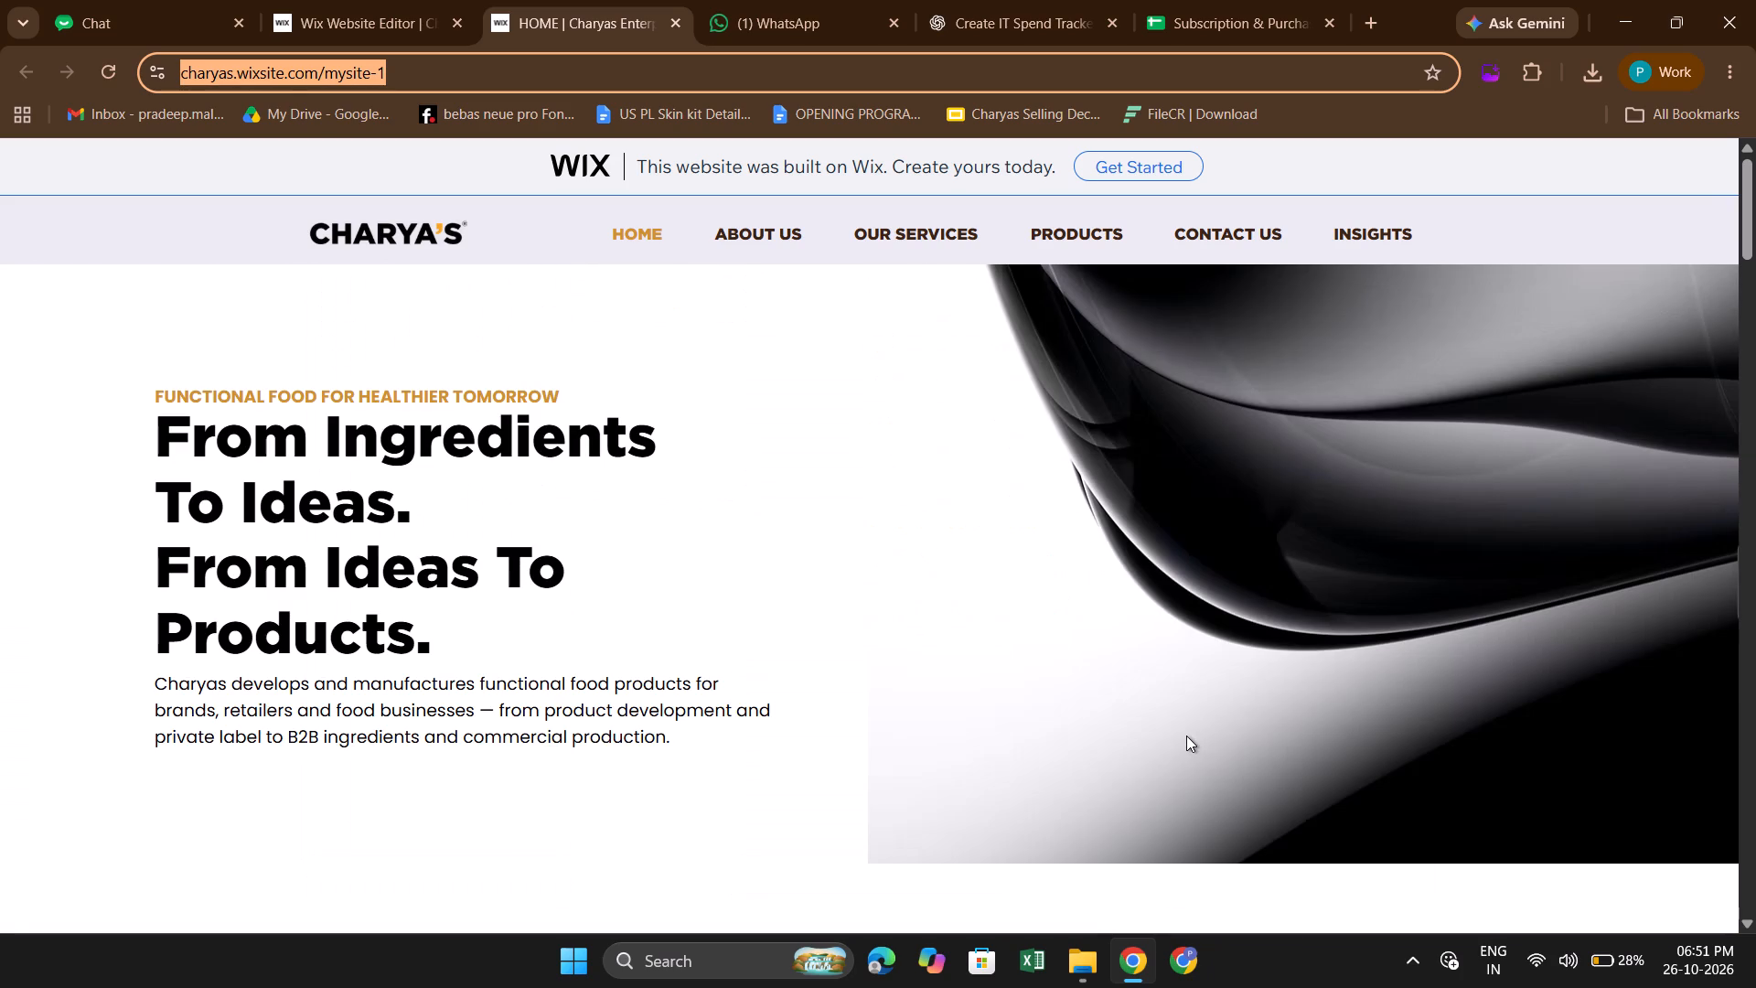